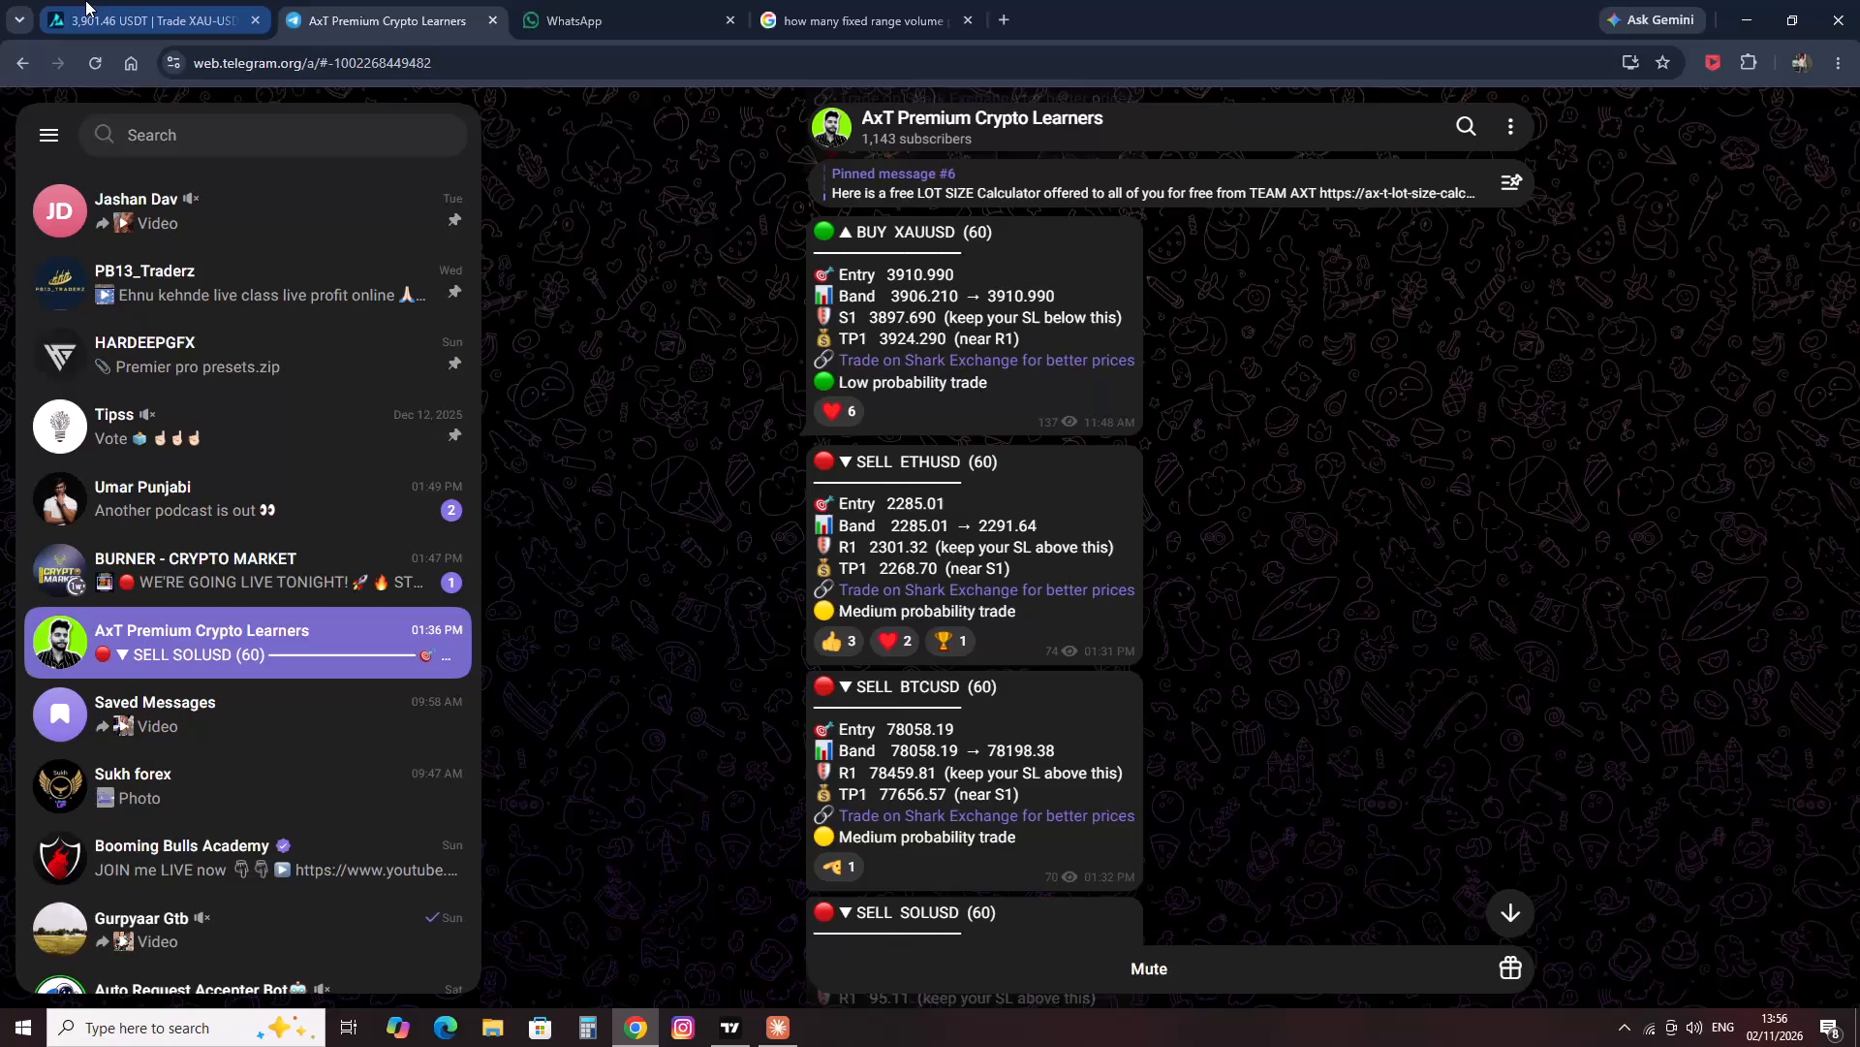
# Switch to TradingView and bring up the Gold Futures GC1! chart.
pyautogui.click(728, 1037)
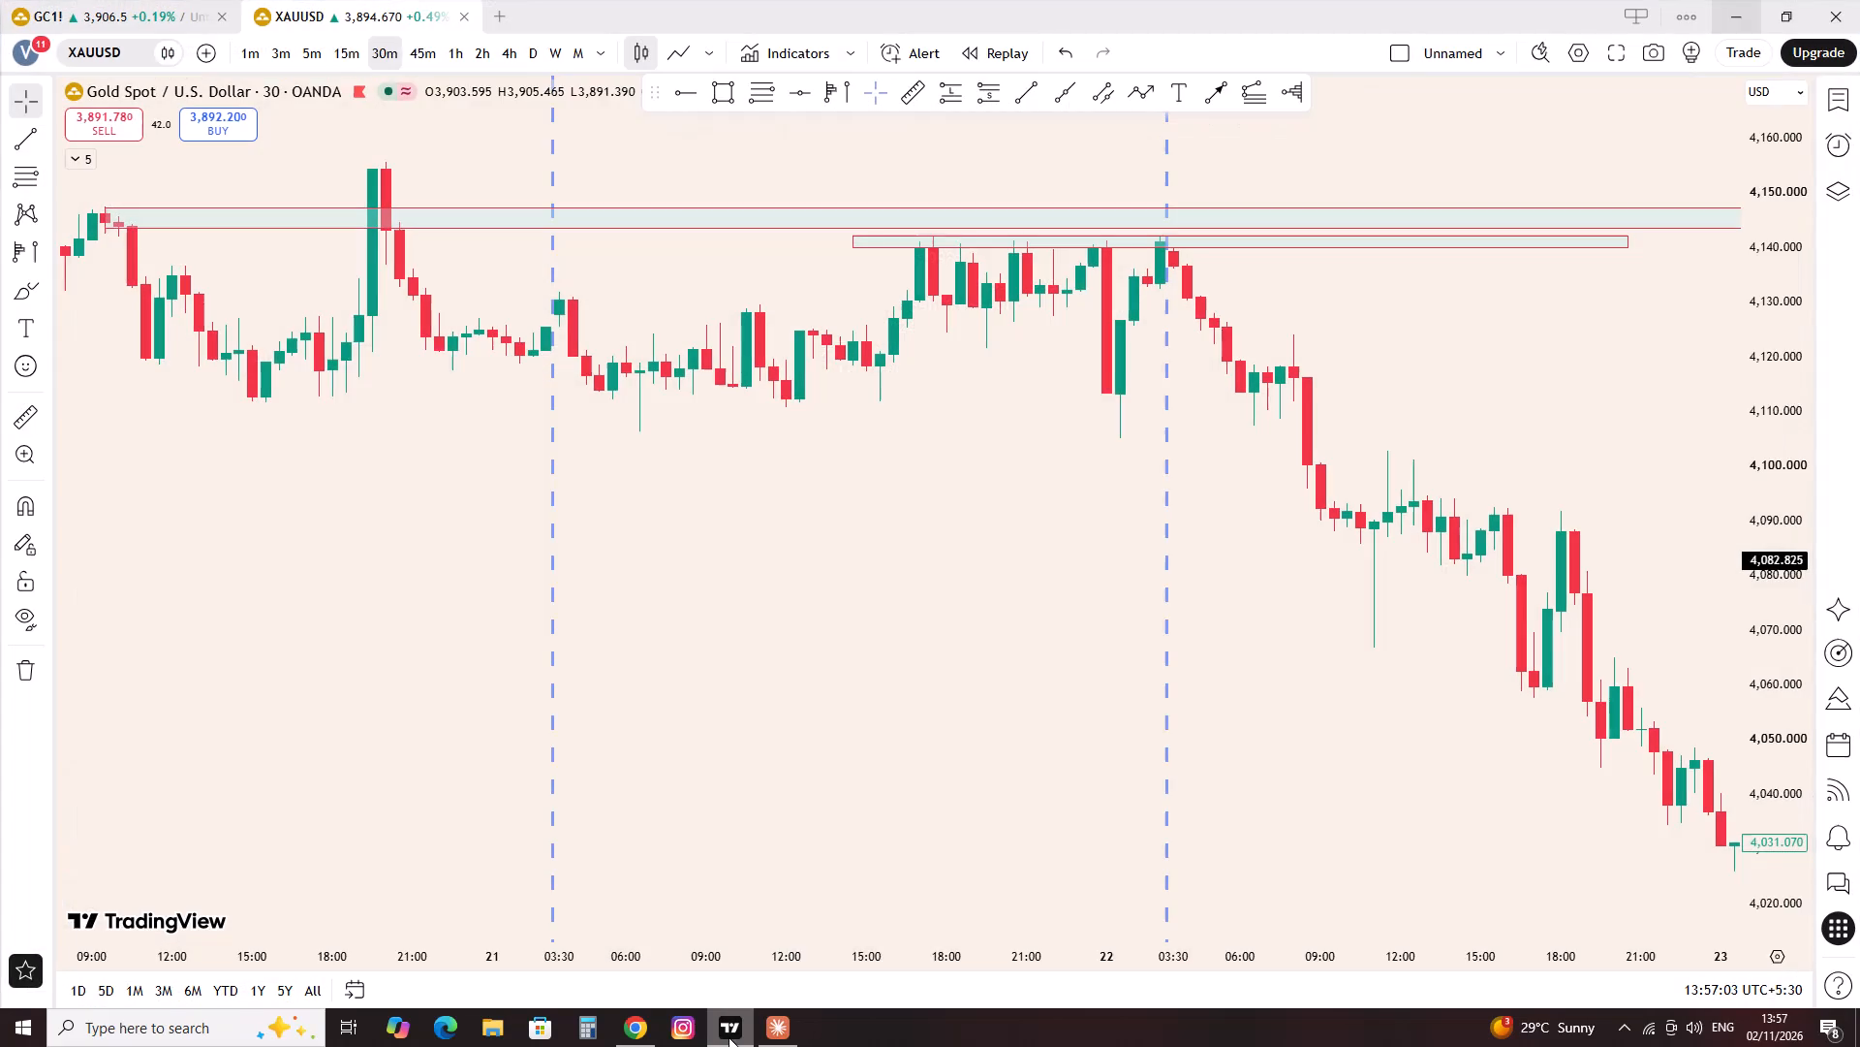
pyautogui.scroll(-2, 852, 816)
pyautogui.click(110, 34)
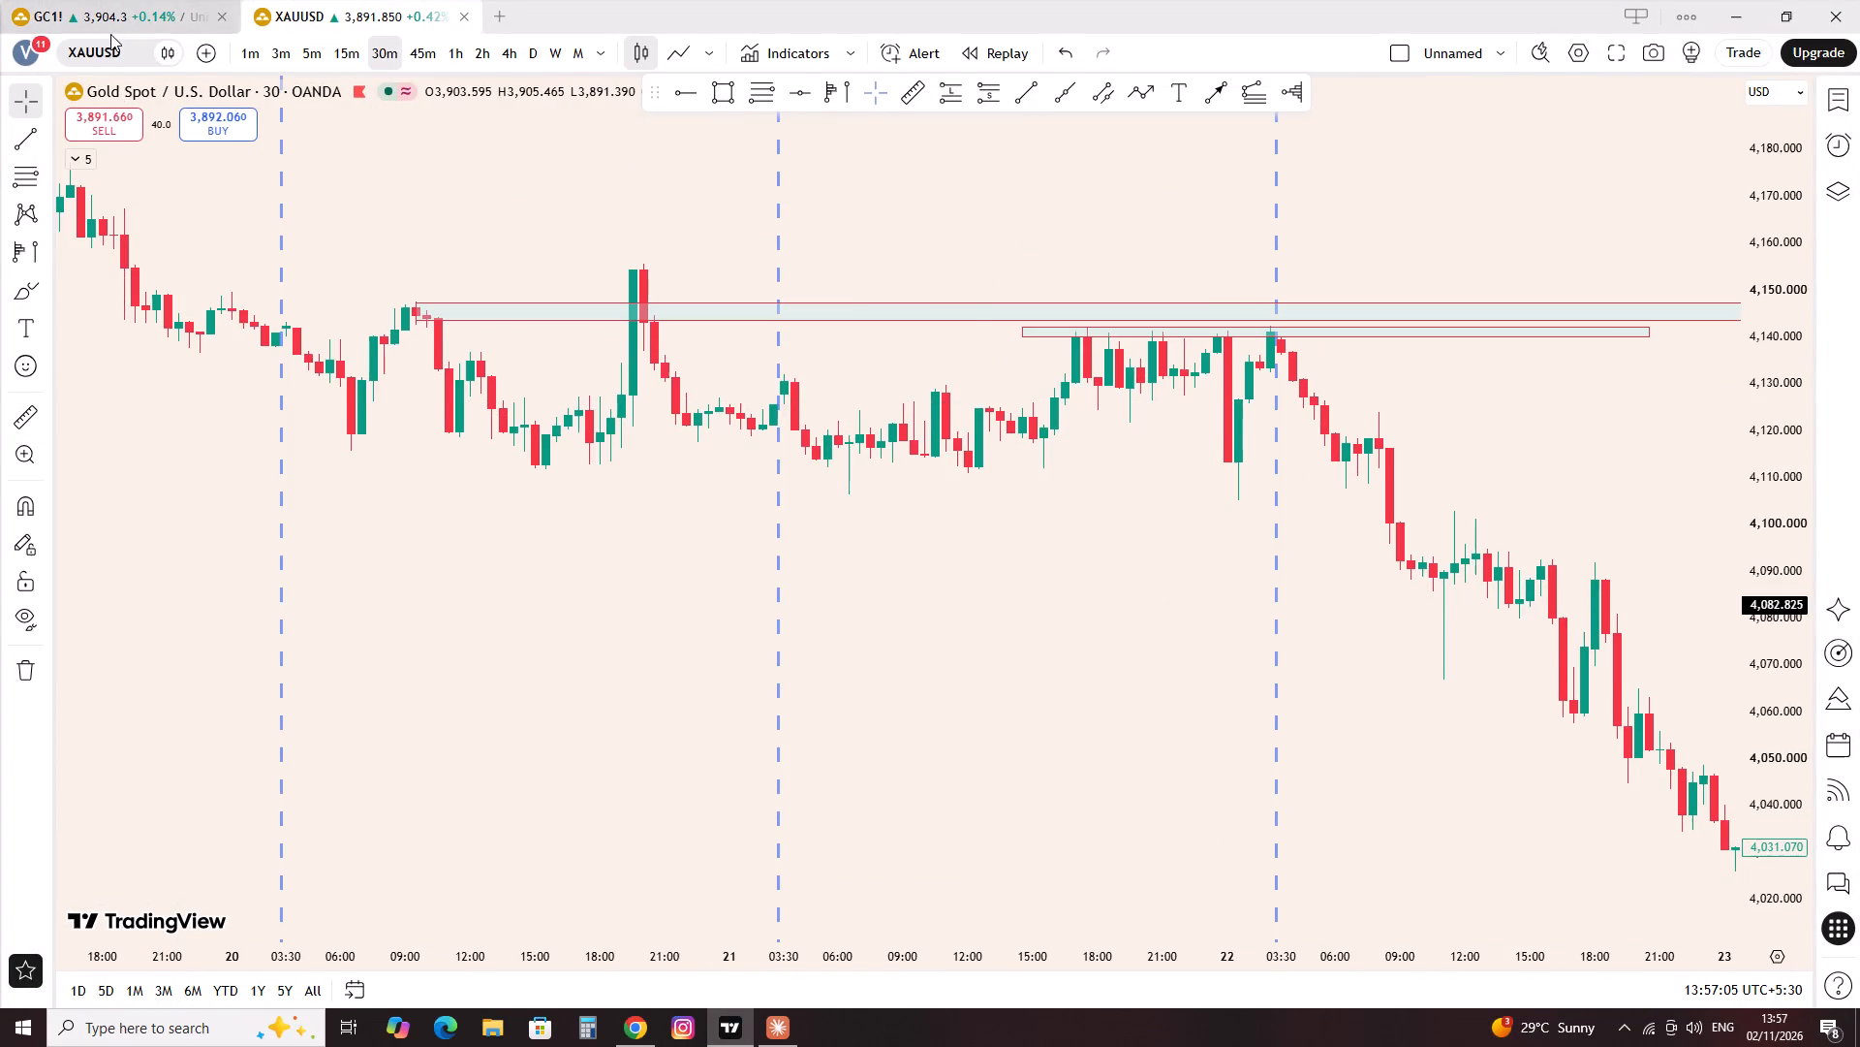
# Review the marked long and short positions on the 30-minute Gold Futures chart, going back from October 22 to late September.
pyautogui.scroll(-3, 209, 85)
pyautogui.scroll(-8, 411, 419)
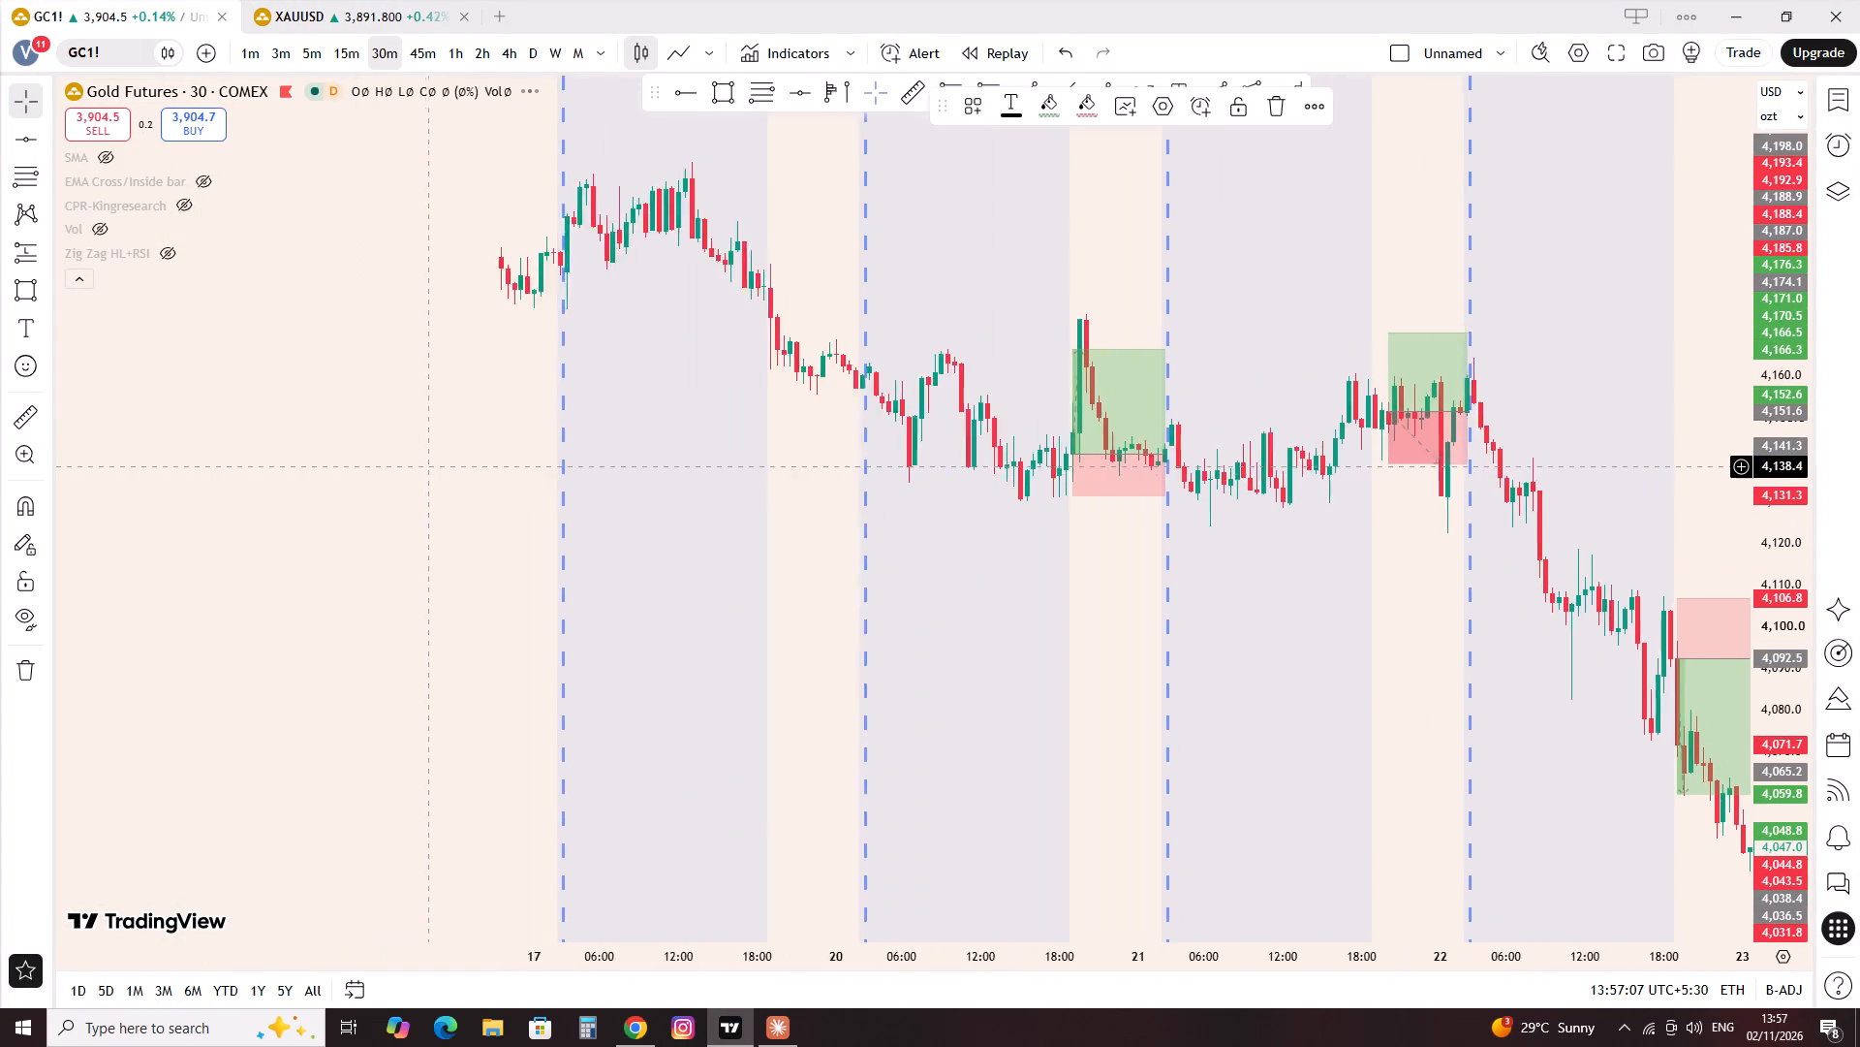
pyautogui.scroll(-6, 425, 467)
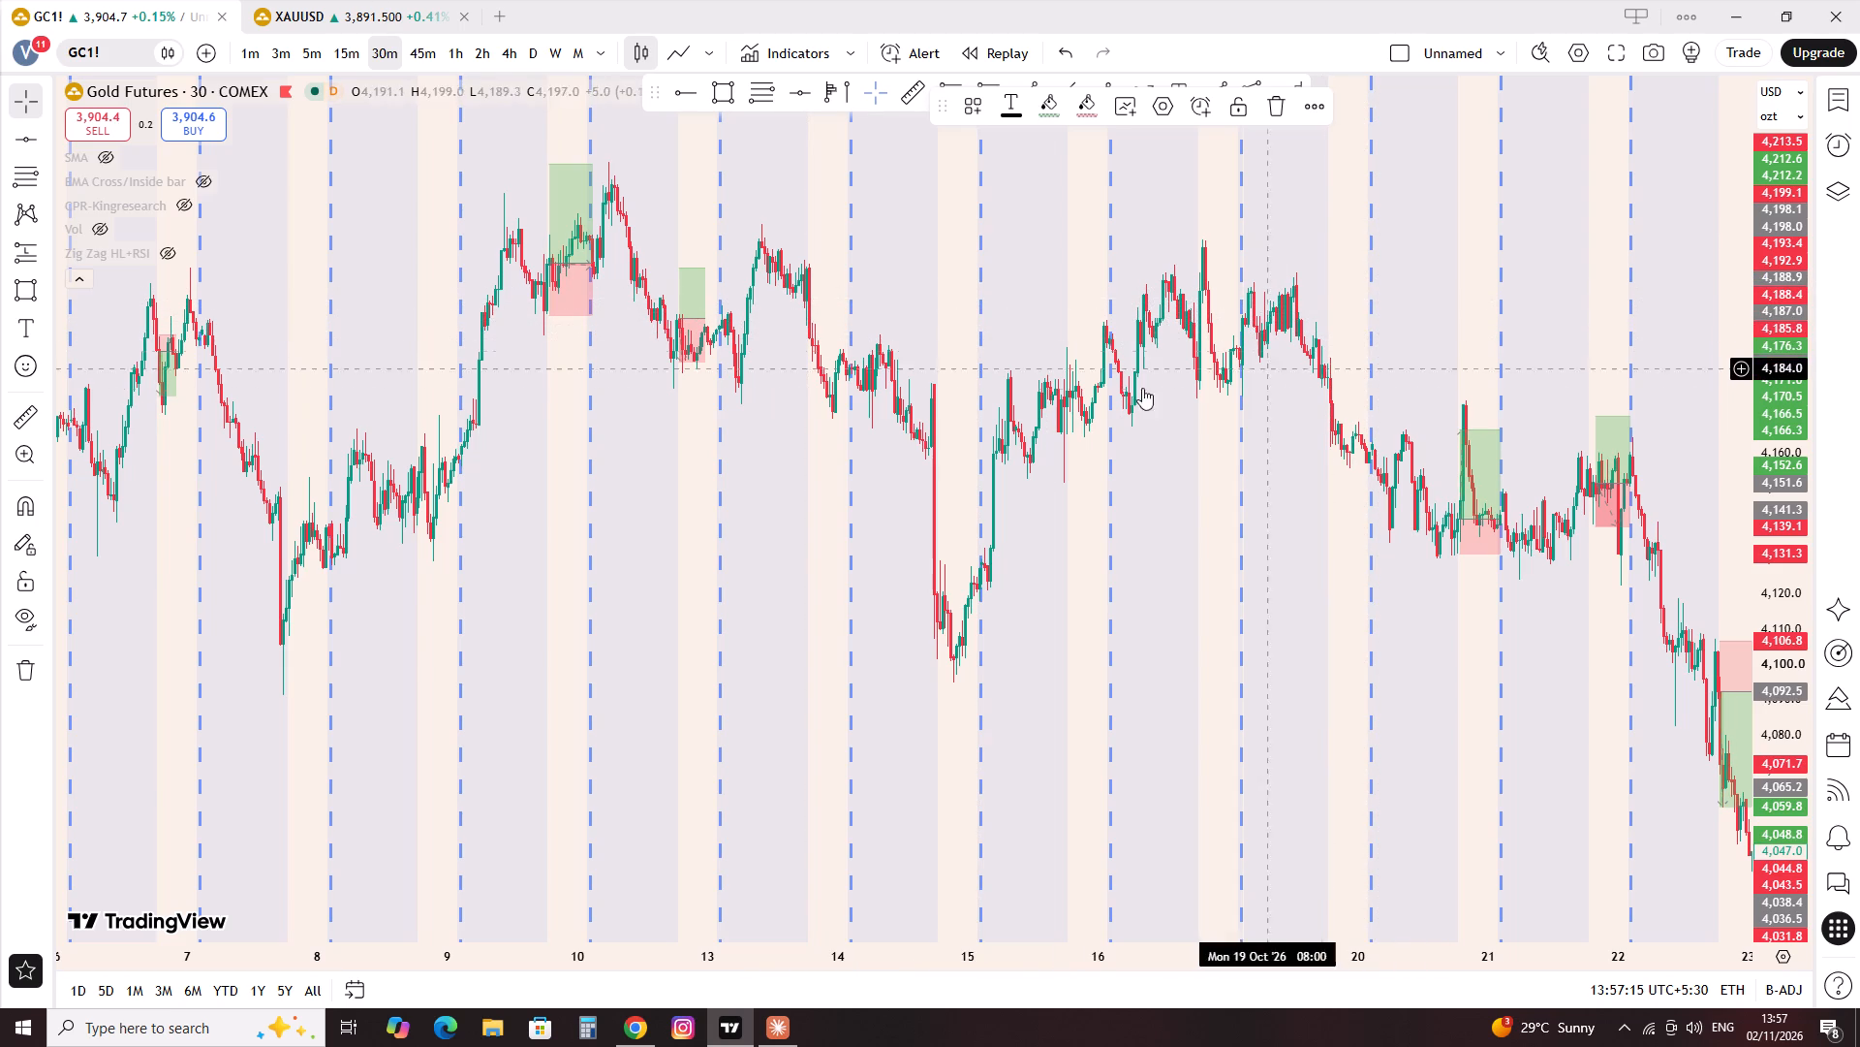
pyautogui.moveTo(516, 537); pyautogui.dragTo(1358, 576)
pyautogui.scroll(5, 1080, 611)
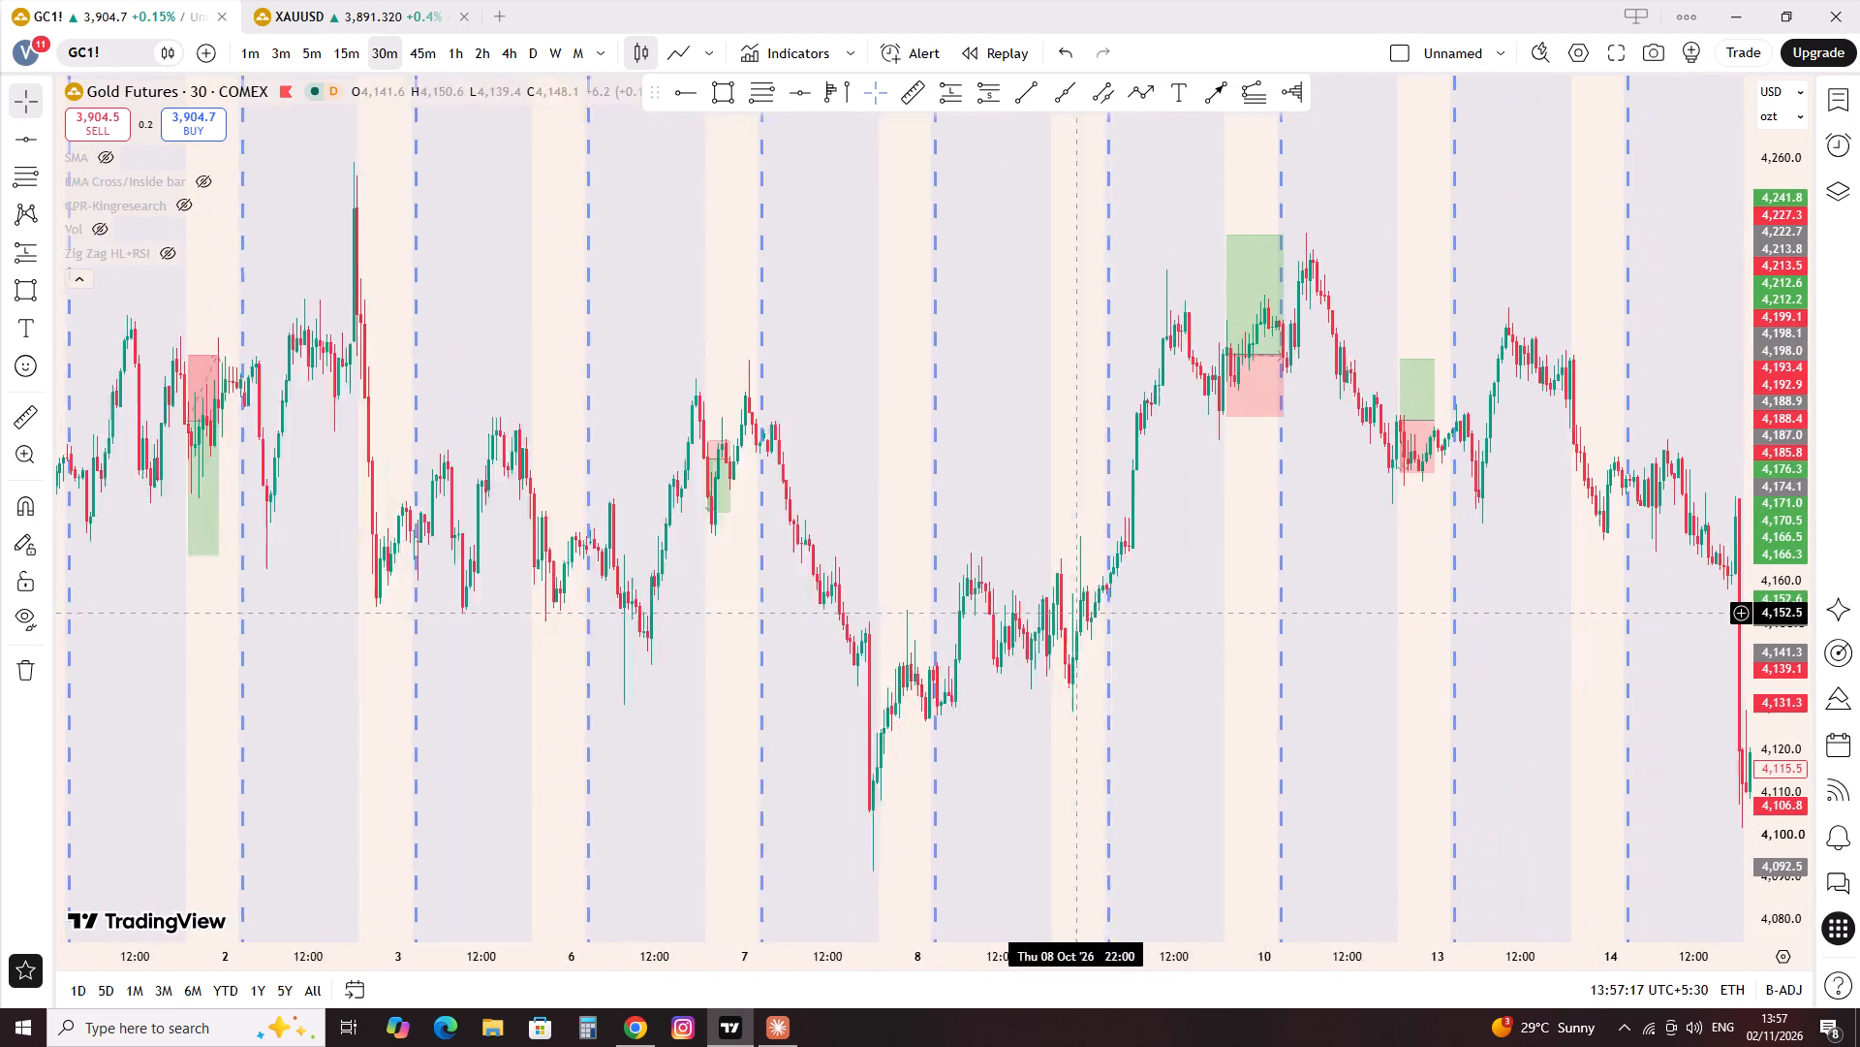
pyautogui.moveTo(613, 637); pyautogui.dragTo(1544, 644)
pyautogui.moveTo(615, 706); pyautogui.dragTo(1328, 718)
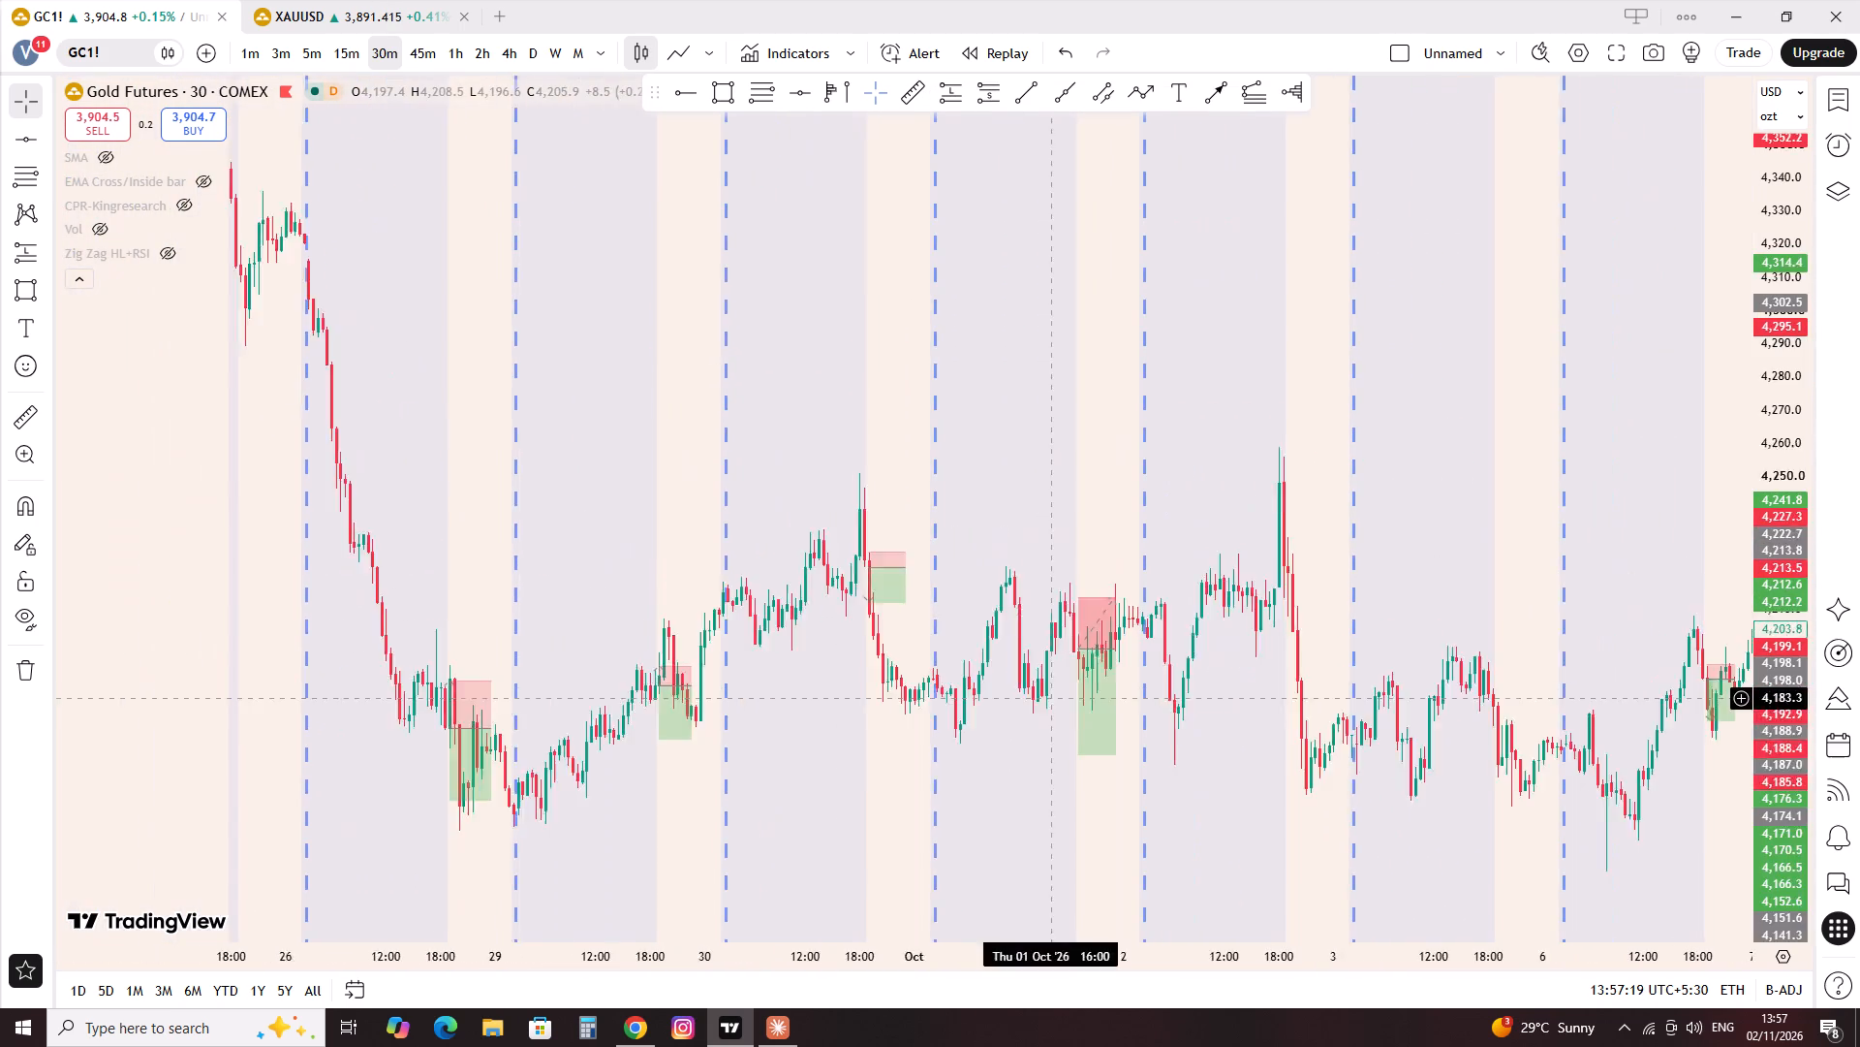
pyautogui.moveTo(1328, 718); pyautogui.dragTo(1419, 714)
pyautogui.moveTo(642, 676); pyautogui.dragTo(1008, 696)
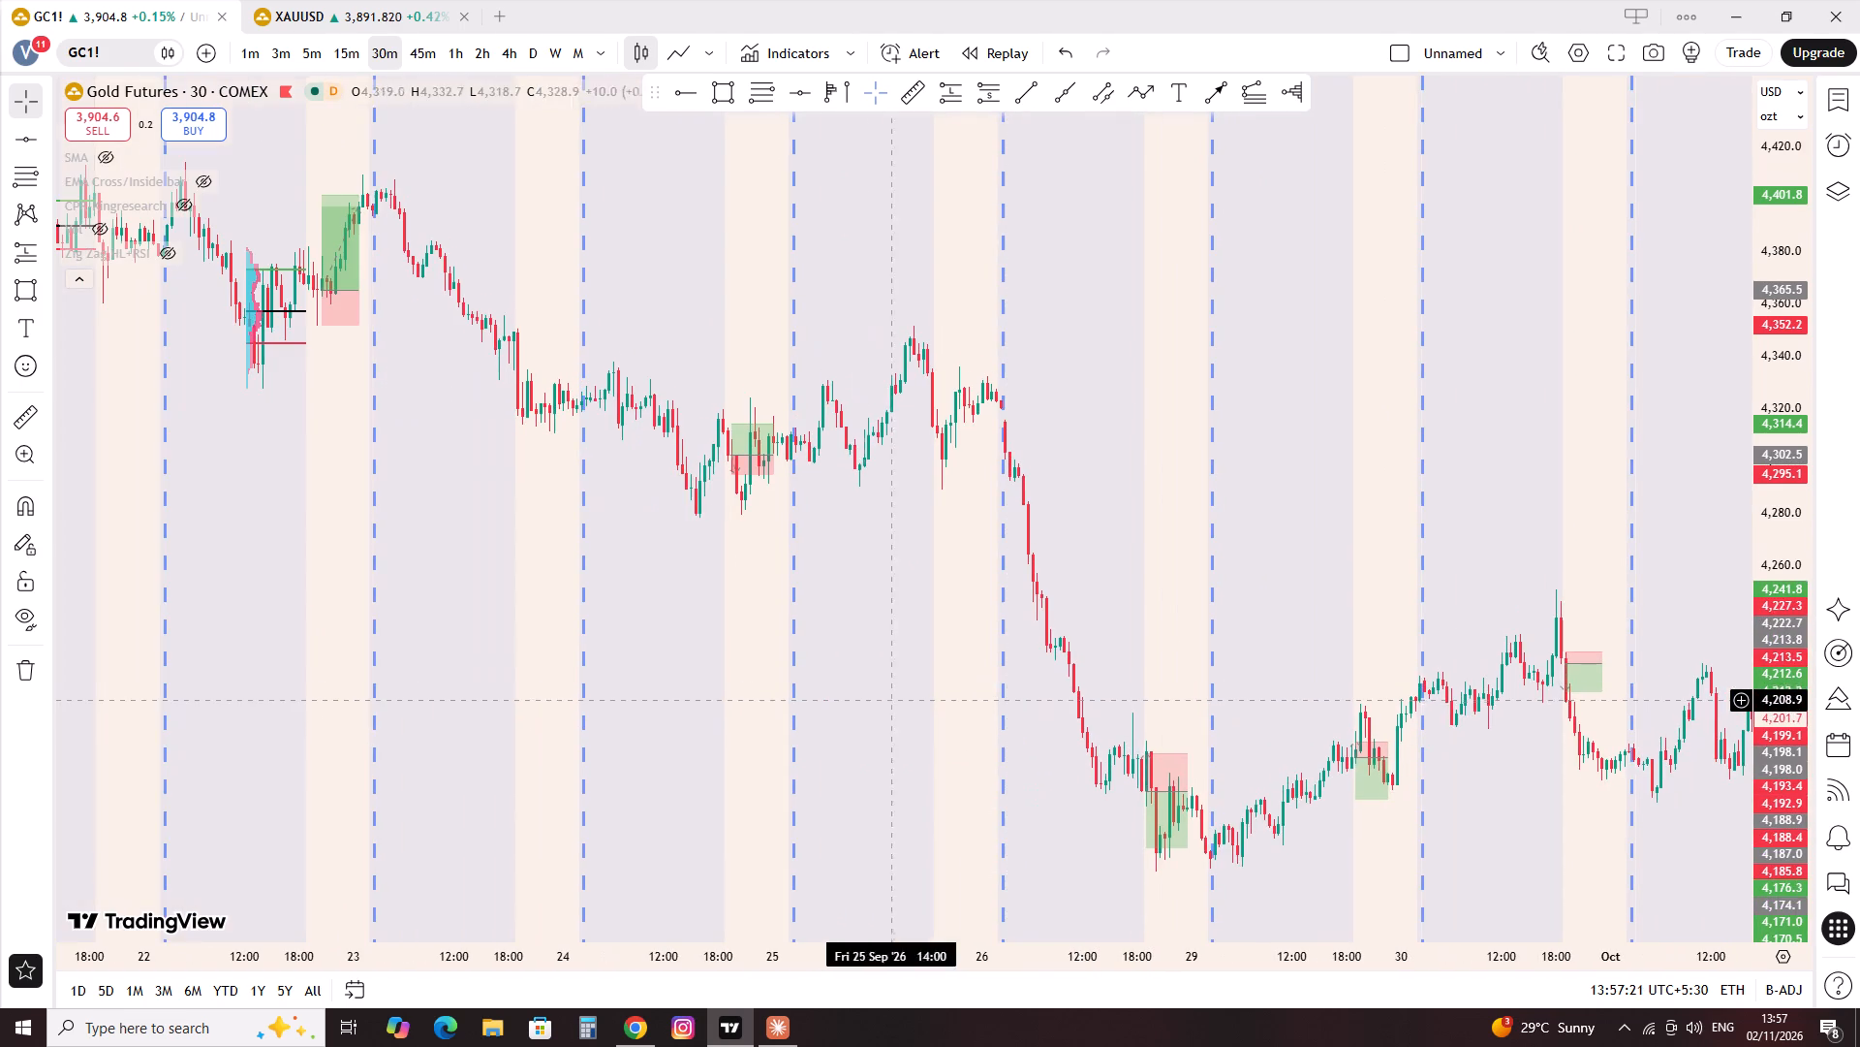
# Place a short position on the gold futures chart at 21 Sep 19:30 with entry 4,383.9, stop 4,402.7 and target 4,346.0.
pyautogui.moveTo(686, 702); pyautogui.dragTo(1226, 761)
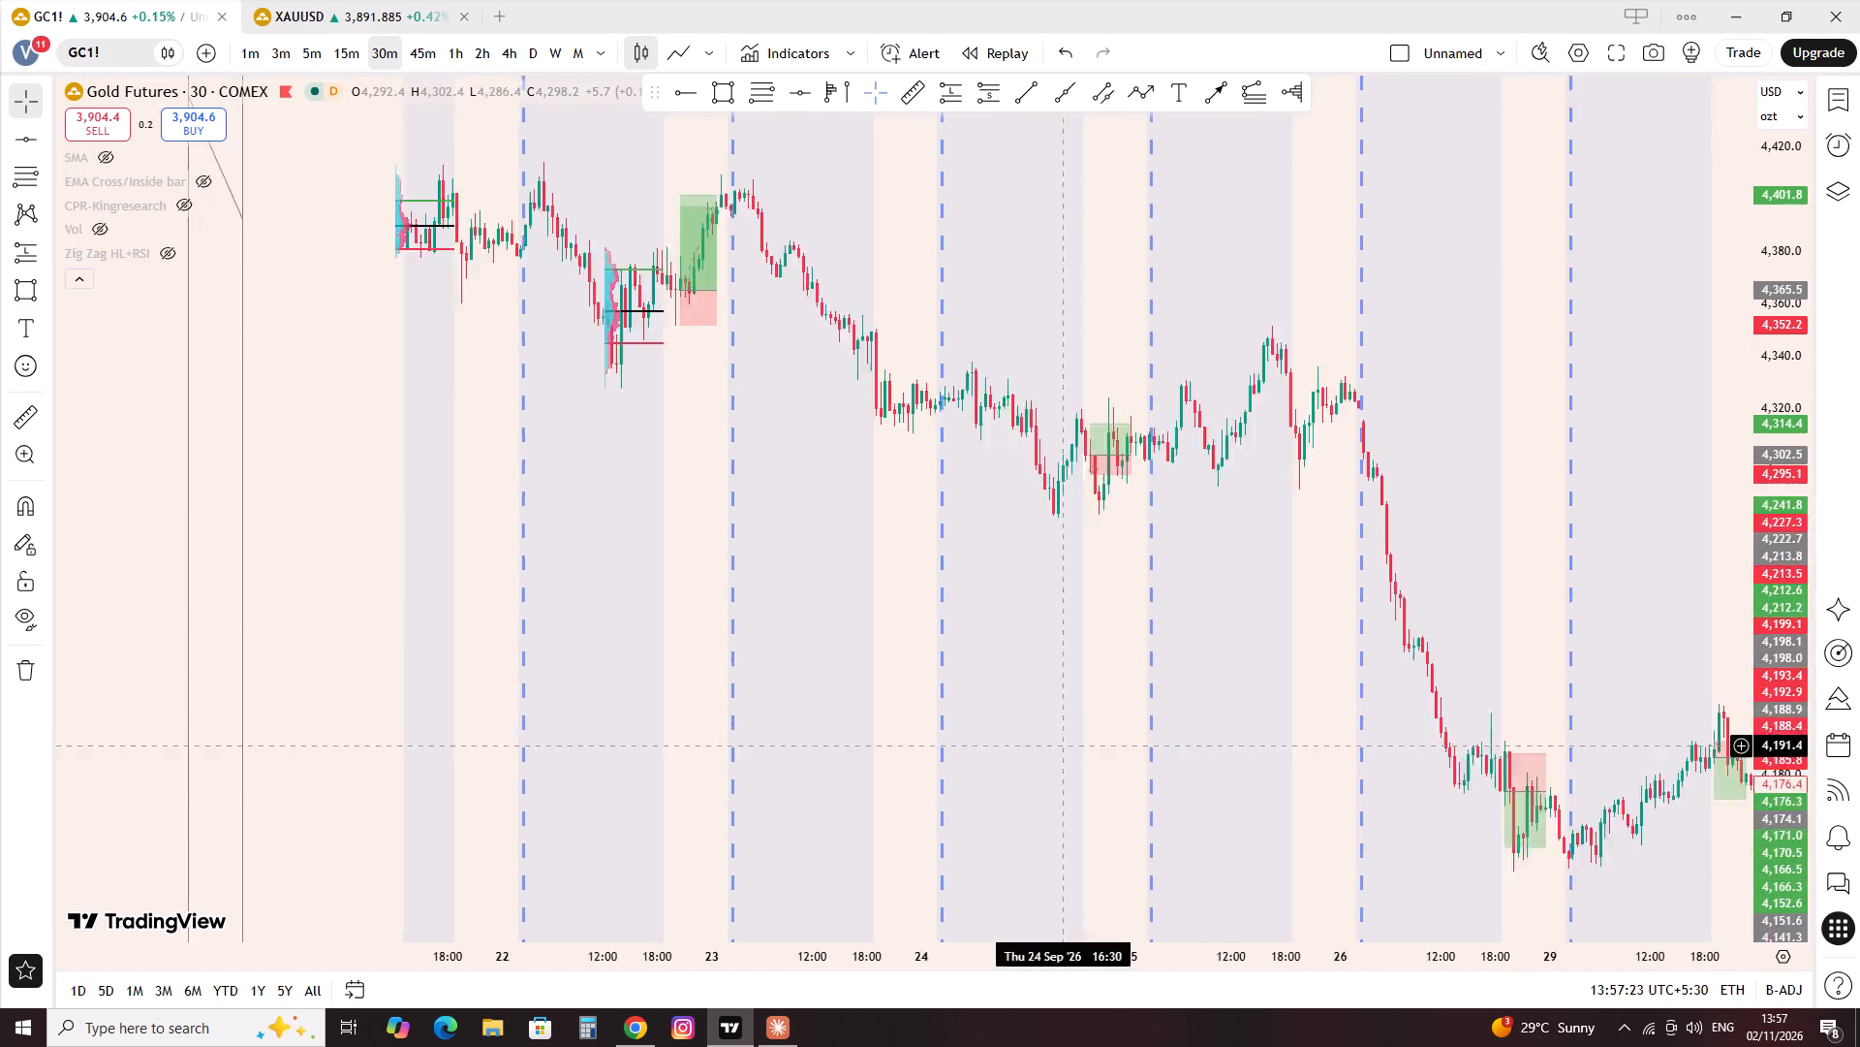
pyautogui.moveTo(1226, 761); pyautogui.dragTo(1578, 729)
pyautogui.scroll(6, 732, 621)
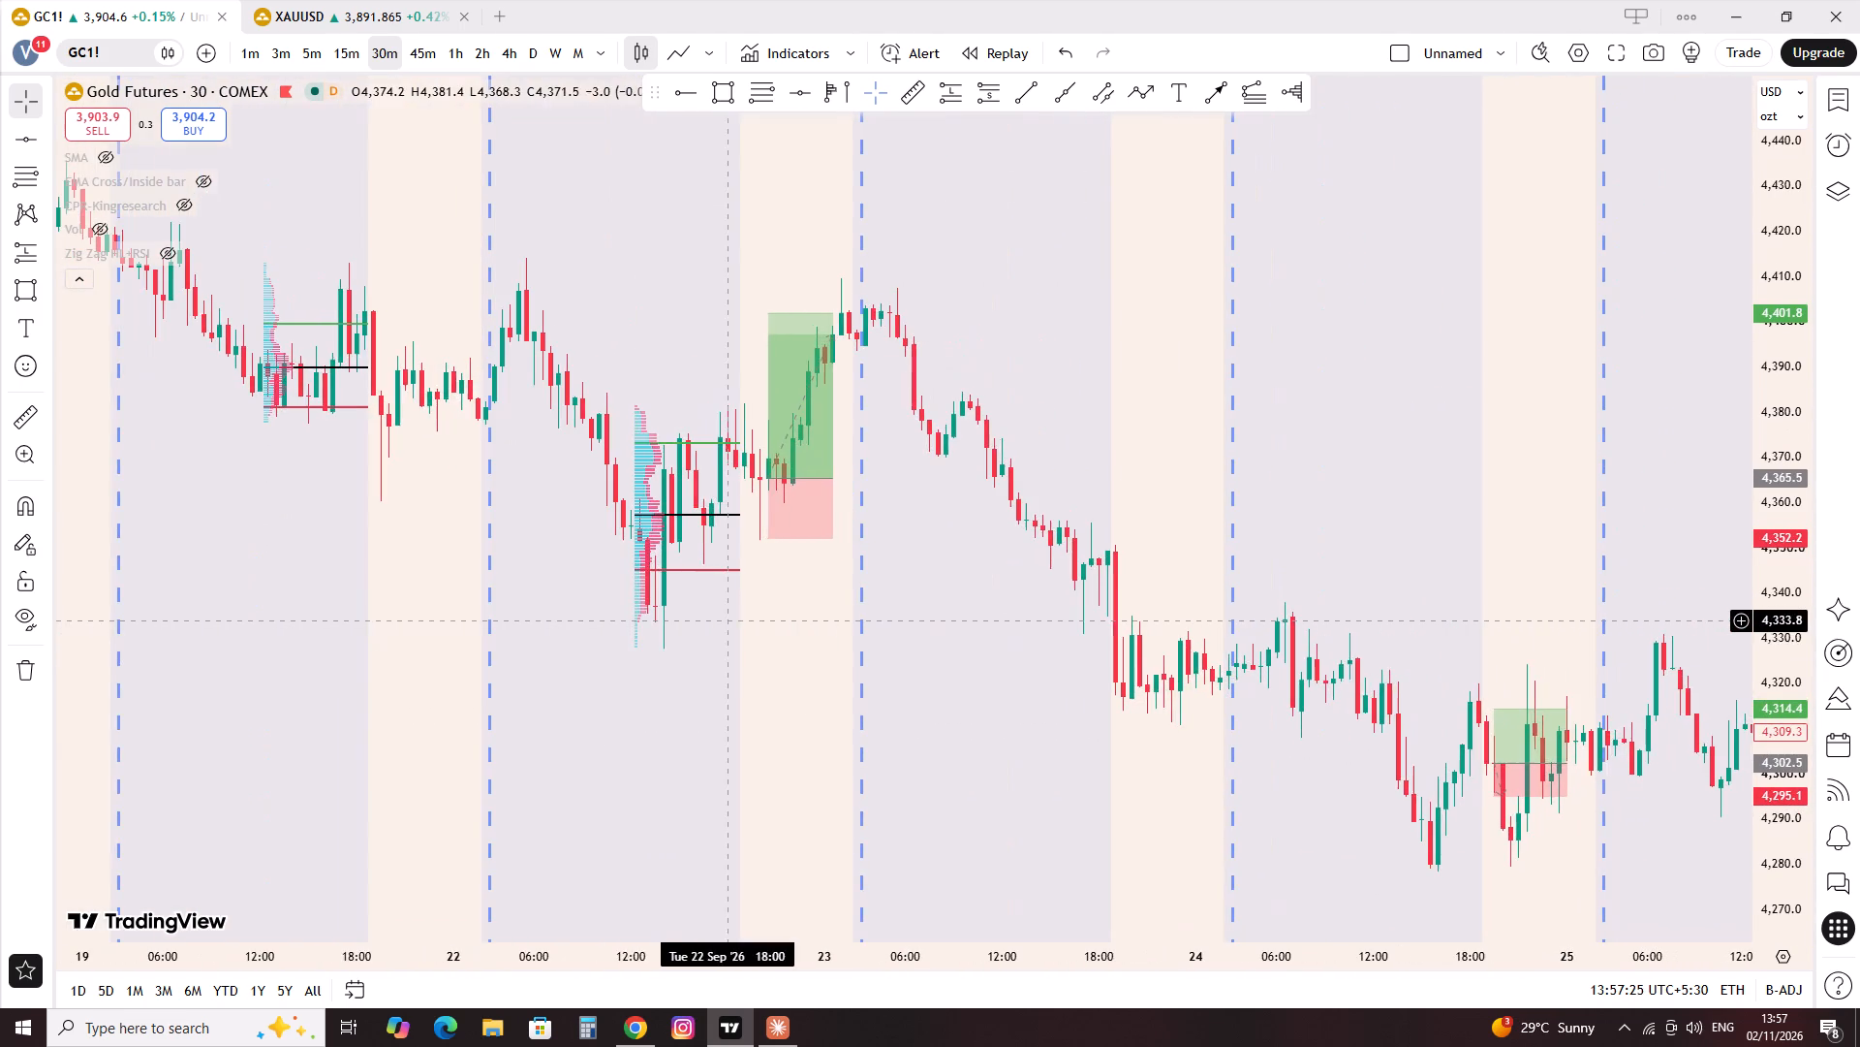
pyautogui.moveTo(464, 654); pyautogui.dragTo(1361, 731)
pyautogui.scroll(6, 1193, 691)
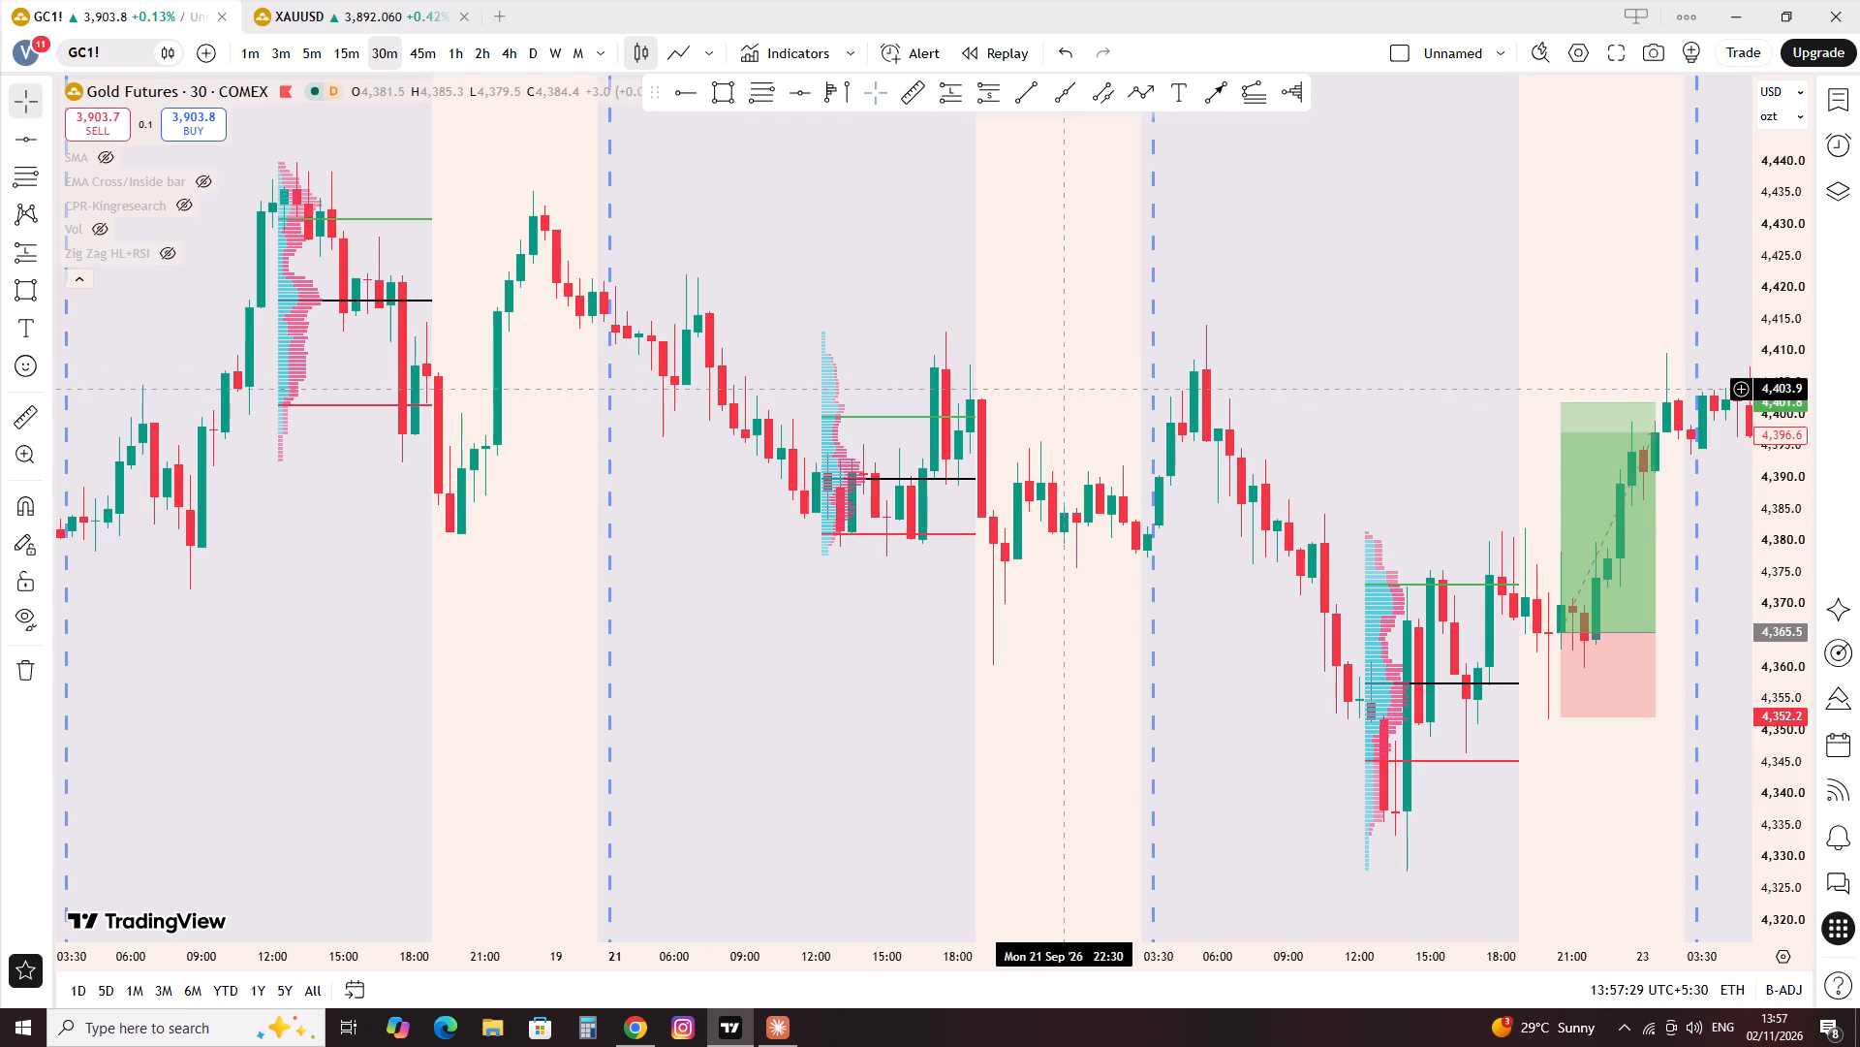
pyautogui.click(983, 85)
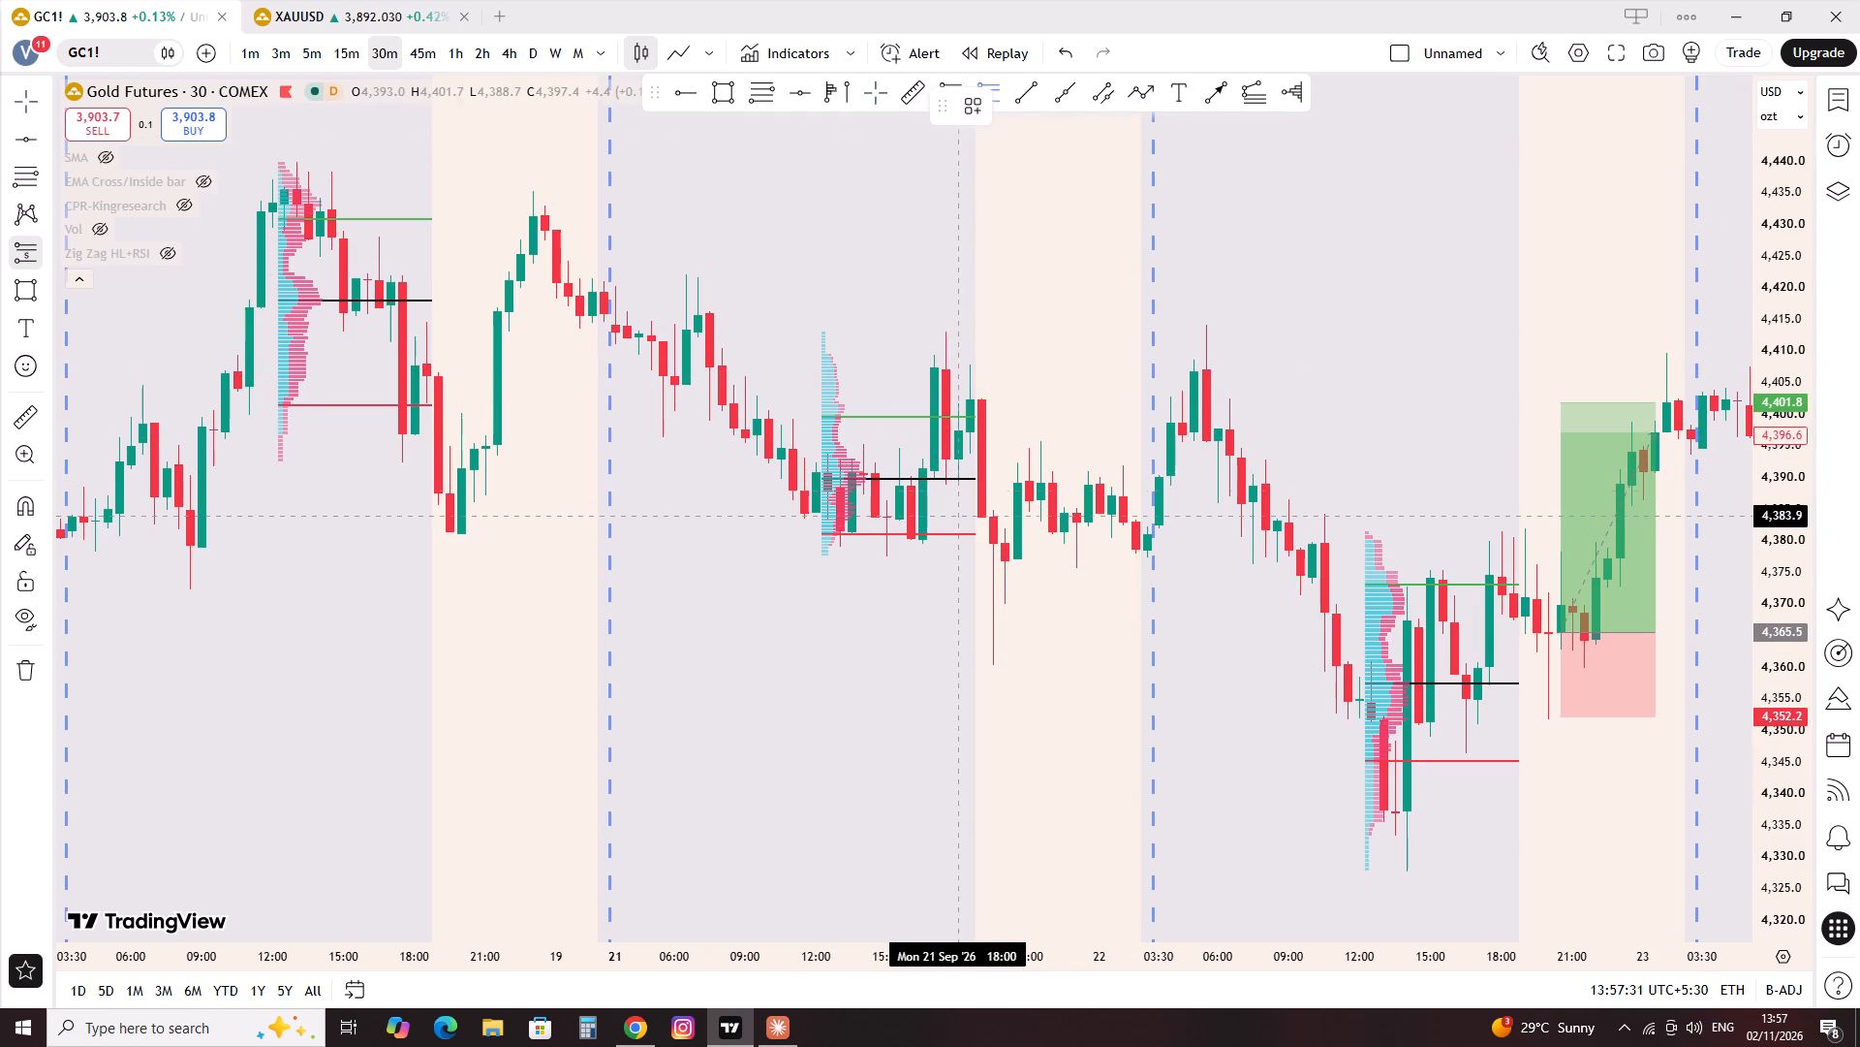
pyautogui.click(994, 517)
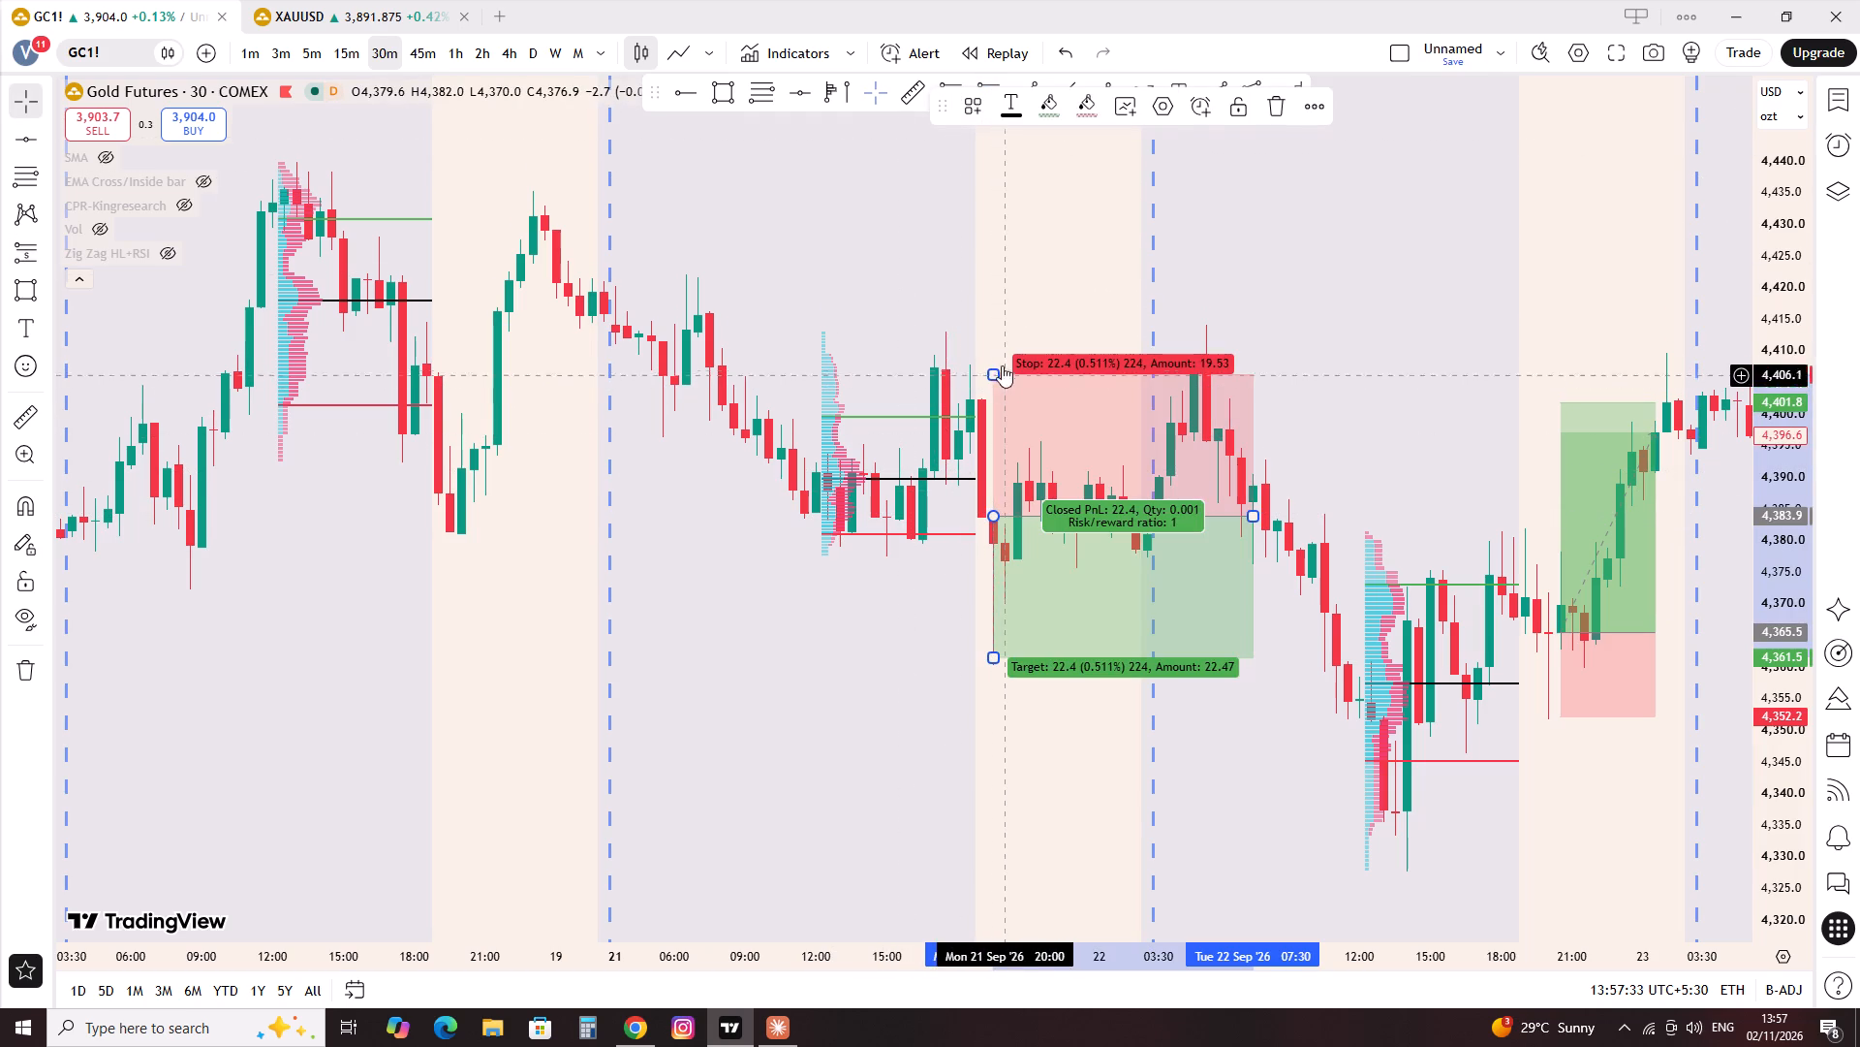
pyautogui.moveTo(989, 374); pyautogui.dragTo(1044, 397)
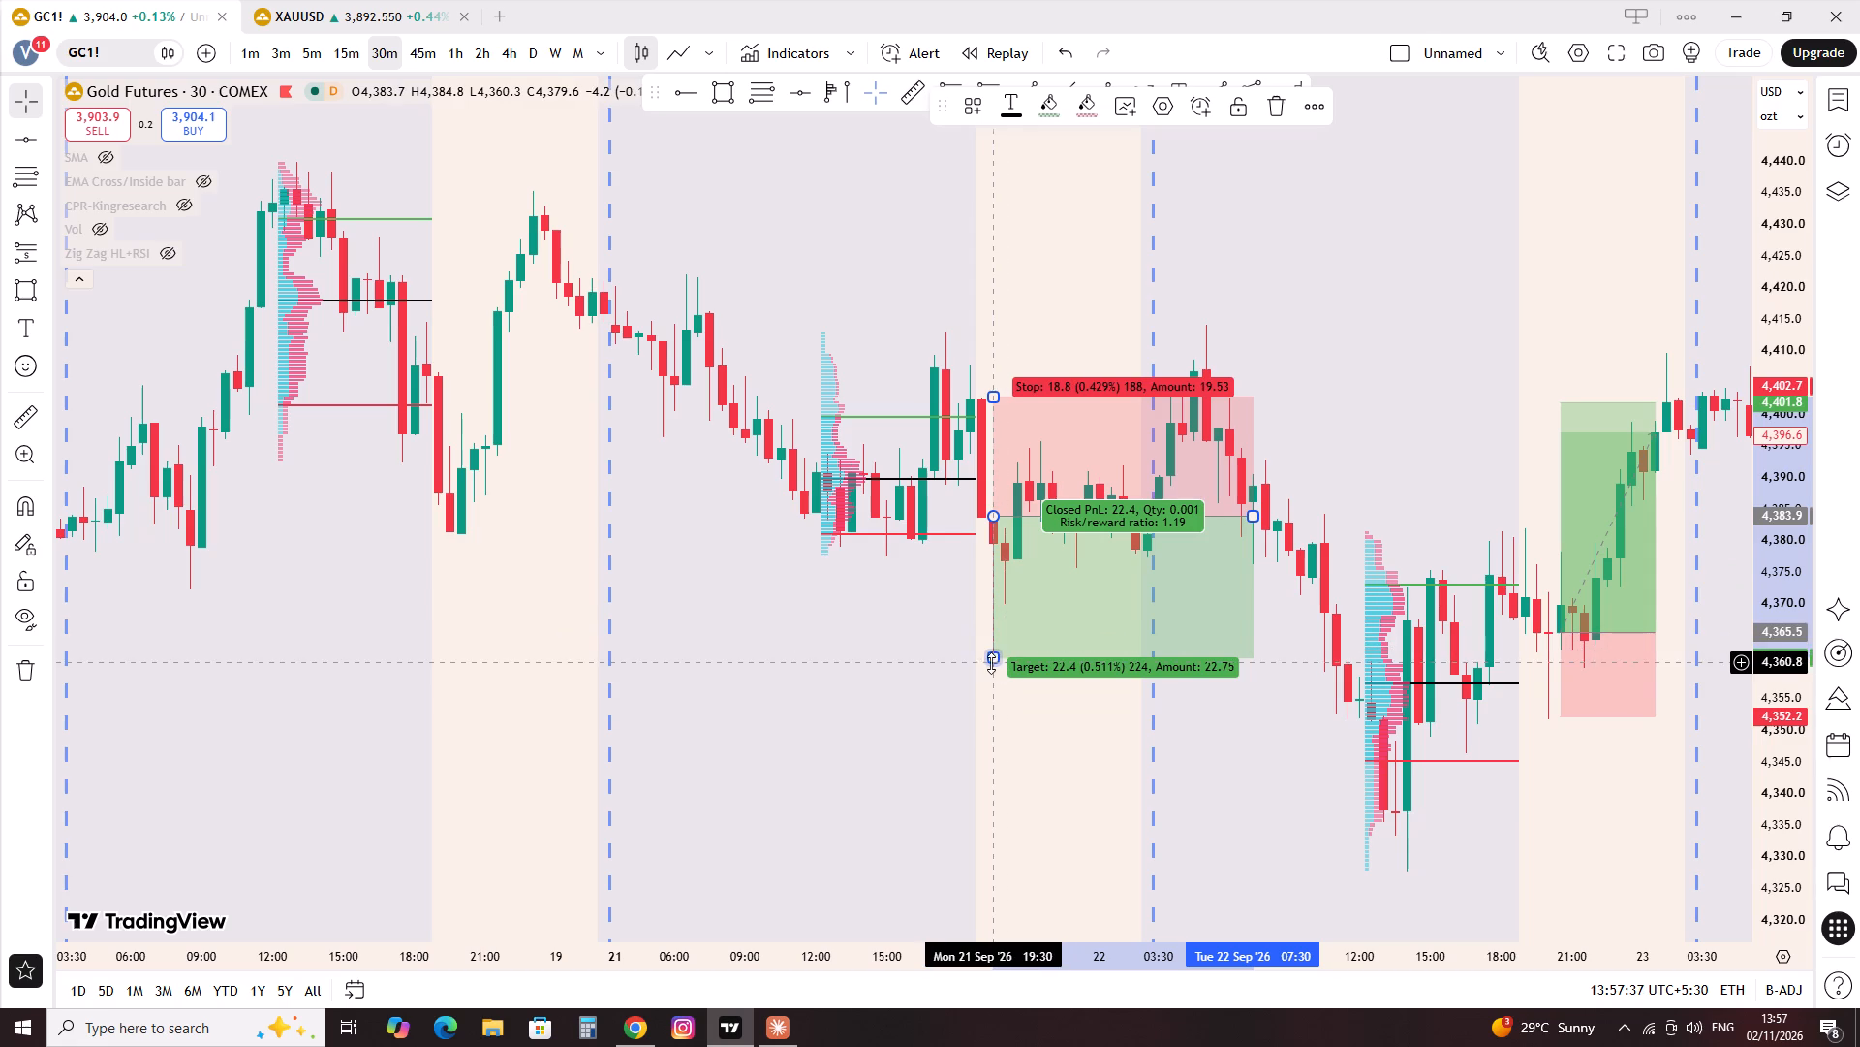
pyautogui.moveTo(991, 663); pyautogui.dragTo(998, 701)
pyautogui.click(945, 670)
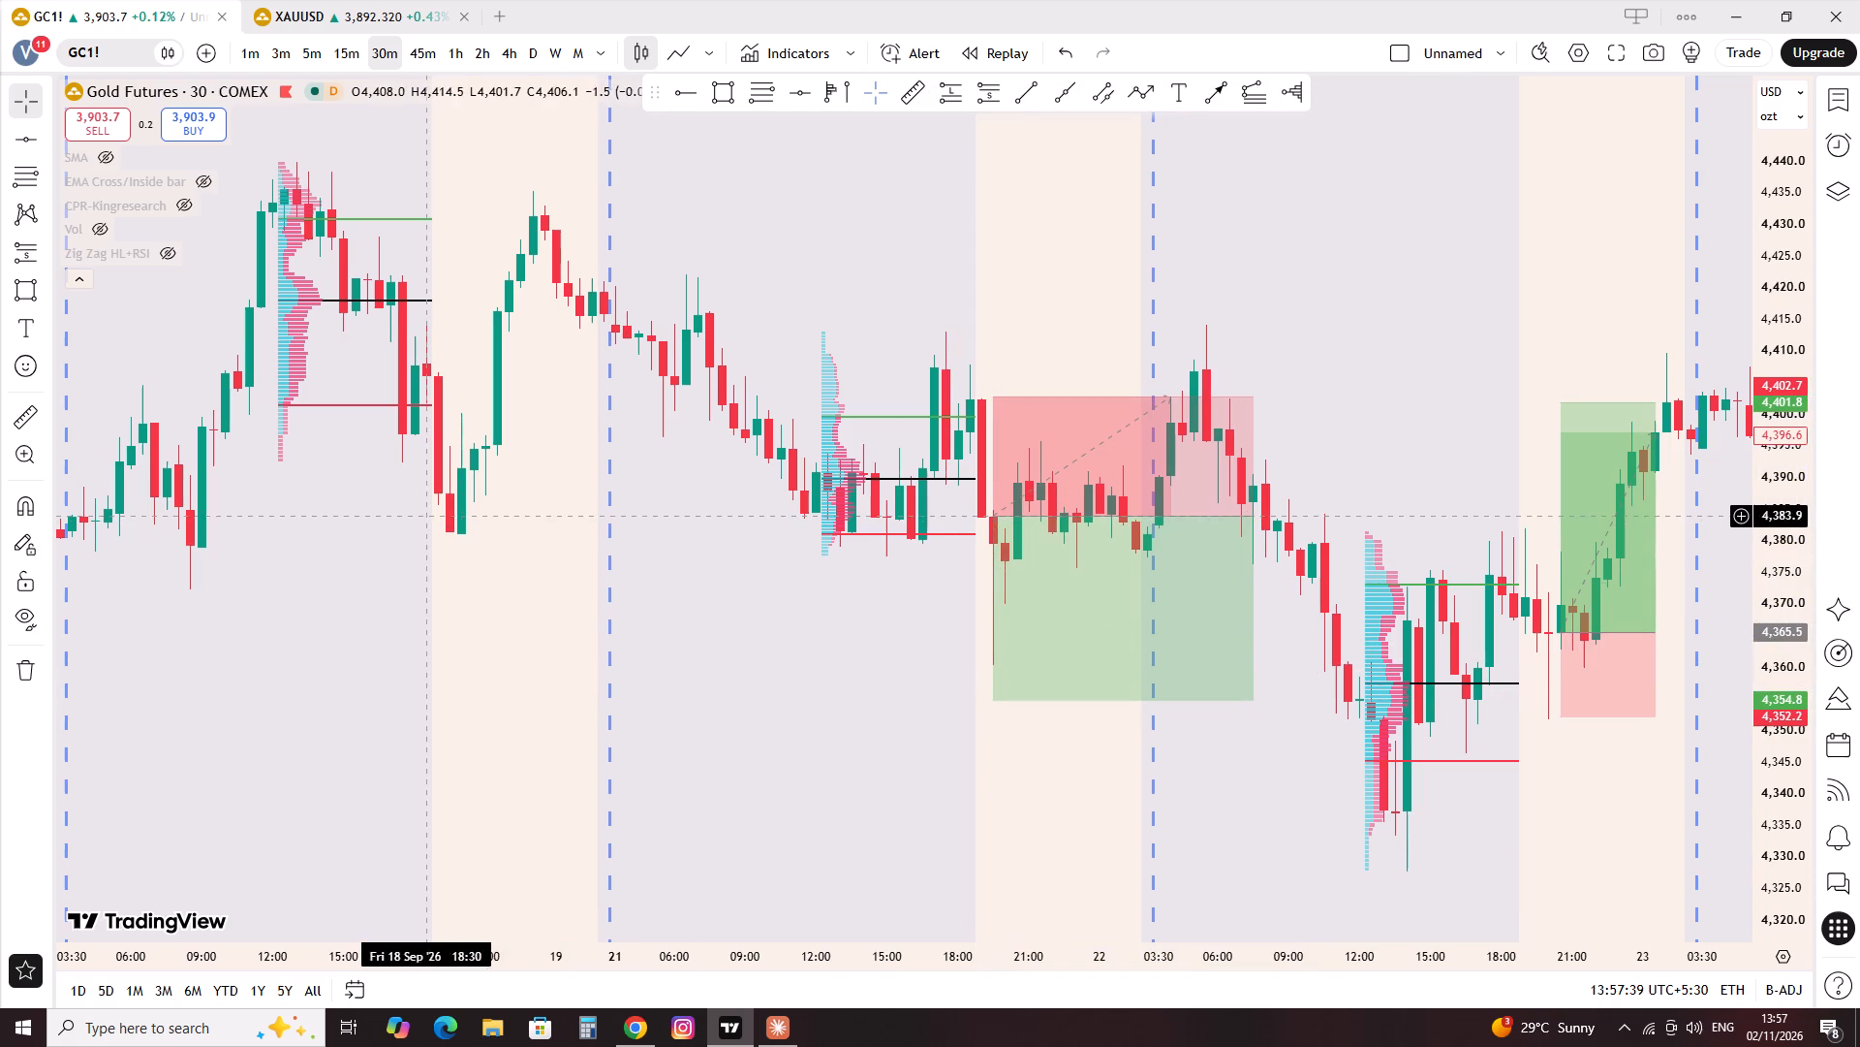
pyautogui.moveTo(997, 700); pyautogui.dragTo(997, 756)
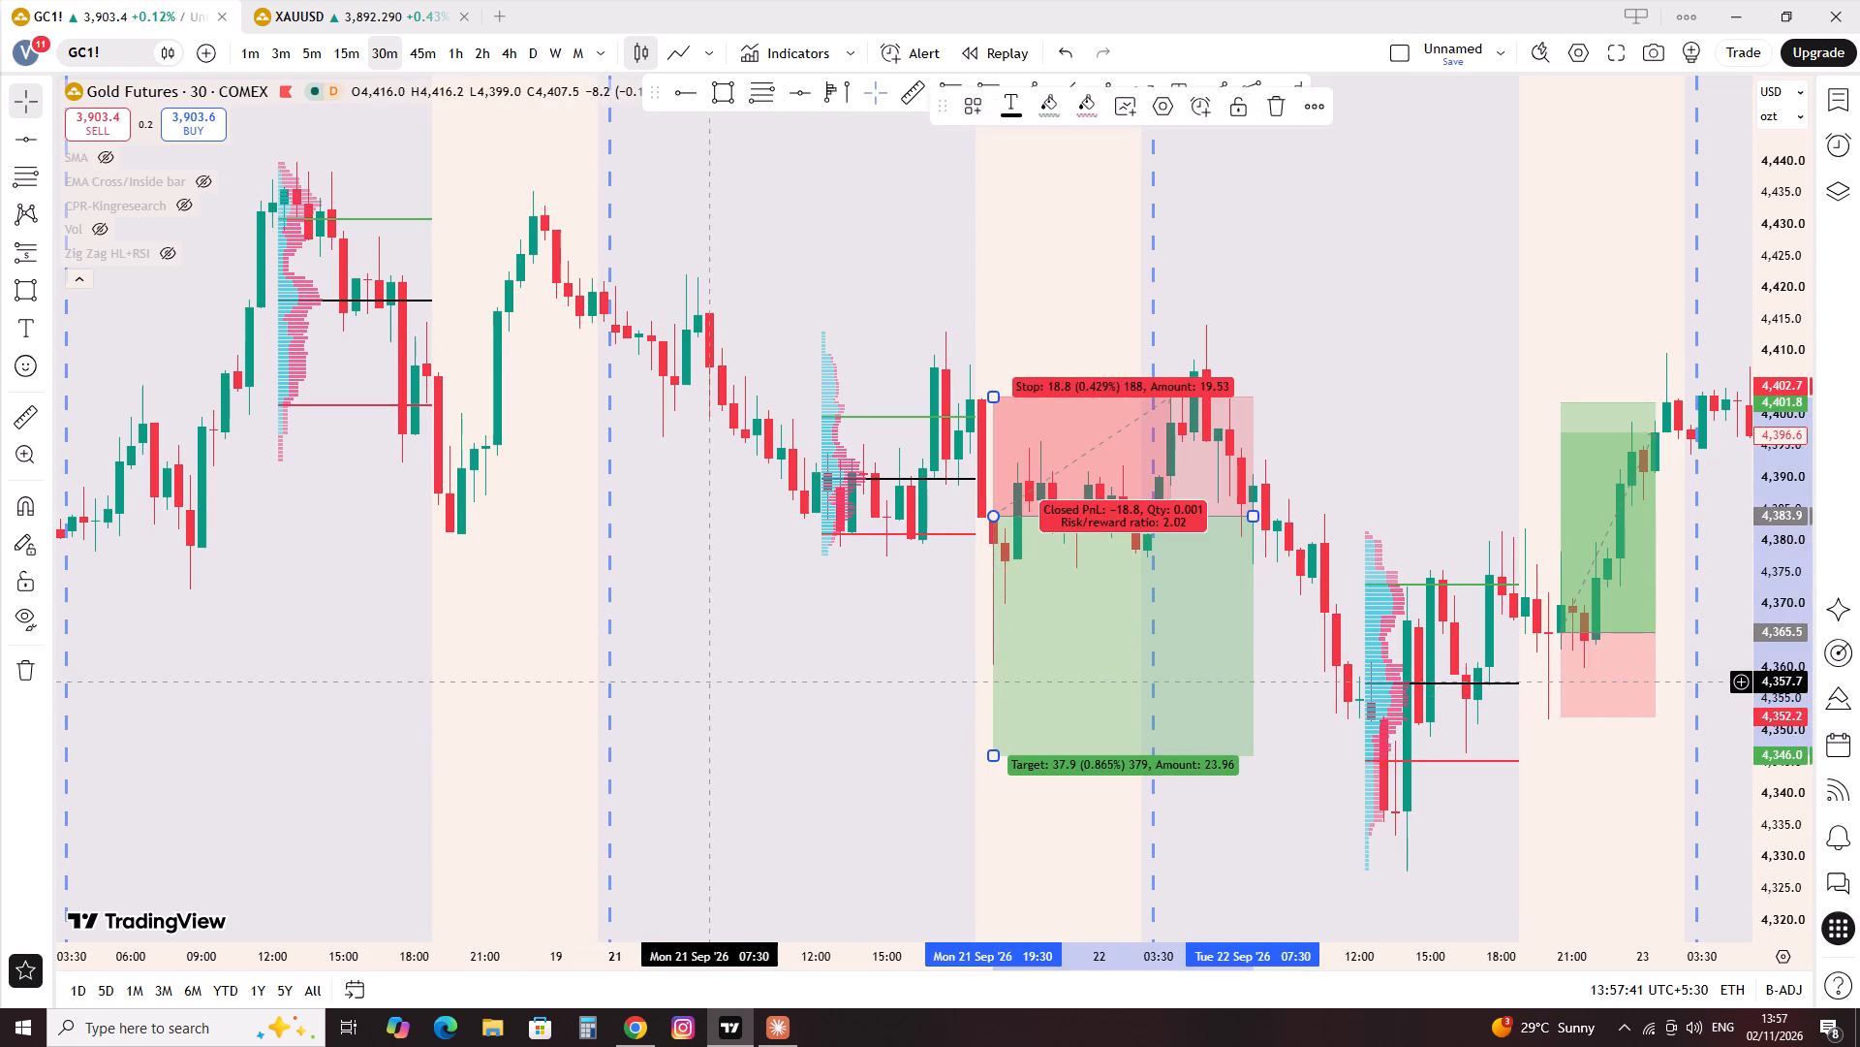
pyautogui.click(573, 667)
# Delete the volume profiles drawn on the 18 Sep and 17 Sep sessions of the gold futures chart.
pyautogui.moveTo(432, 665); pyautogui.dragTo(1100, 742)
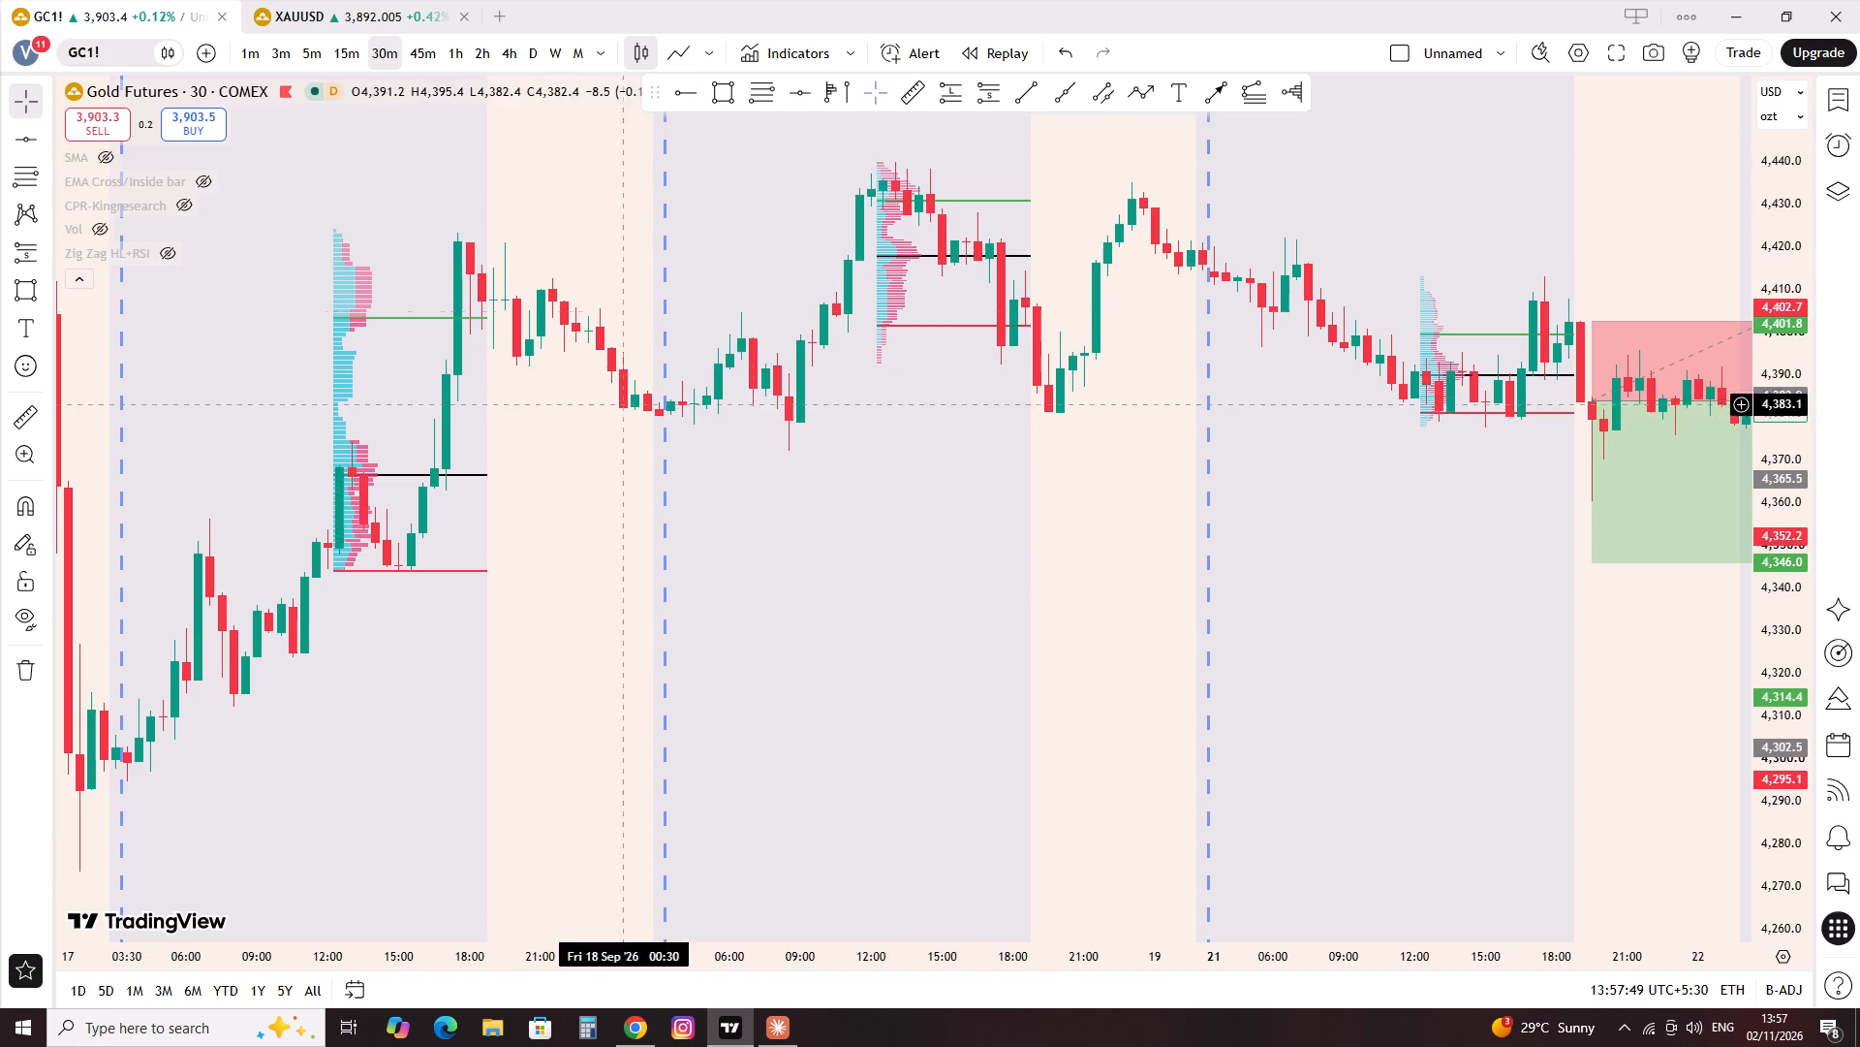
pyautogui.click(884, 305)
pyautogui.press('Delete')
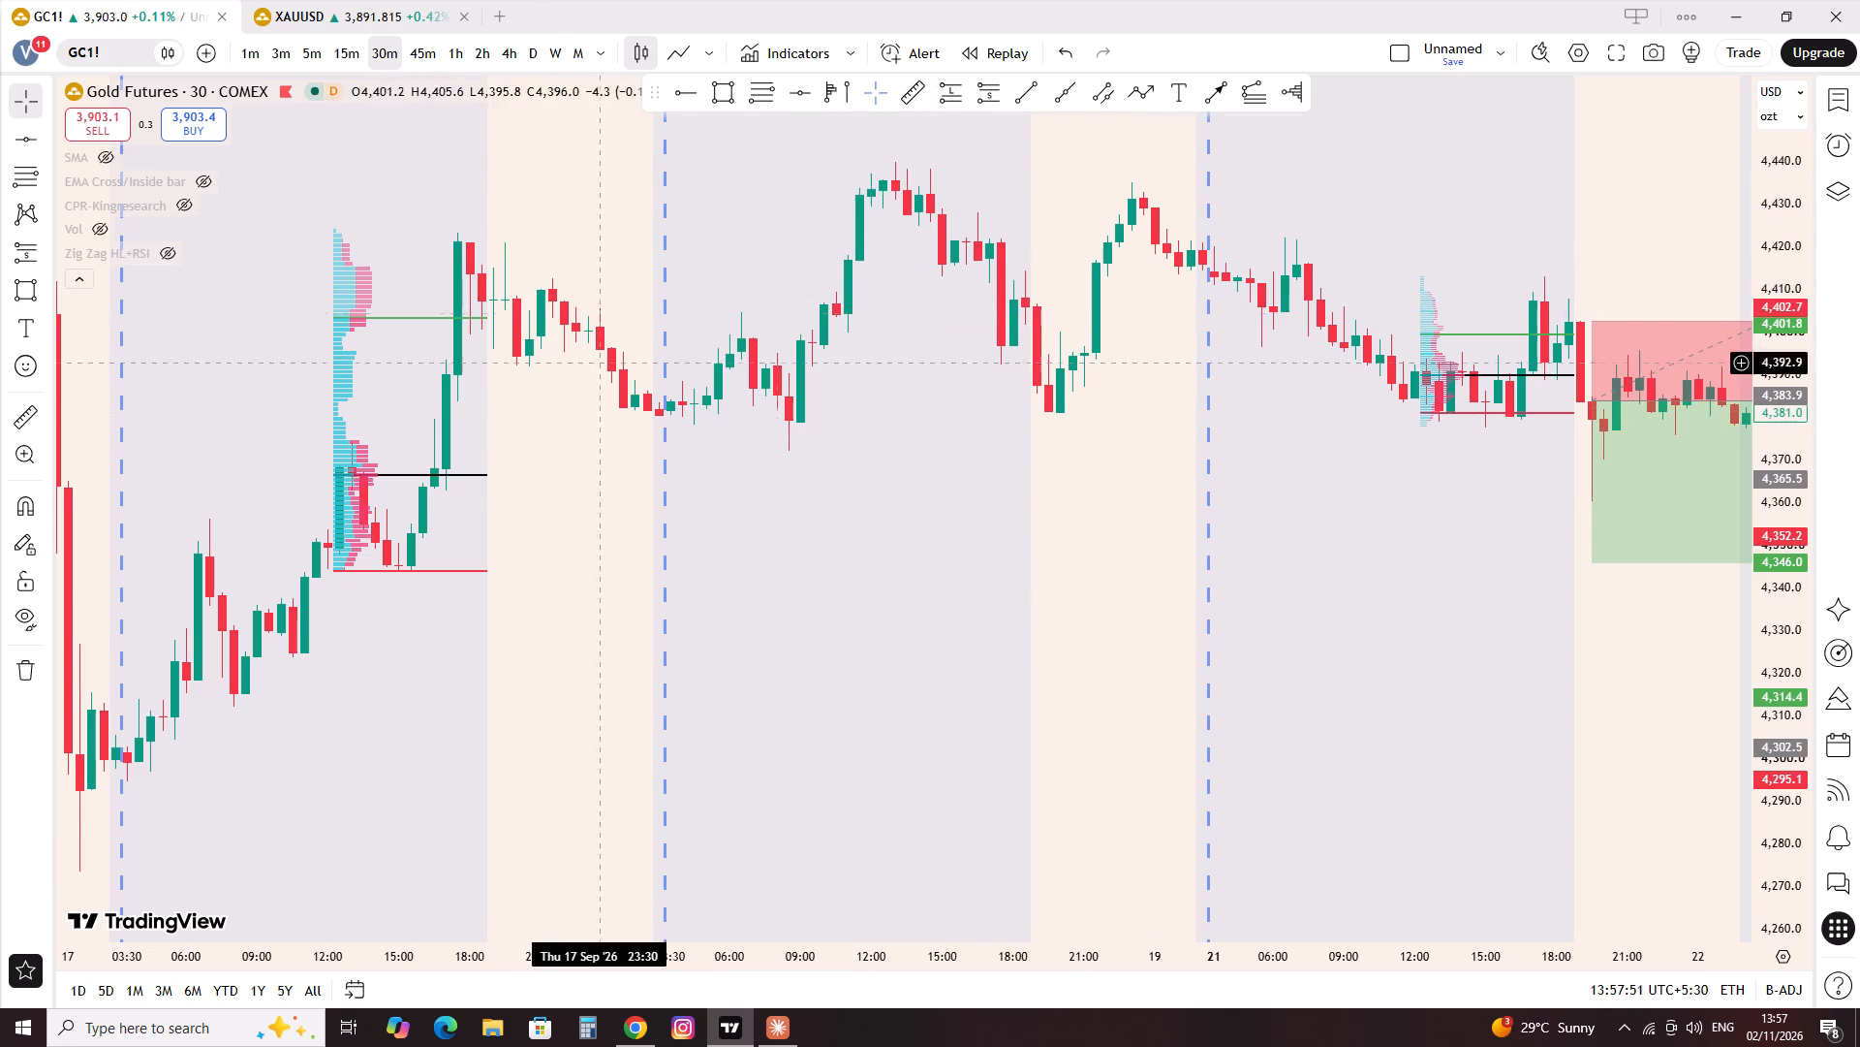
pyautogui.moveTo(567, 531); pyautogui.dragTo(1380, 511)
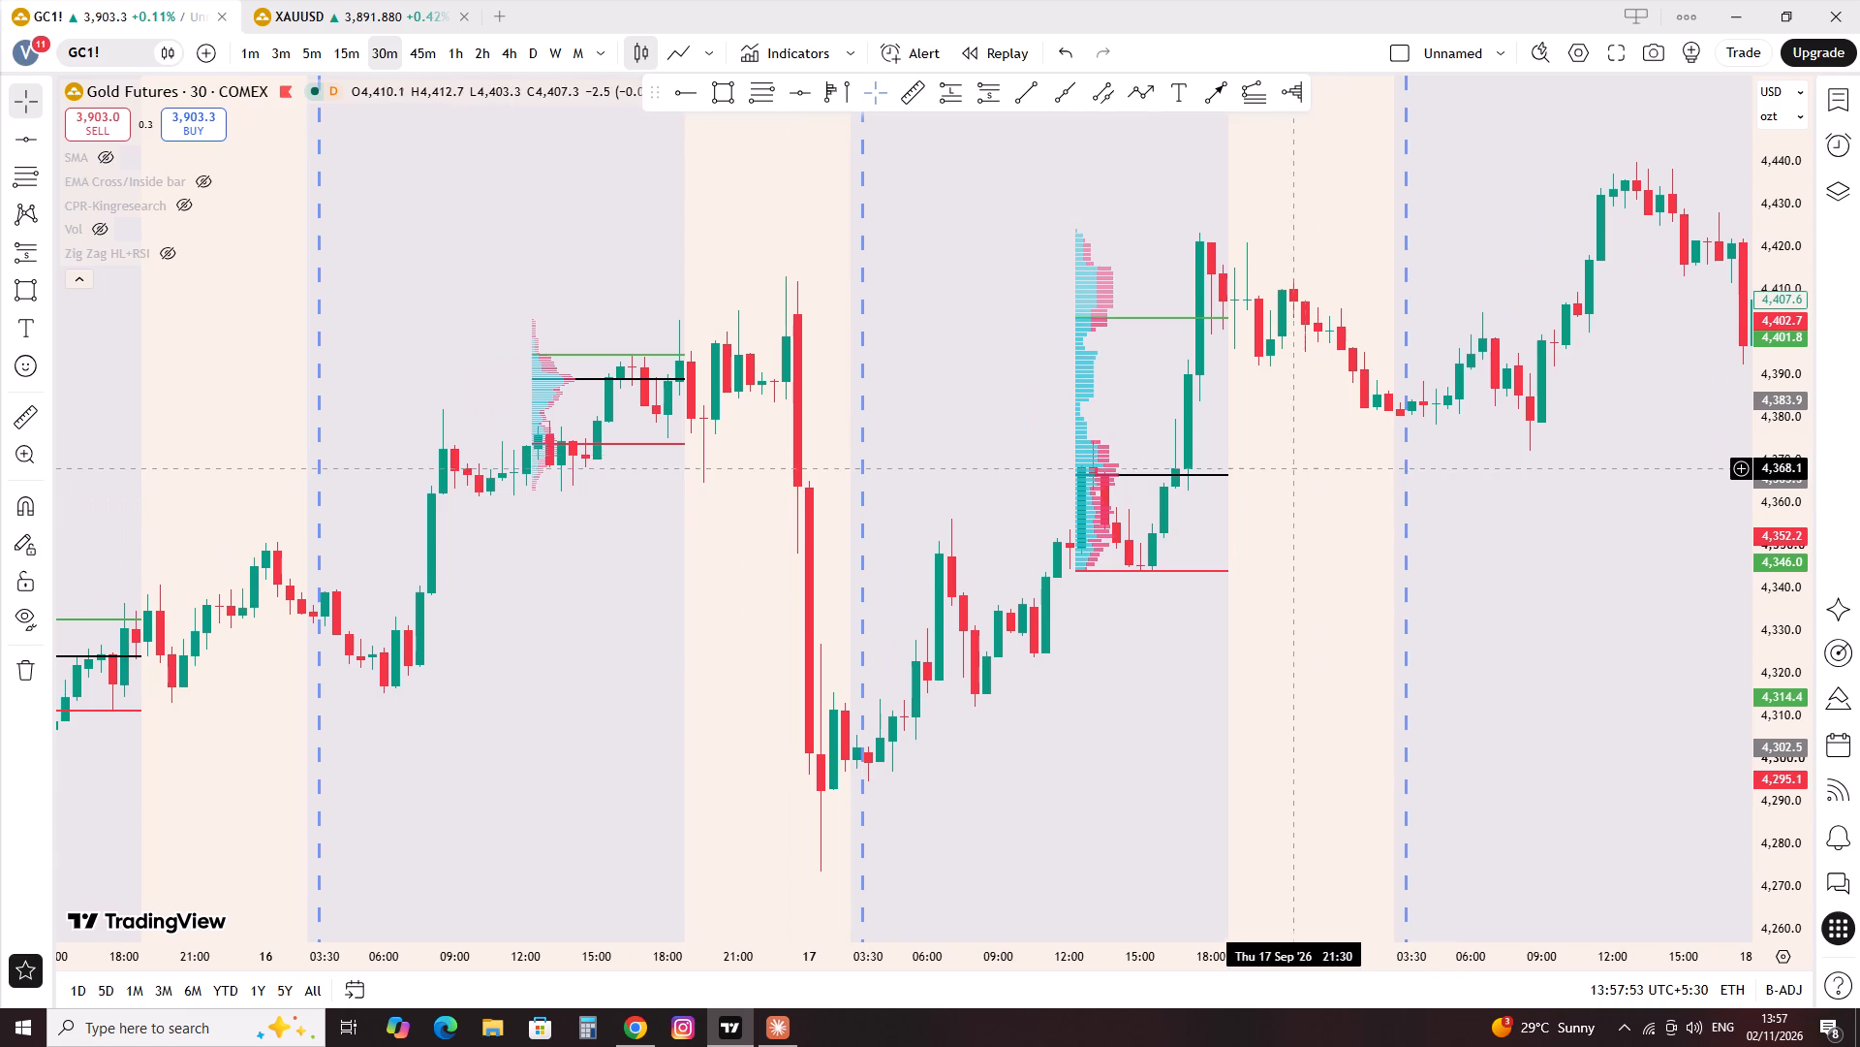
pyautogui.click(1091, 447)
pyautogui.press('Delete')
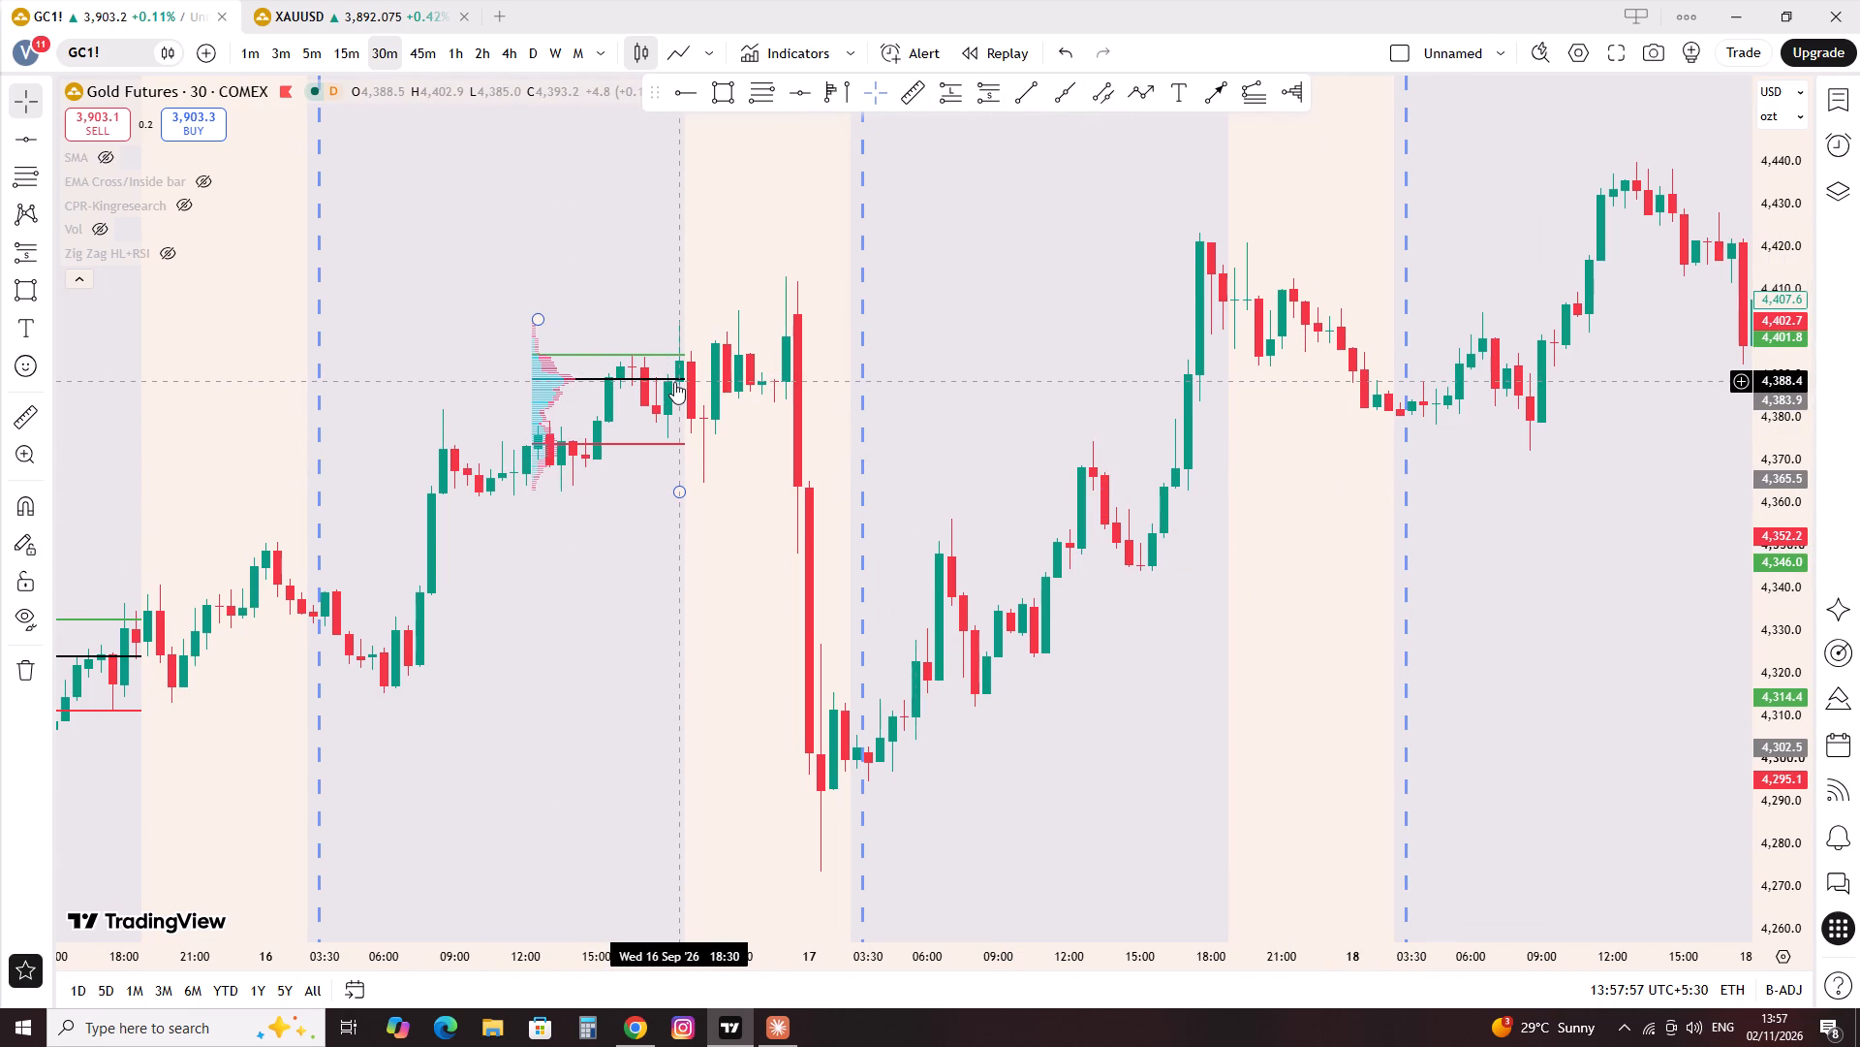
# On the XAUUSD chart, move the volume profile from 23 Sep to 16 Sep, spanning about 12:30 to 18:30.
pyautogui.click(415, 0)
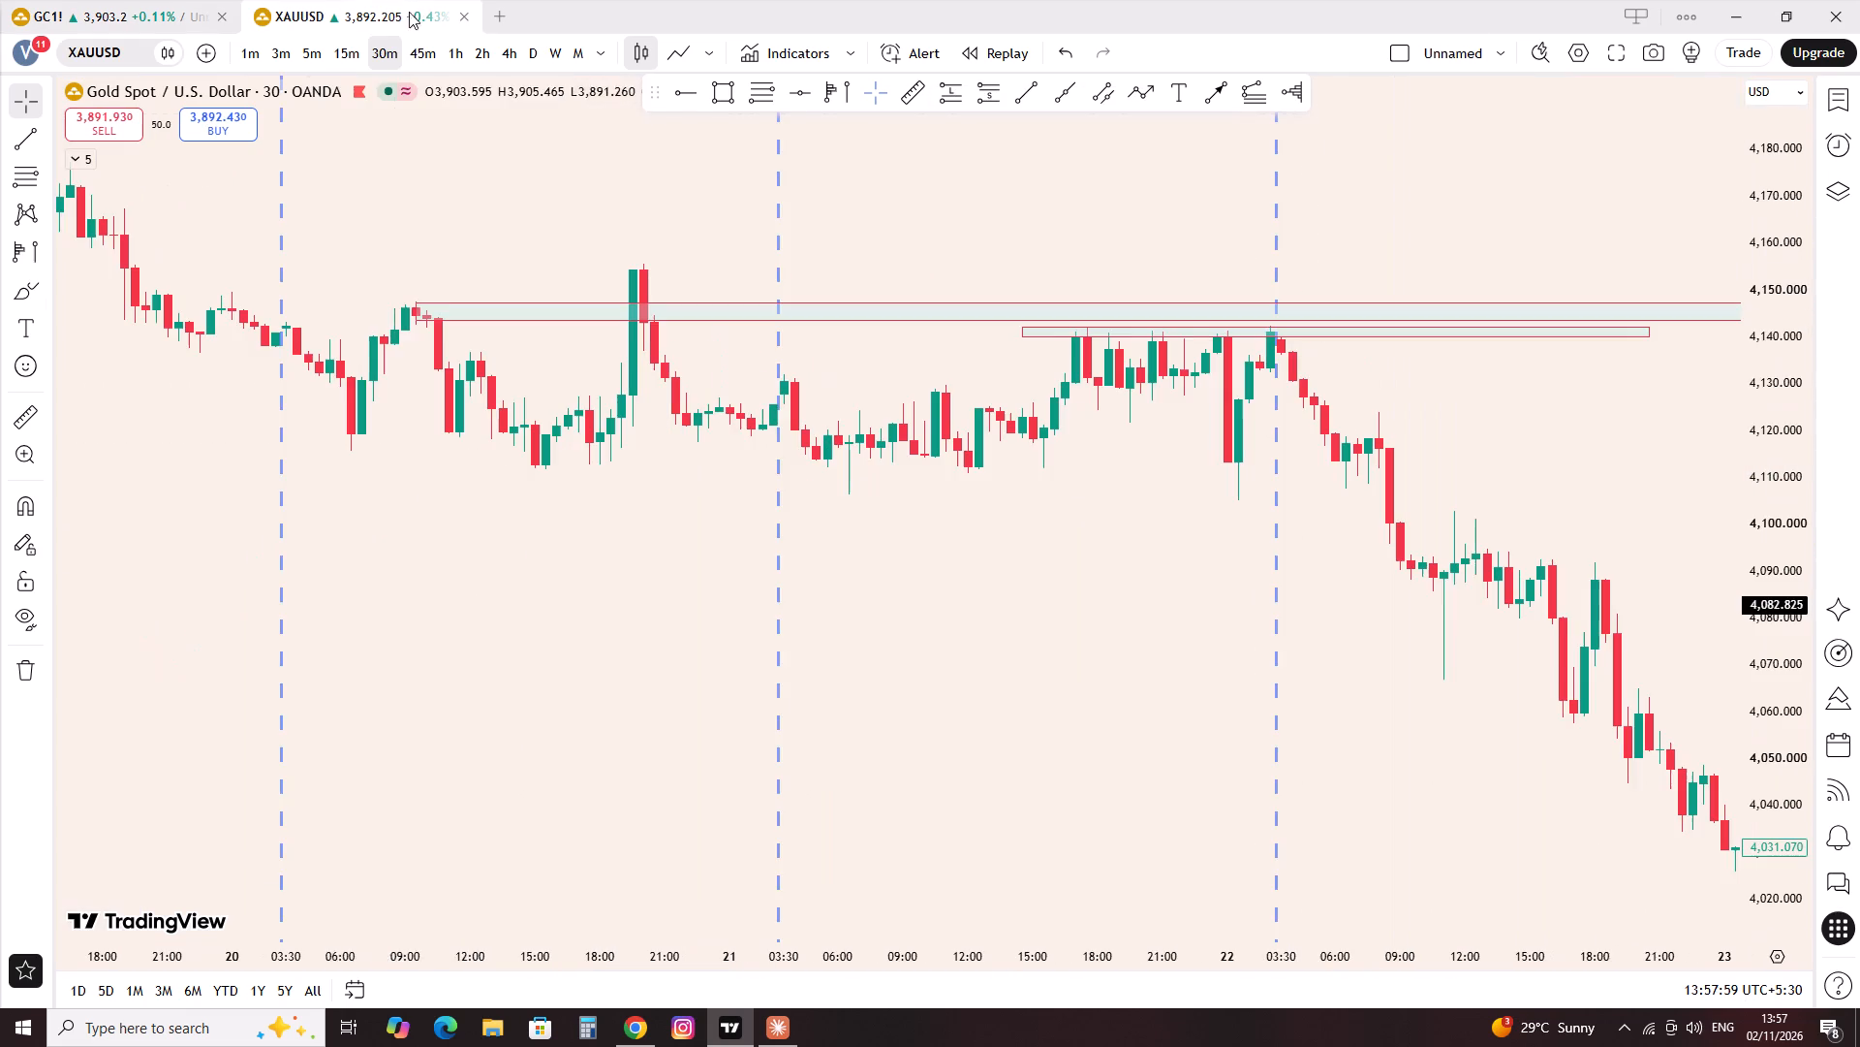
pyautogui.scroll(-9, 527, 442)
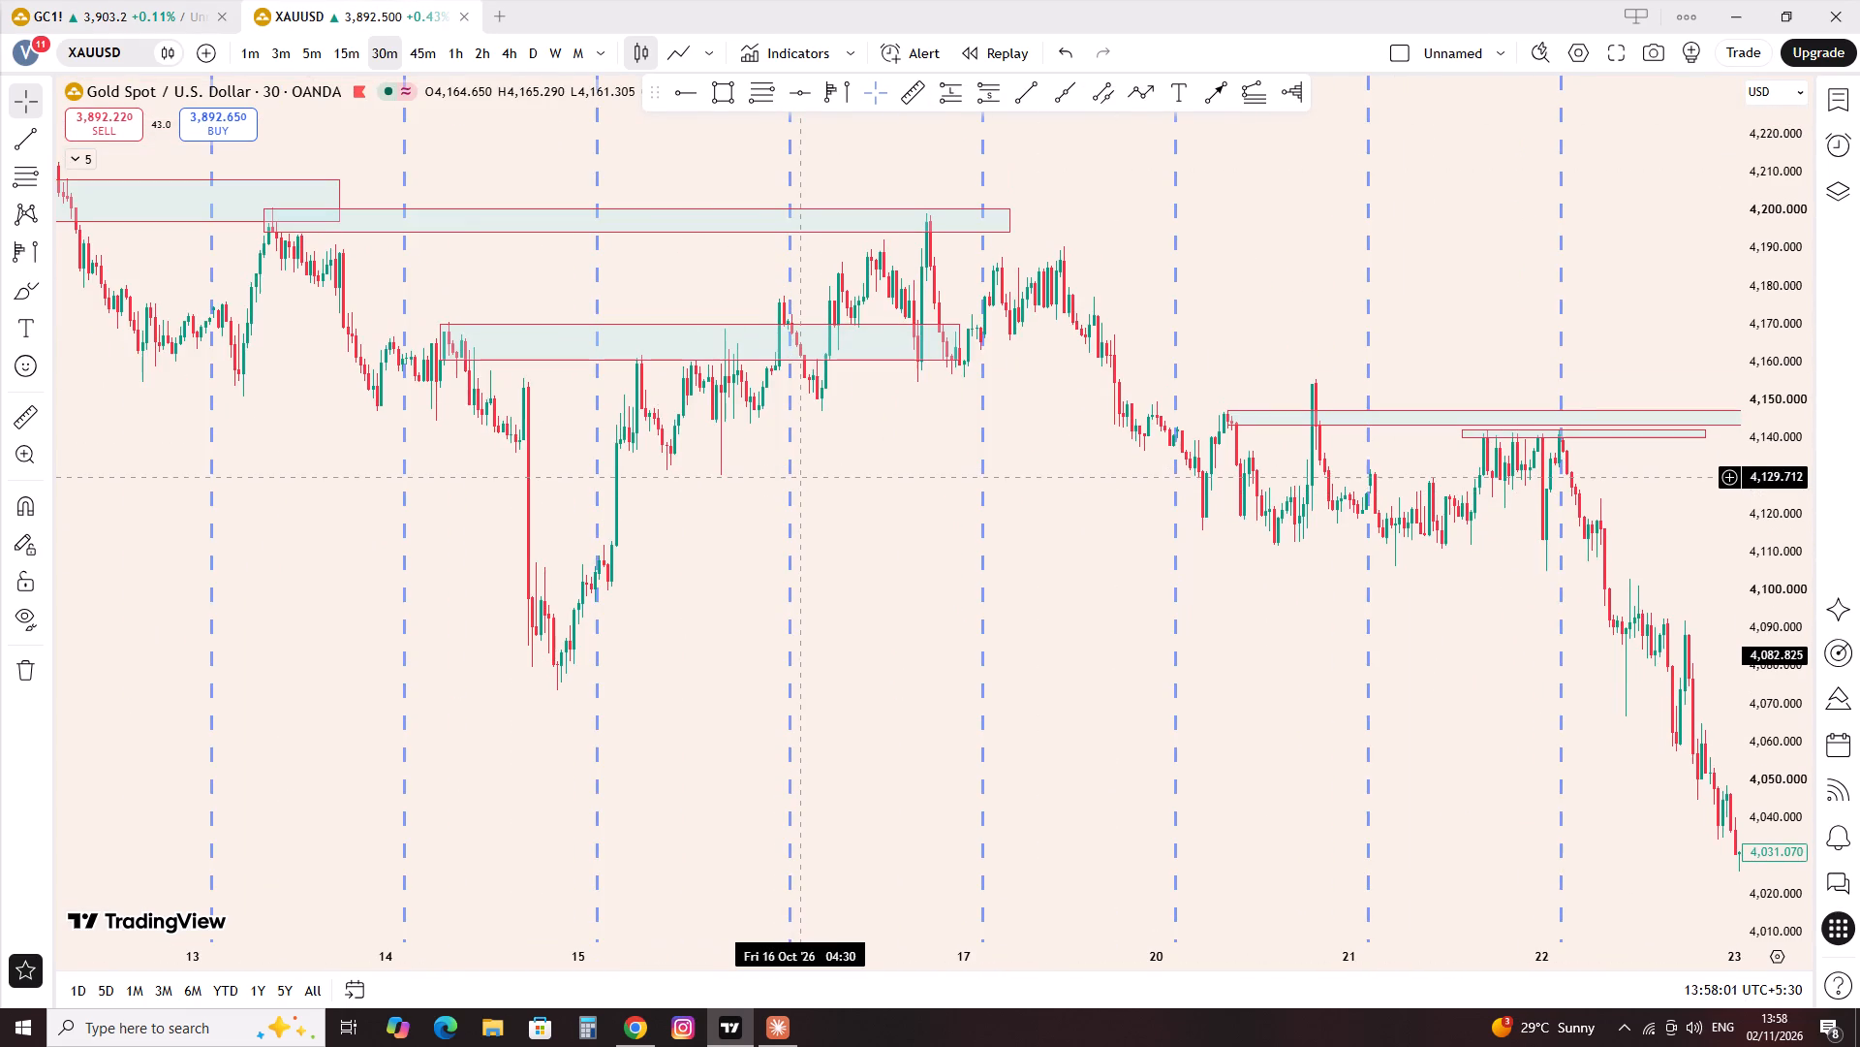
pyautogui.scroll(-5, 802, 478)
pyautogui.scroll(1, 802, 478)
pyautogui.scroll(-9, 802, 478)
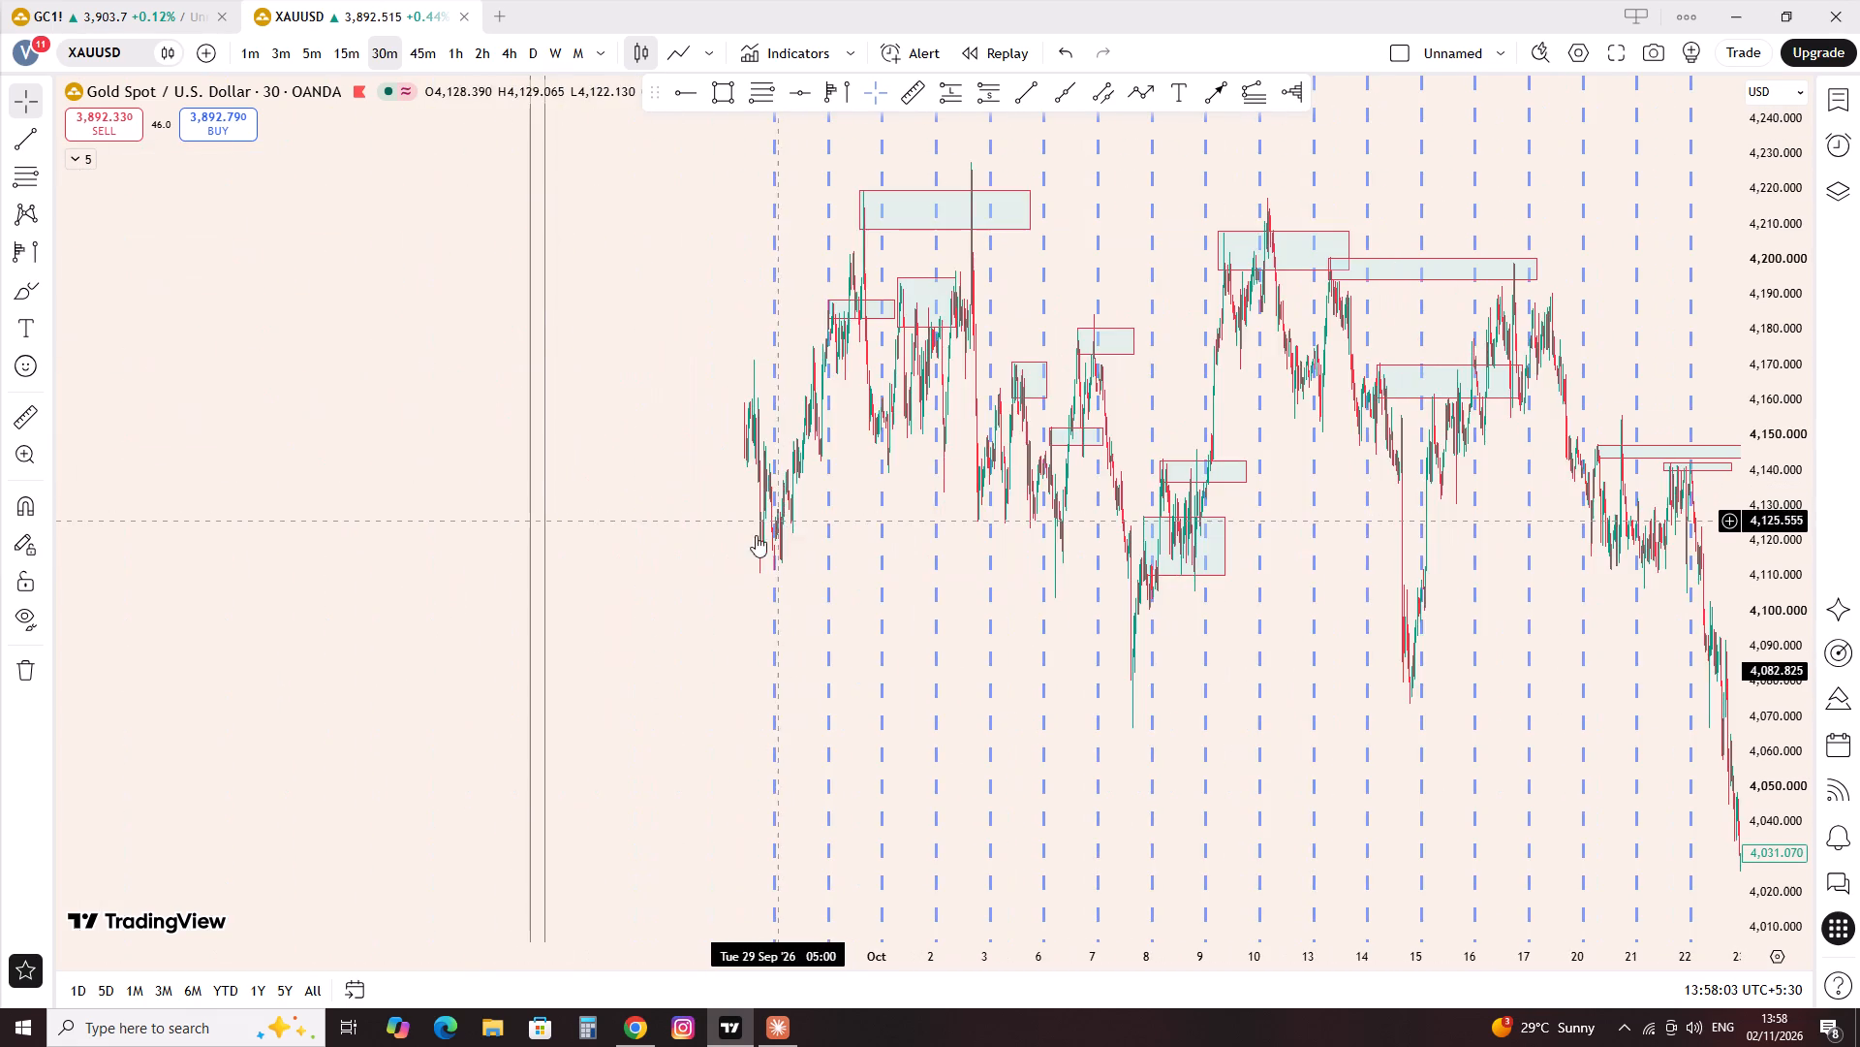
pyautogui.moveTo(654, 547); pyautogui.dragTo(1541, 609)
pyautogui.scroll(8, 1042, 580)
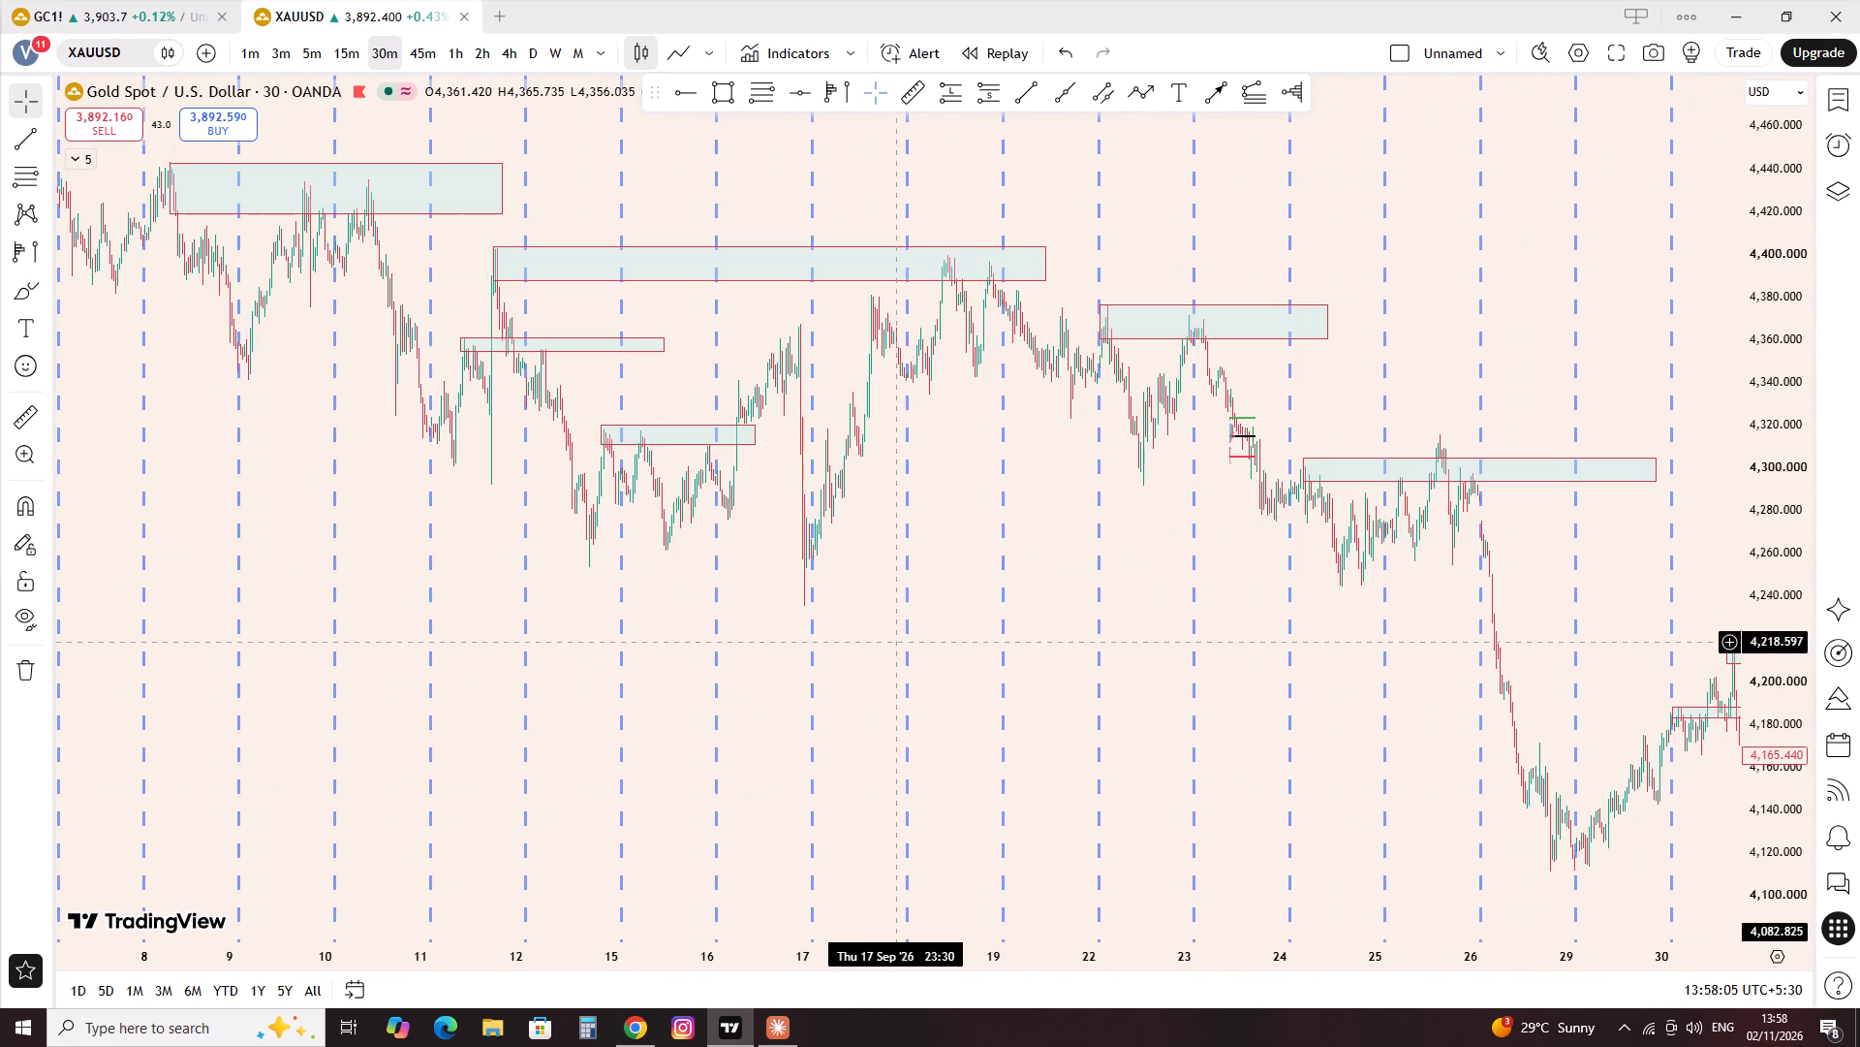
pyautogui.scroll(7, 895, 643)
pyautogui.moveTo(516, 625); pyautogui.dragTo(1550, 724)
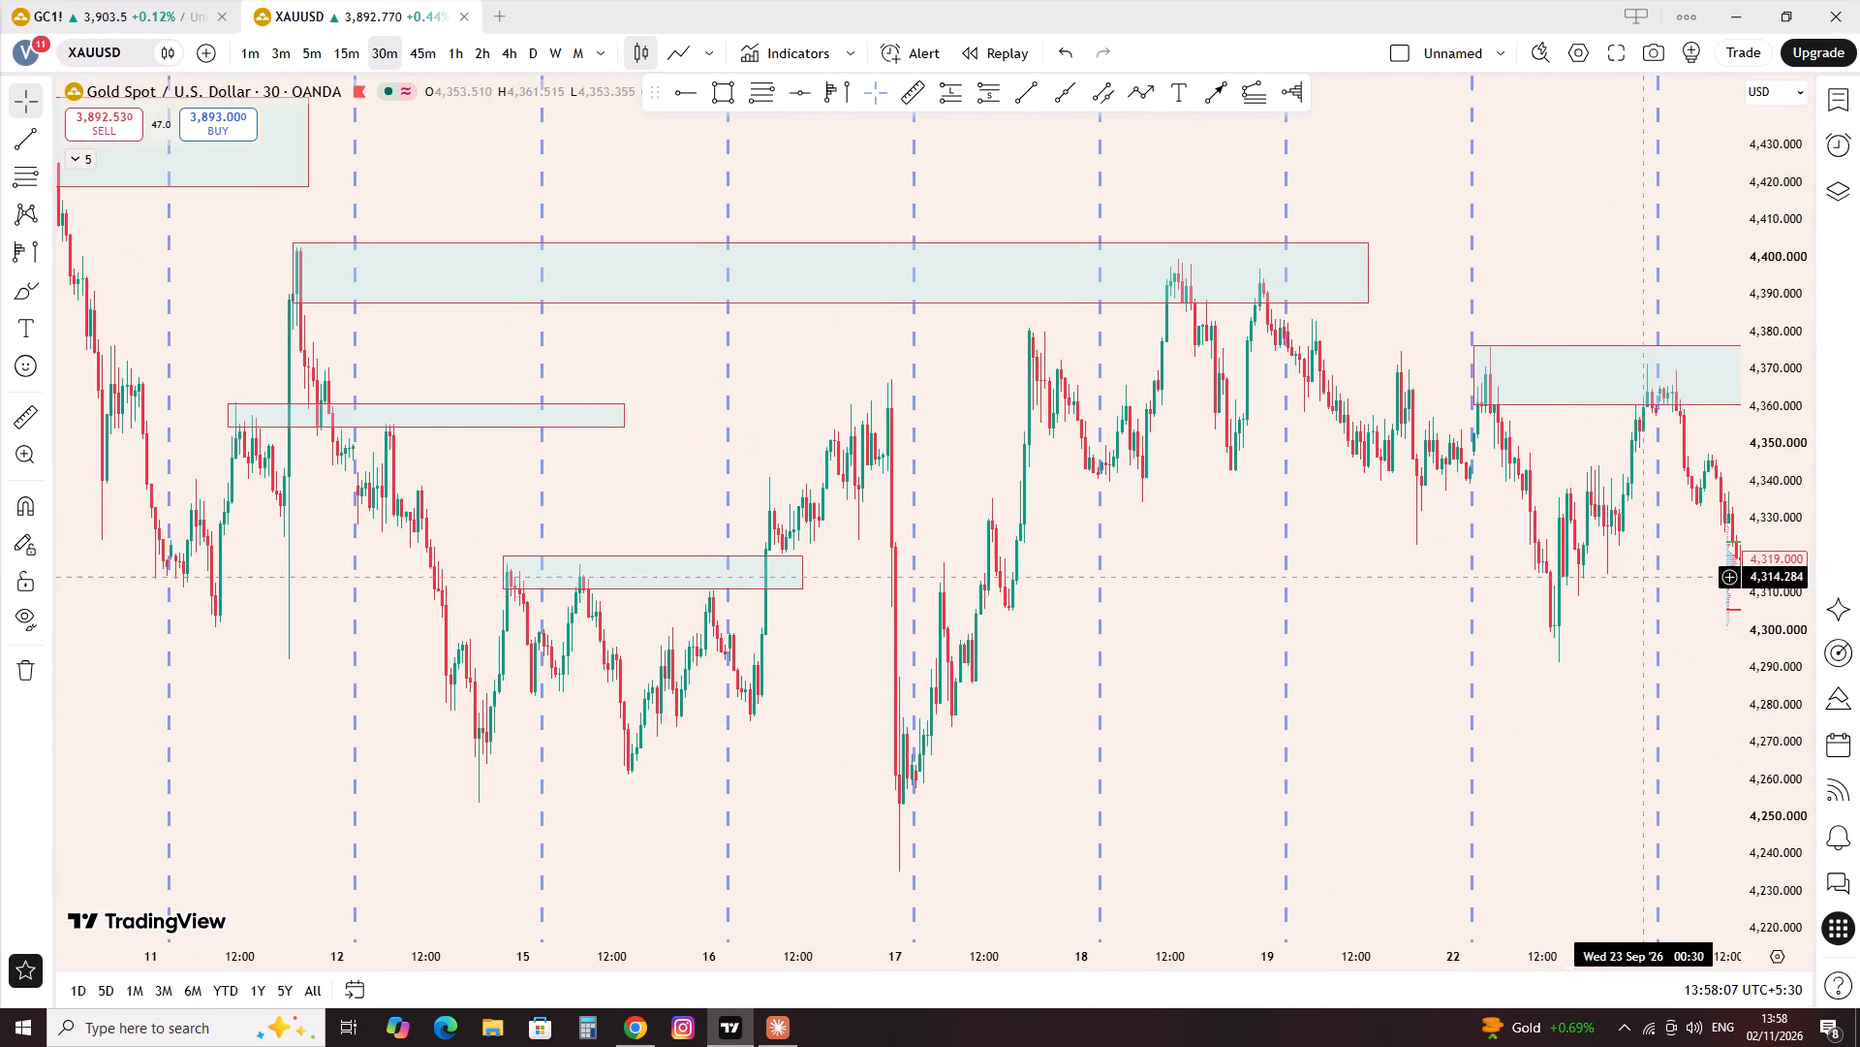
pyautogui.moveTo(1618, 579); pyautogui.dragTo(1511, 596)
pyautogui.moveTo(1648, 535); pyautogui.dragTo(993, 506)
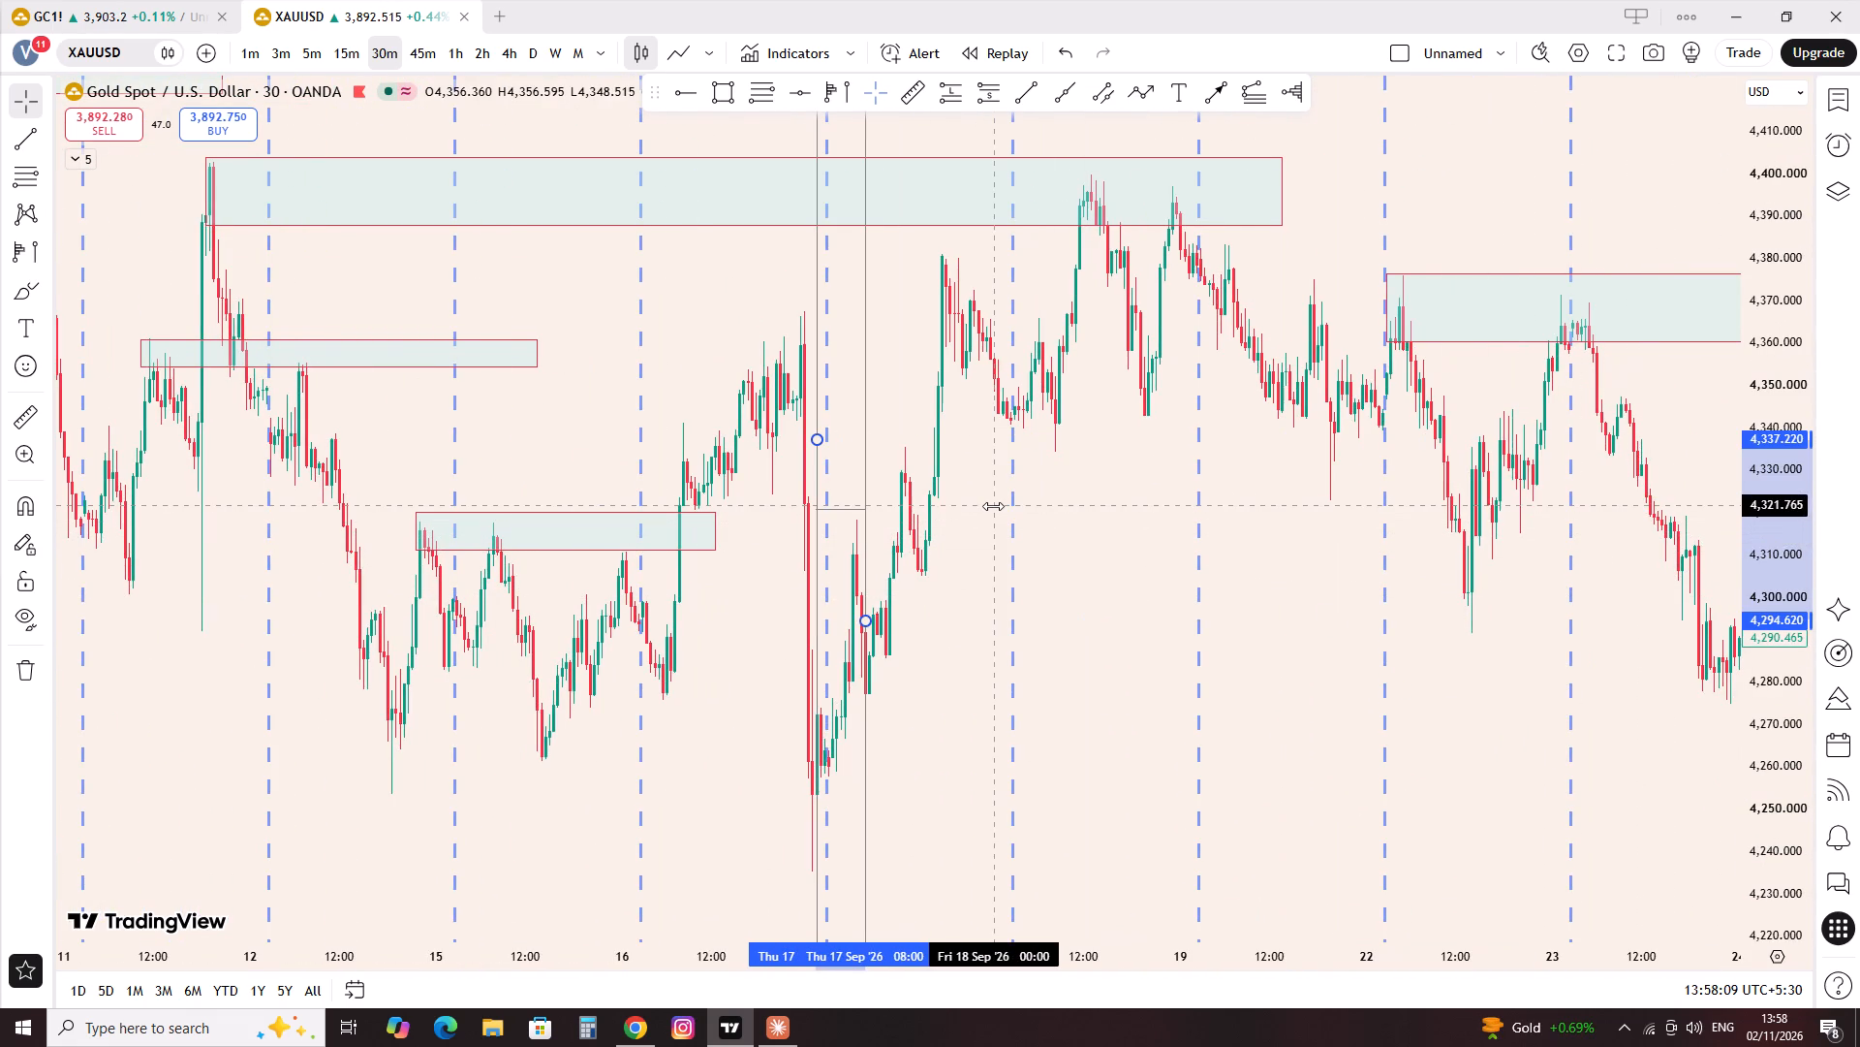
pyautogui.moveTo(993, 506); pyautogui.dragTo(833, 483)
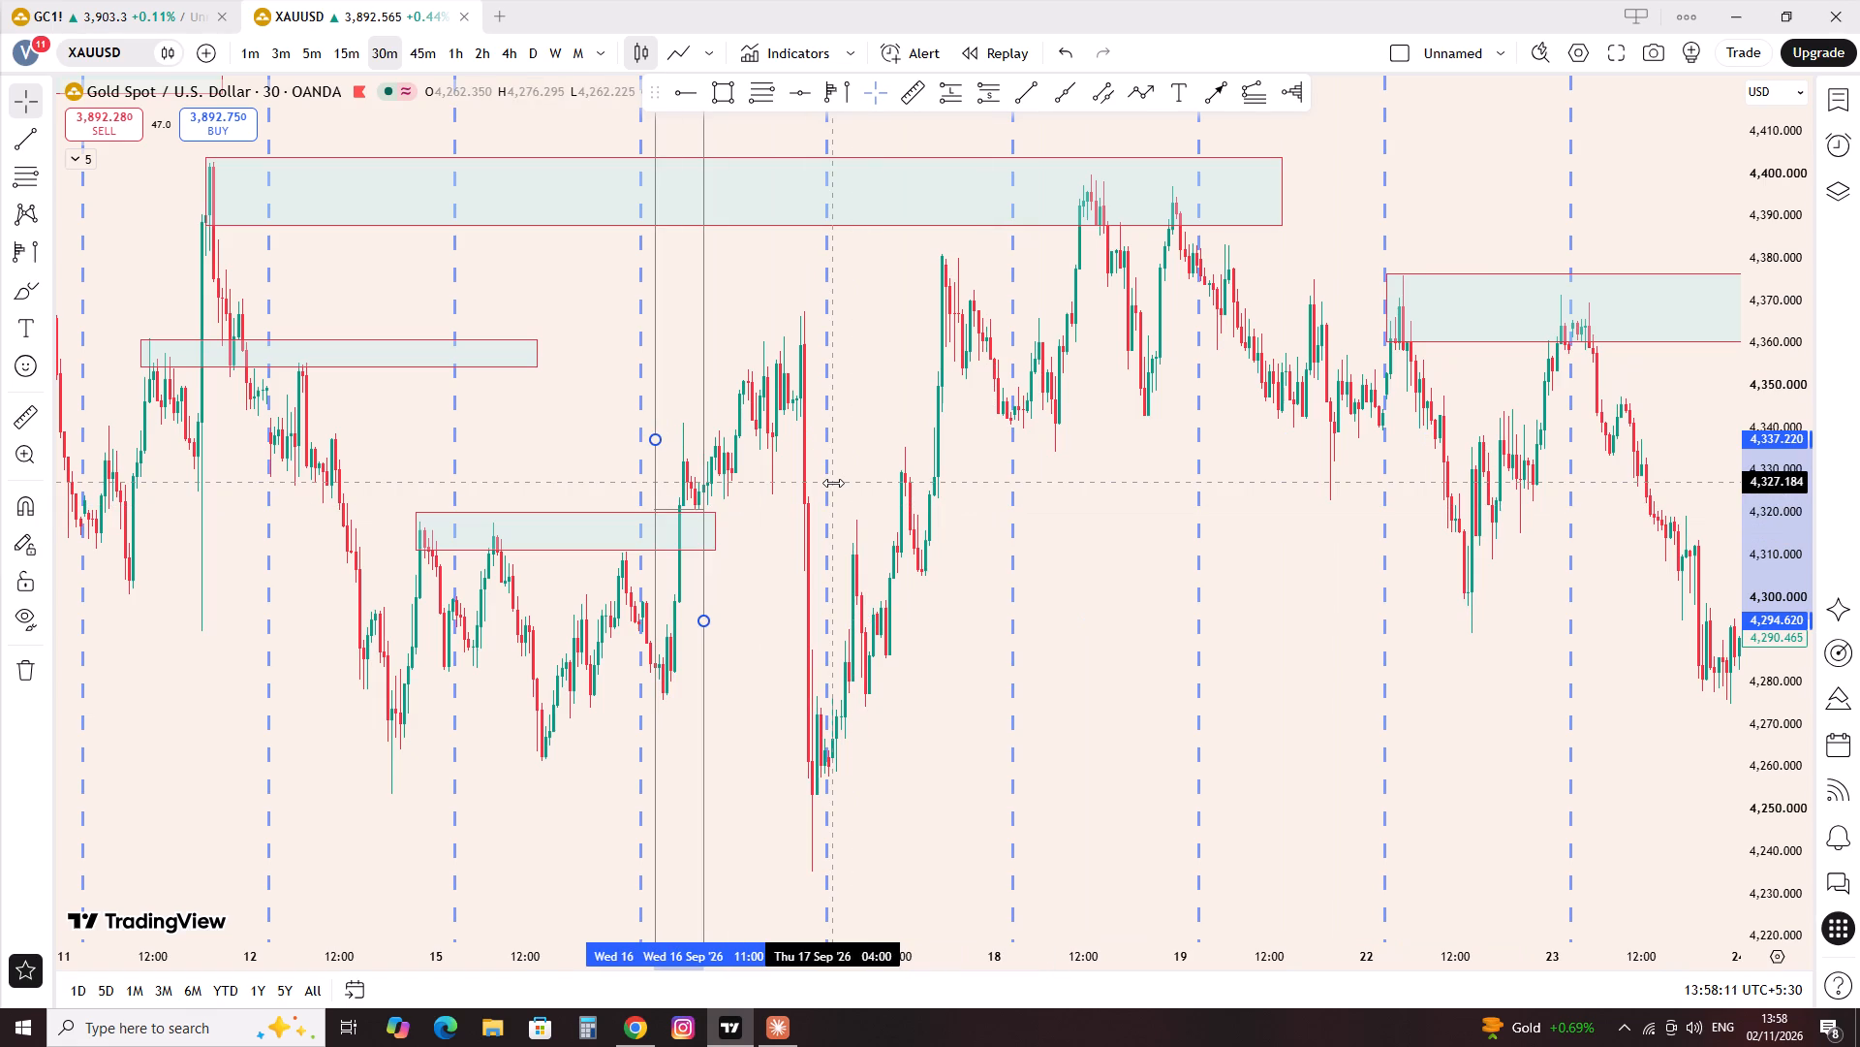
pyautogui.moveTo(833, 483); pyautogui.dragTo(850, 492)
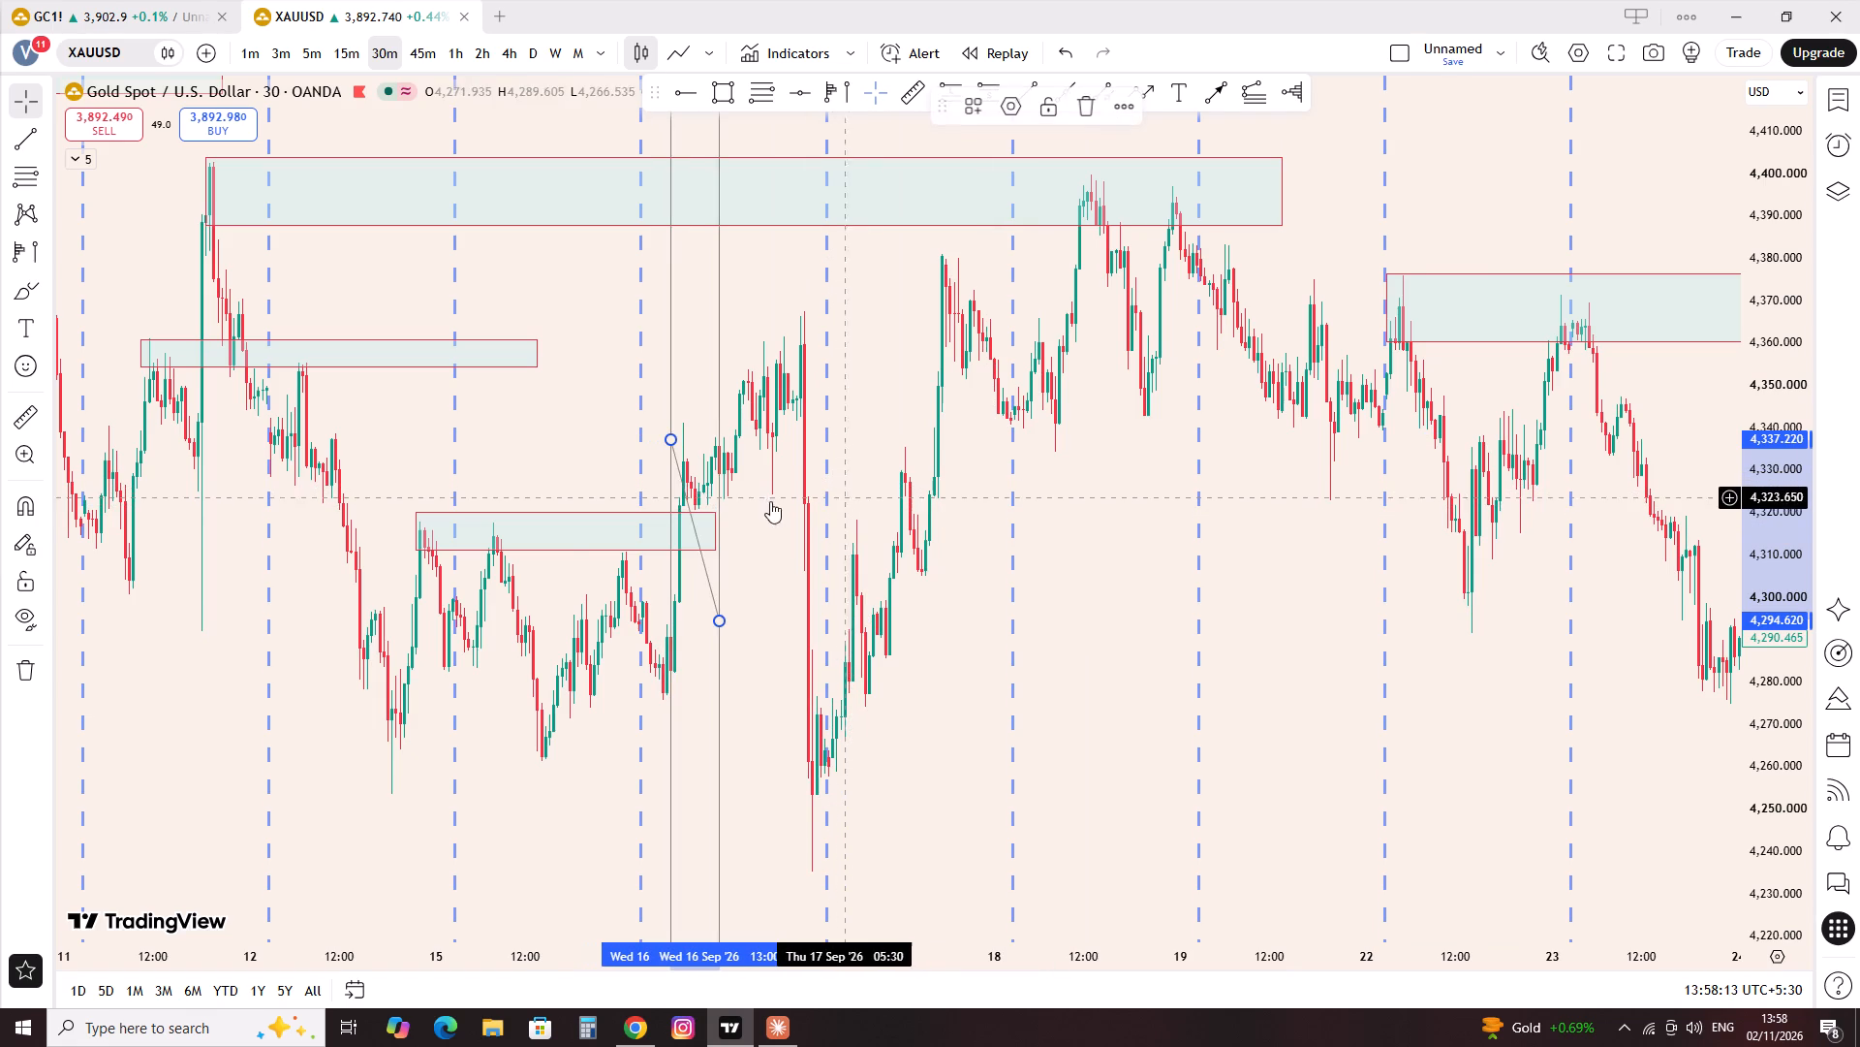
pyautogui.moveTo(671, 488); pyautogui.dragTo(656, 483)
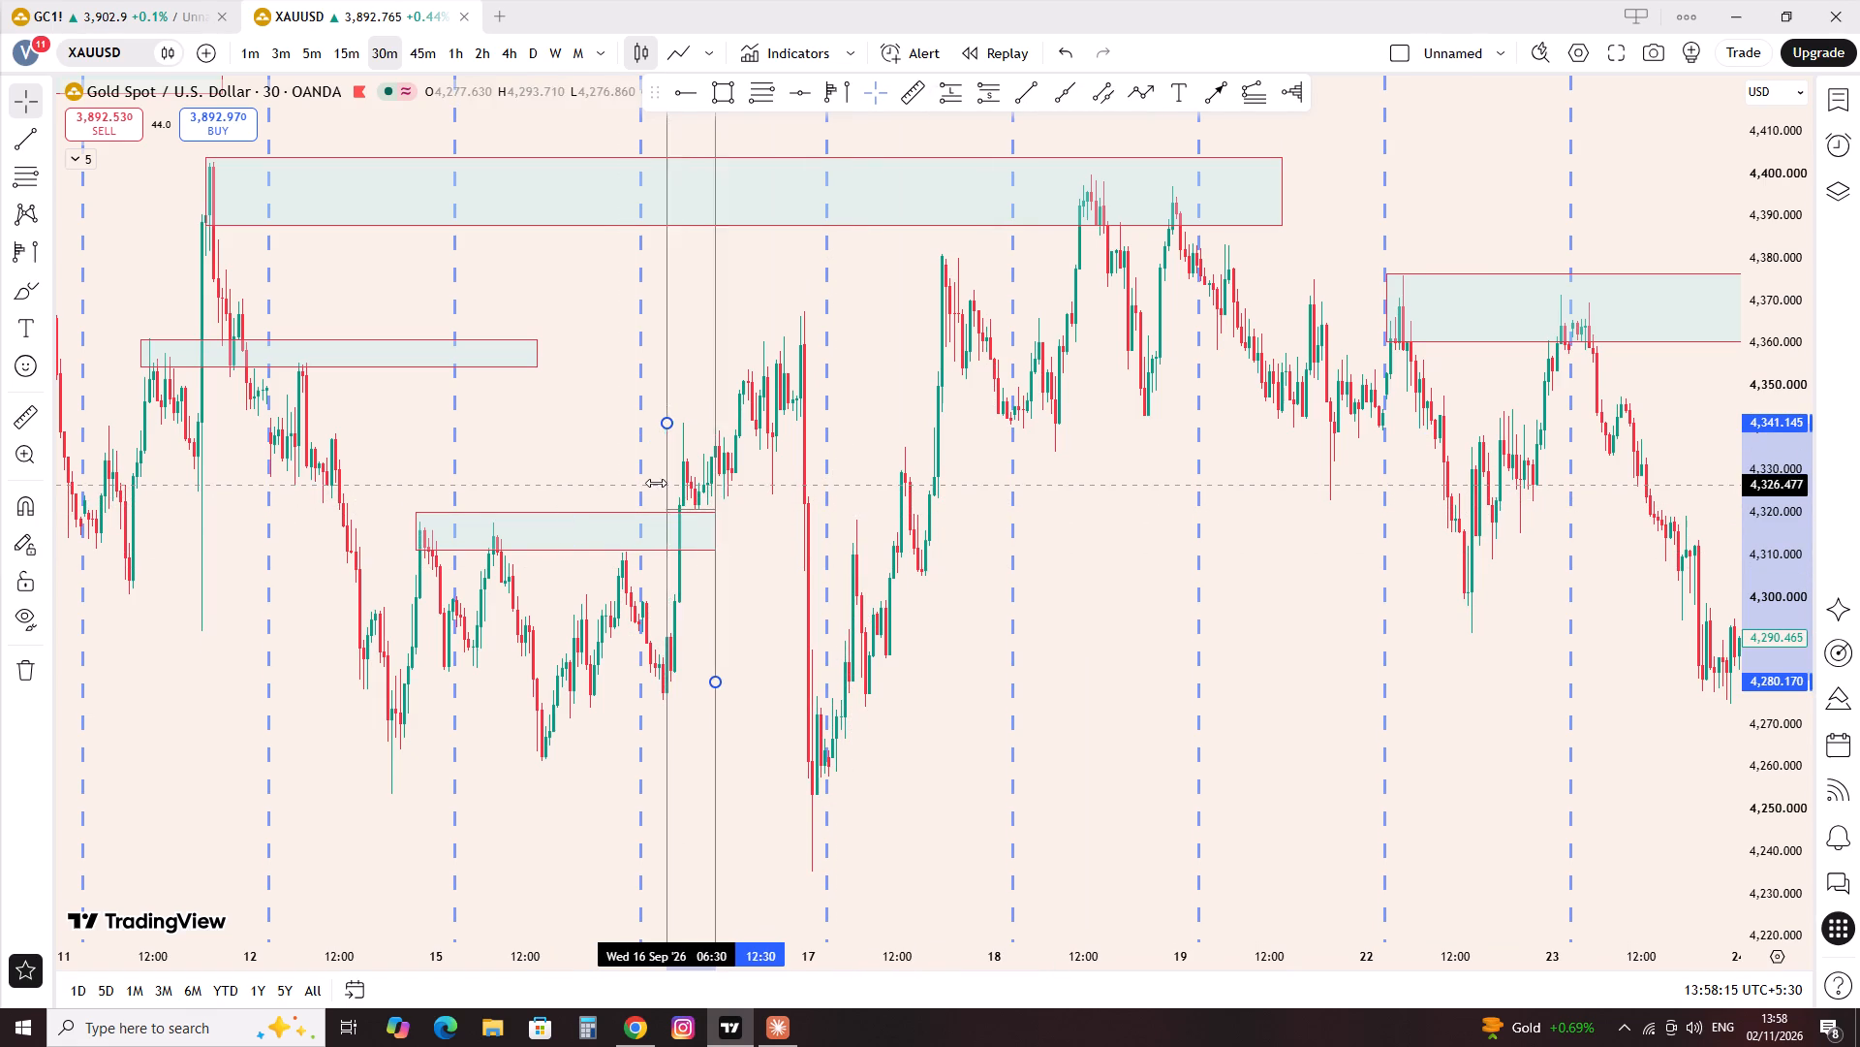
pyautogui.moveTo(656, 483); pyautogui.dragTo(707, 492)
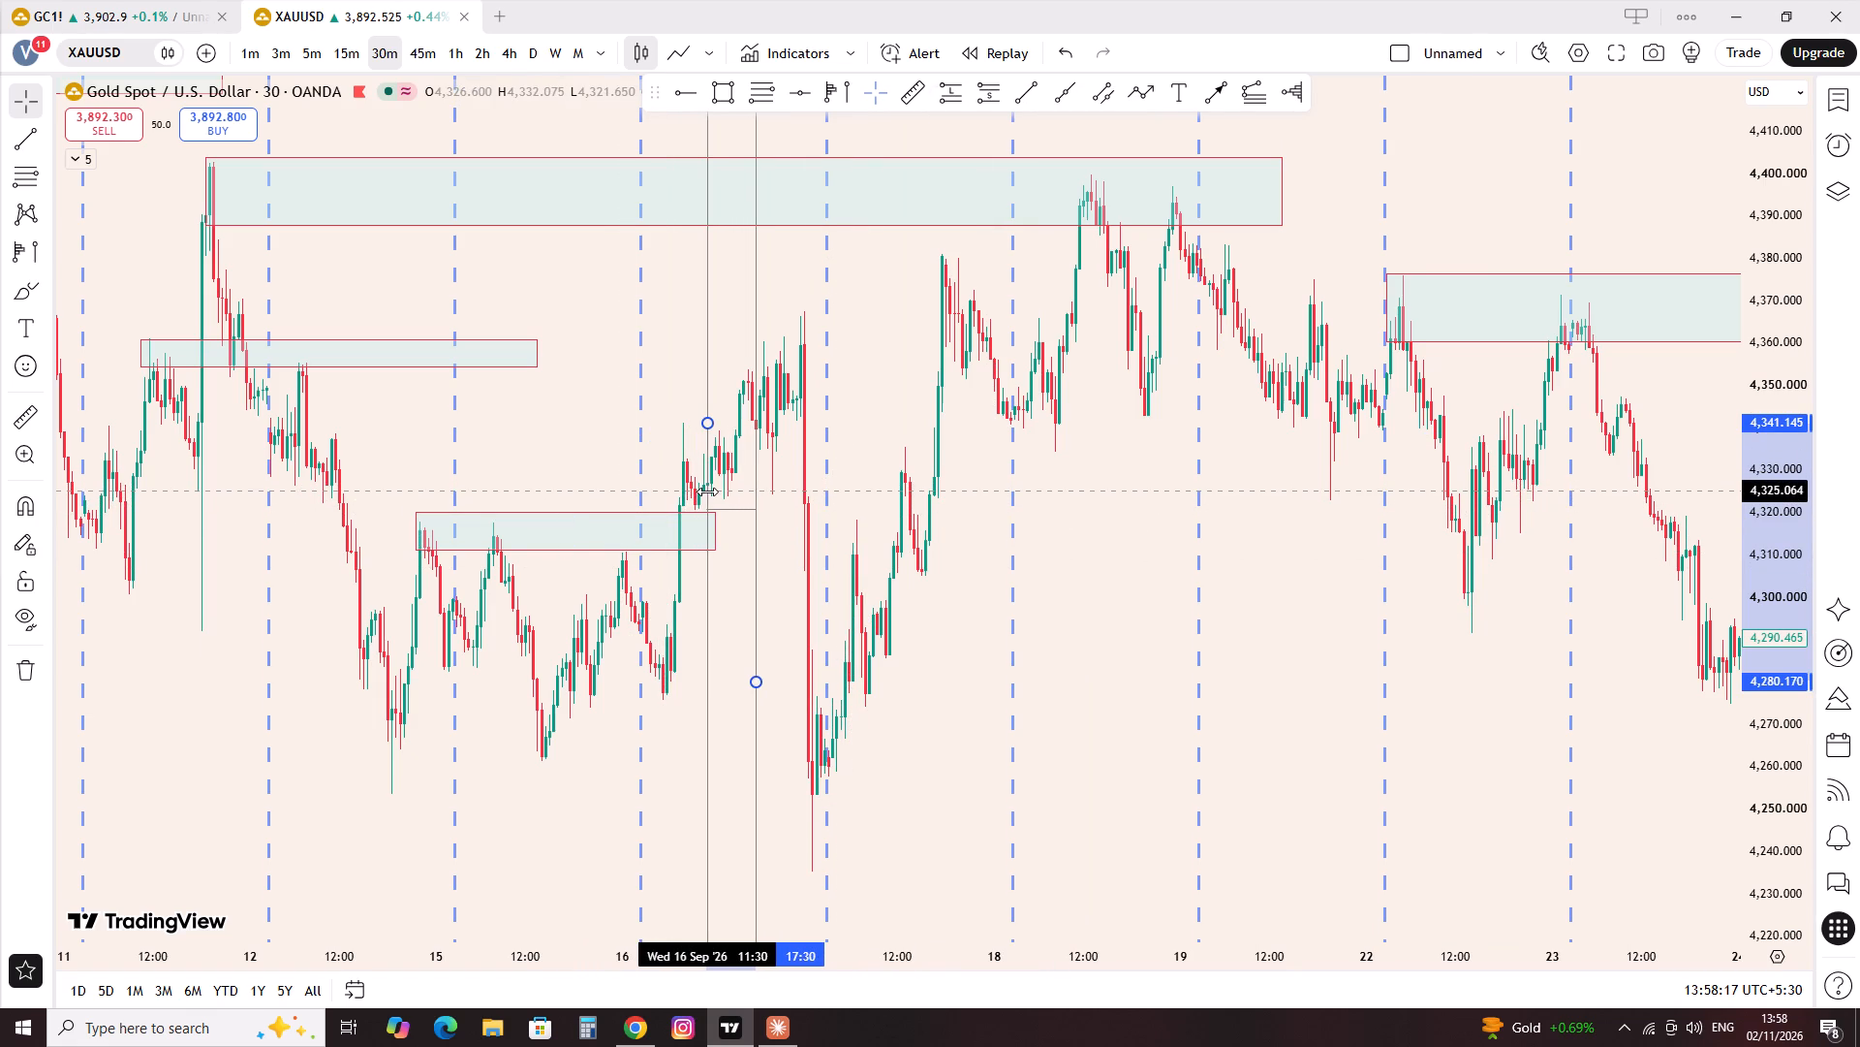
pyautogui.moveTo(707, 492); pyautogui.dragTo(716, 491)
pyautogui.moveTo(879, 521); pyautogui.dragTo(1445, 591)
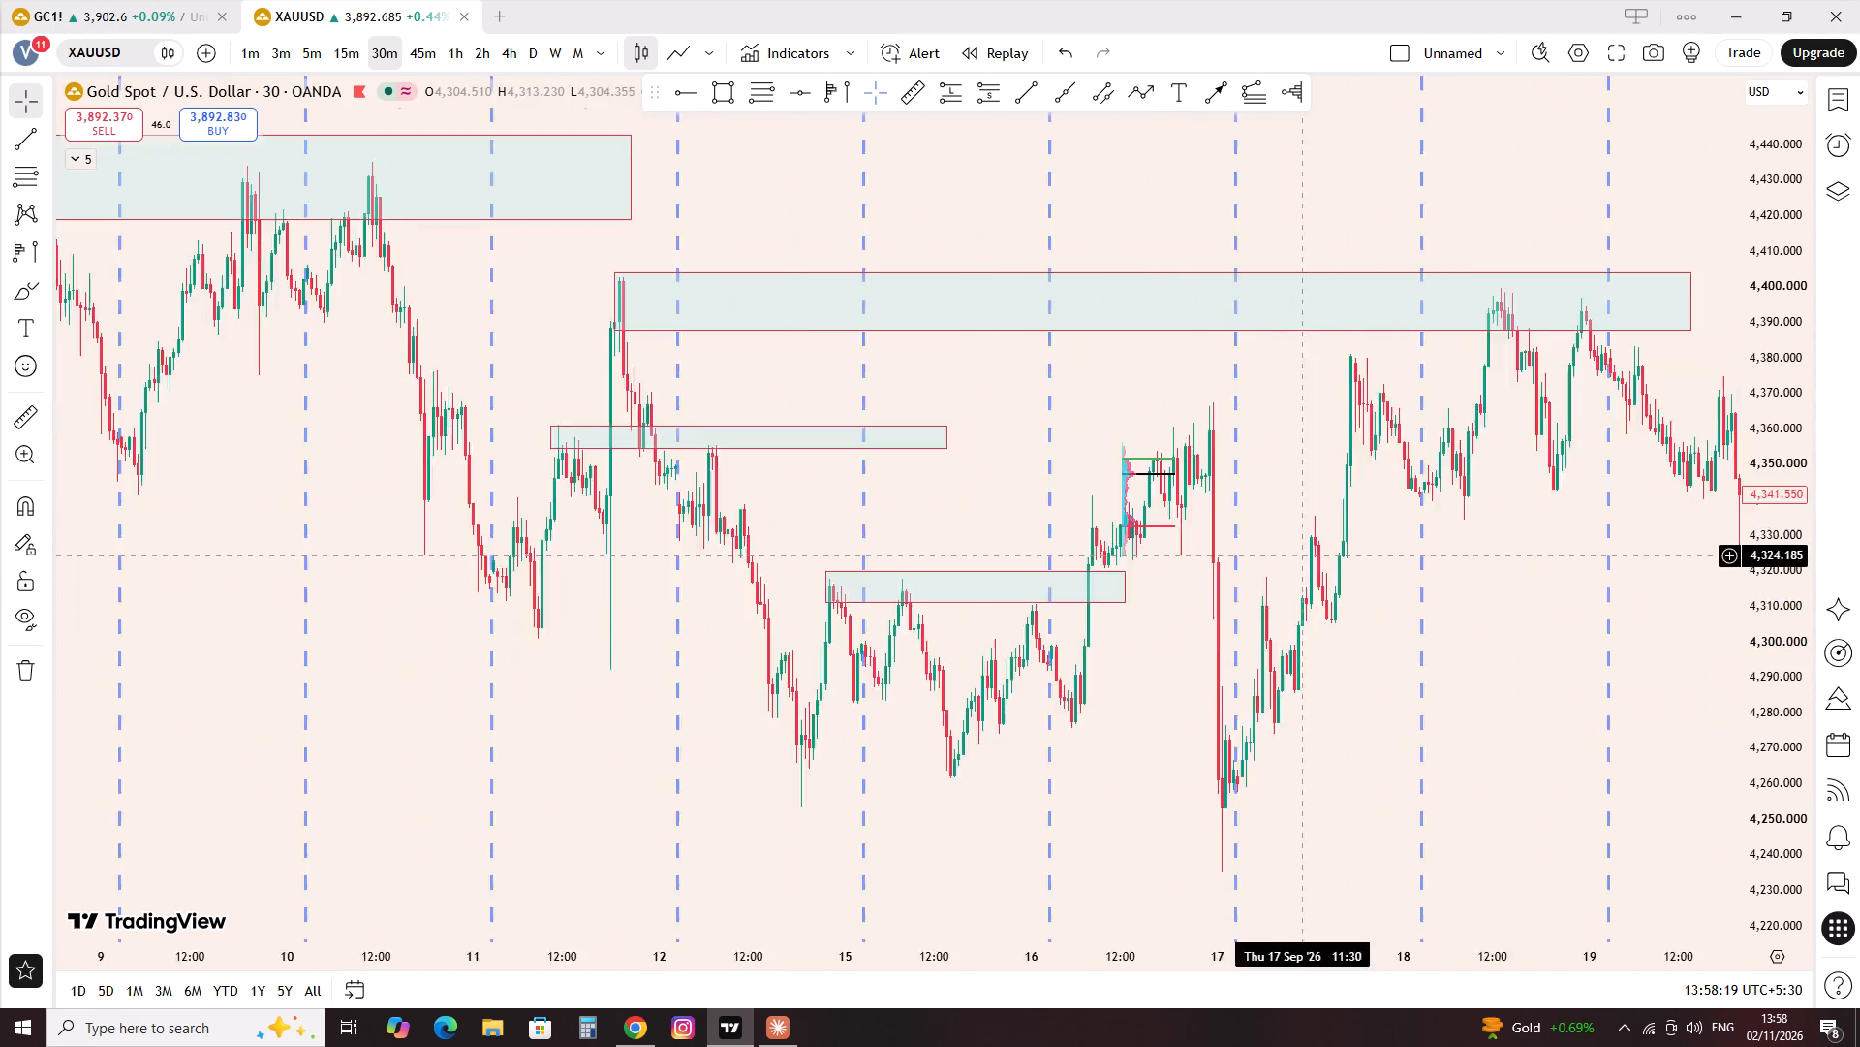
pyautogui.moveTo(1445, 591); pyautogui.dragTo(1588, 623)
pyautogui.scroll(13, 1561, 652)
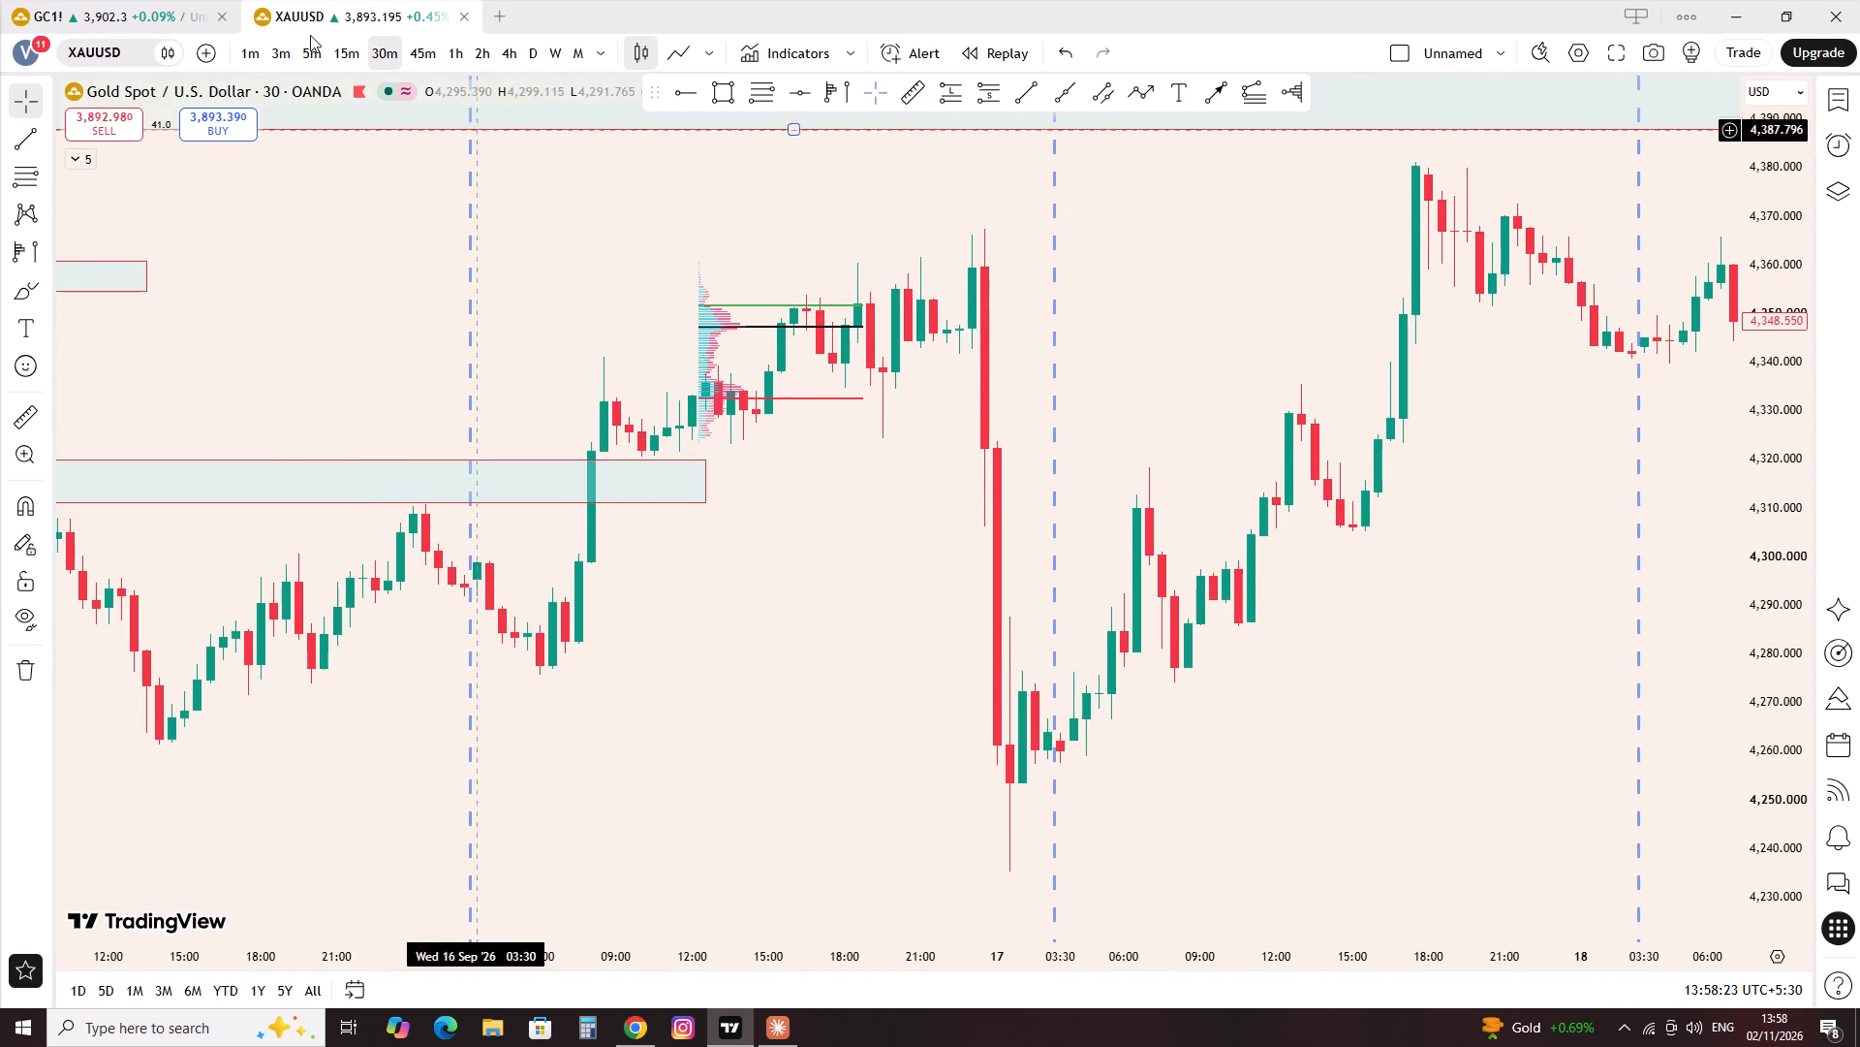
# On the GC1! chart, place a long position at 16 Sep 19:00, entry 4,393.1, stop 4,384.2, target 4,426.4, ending just before the 17 Sep session line.
pyautogui.click(144, 0)
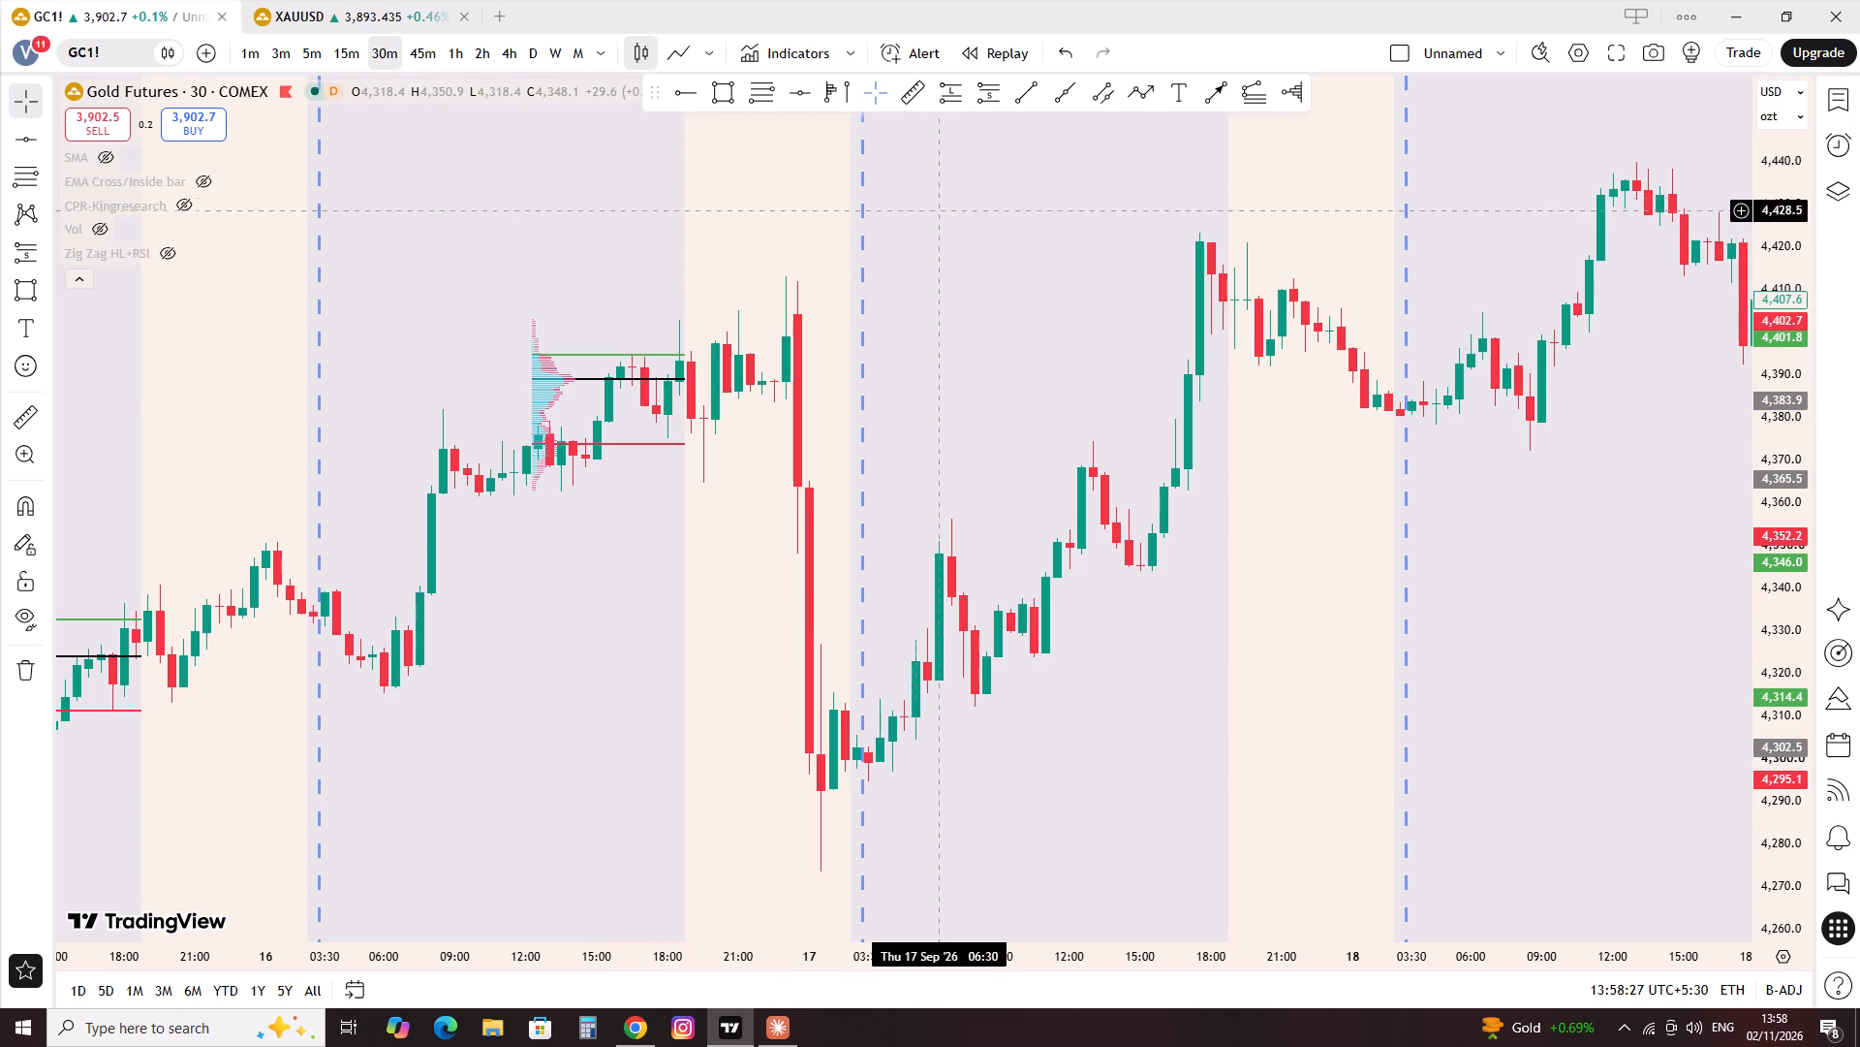
pyautogui.click(951, 102)
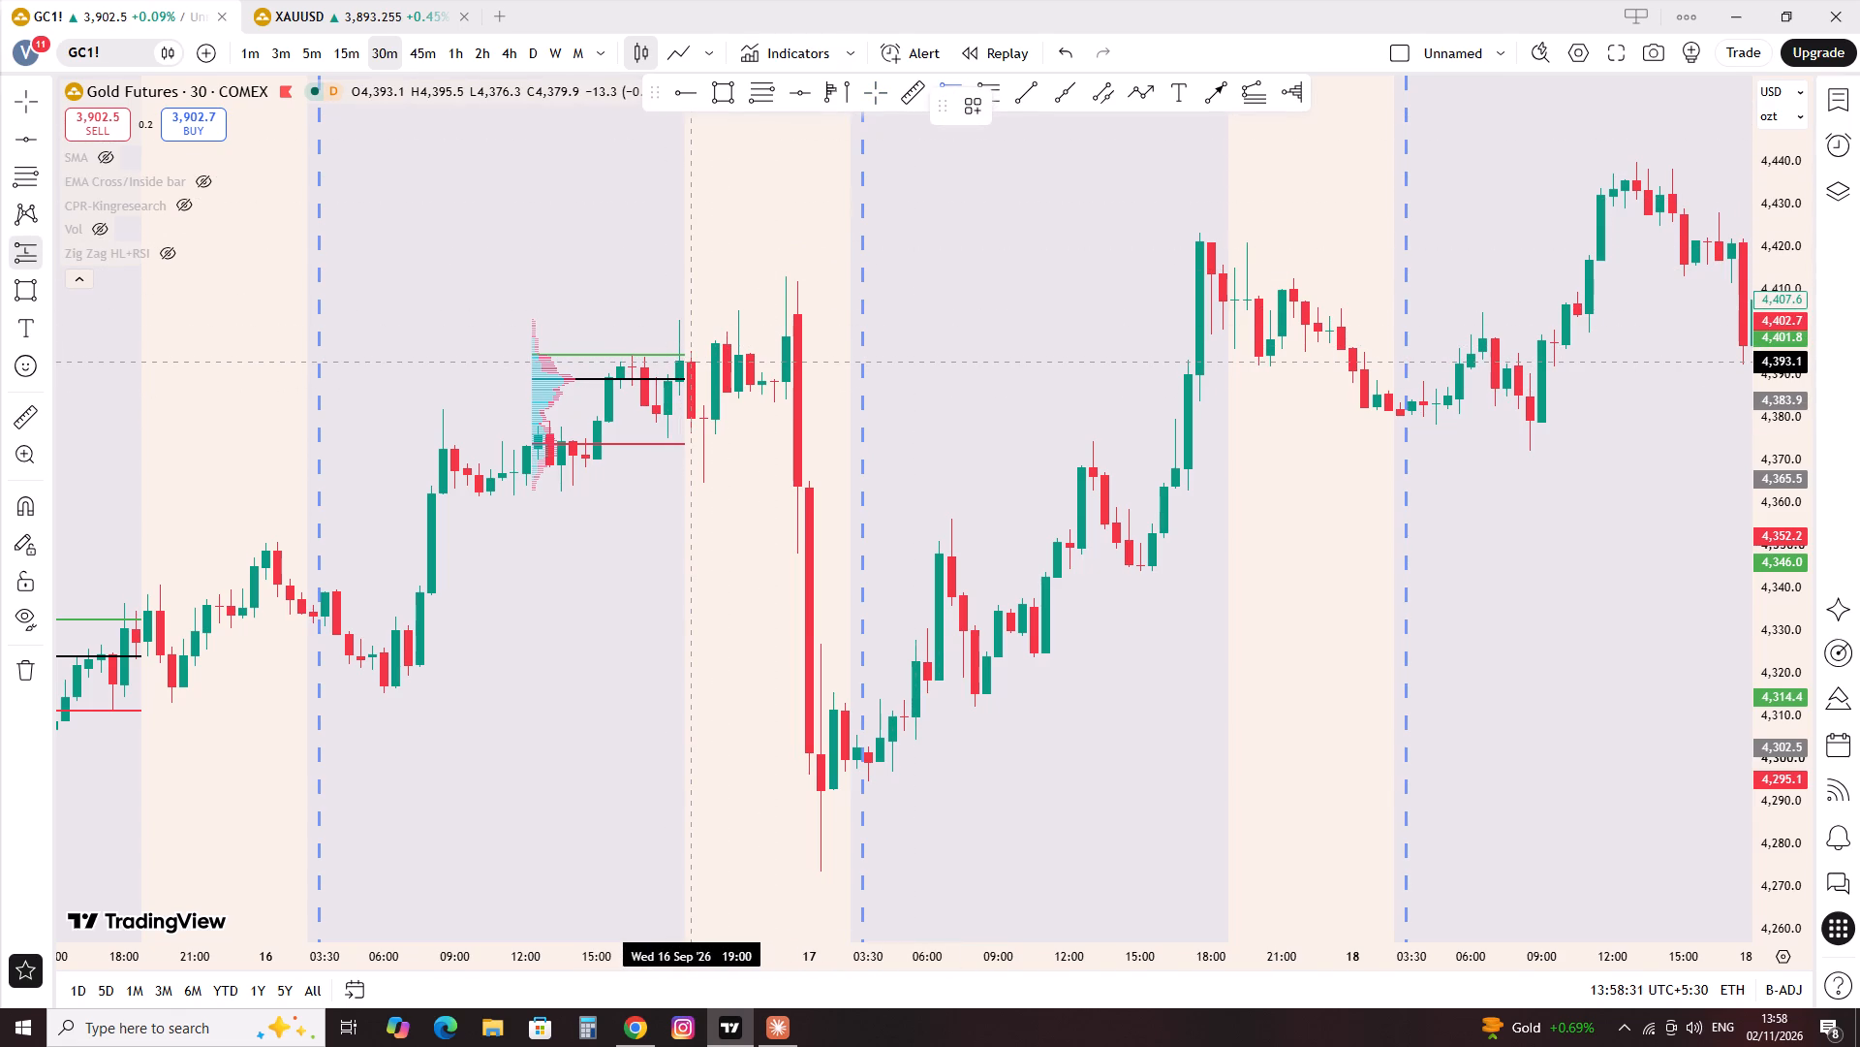
pyautogui.click(691, 362)
pyautogui.moveTo(689, 506); pyautogui.dragTo(728, 428)
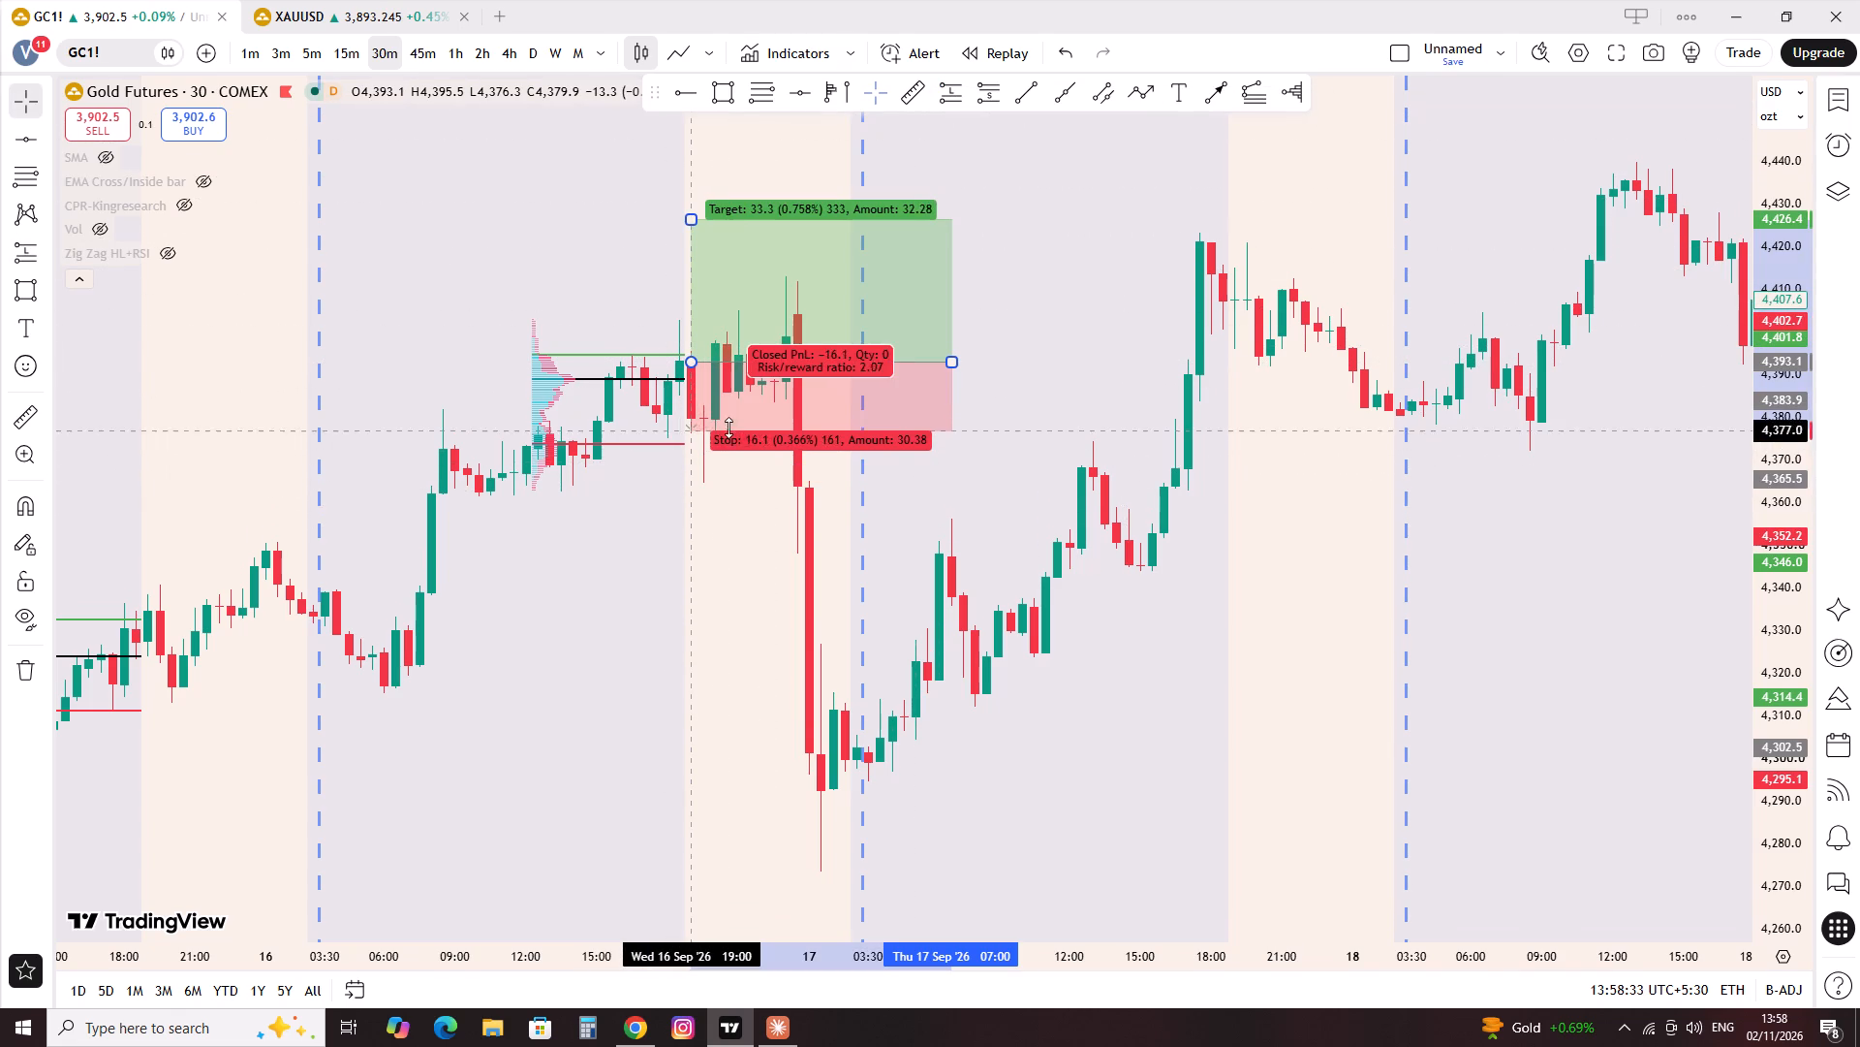
pyautogui.moveTo(728, 428); pyautogui.dragTo(723, 400)
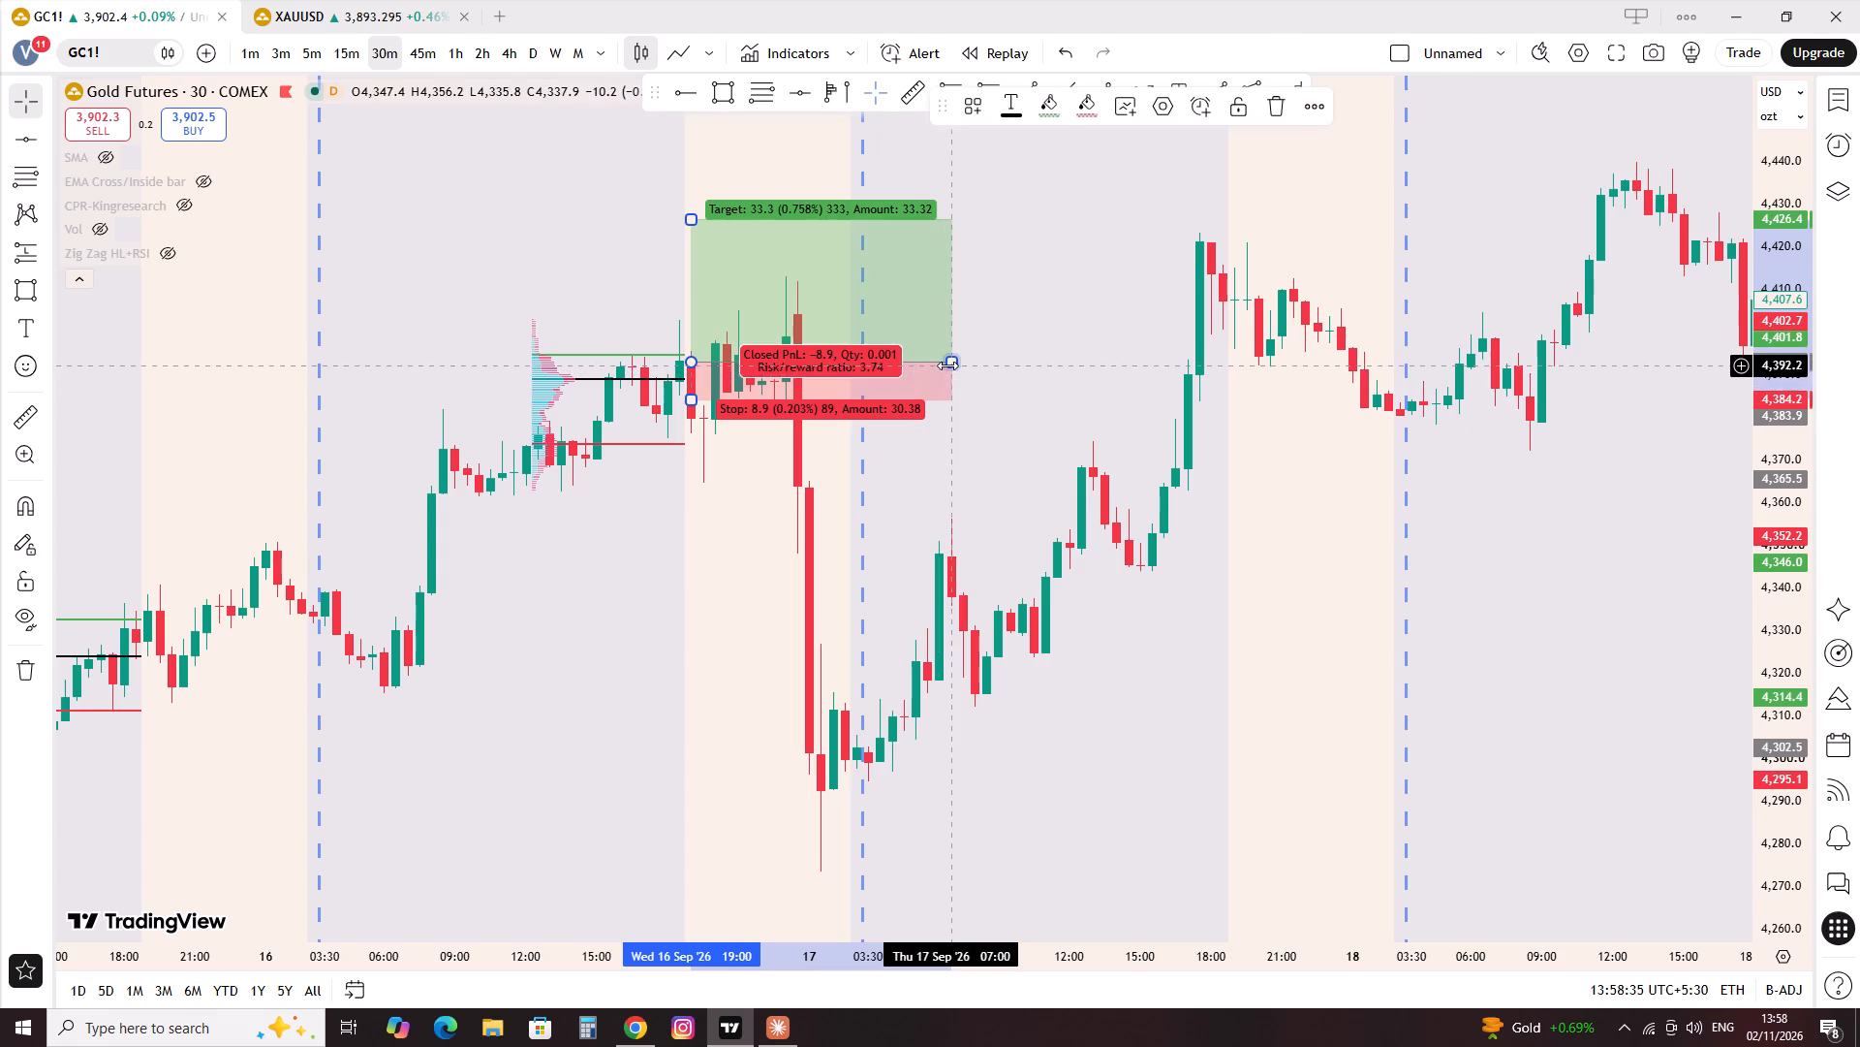
pyautogui.moveTo(947, 365); pyautogui.dragTo(843, 398)
pyautogui.click(750, 503)
# Delete the volume profile drawn on the 16 Sep session.
pyautogui.moveTo(545, 547); pyautogui.dragTo(989, 525)
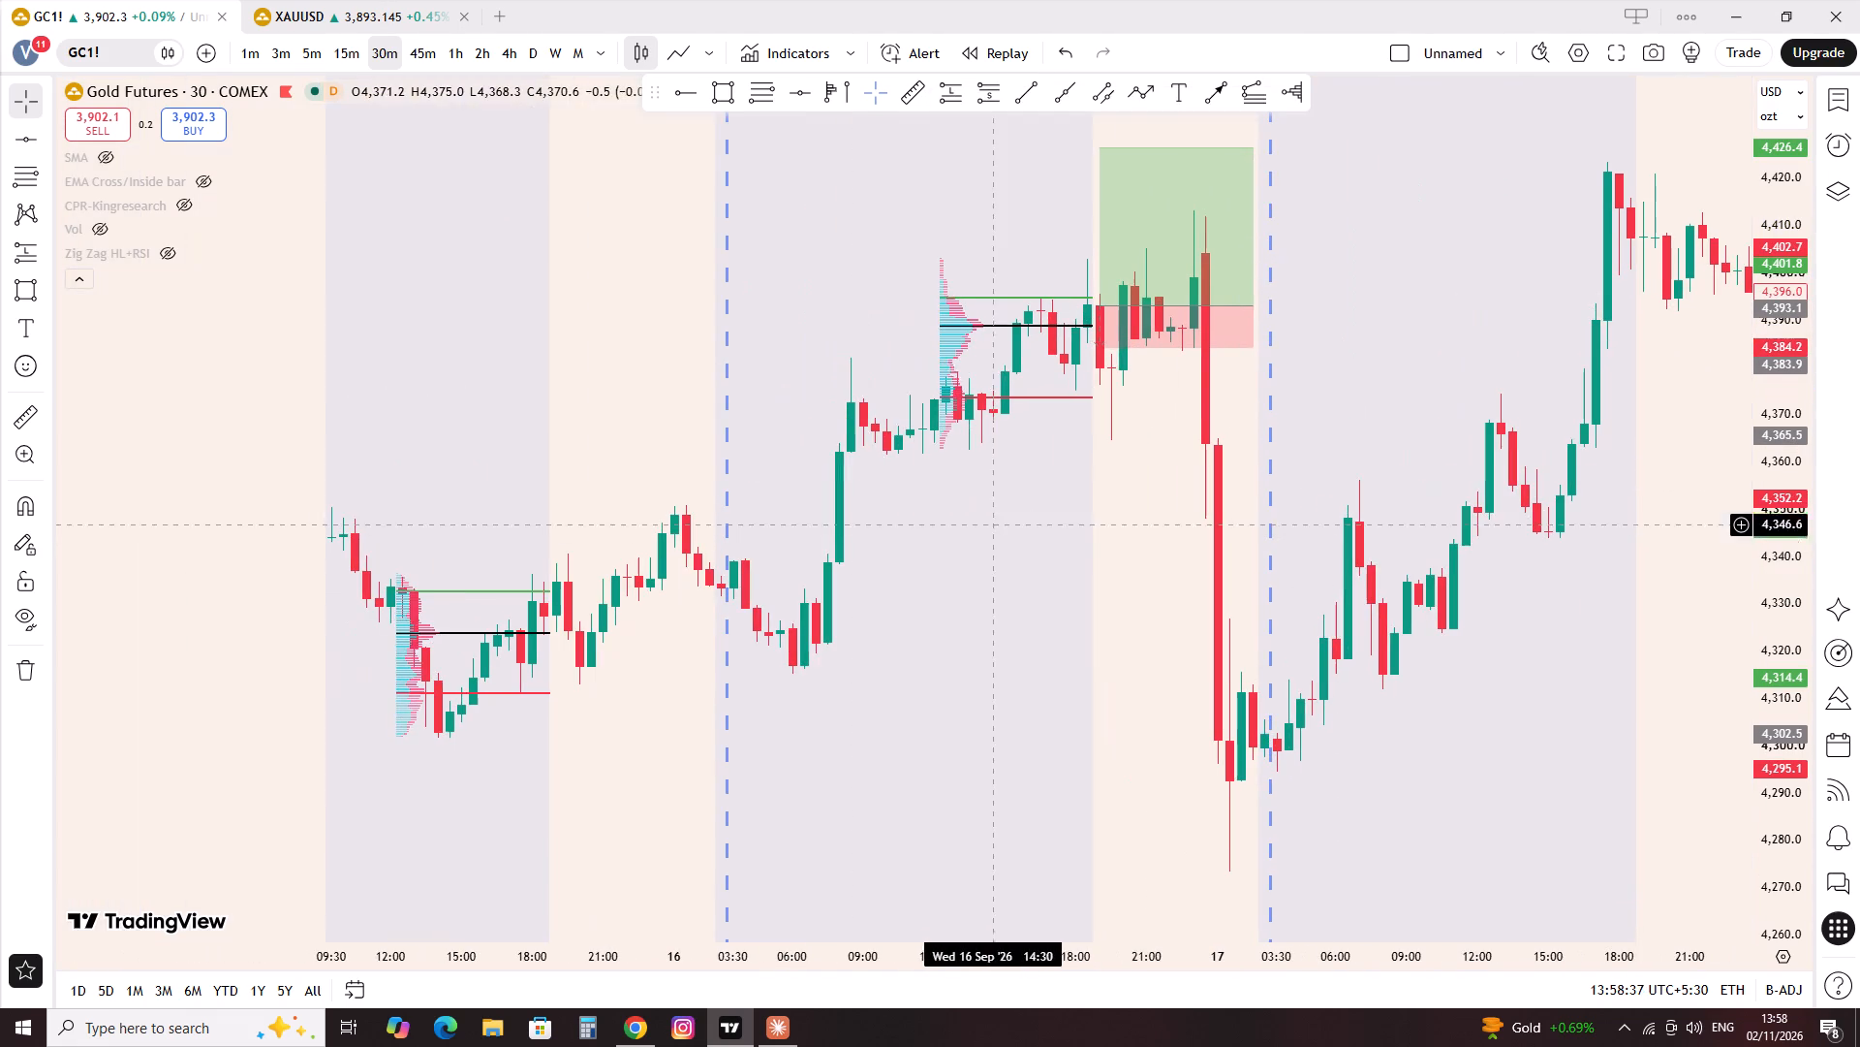
pyautogui.click(950, 325)
pyautogui.click(1096, 110)
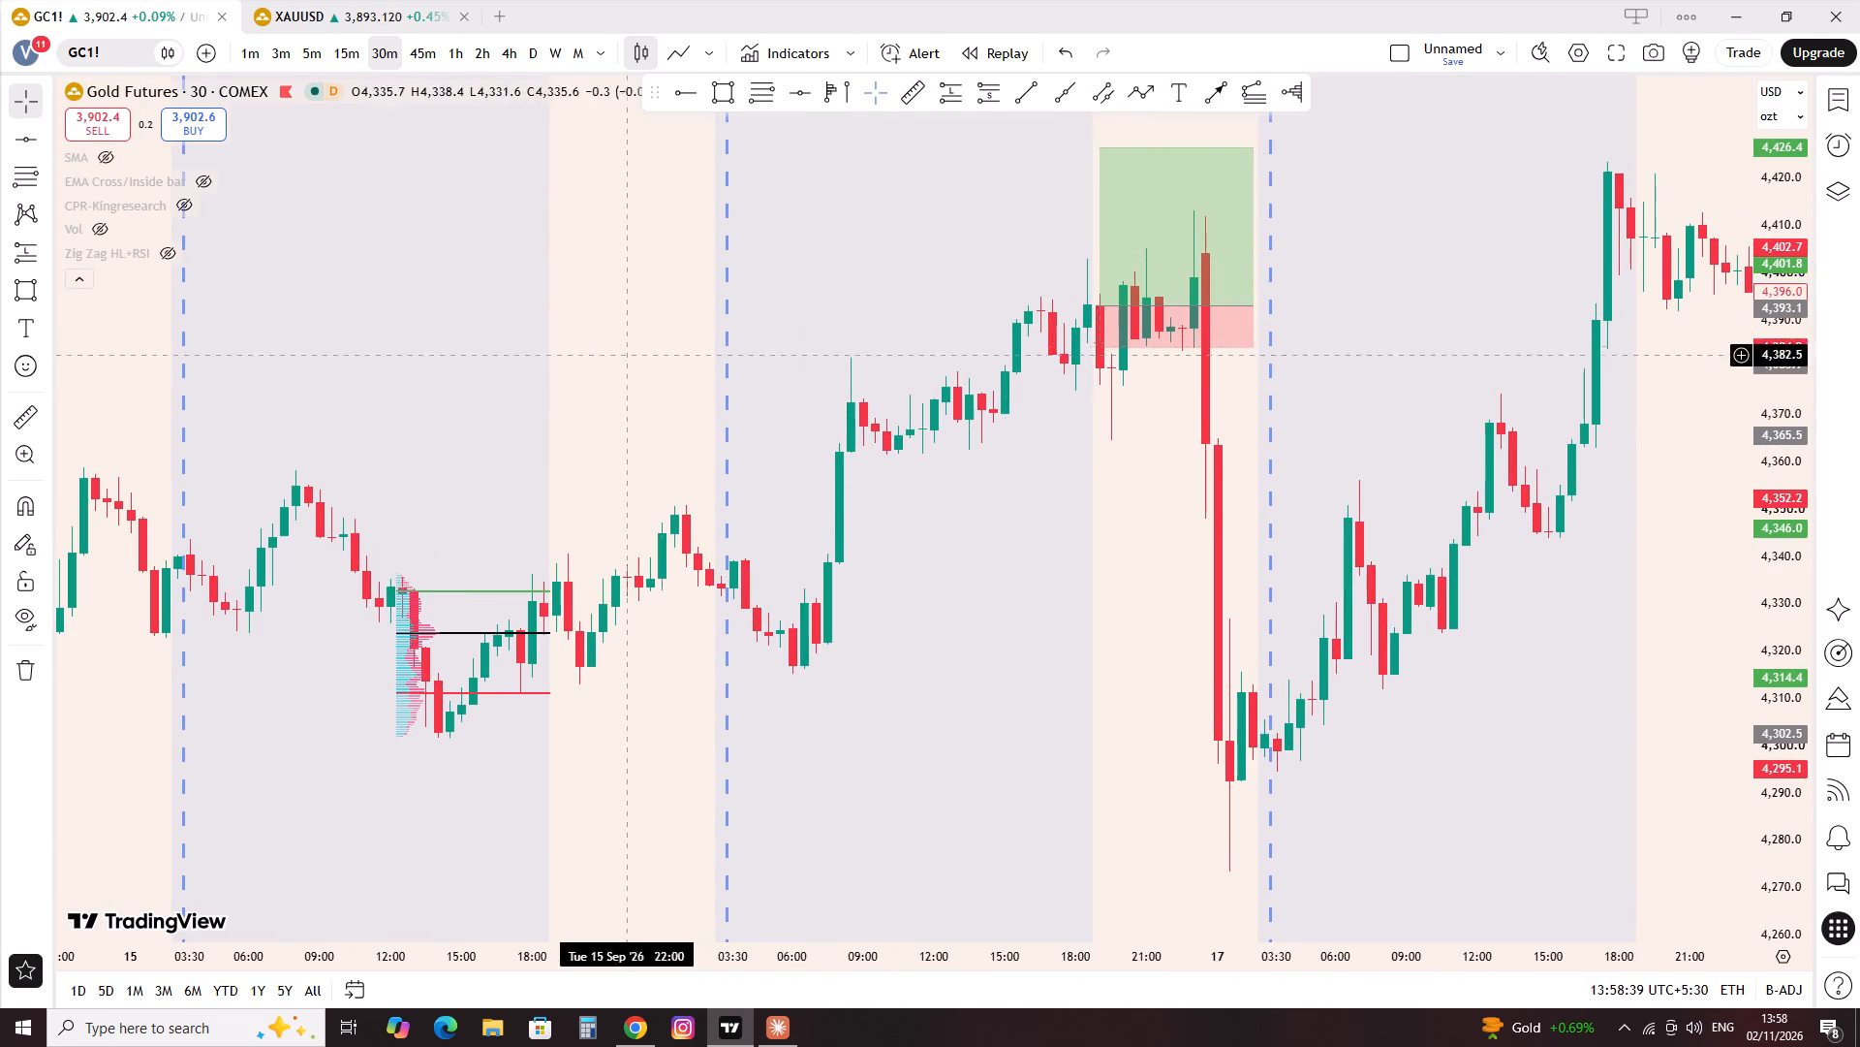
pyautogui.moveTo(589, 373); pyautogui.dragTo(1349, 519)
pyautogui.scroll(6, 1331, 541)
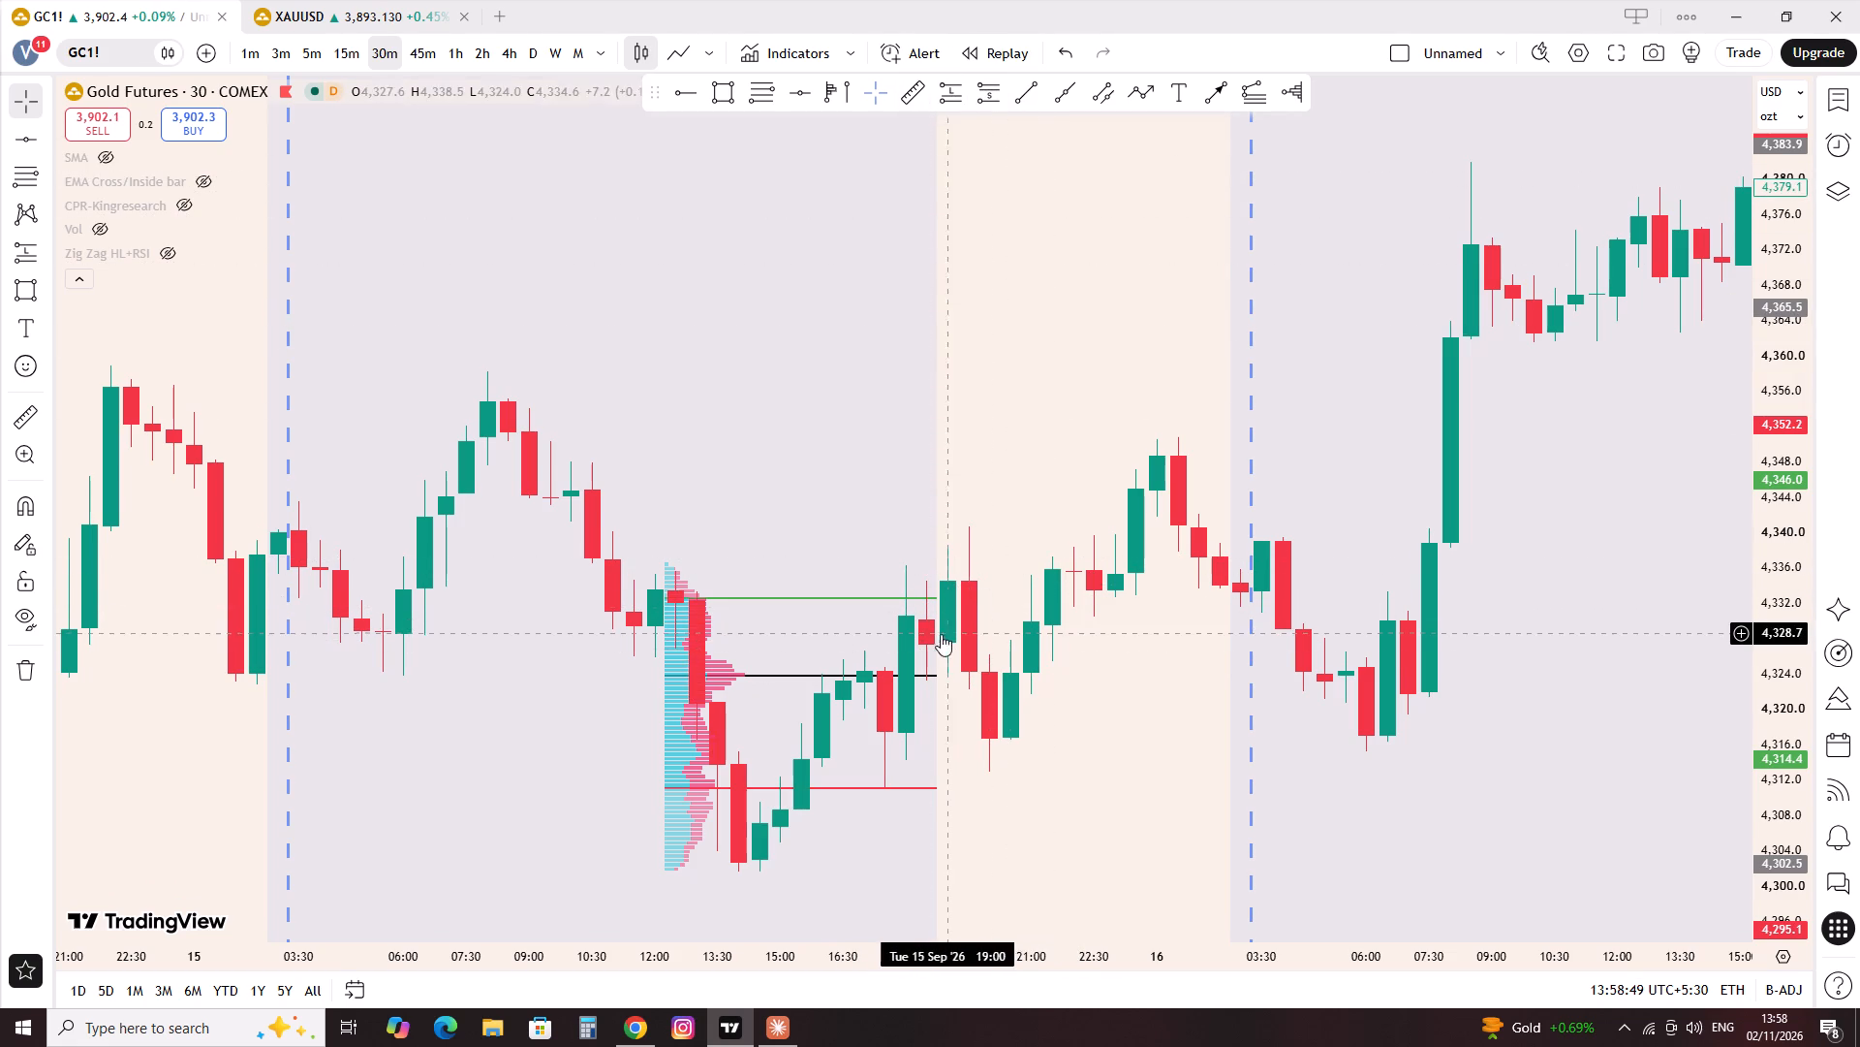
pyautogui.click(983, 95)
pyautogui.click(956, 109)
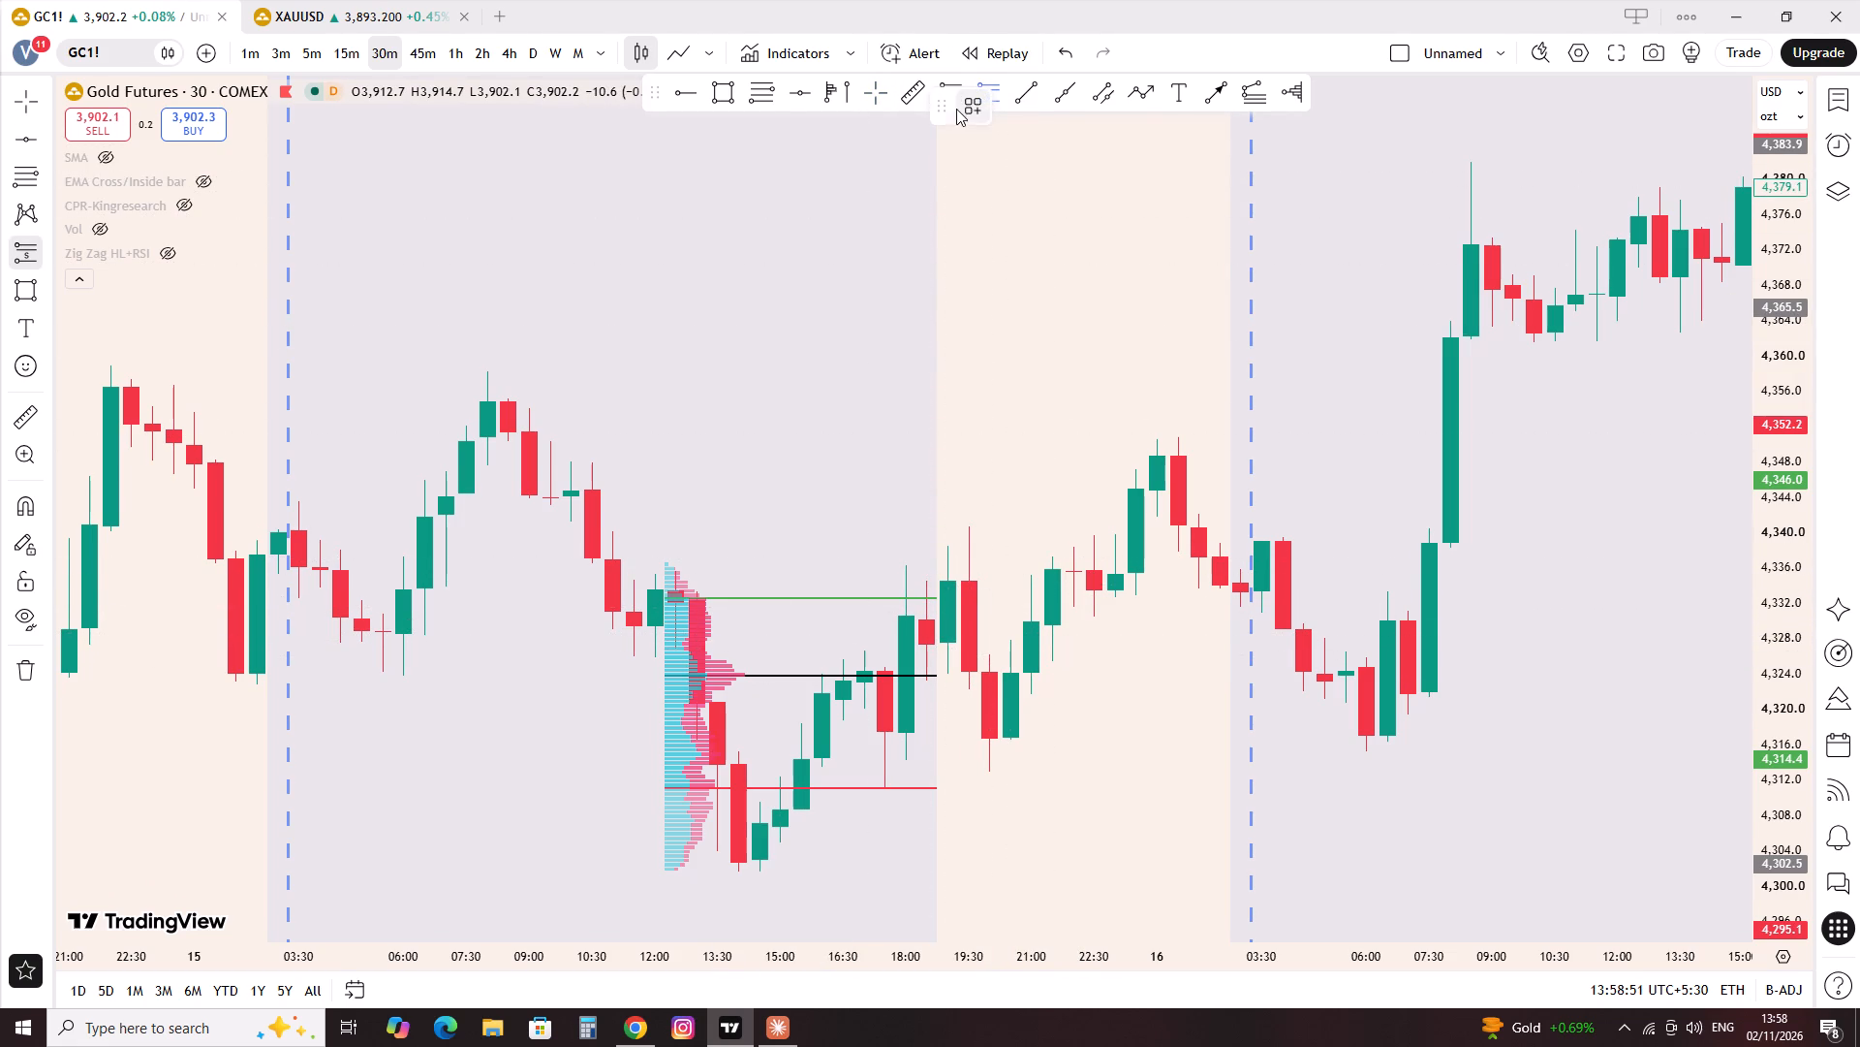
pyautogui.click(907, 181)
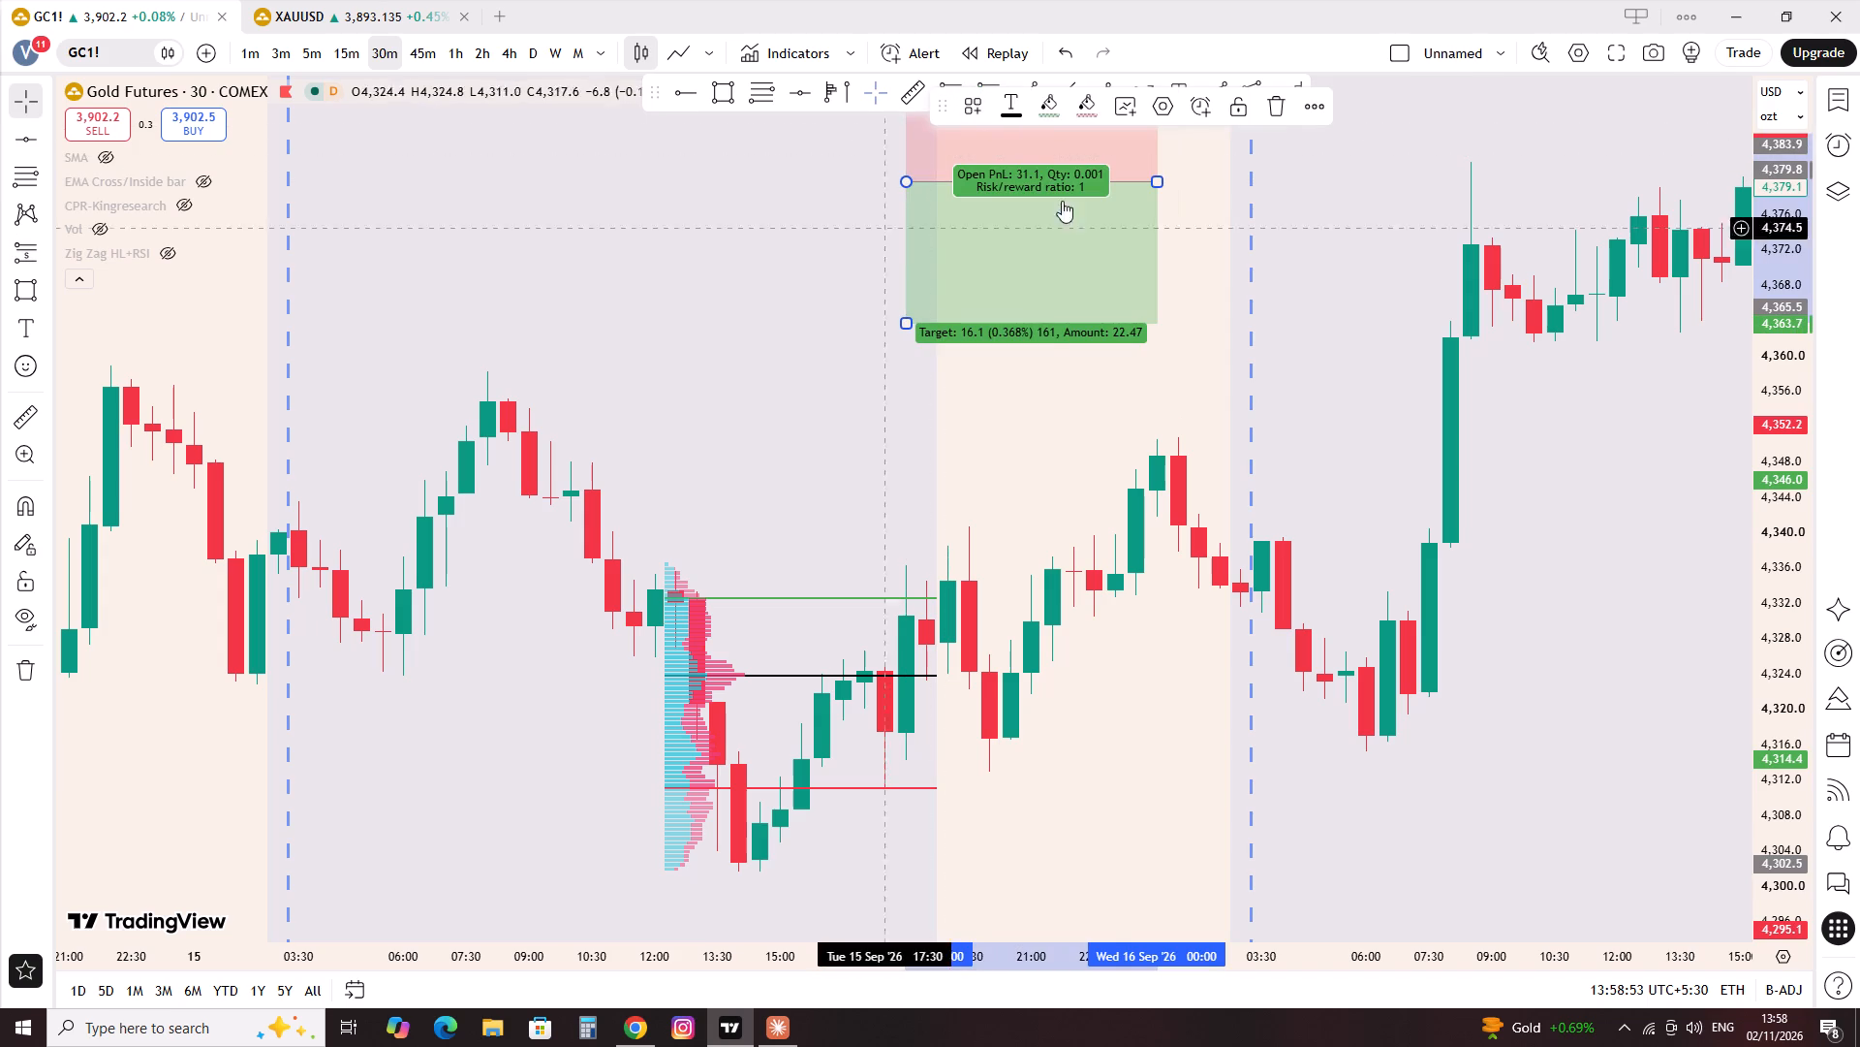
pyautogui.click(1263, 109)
# Place a long position at 15 Sep 18:30 with entry 4,327.8, stop 4,322.7 and target 4,343.9.
pyautogui.click(955, 93)
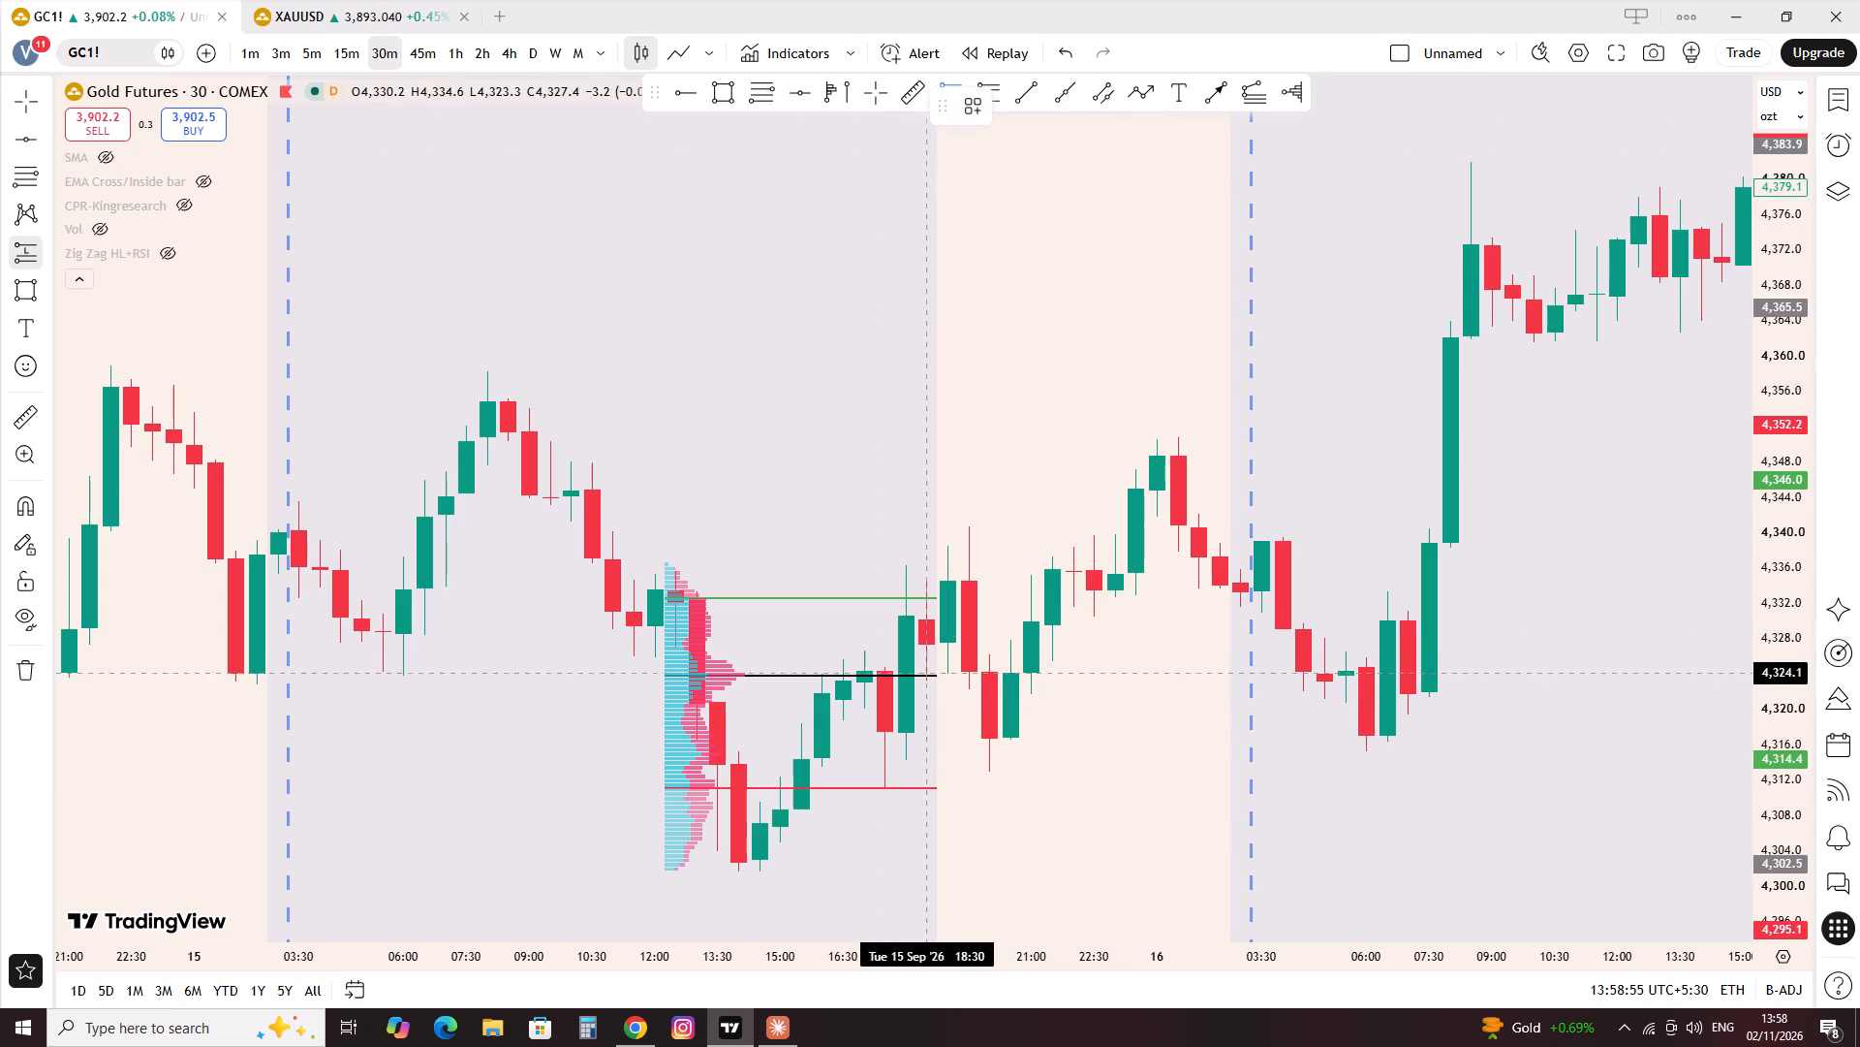
pyautogui.click(937, 642)
pyautogui.moveTo(927, 777); pyautogui.dragTo(968, 686)
pyautogui.click(875, 424)
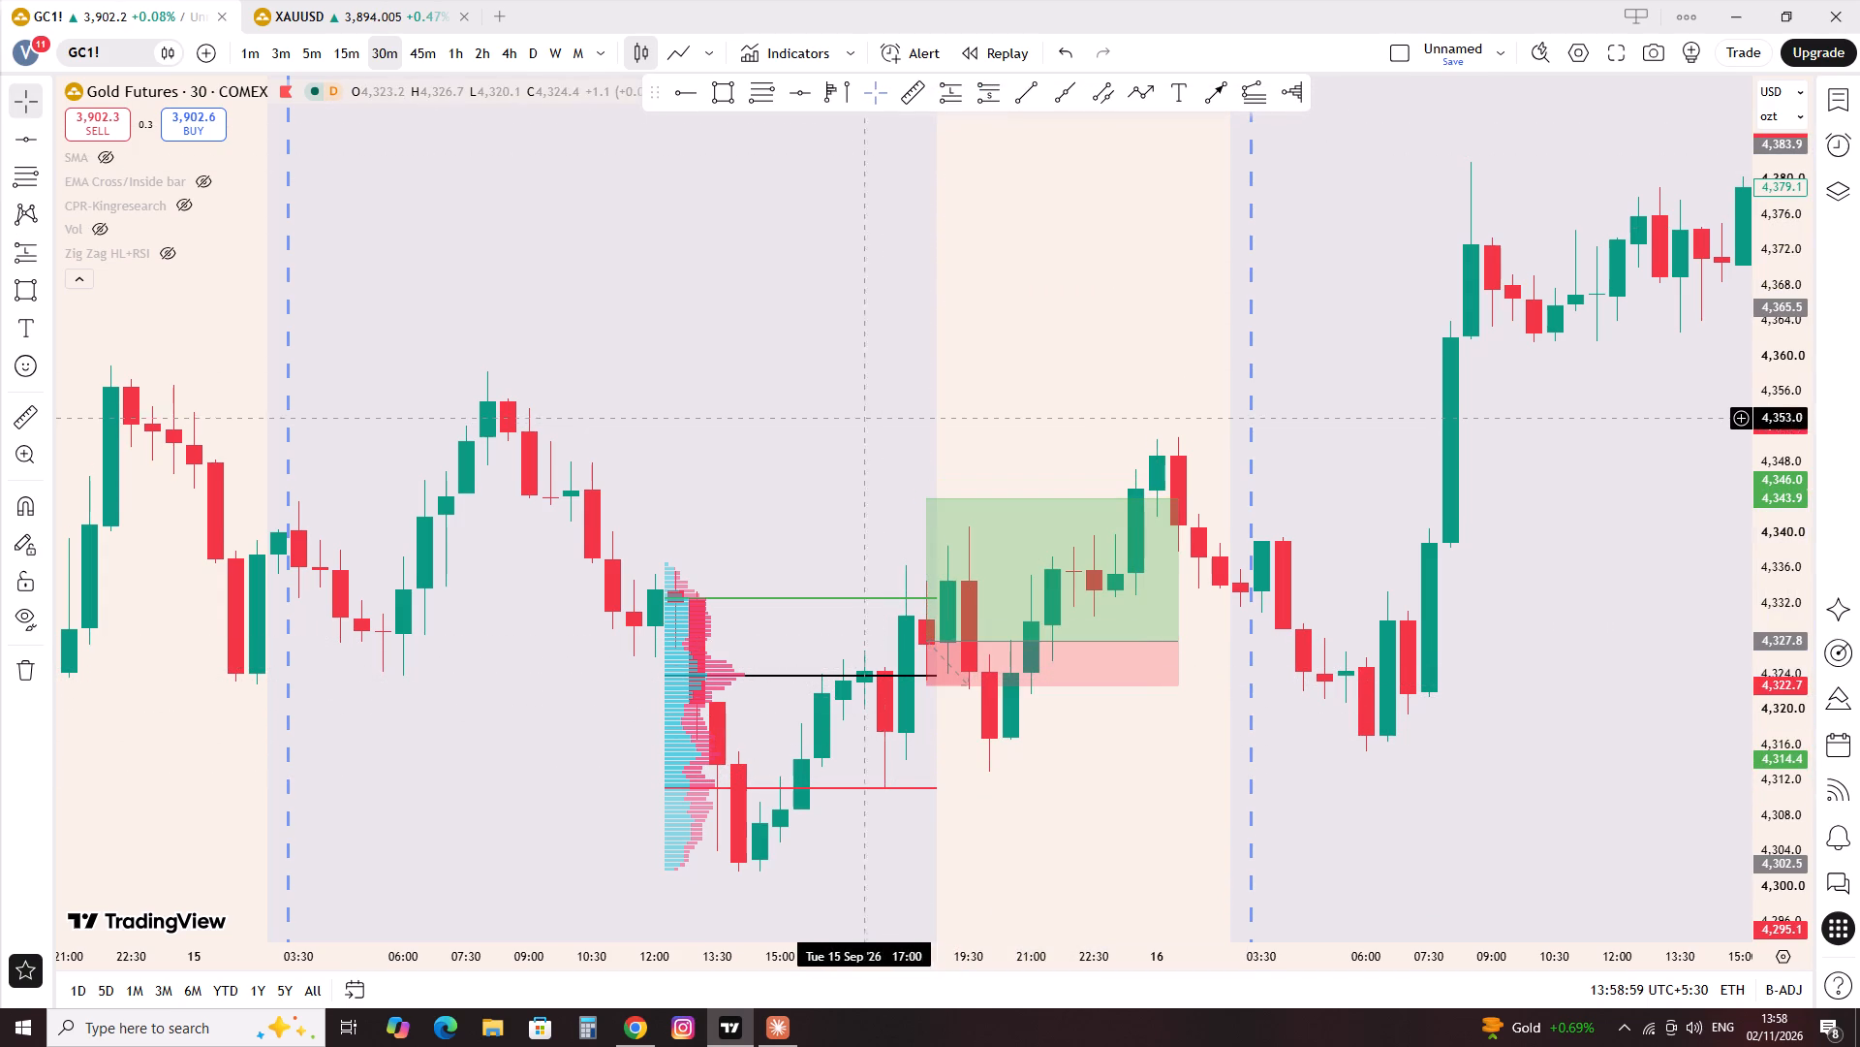
# Shorten the long position on the 15 Sep session so it ends at about 22:00.
pyautogui.scroll(-5, 1160, 643)
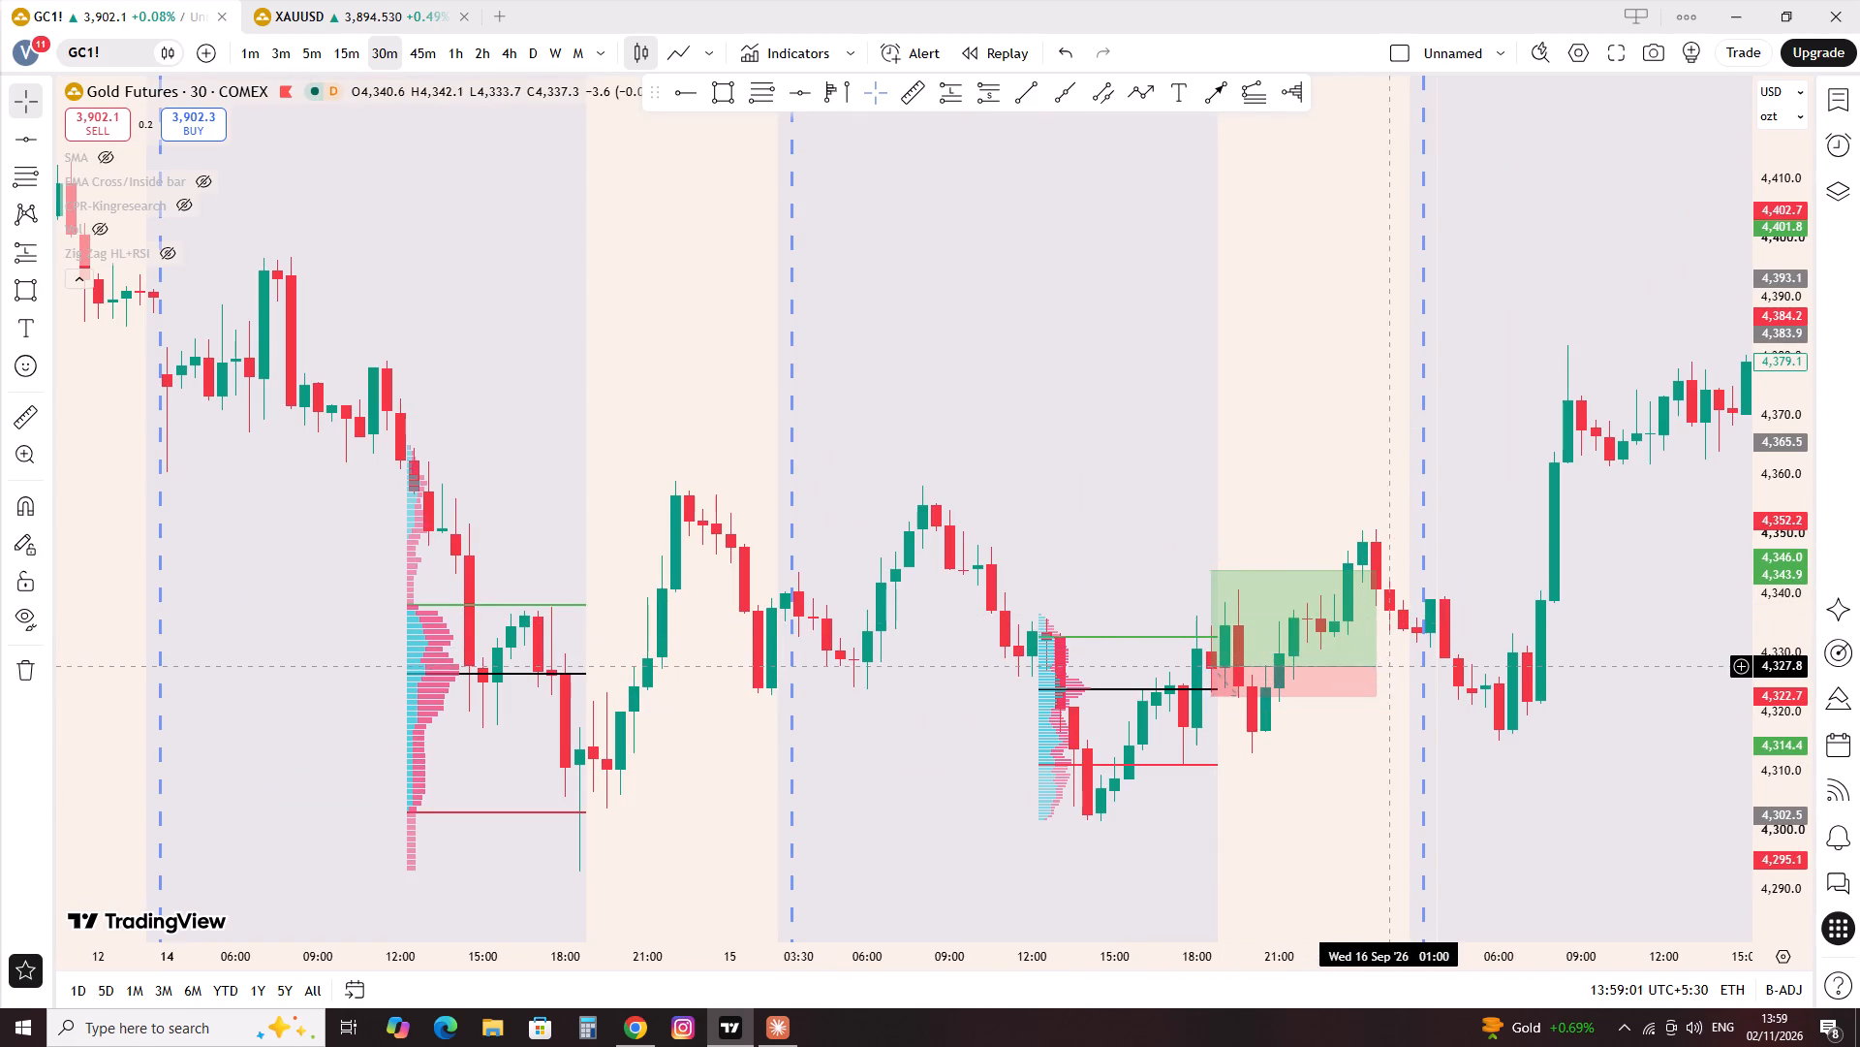
pyautogui.click(1383, 669)
pyautogui.moveTo(1378, 673); pyautogui.dragTo(1308, 693)
pyautogui.click(1346, 711)
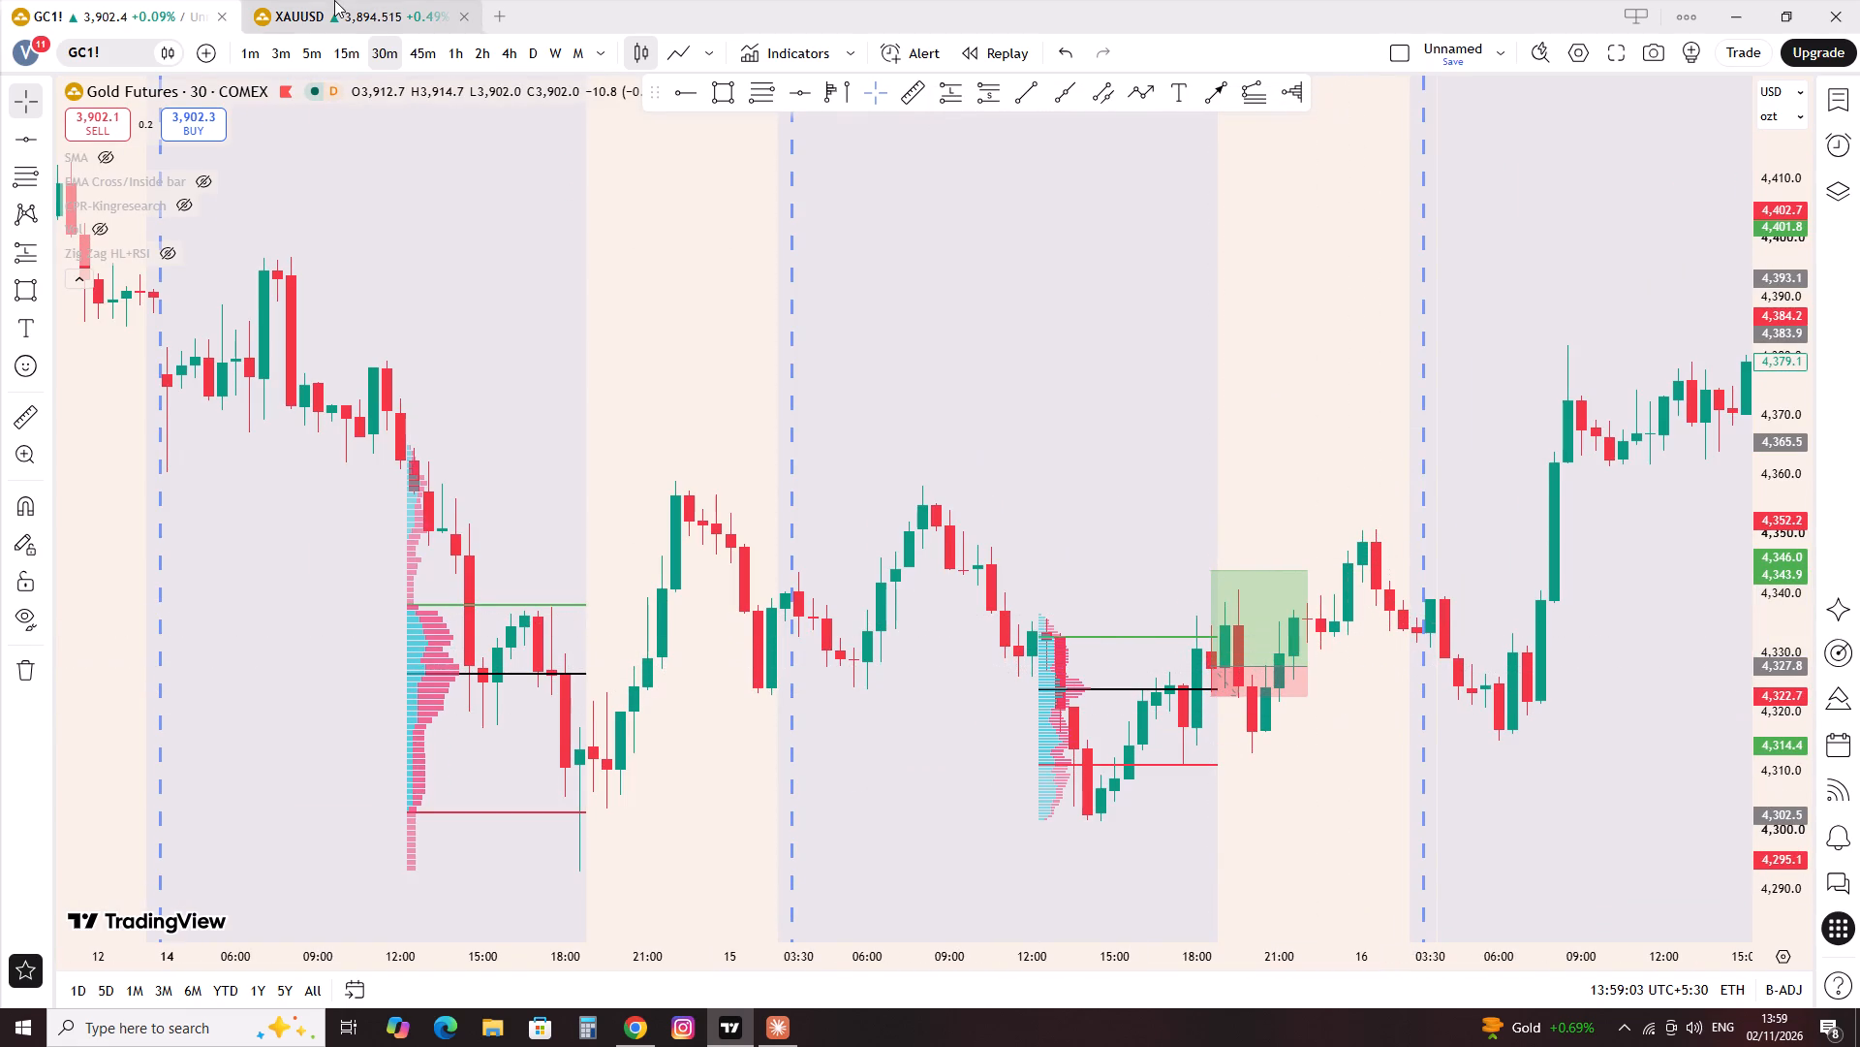
# On the XAUUSD chart, move the volume profile from 16 Sep to 15 Sep, spanning 12:30 to 18:30.
pyautogui.click(386, 1)
pyautogui.scroll(-6, 725, 510)
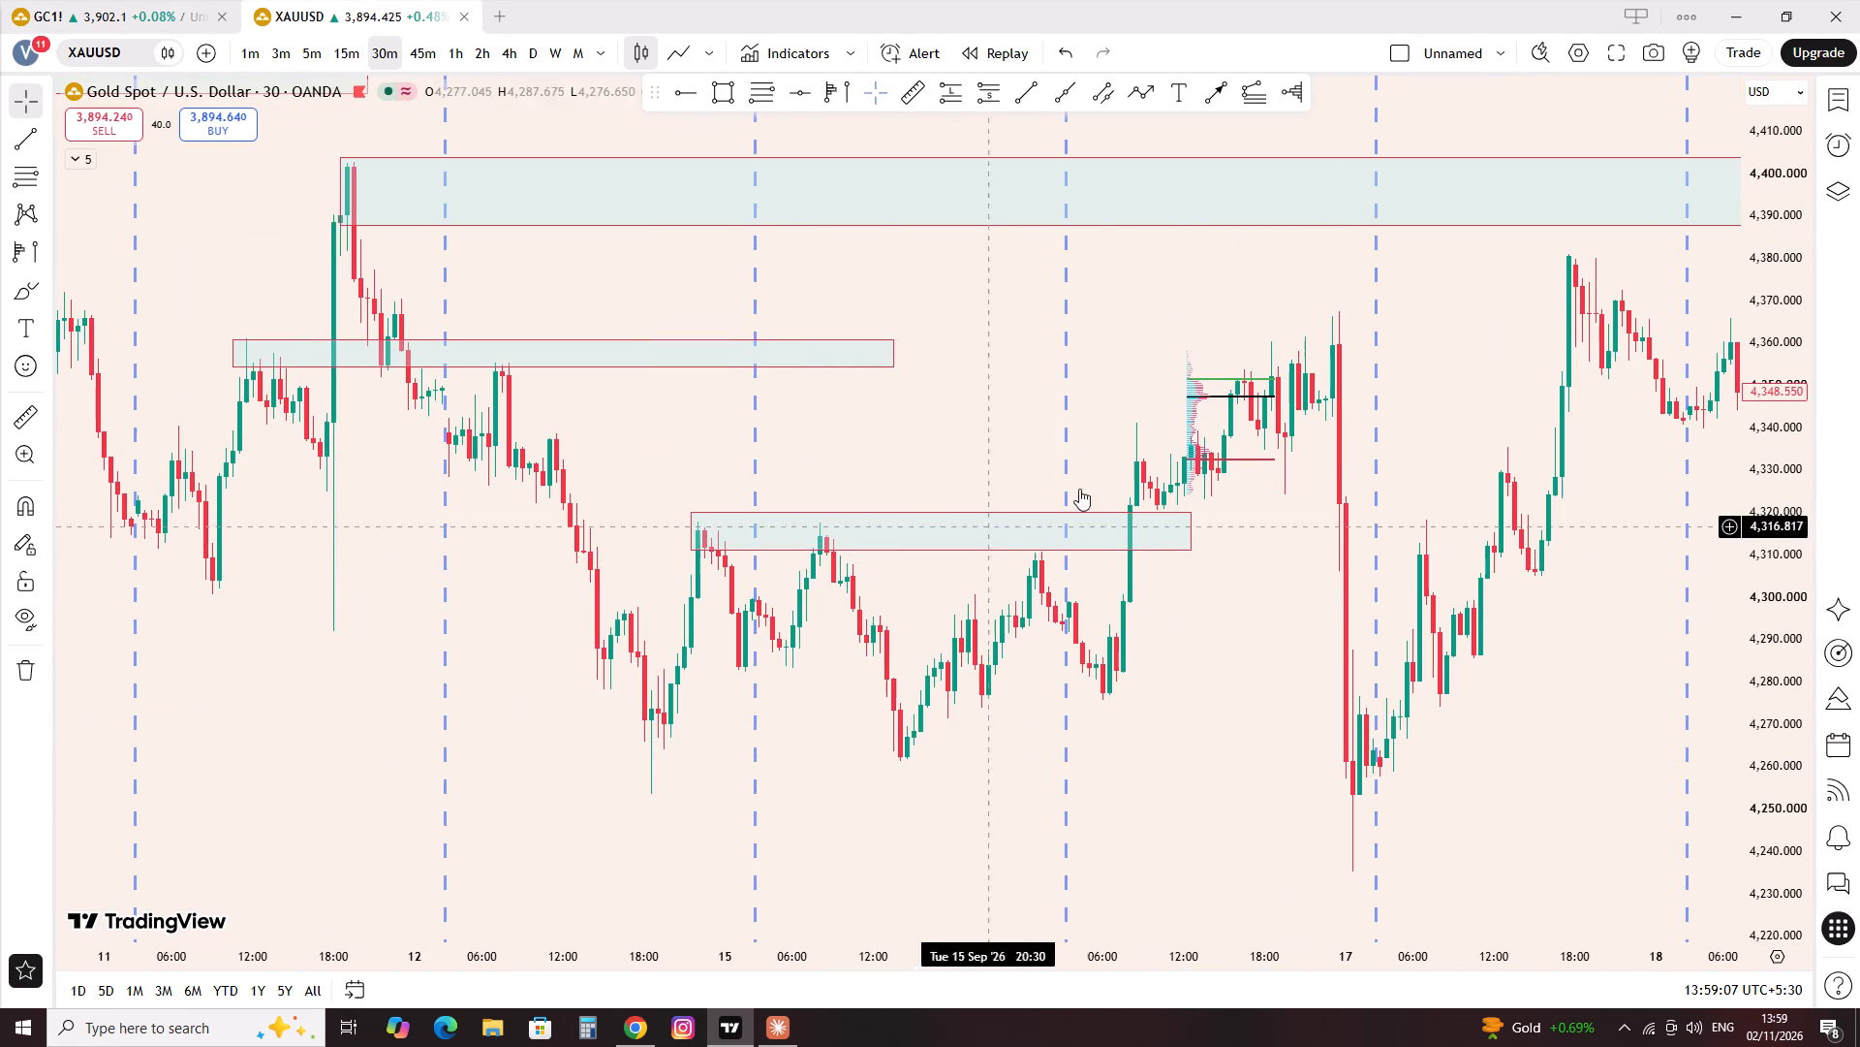
pyautogui.moveTo(1194, 428); pyautogui.dragTo(1150, 443)
pyautogui.moveTo(1159, 404); pyautogui.dragTo(1110, 411)
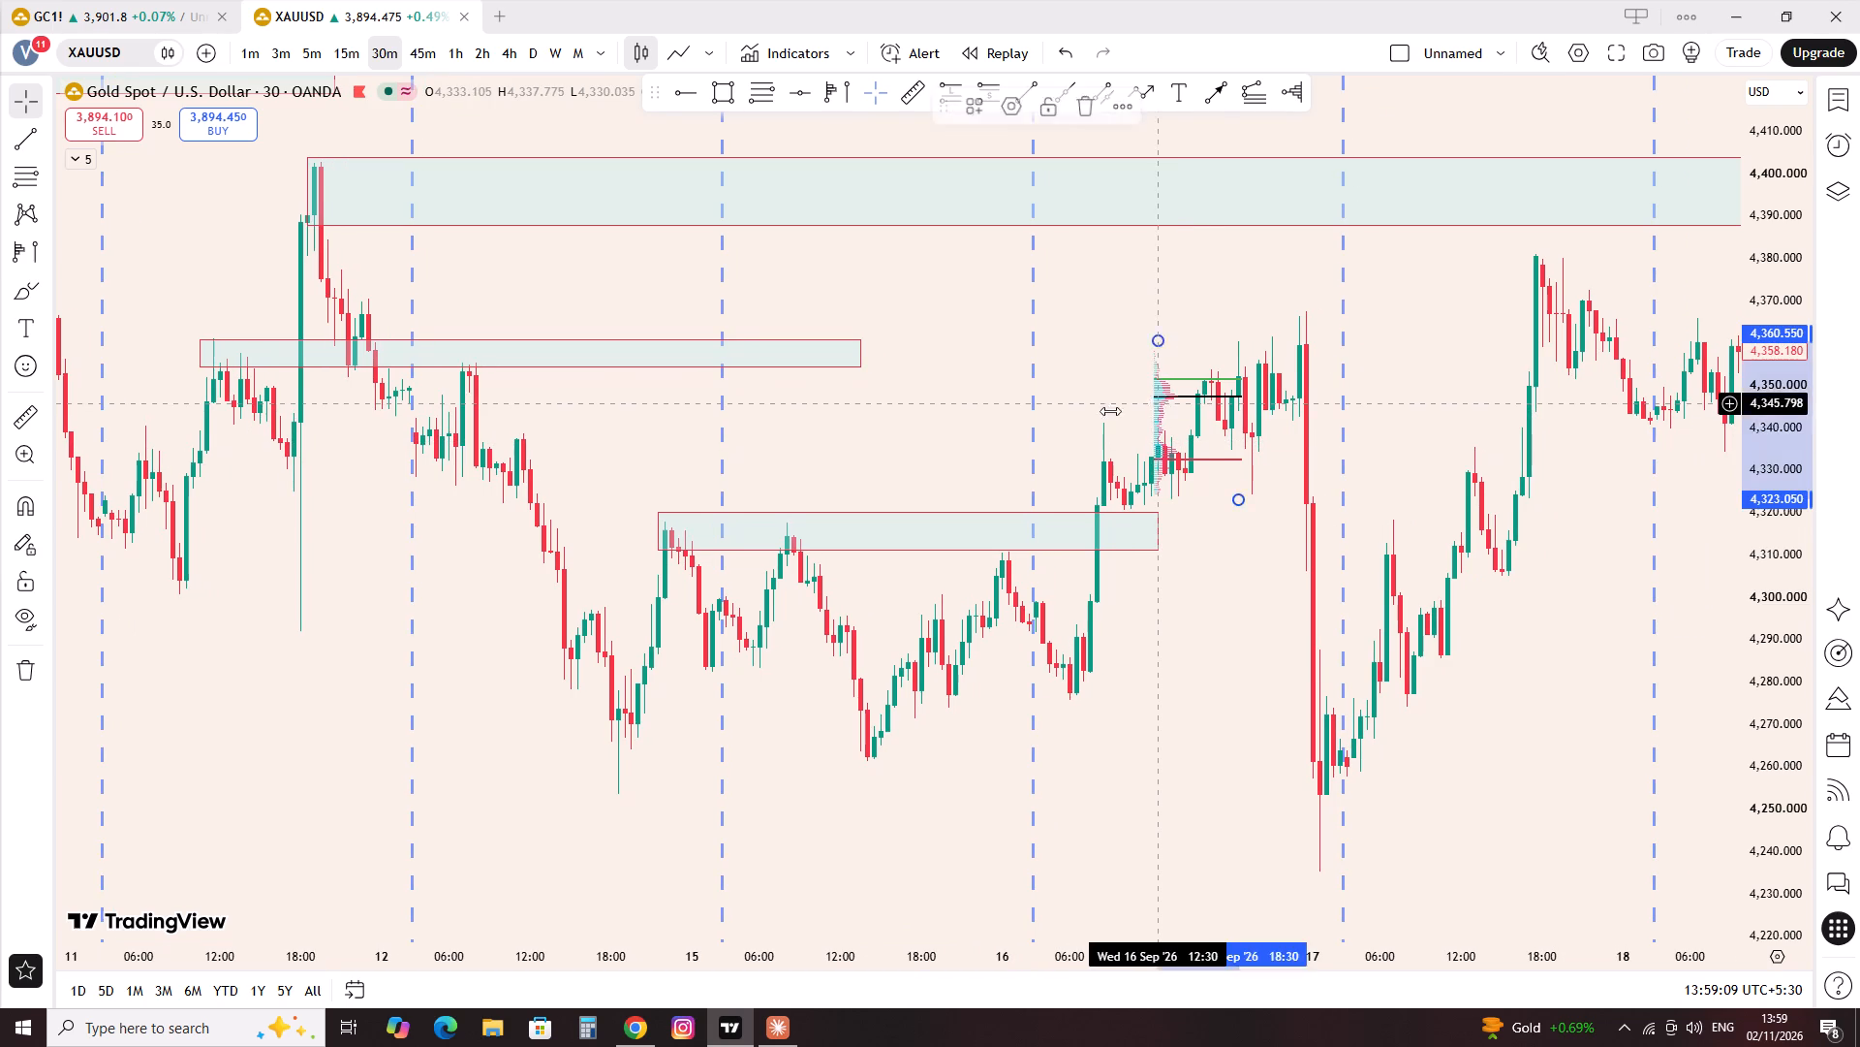
pyautogui.moveTo(1110, 411); pyautogui.dragTo(852, 423)
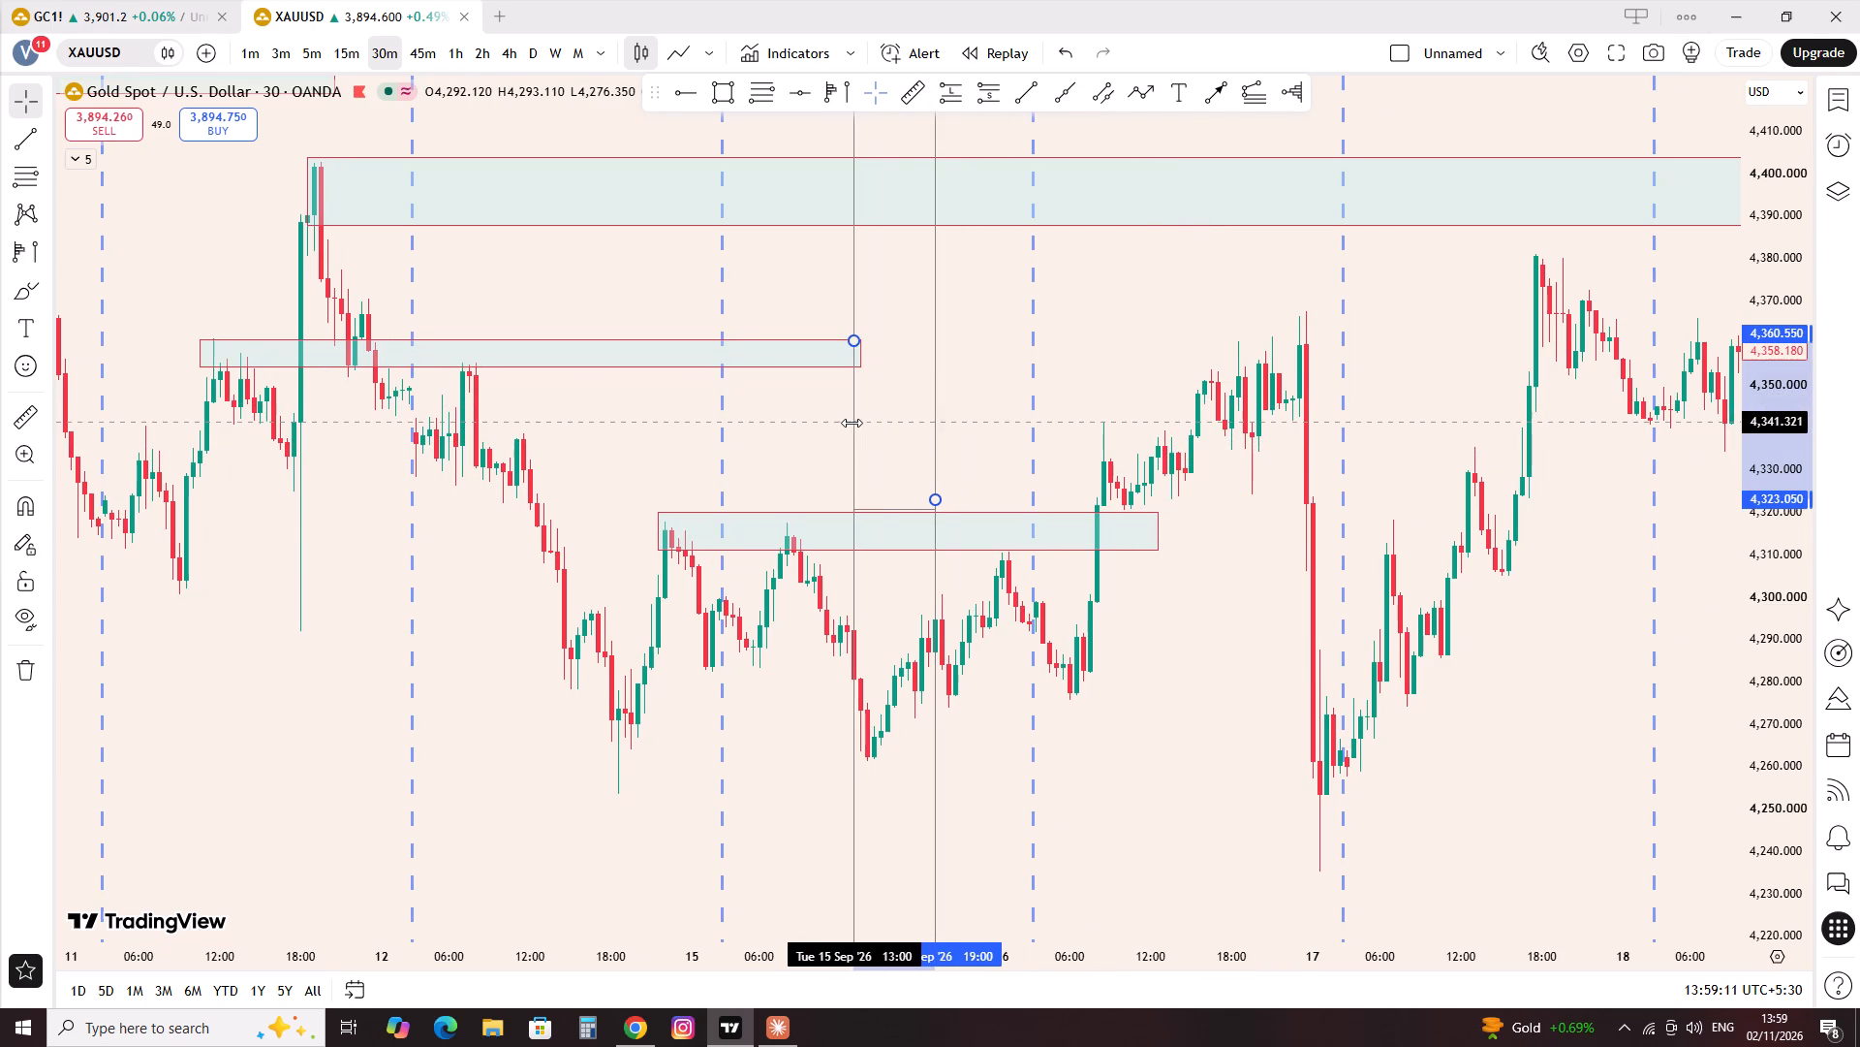
pyautogui.moveTo(852, 423); pyautogui.dragTo(845, 428)
pyautogui.click(971, 366)
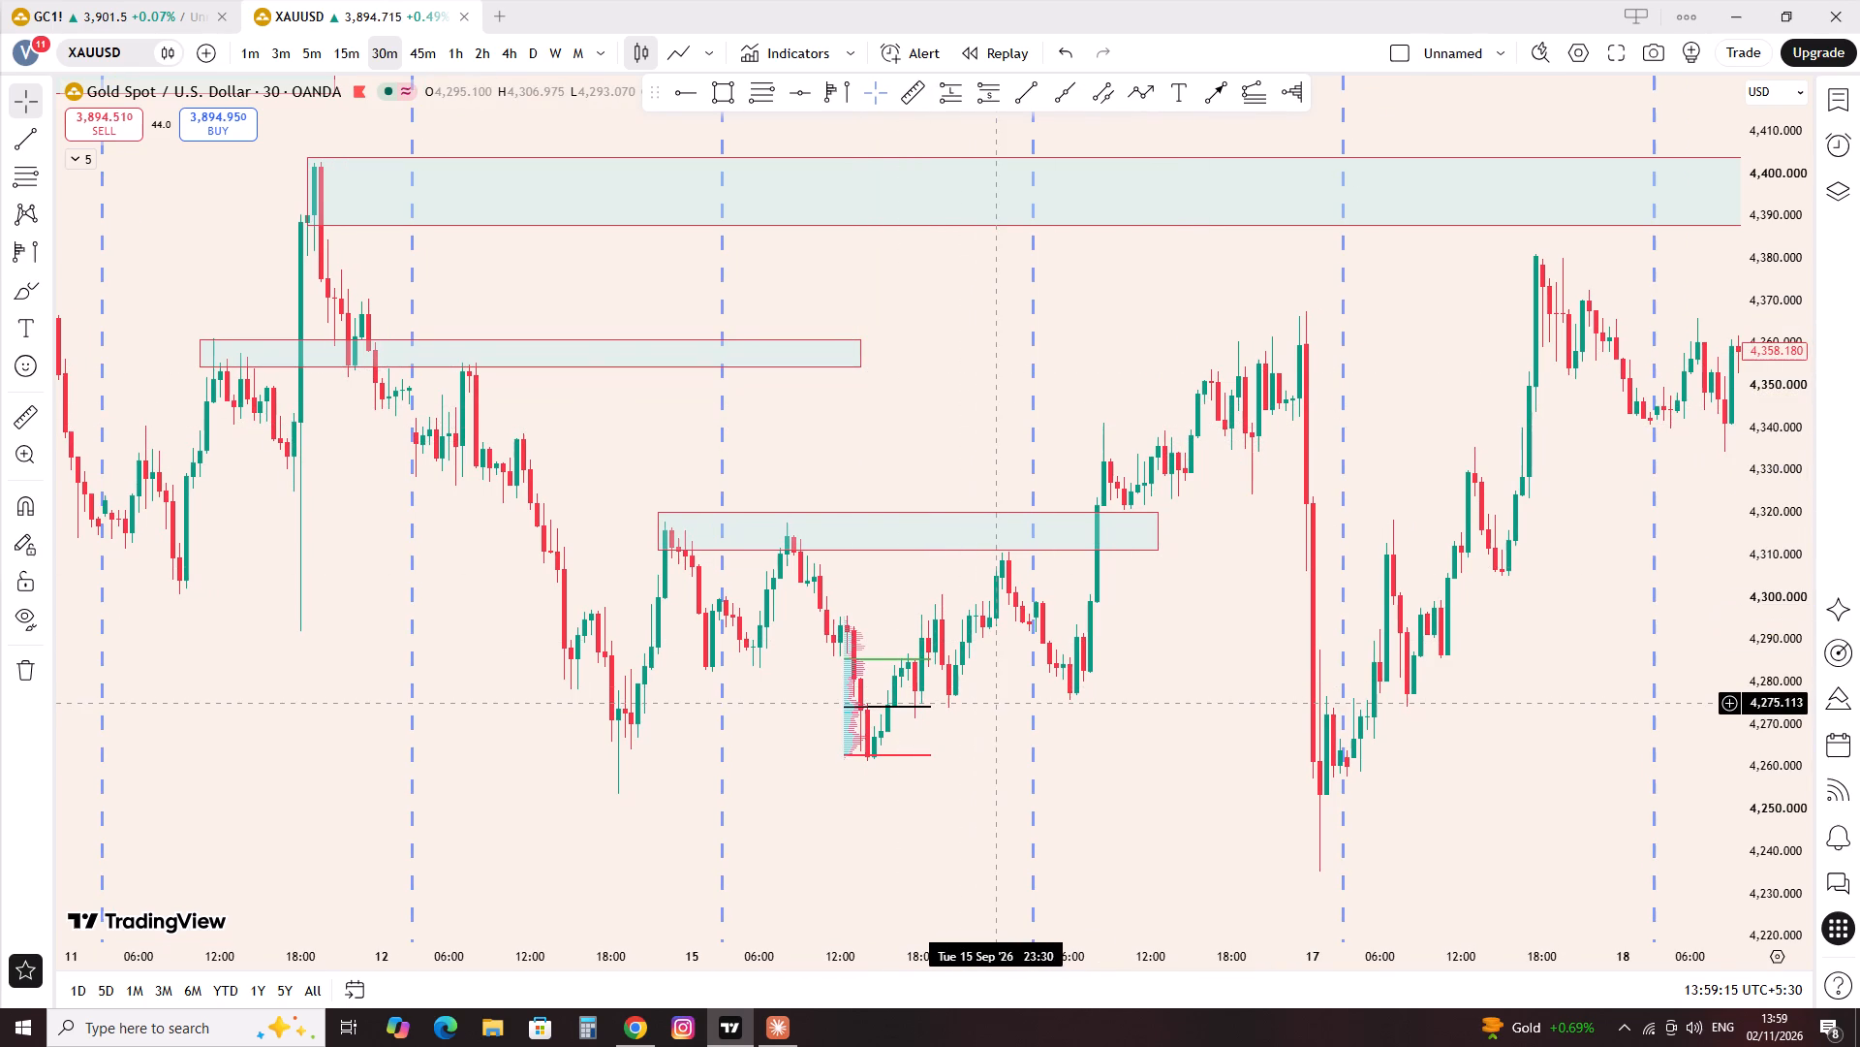
pyautogui.scroll(4, 904, 676)
pyautogui.moveTo(296, 751); pyautogui.dragTo(292, 751)
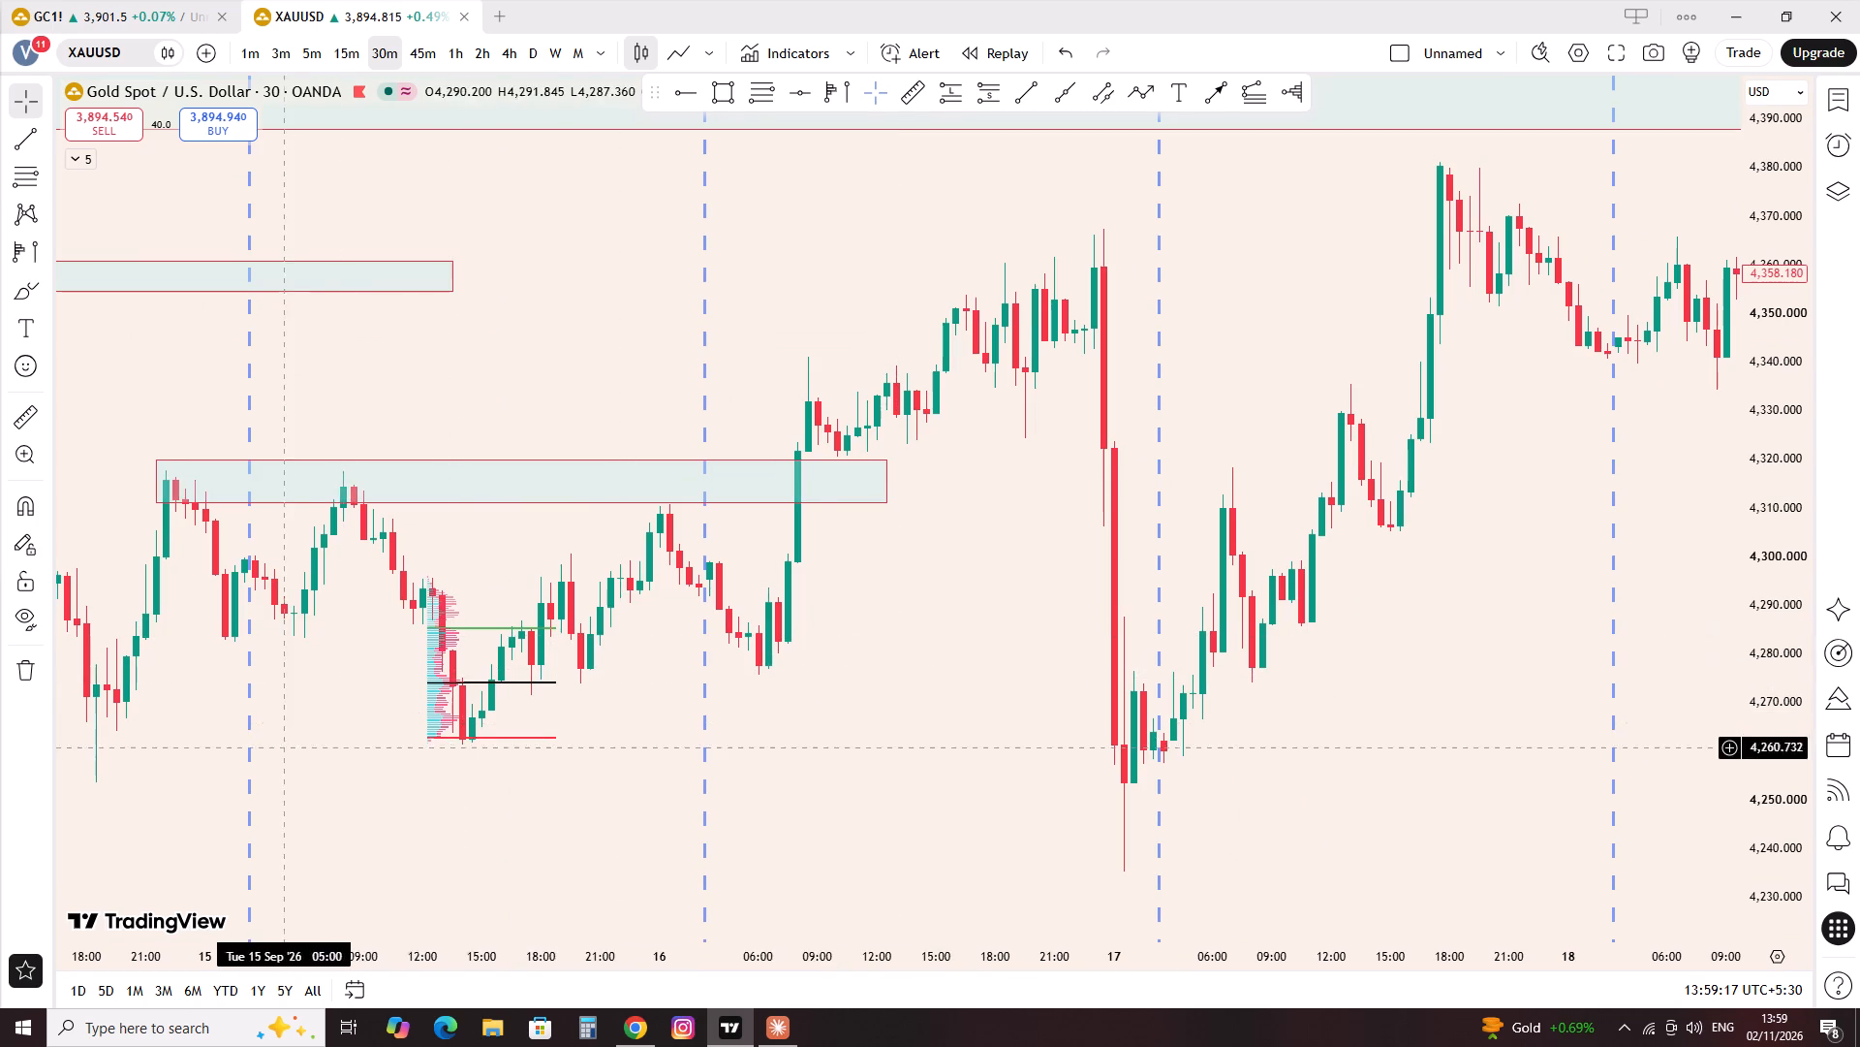
pyautogui.moveTo(292, 751); pyautogui.dragTo(1355, 906)
pyautogui.scroll(5, 1357, 904)
pyautogui.moveTo(1395, 435); pyautogui.dragTo(491, 413)
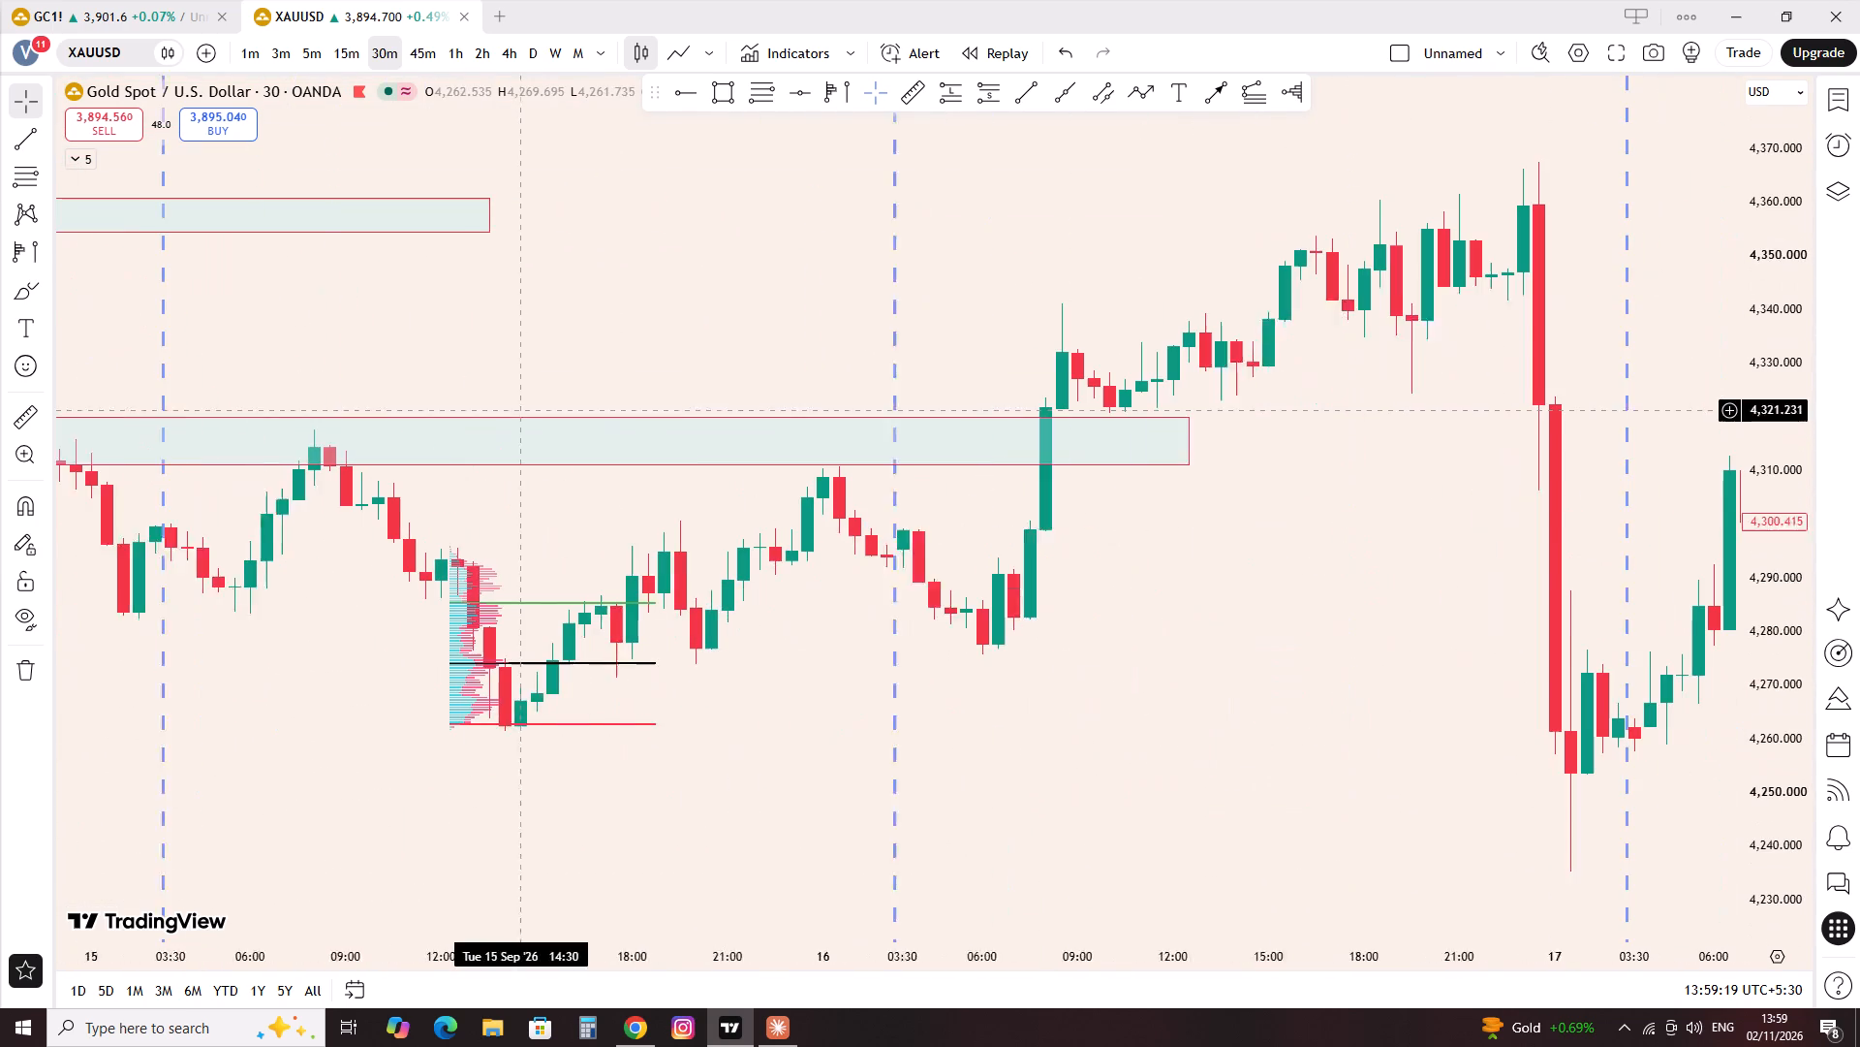
pyautogui.scroll(4, 605, 674)
pyautogui.moveTo(502, 699); pyautogui.dragTo(1436, 986)
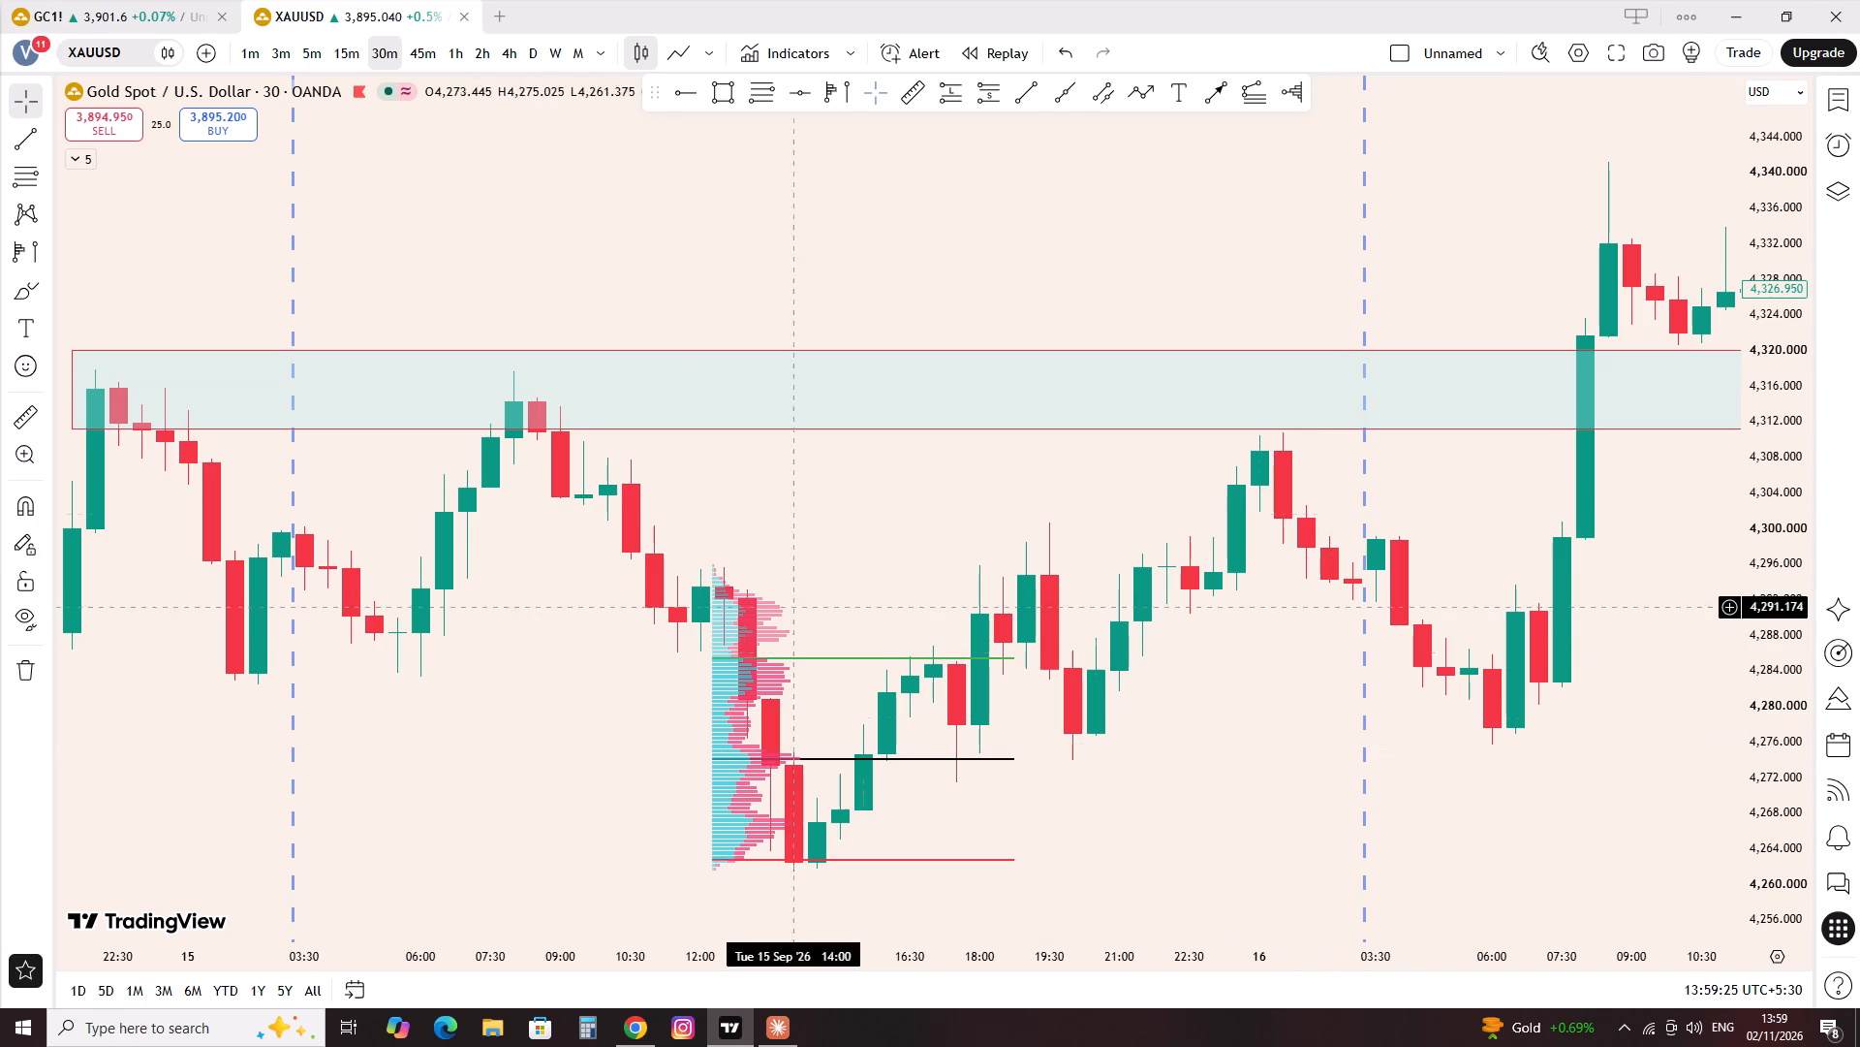
# On the GC1! chart, delete the volume profiles drawn on the 15 Sep and 14 Sep sessions.
pyautogui.click(141, 0)
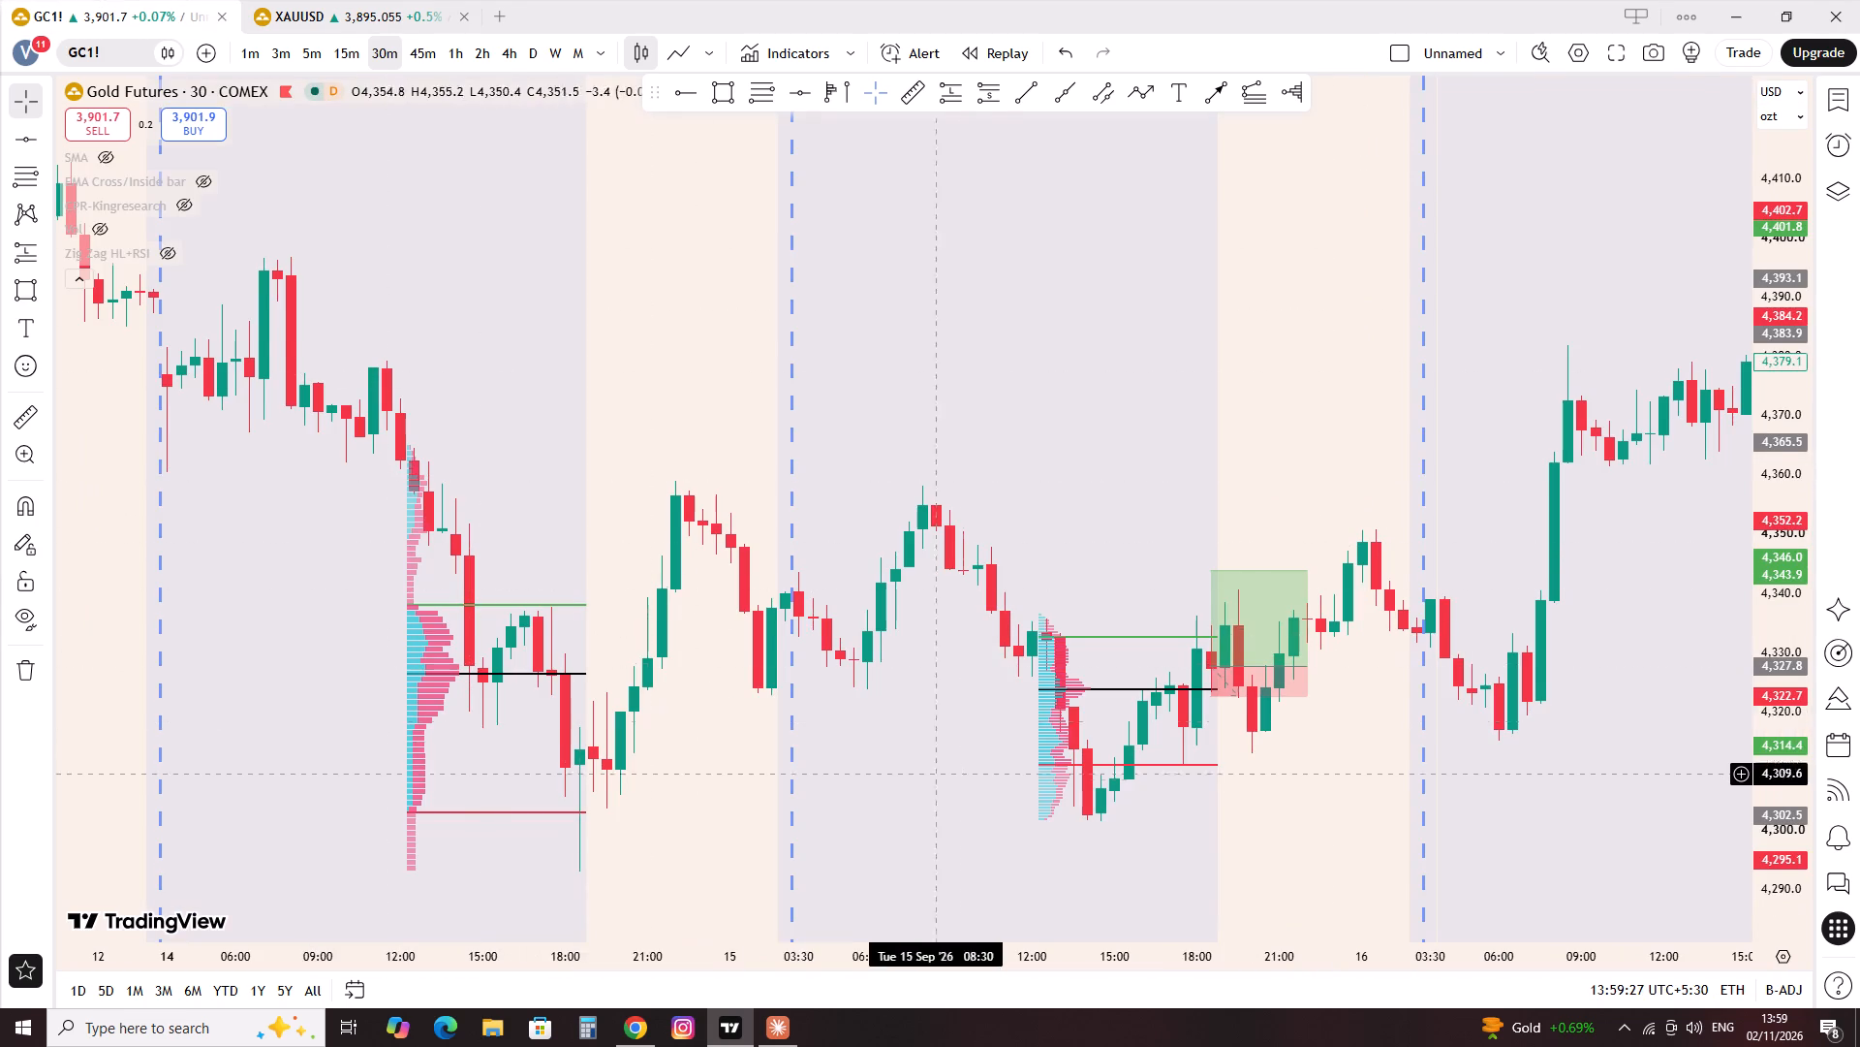
pyautogui.scroll(-2, 974, 780)
pyautogui.click(1192, 744)
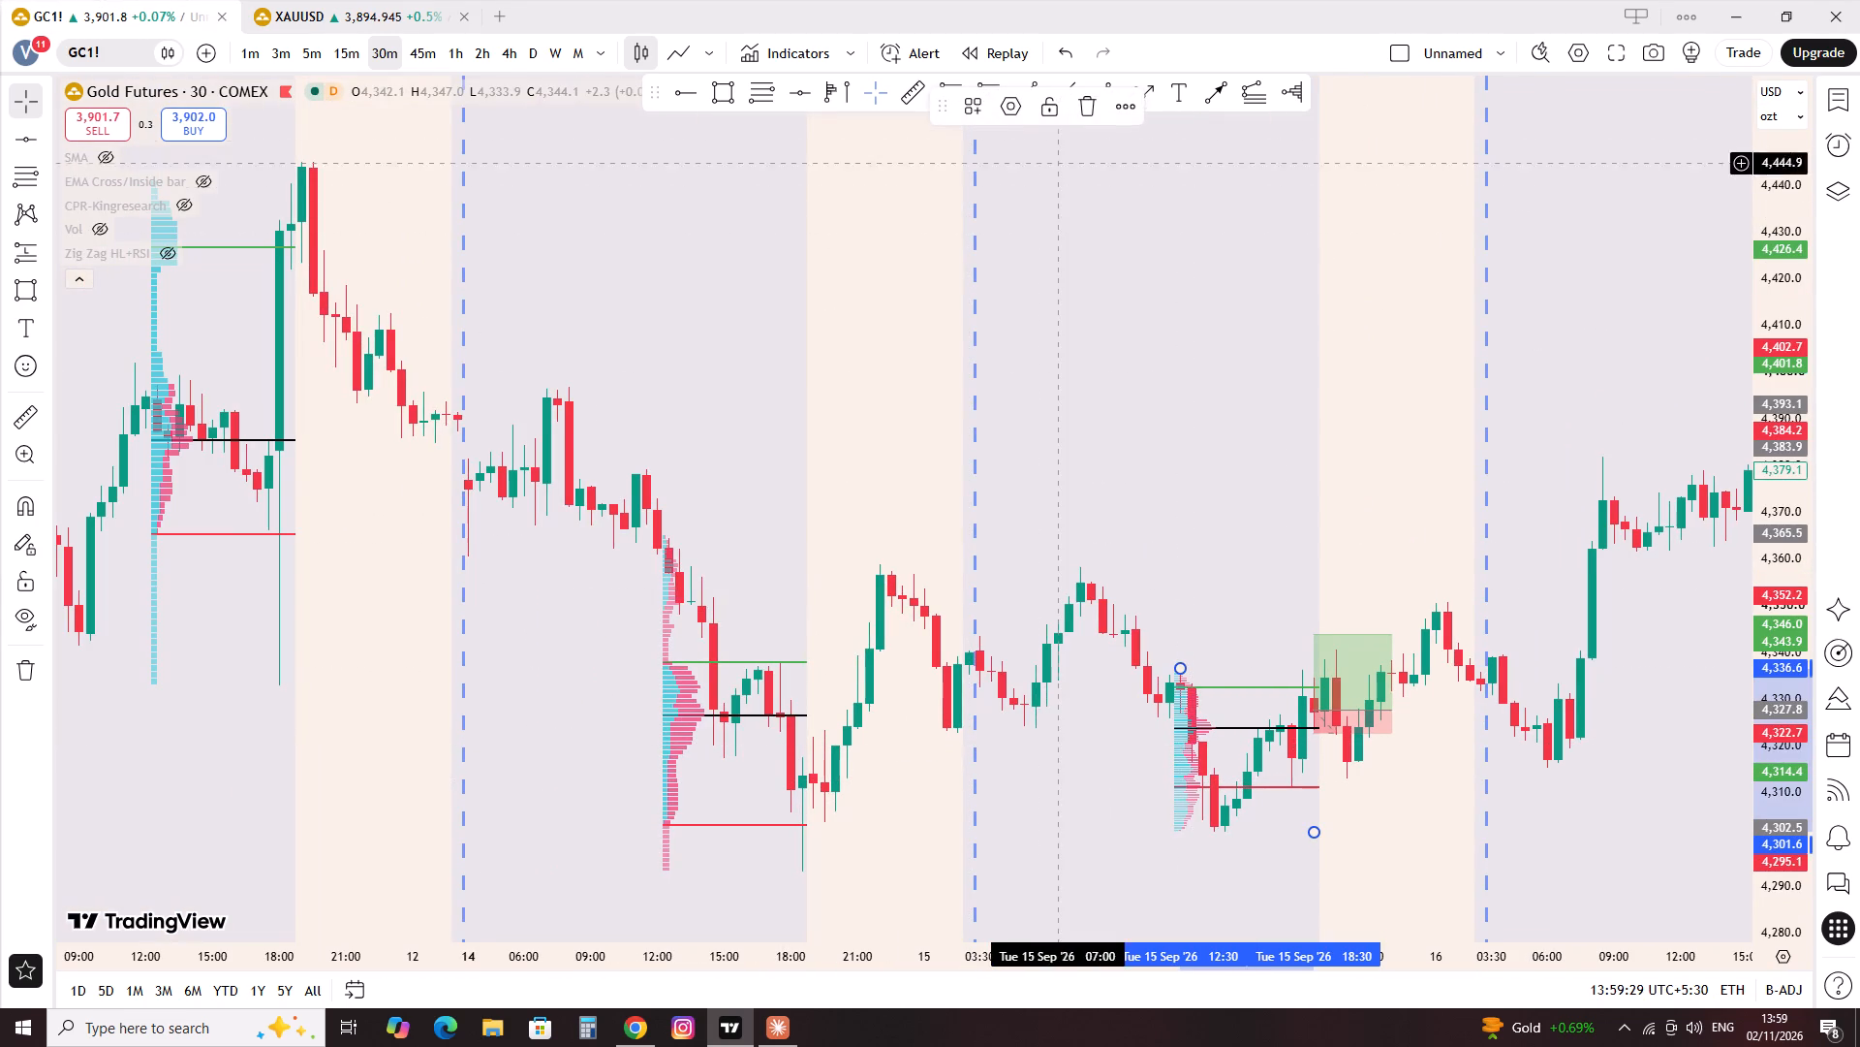
pyautogui.click(1079, 110)
pyautogui.moveTo(746, 494); pyautogui.dragTo(1081, 524)
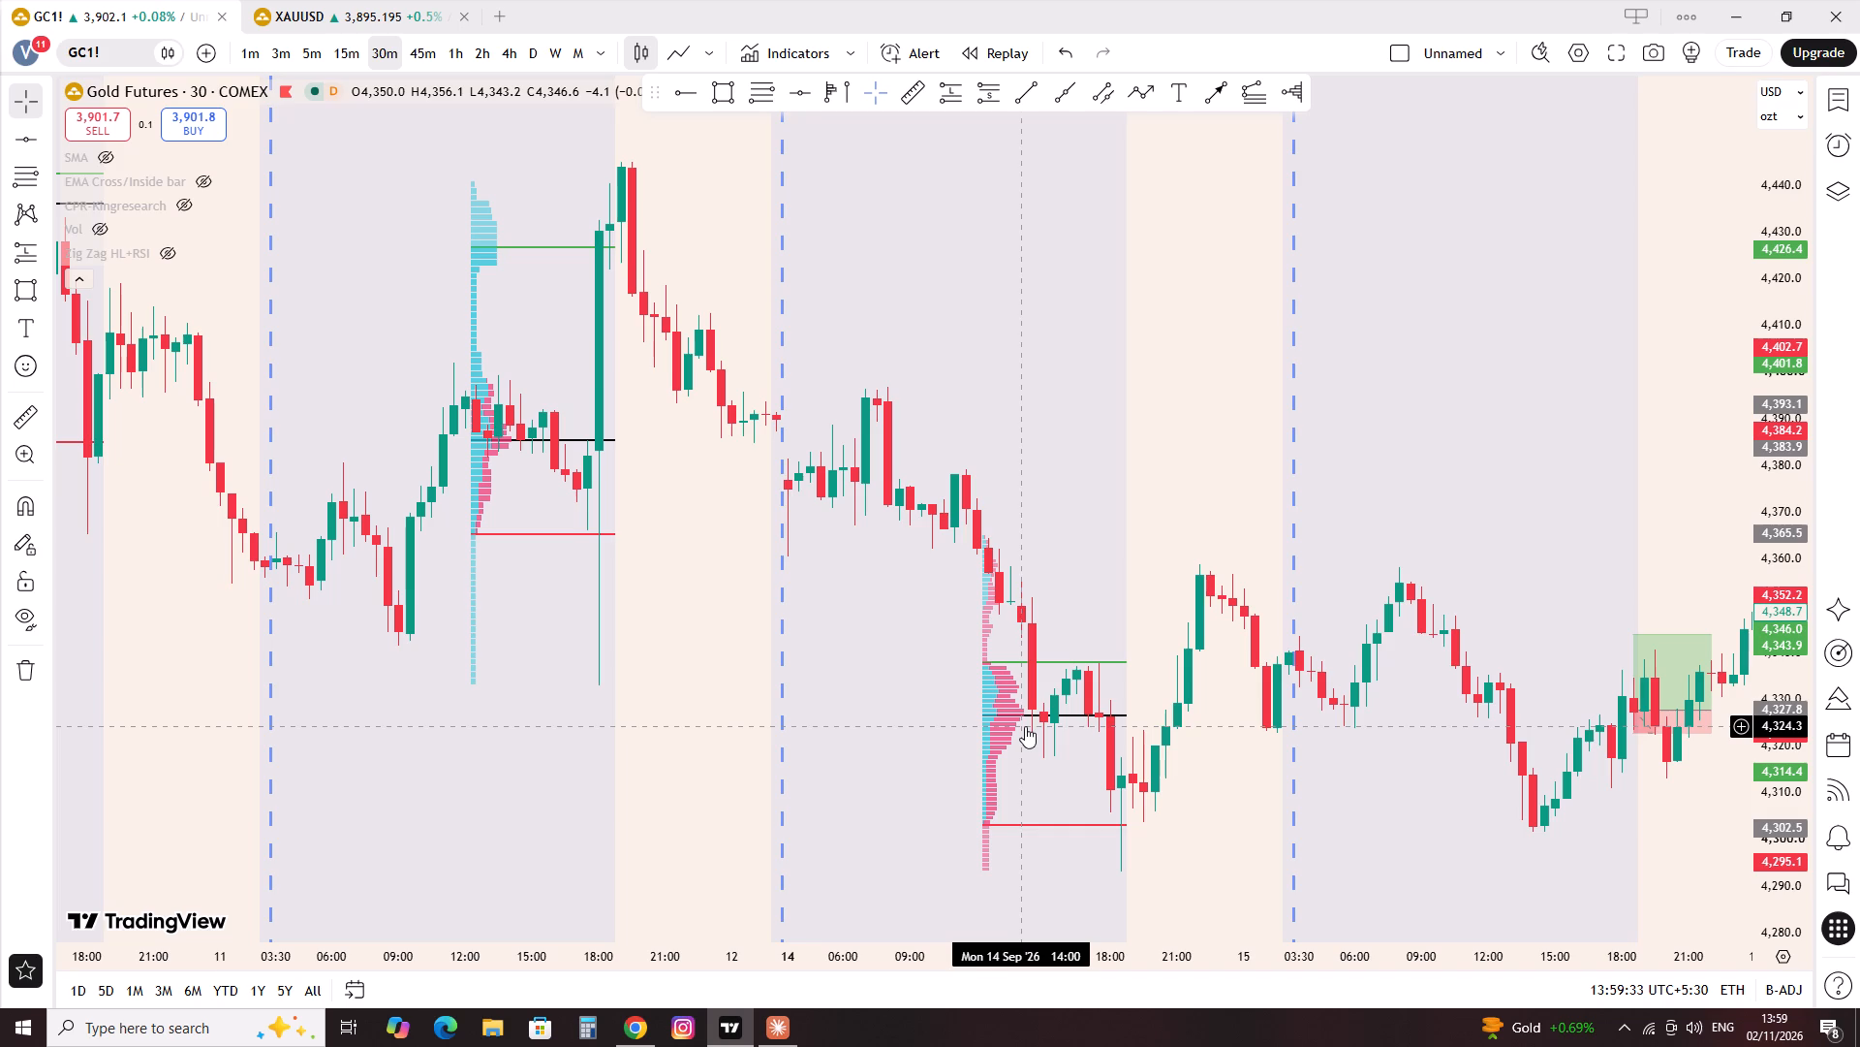
pyautogui.scroll(2, 1151, 923)
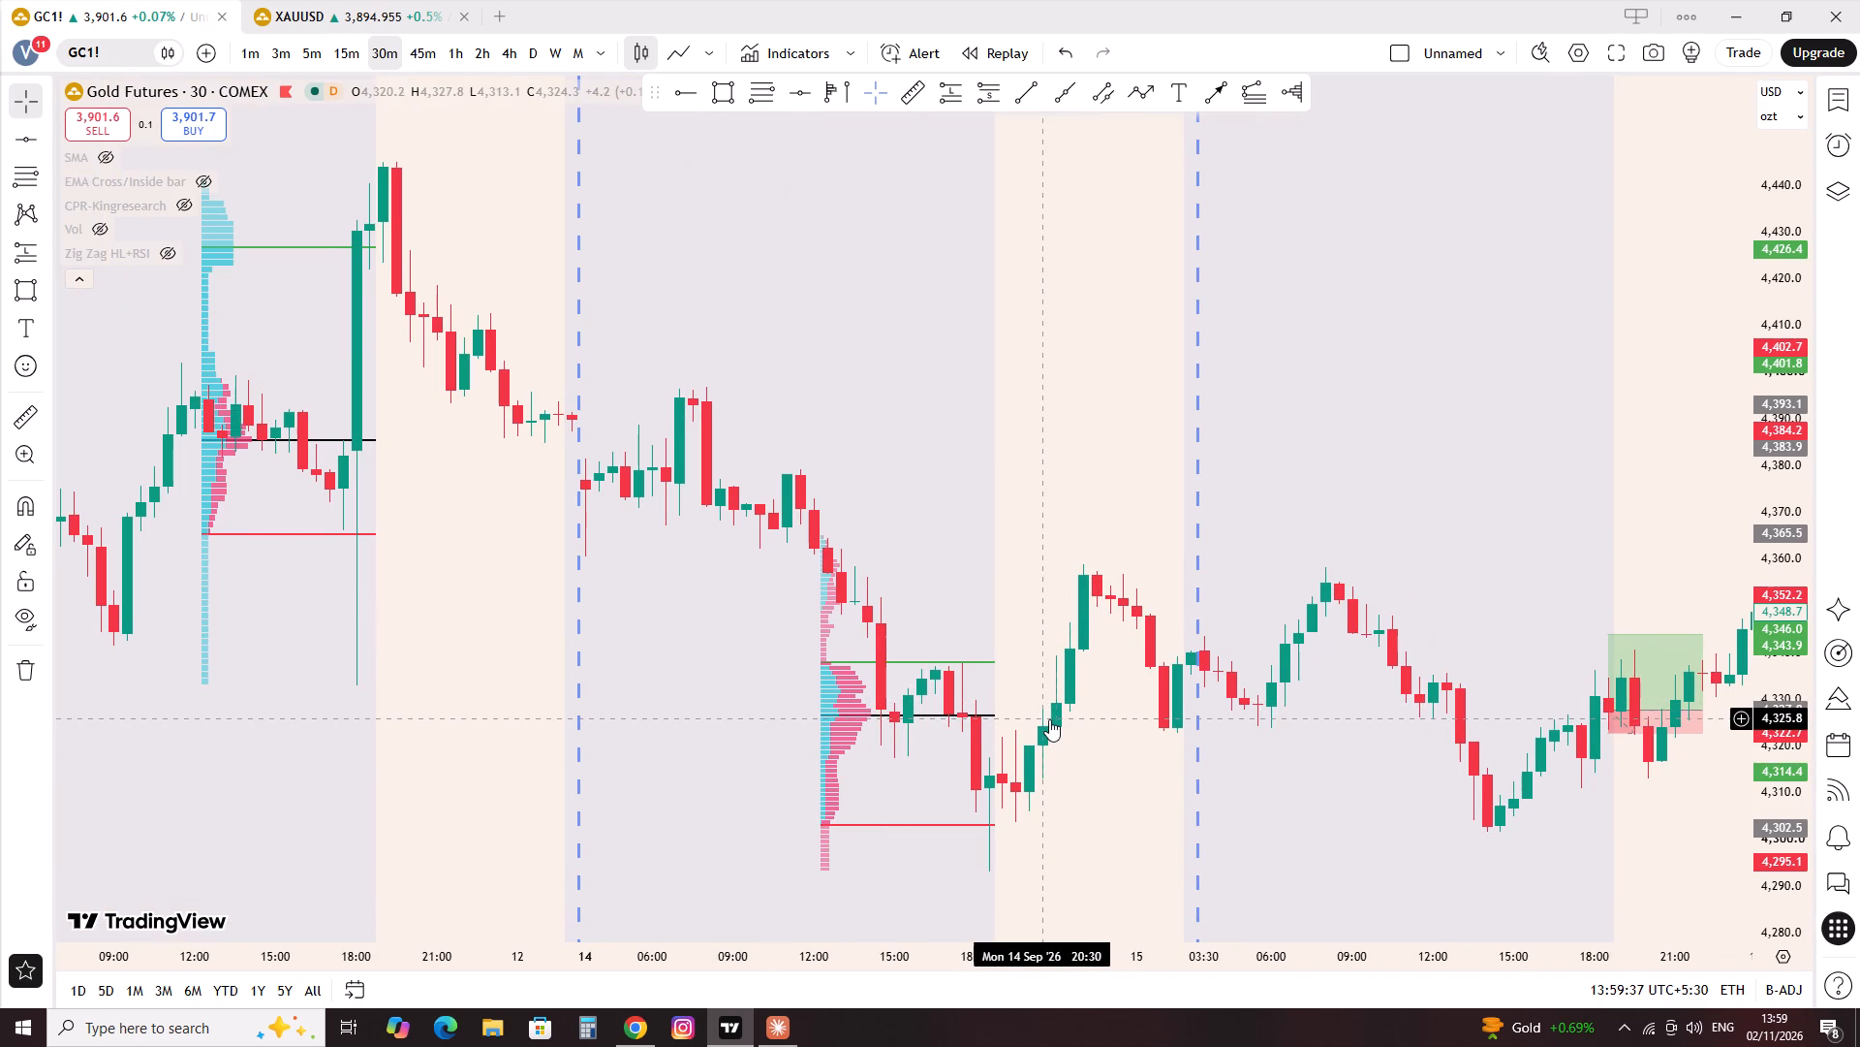
pyautogui.click(857, 713)
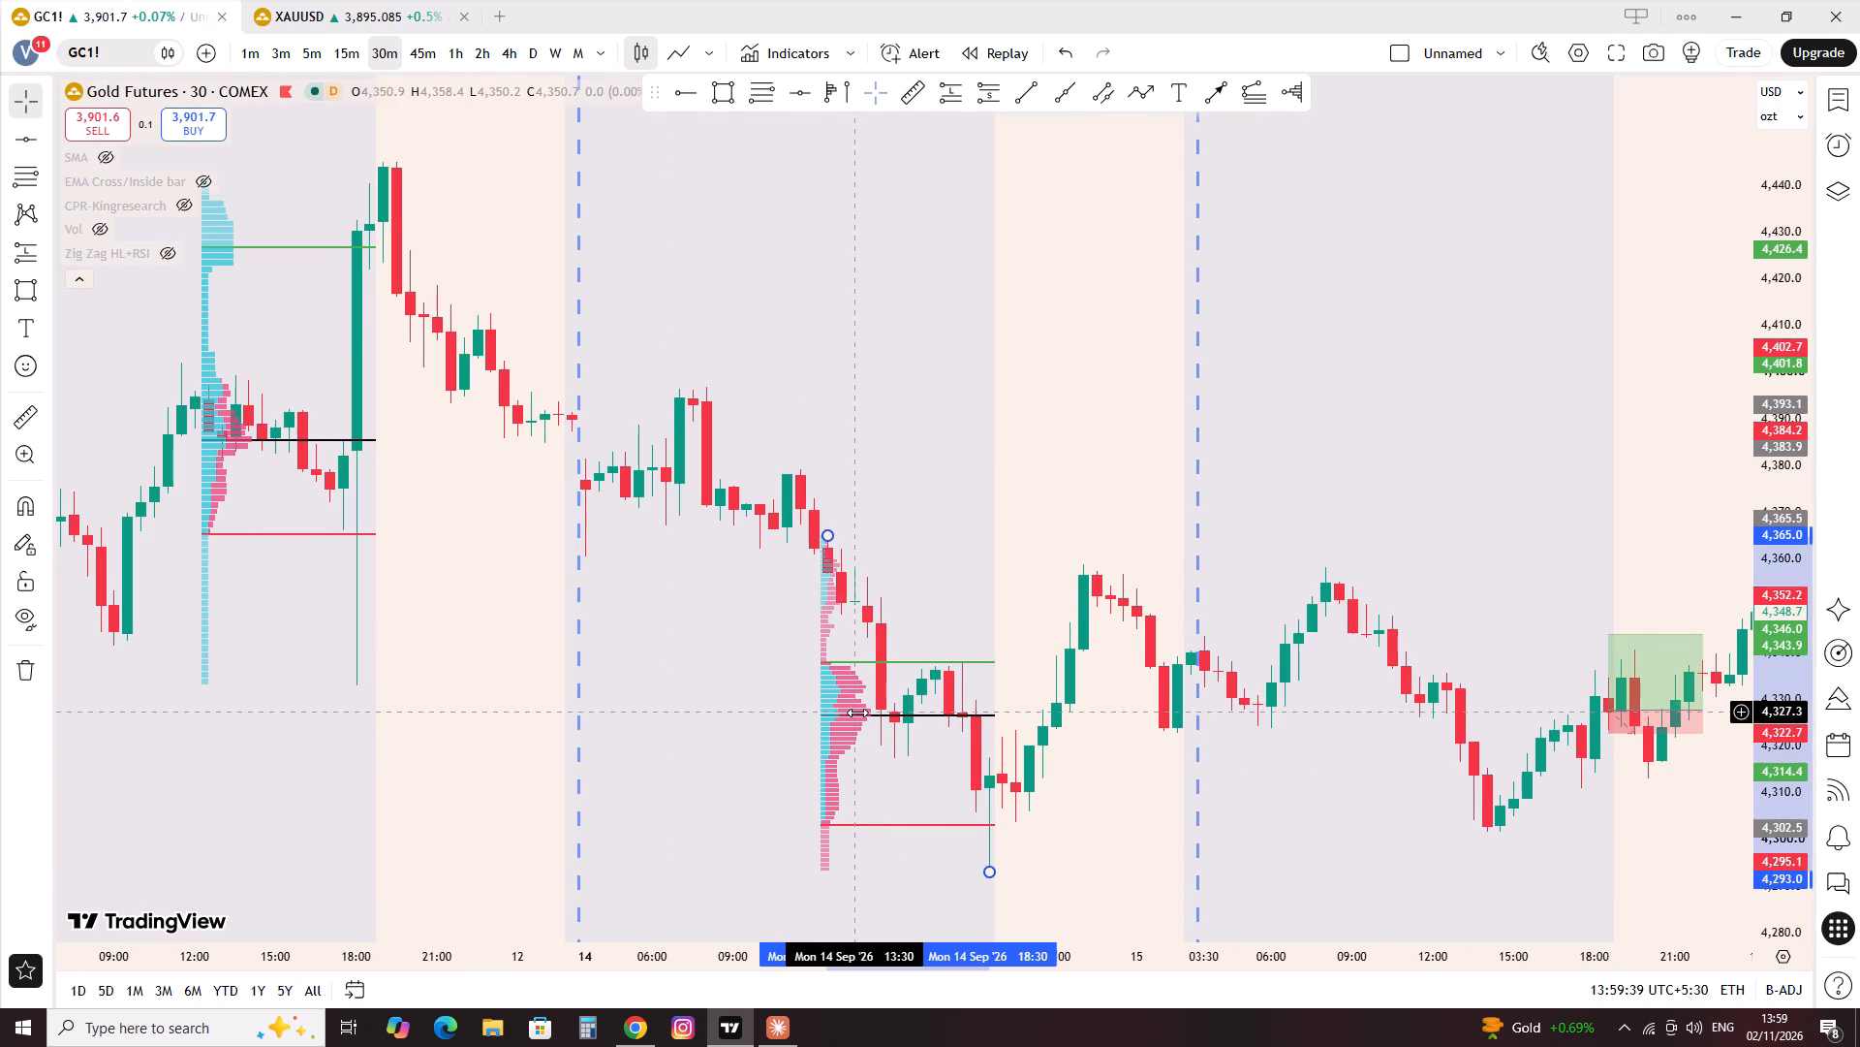
pyautogui.press('Delete')
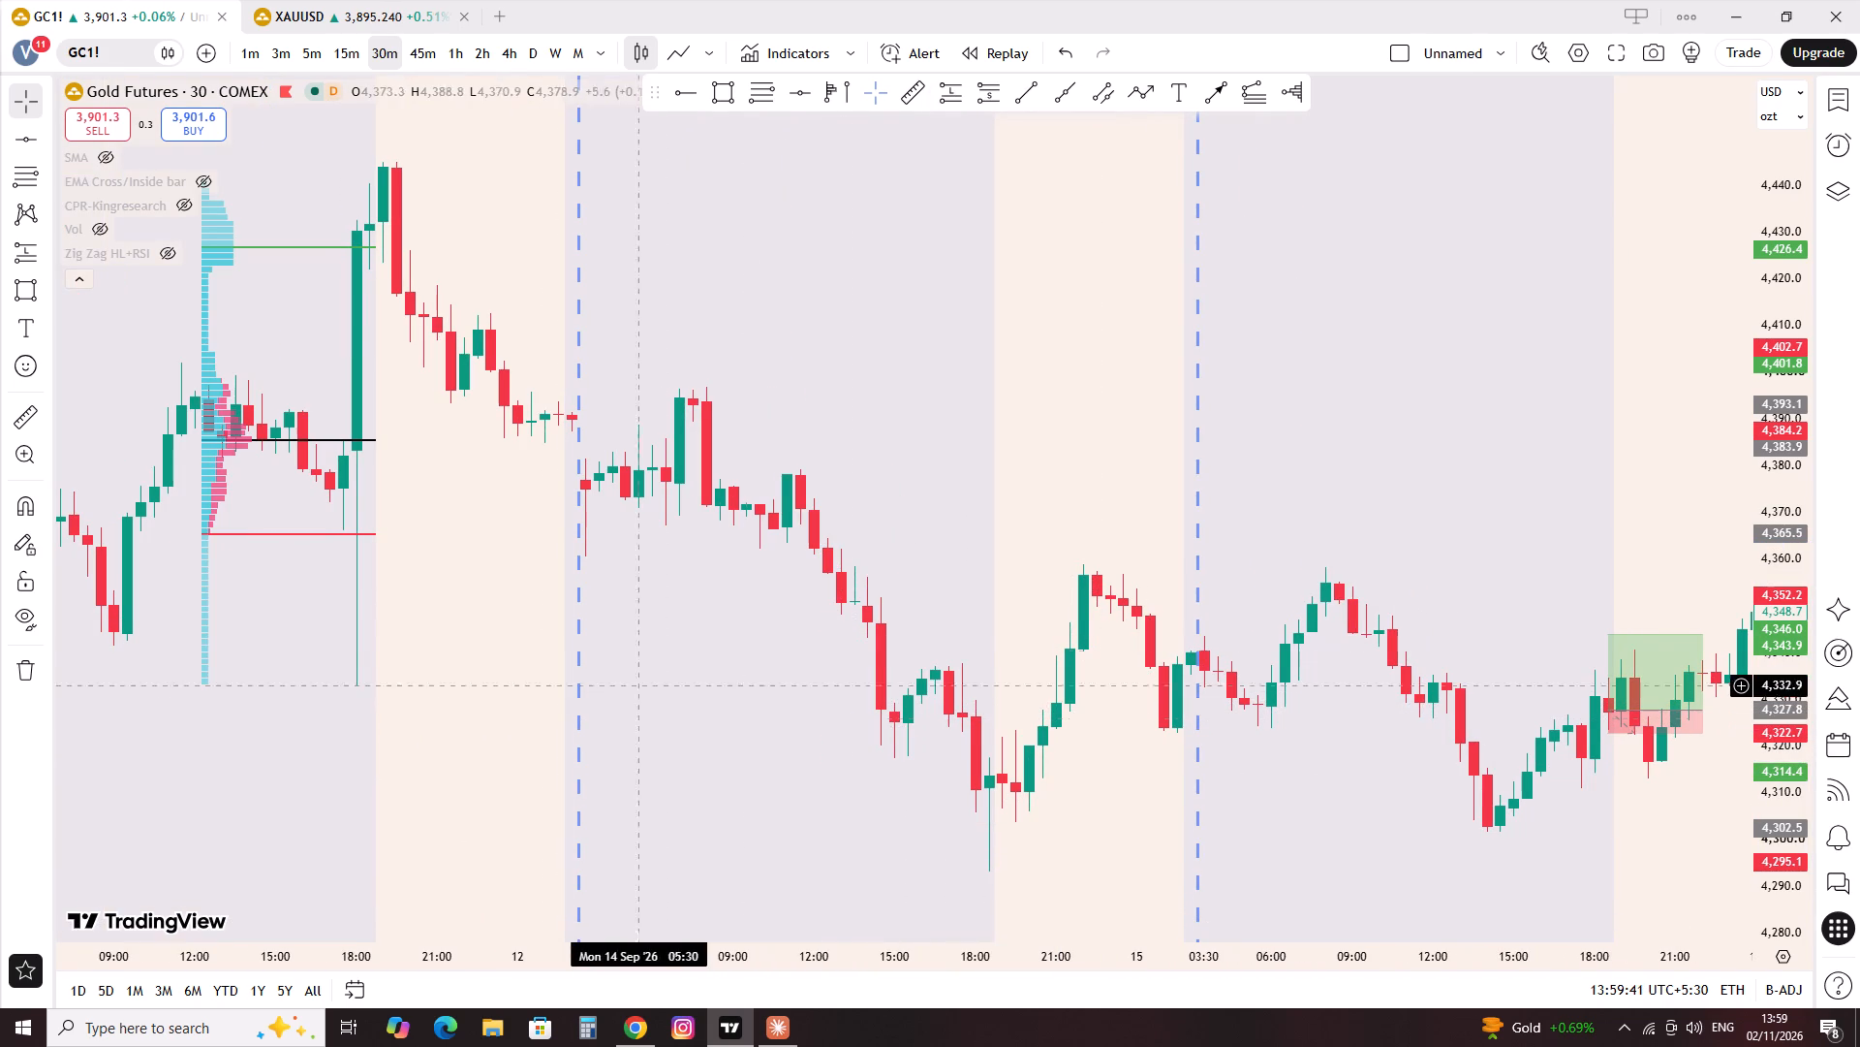
# Delete the volume profiles drawn on the 11 Sep, 10 Sep and 9 Sep sessions.
pyautogui.click(374, 442)
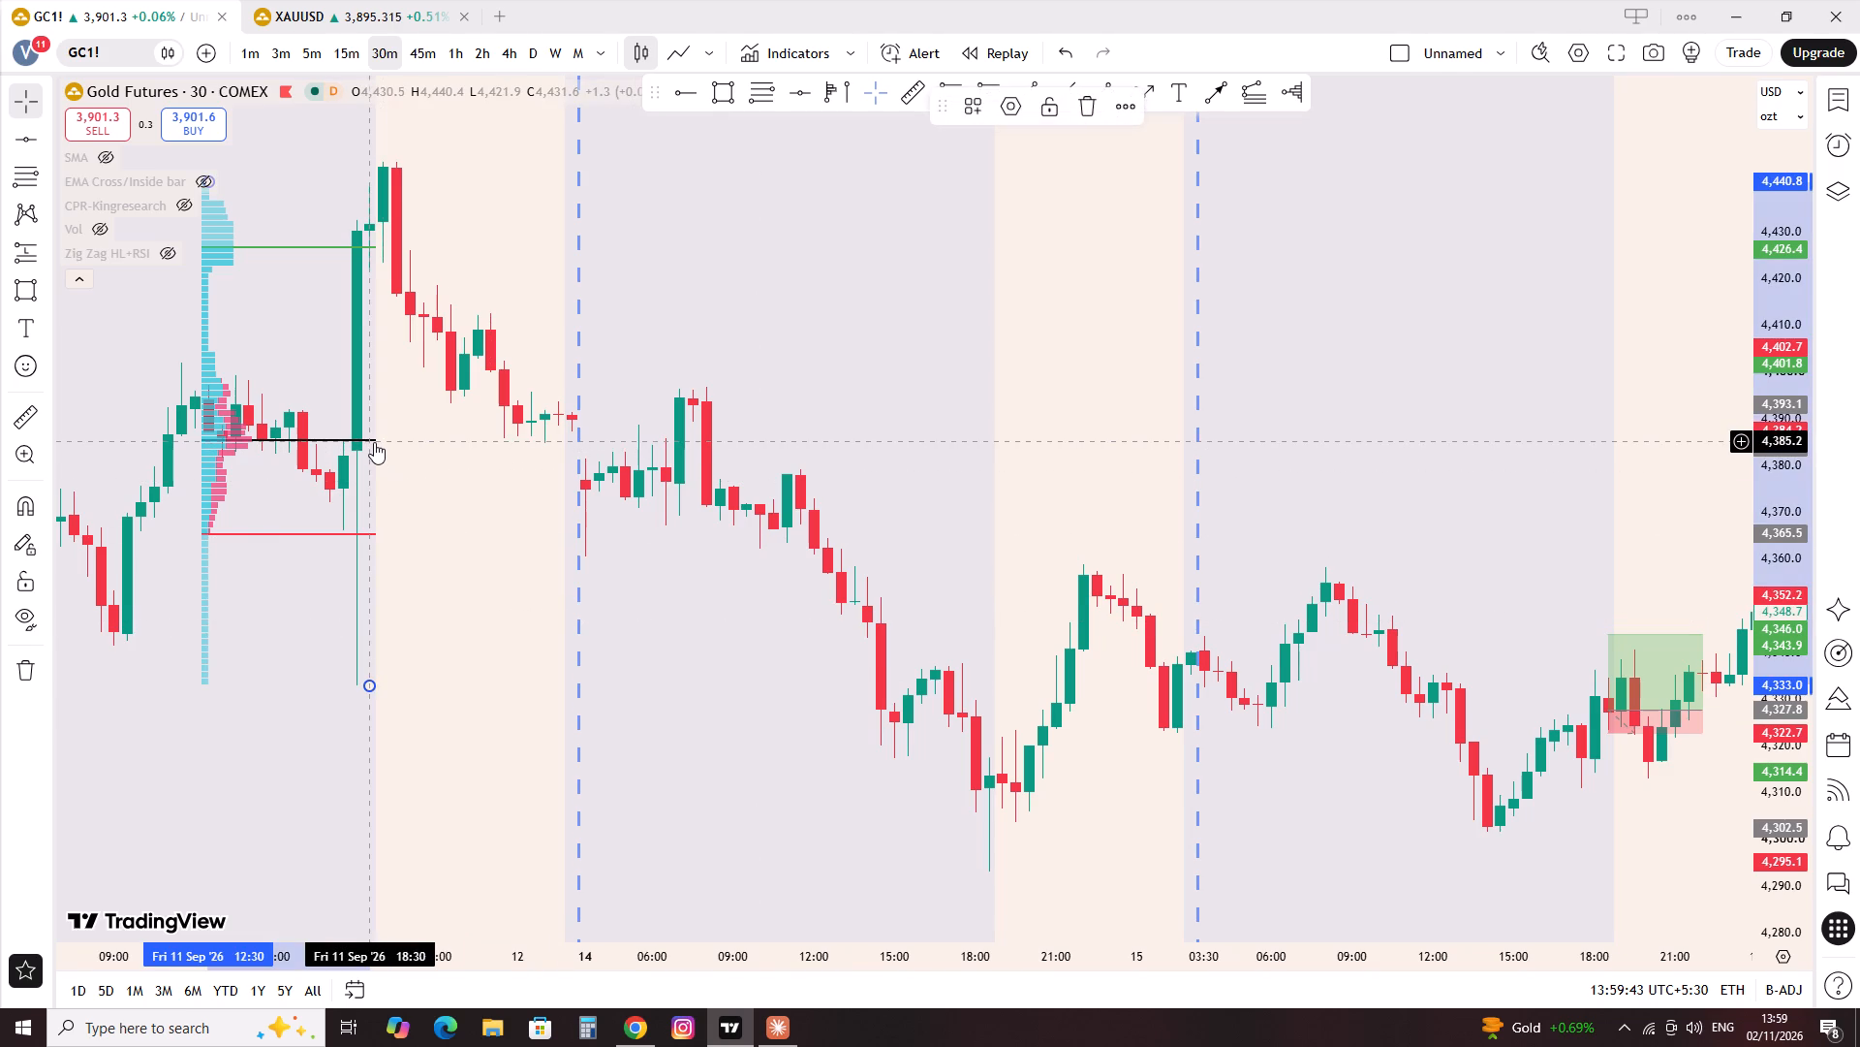
pyautogui.press('Delete')
pyautogui.moveTo(374, 442); pyautogui.dragTo(1293, 600)
pyautogui.scroll(-3, 1278, 605)
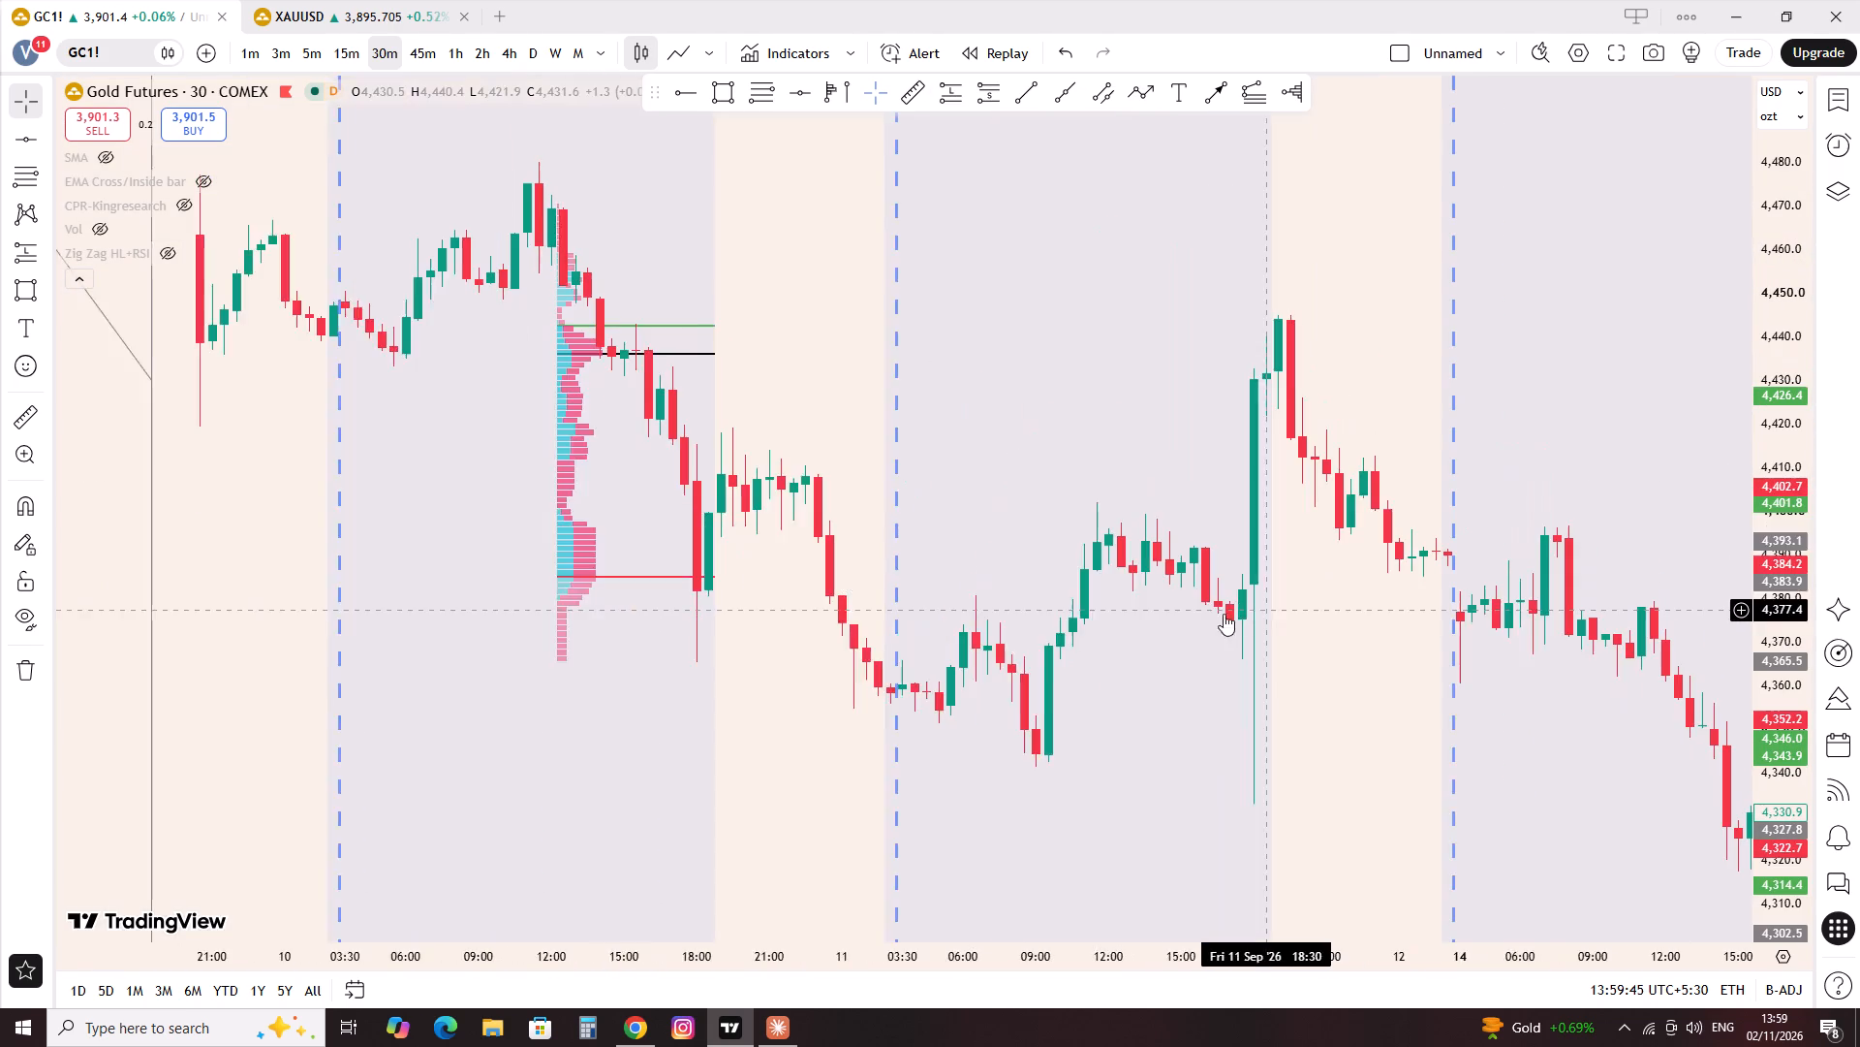
pyautogui.click(814, 368)
pyautogui.click(798, 368)
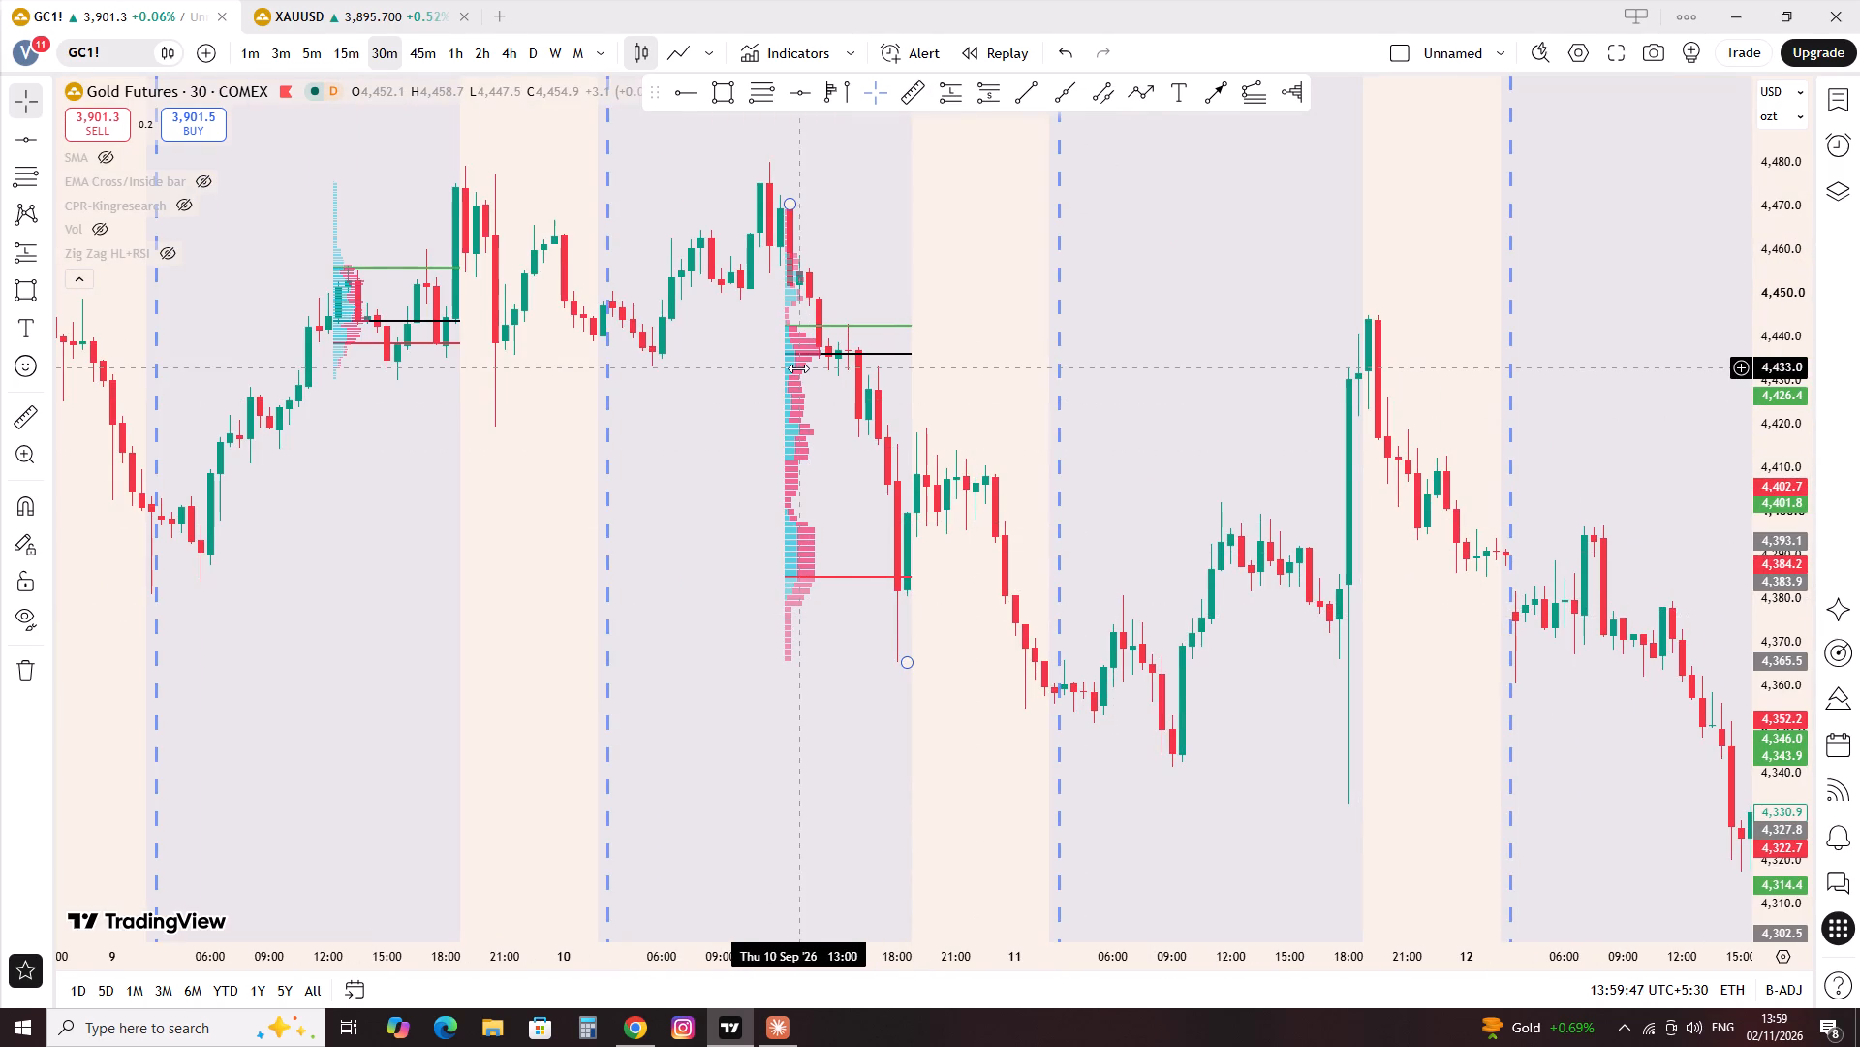
pyautogui.press('Delete')
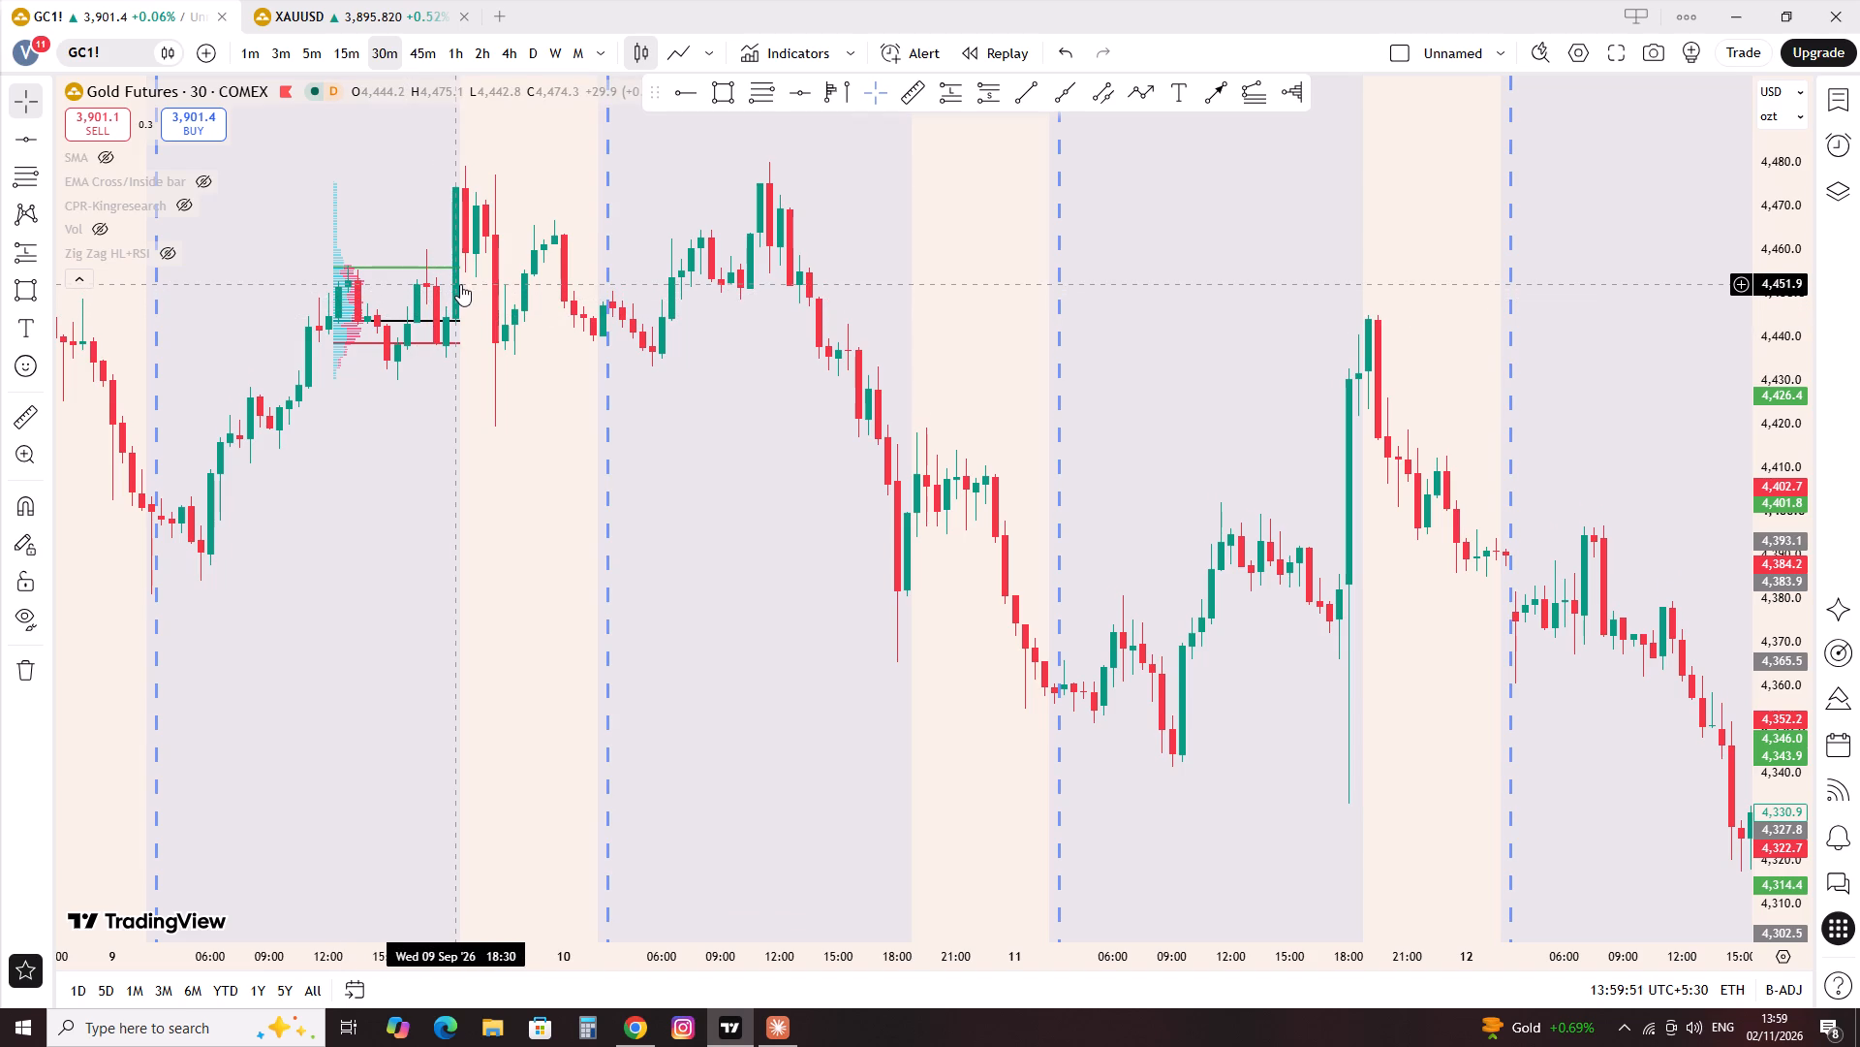
pyautogui.click(340, 295)
pyautogui.press('Delete')
# Place a short position at 8 Sep 19:30, entry 4,440.5, stop 4,453.0, target 4,418.9, ending 9 Sep 02:00.
pyautogui.moveTo(259, 396); pyautogui.dragTo(1297, 678)
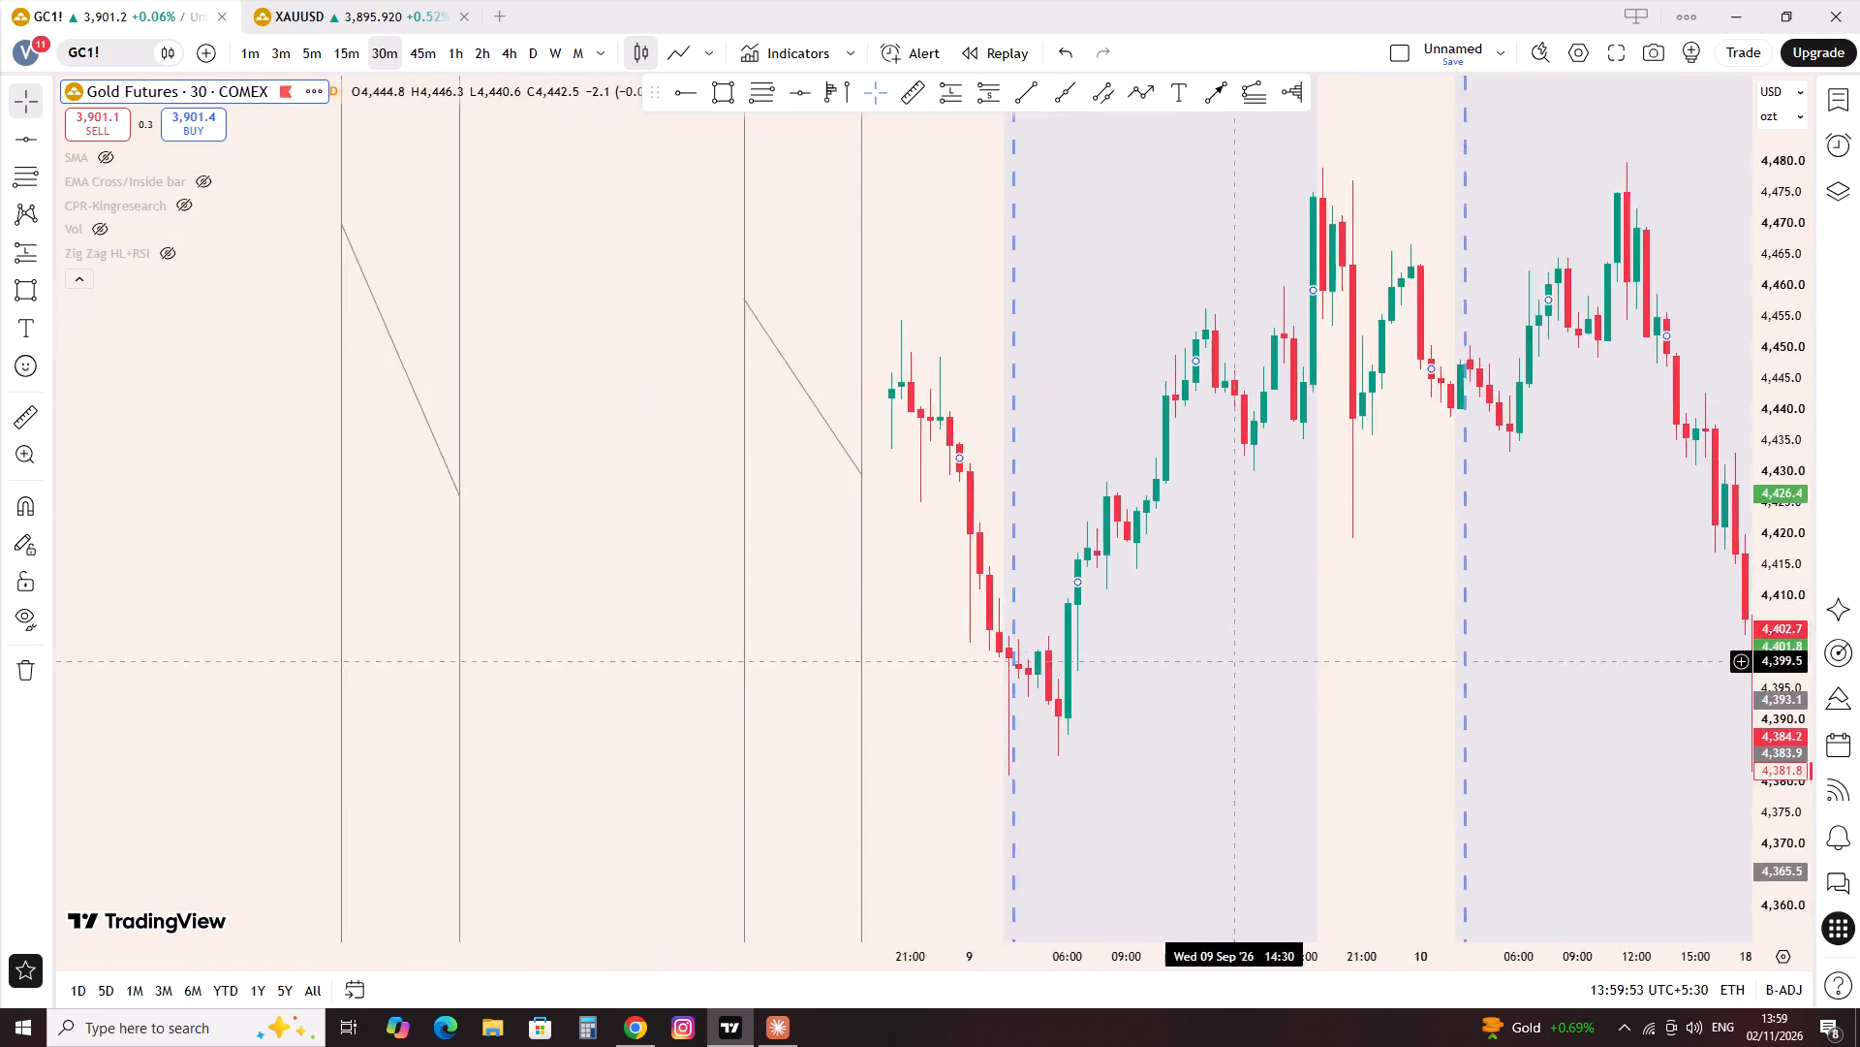
pyautogui.moveTo(949, 630); pyautogui.dragTo(1256, 624)
pyautogui.scroll(5, 1241, 632)
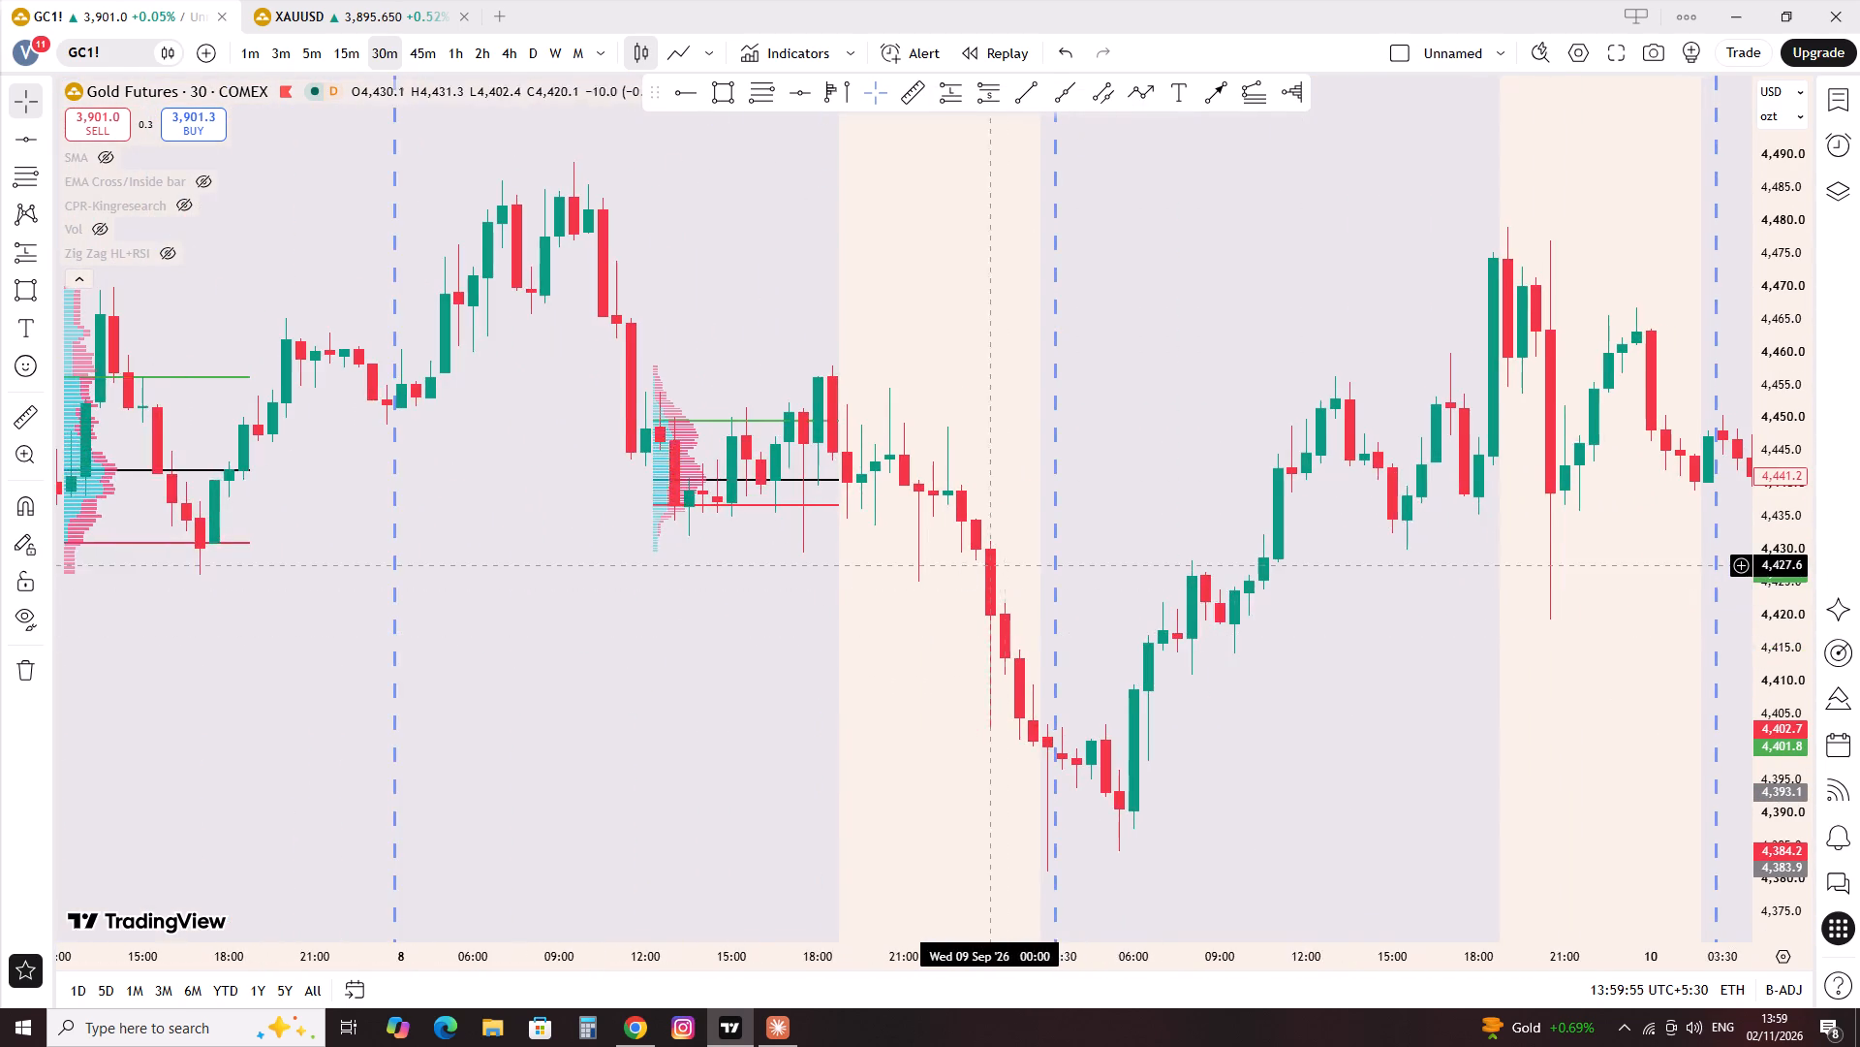
pyautogui.scroll(3, 932, 577)
pyautogui.click(593, 545)
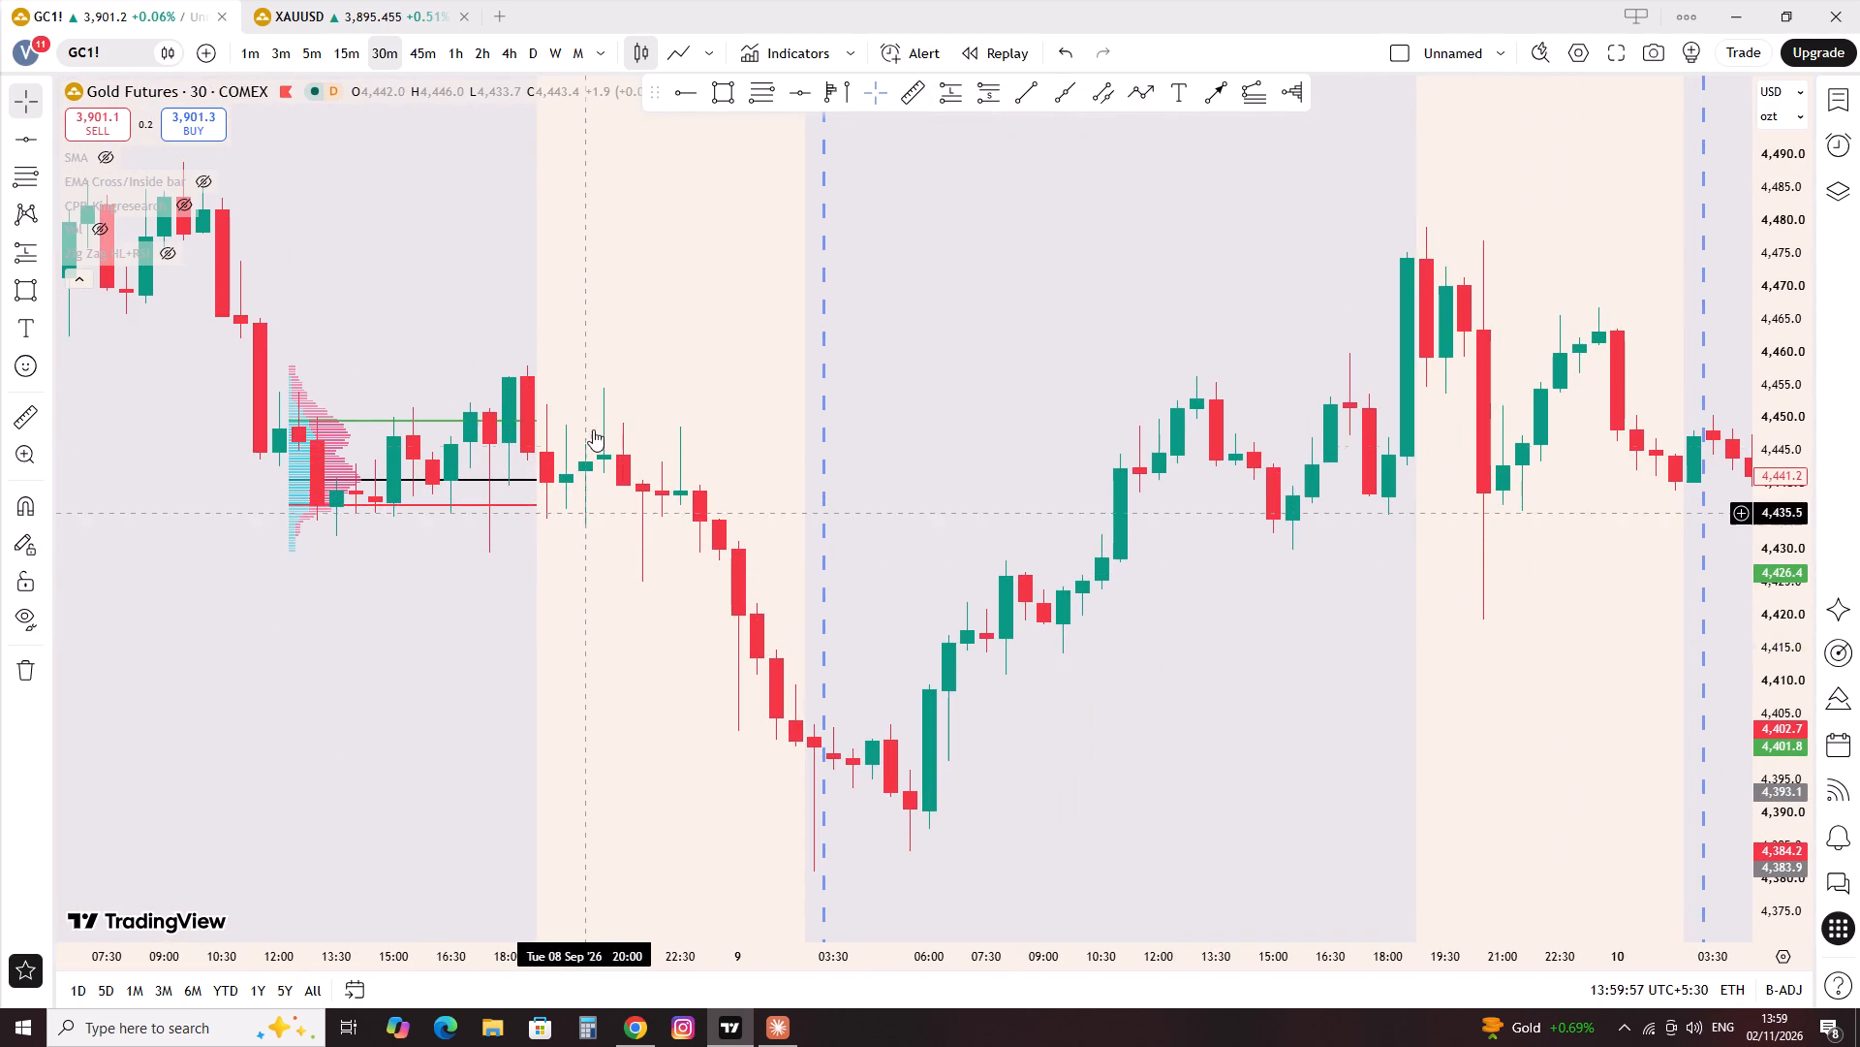
pyautogui.click(984, 84)
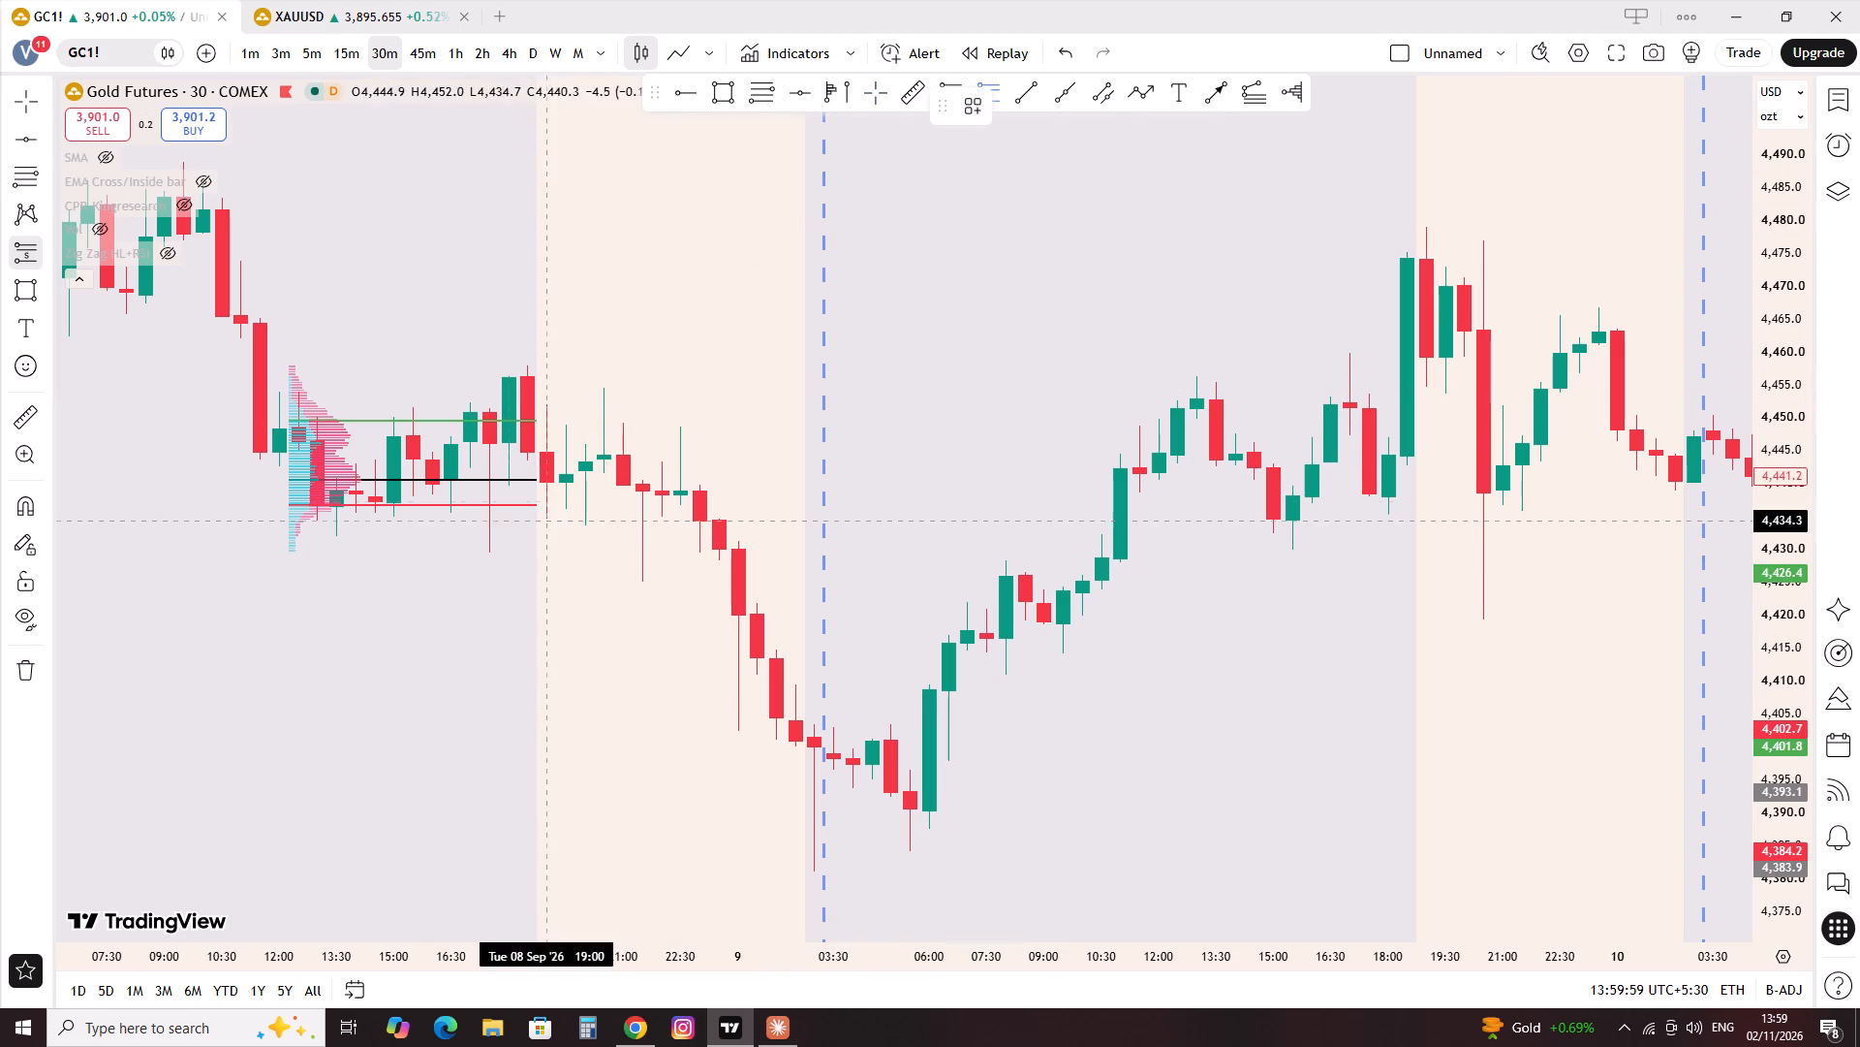
pyautogui.click(567, 481)
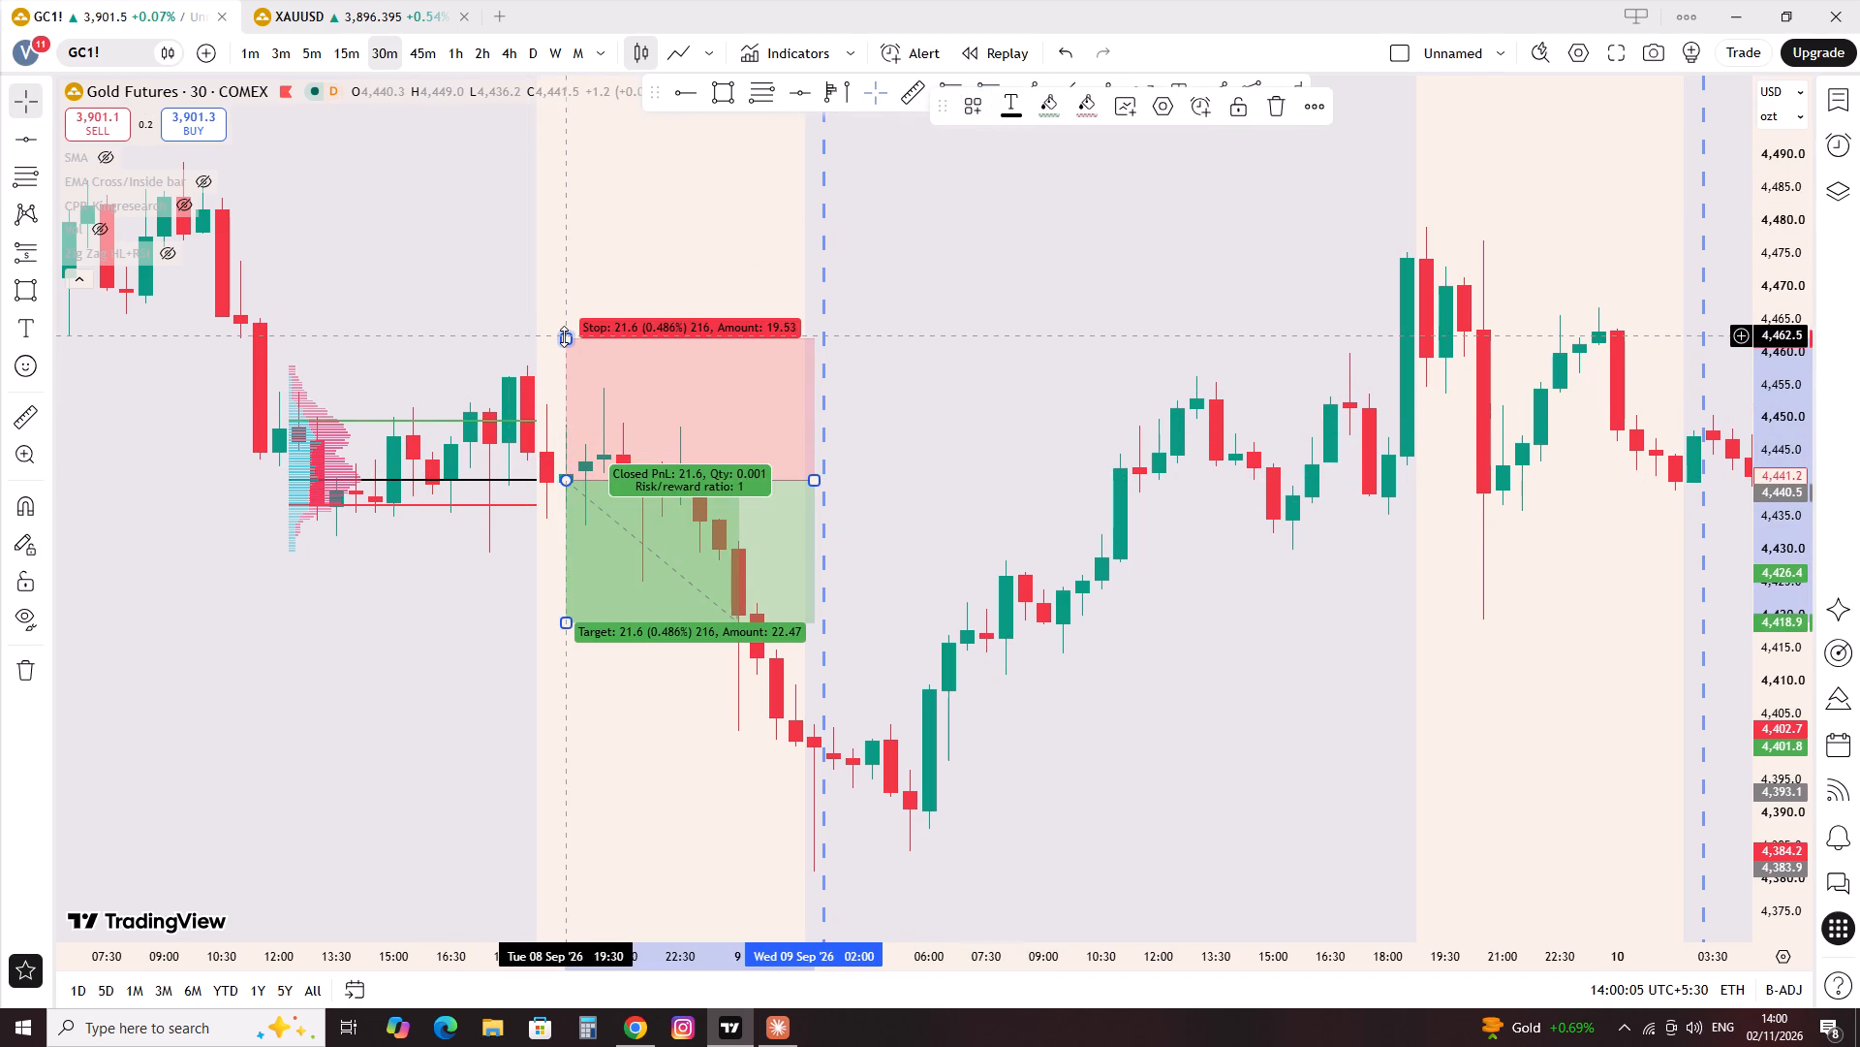
pyautogui.moveTo(564, 336); pyautogui.dragTo(573, 416)
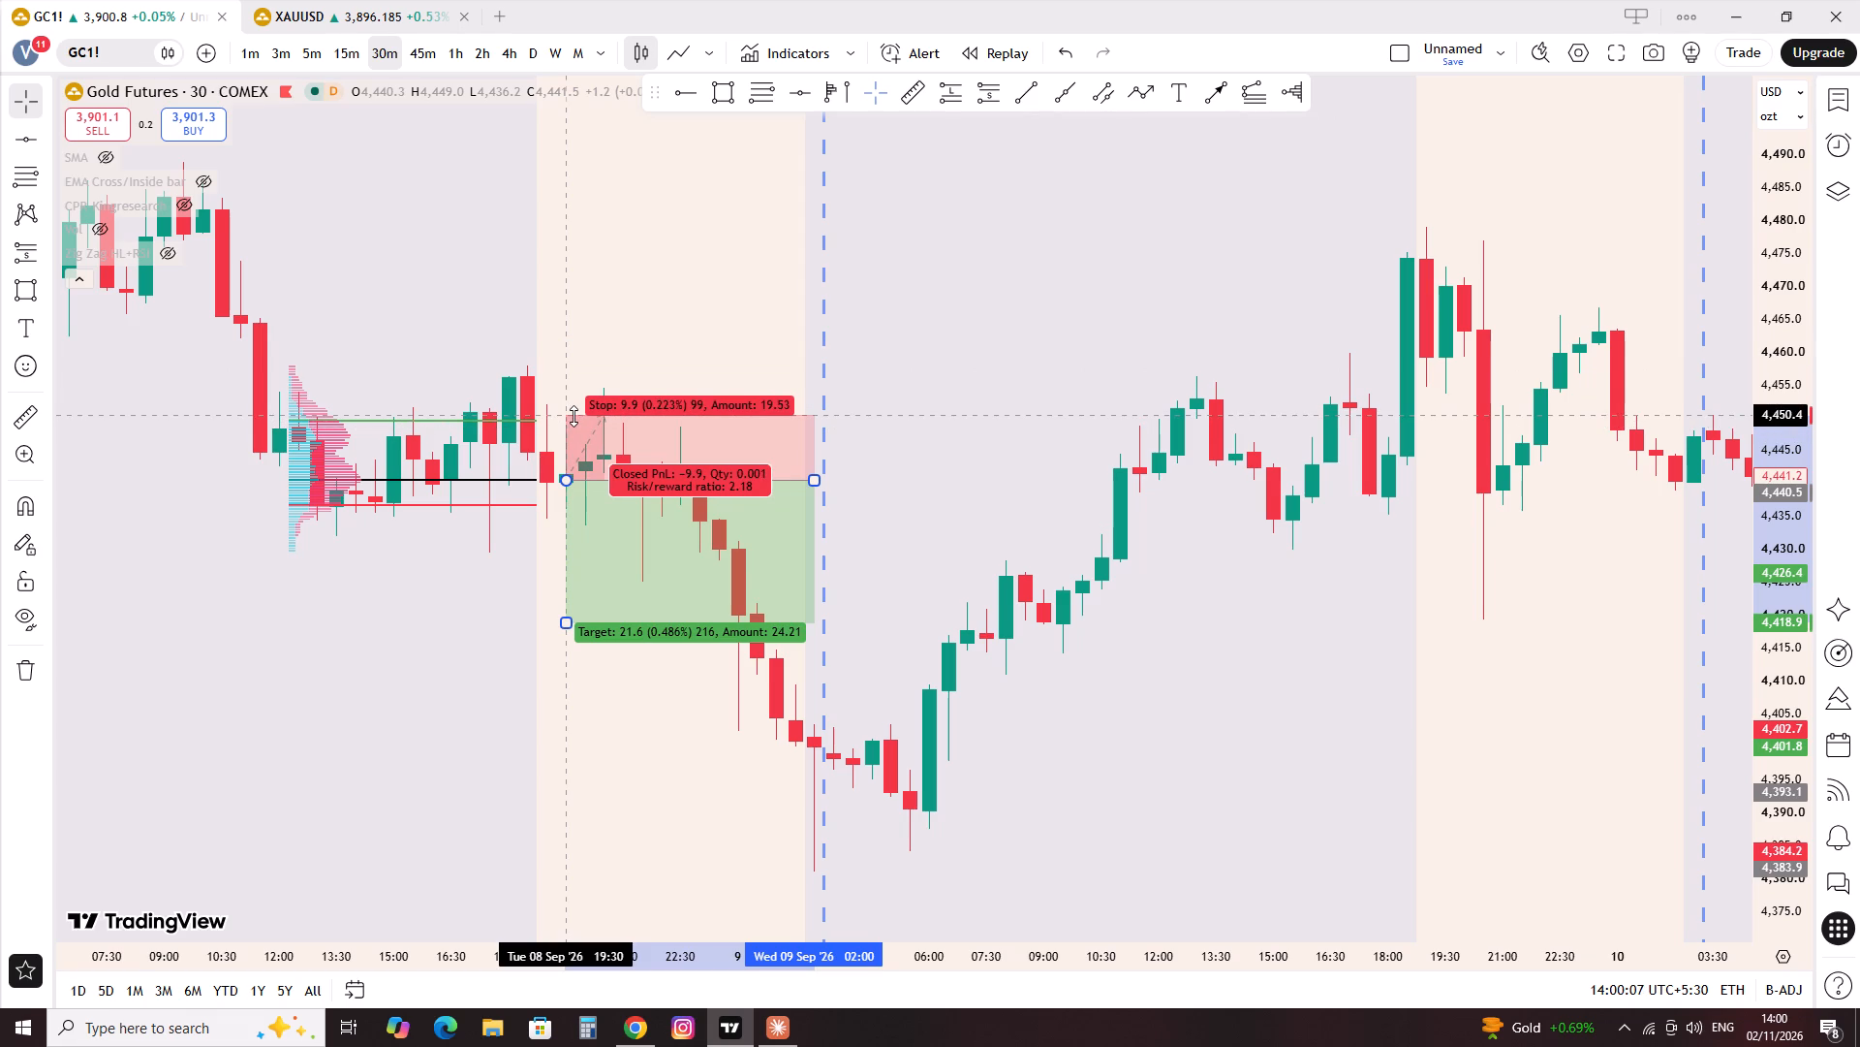
pyautogui.moveTo(573, 416); pyautogui.dragTo(573, 398)
pyautogui.moveTo(355, 551); pyautogui.dragTo(346, 559)
pyautogui.moveTo(279, 736); pyautogui.dragTo(546, 762)
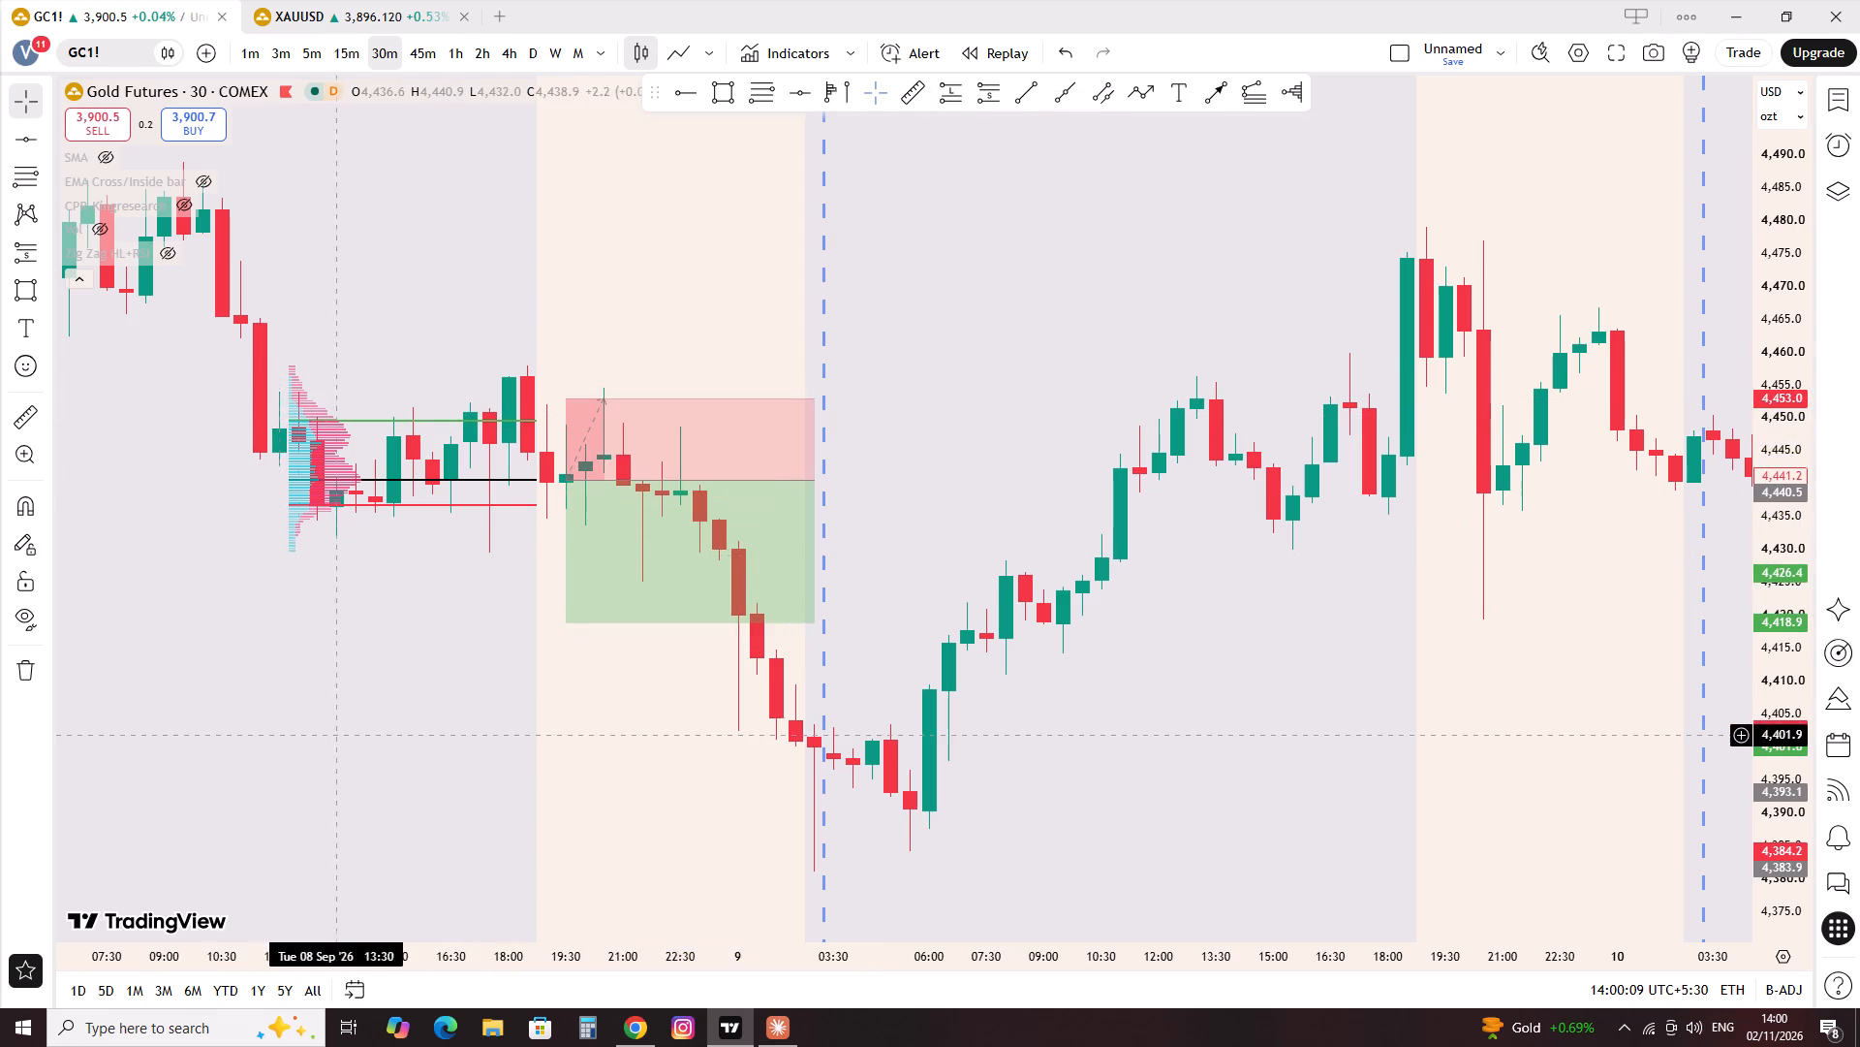
pyautogui.moveTo(546, 762); pyautogui.dragTo(982, 769)
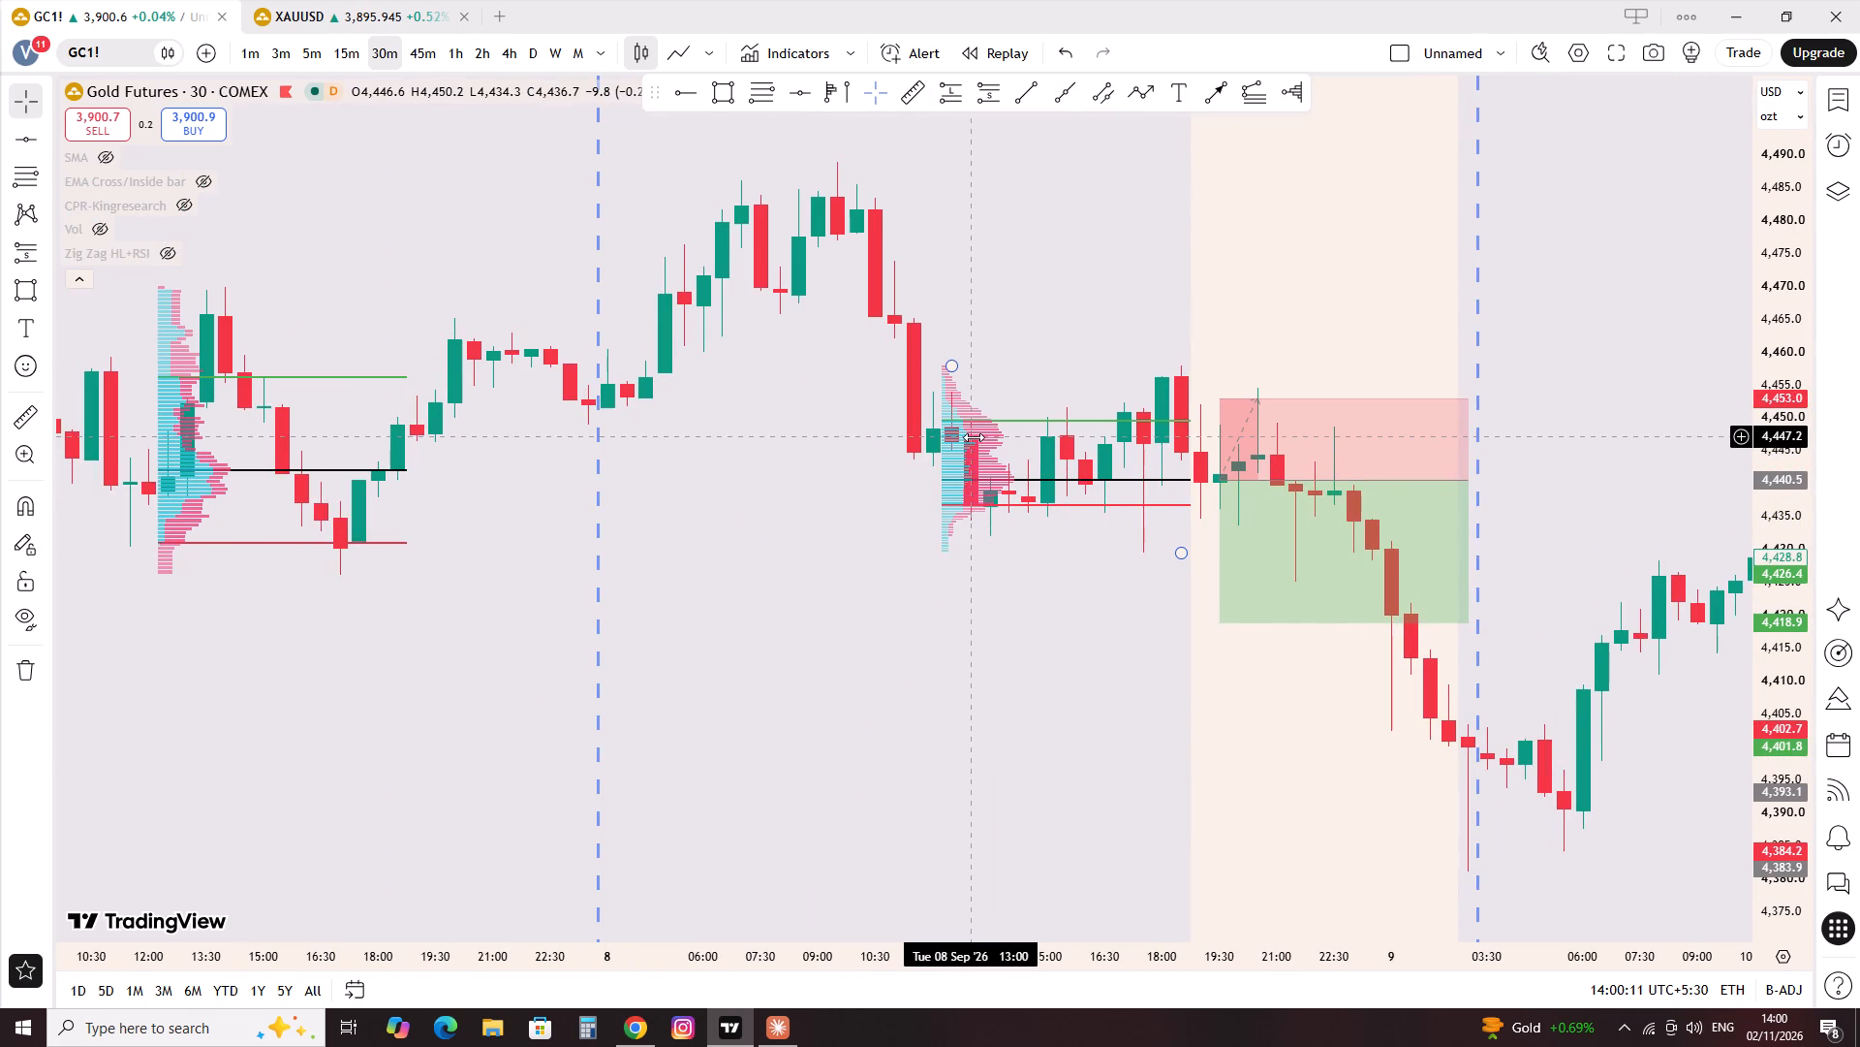
# On the XAUUSD chart, move the volume profile from 15 Sep to 8 Sep, spanning about 12:30 to 18:30.
pyautogui.click(458, 0)
pyautogui.scroll(-7, 783, 508)
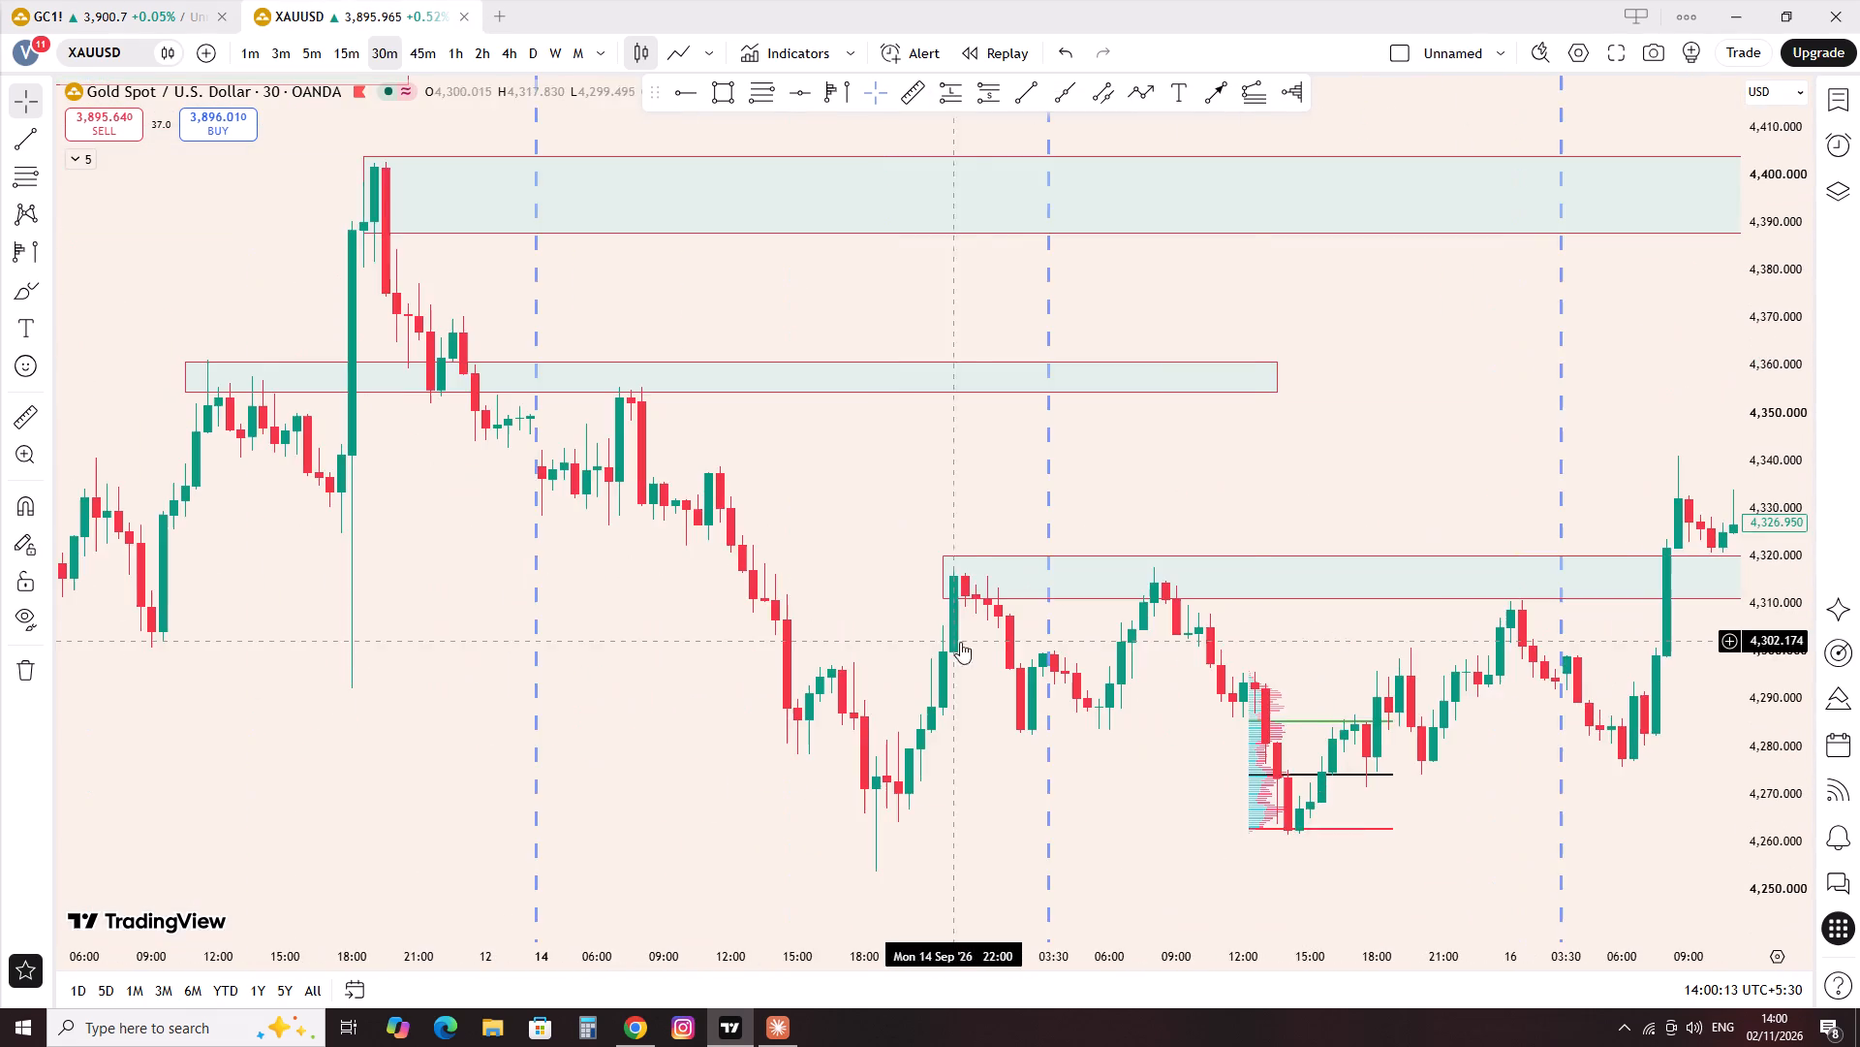
pyautogui.scroll(-5, 1251, 652)
pyautogui.moveTo(1462, 793); pyautogui.dragTo(1439, 795)
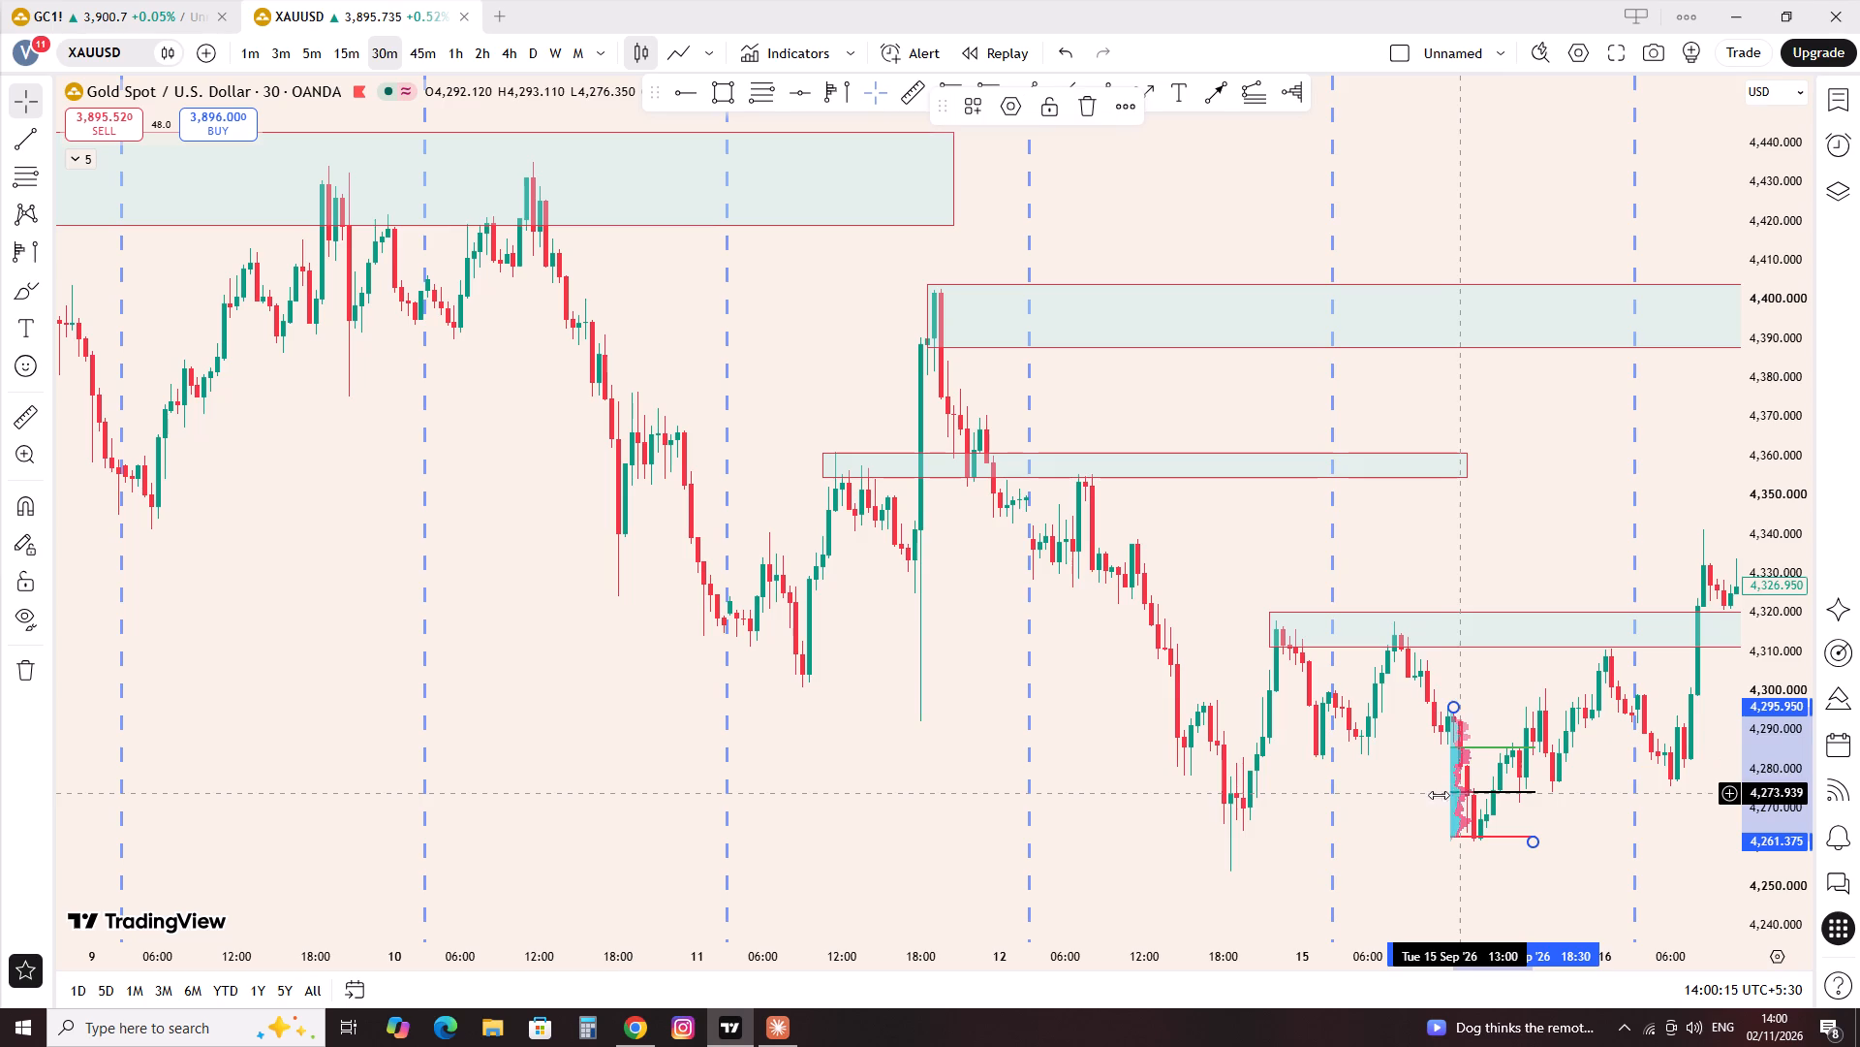
pyautogui.moveTo(1439, 795); pyautogui.dragTo(223, 755)
pyautogui.moveTo(142, 760); pyautogui.dragTo(825, 894)
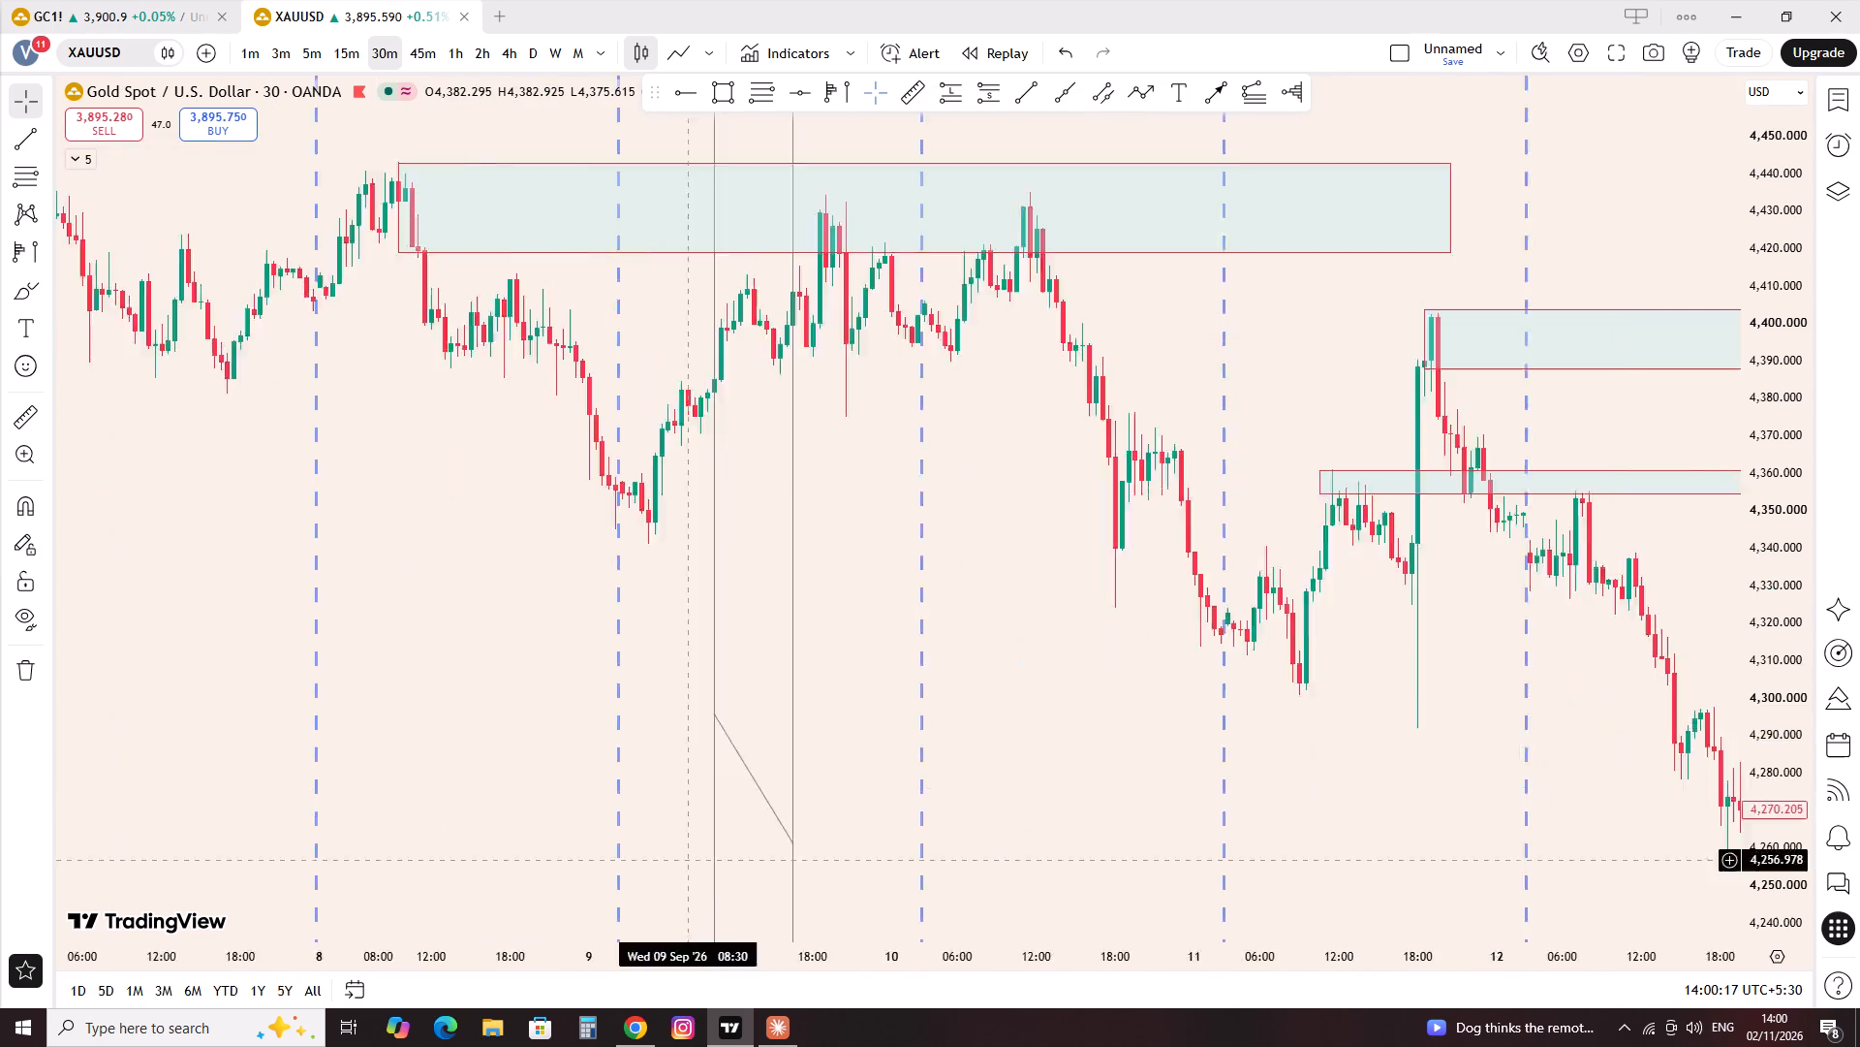
pyautogui.moveTo(825, 894); pyautogui.dragTo(1398, 871)
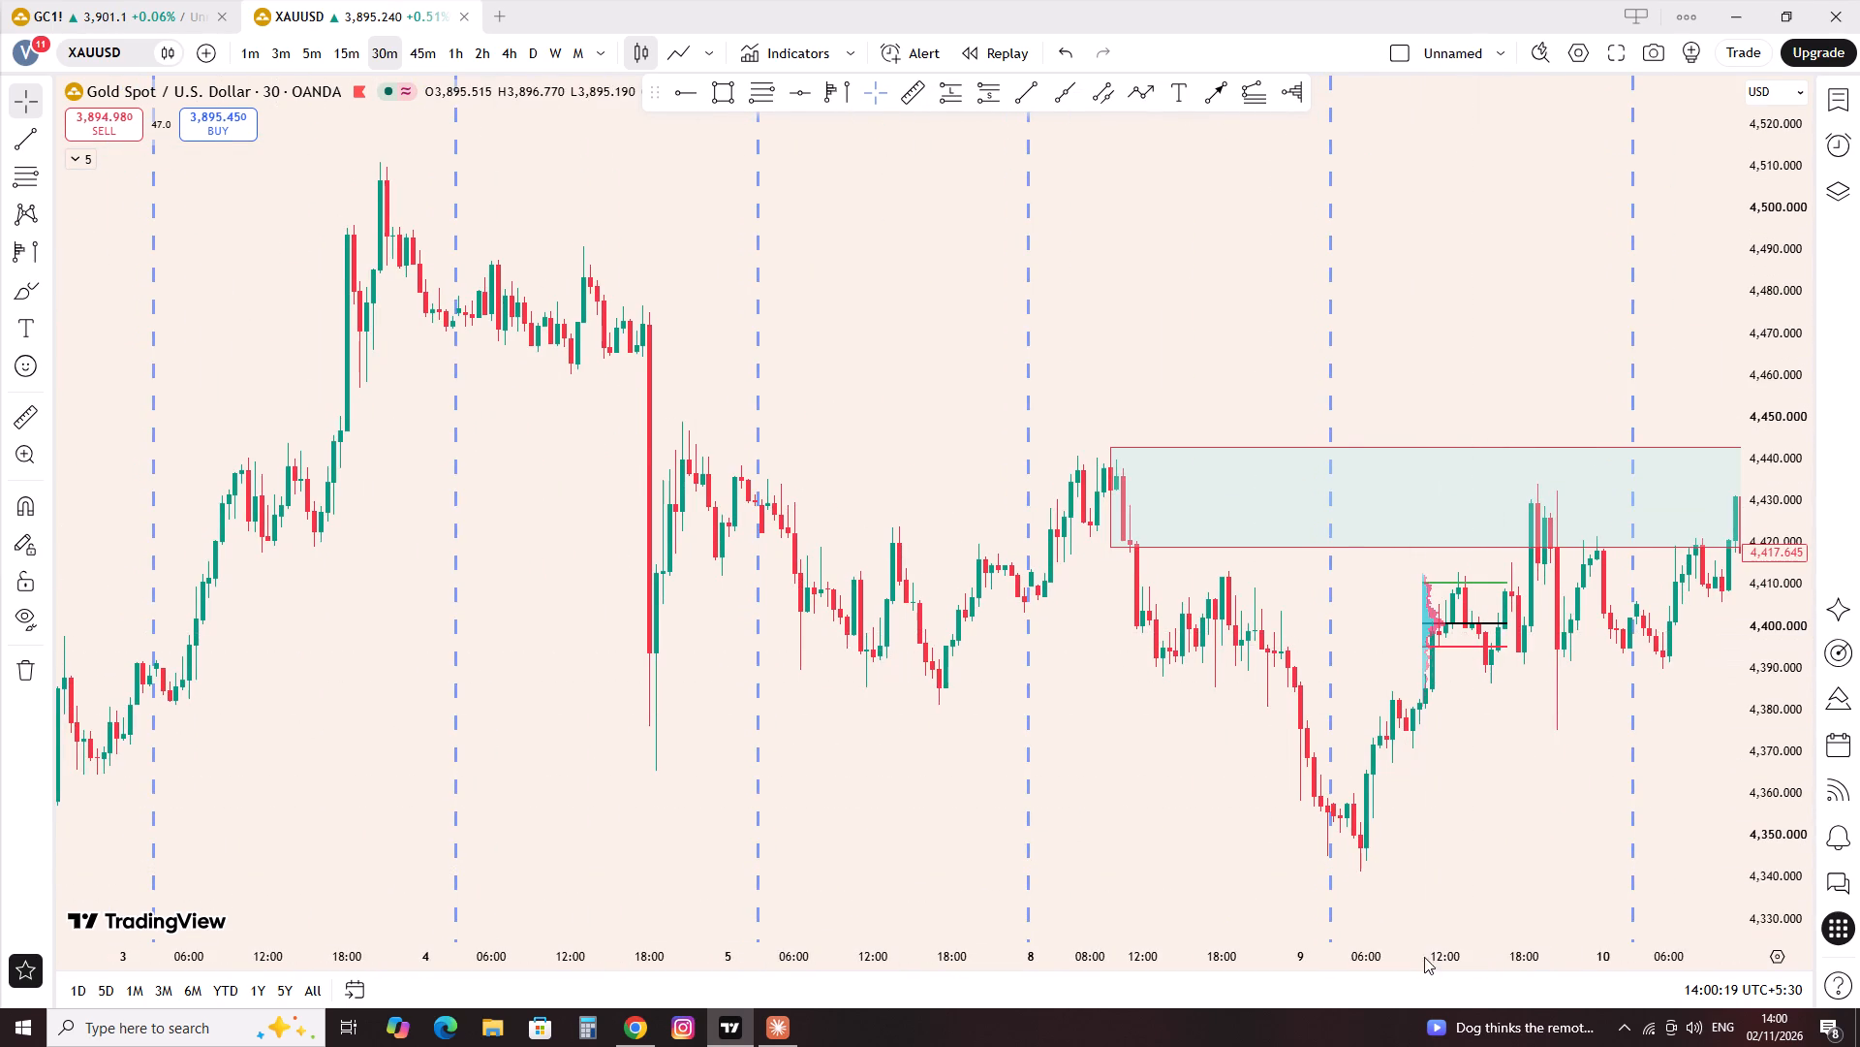
pyautogui.moveTo(1432, 618); pyautogui.dragTo(1151, 612)
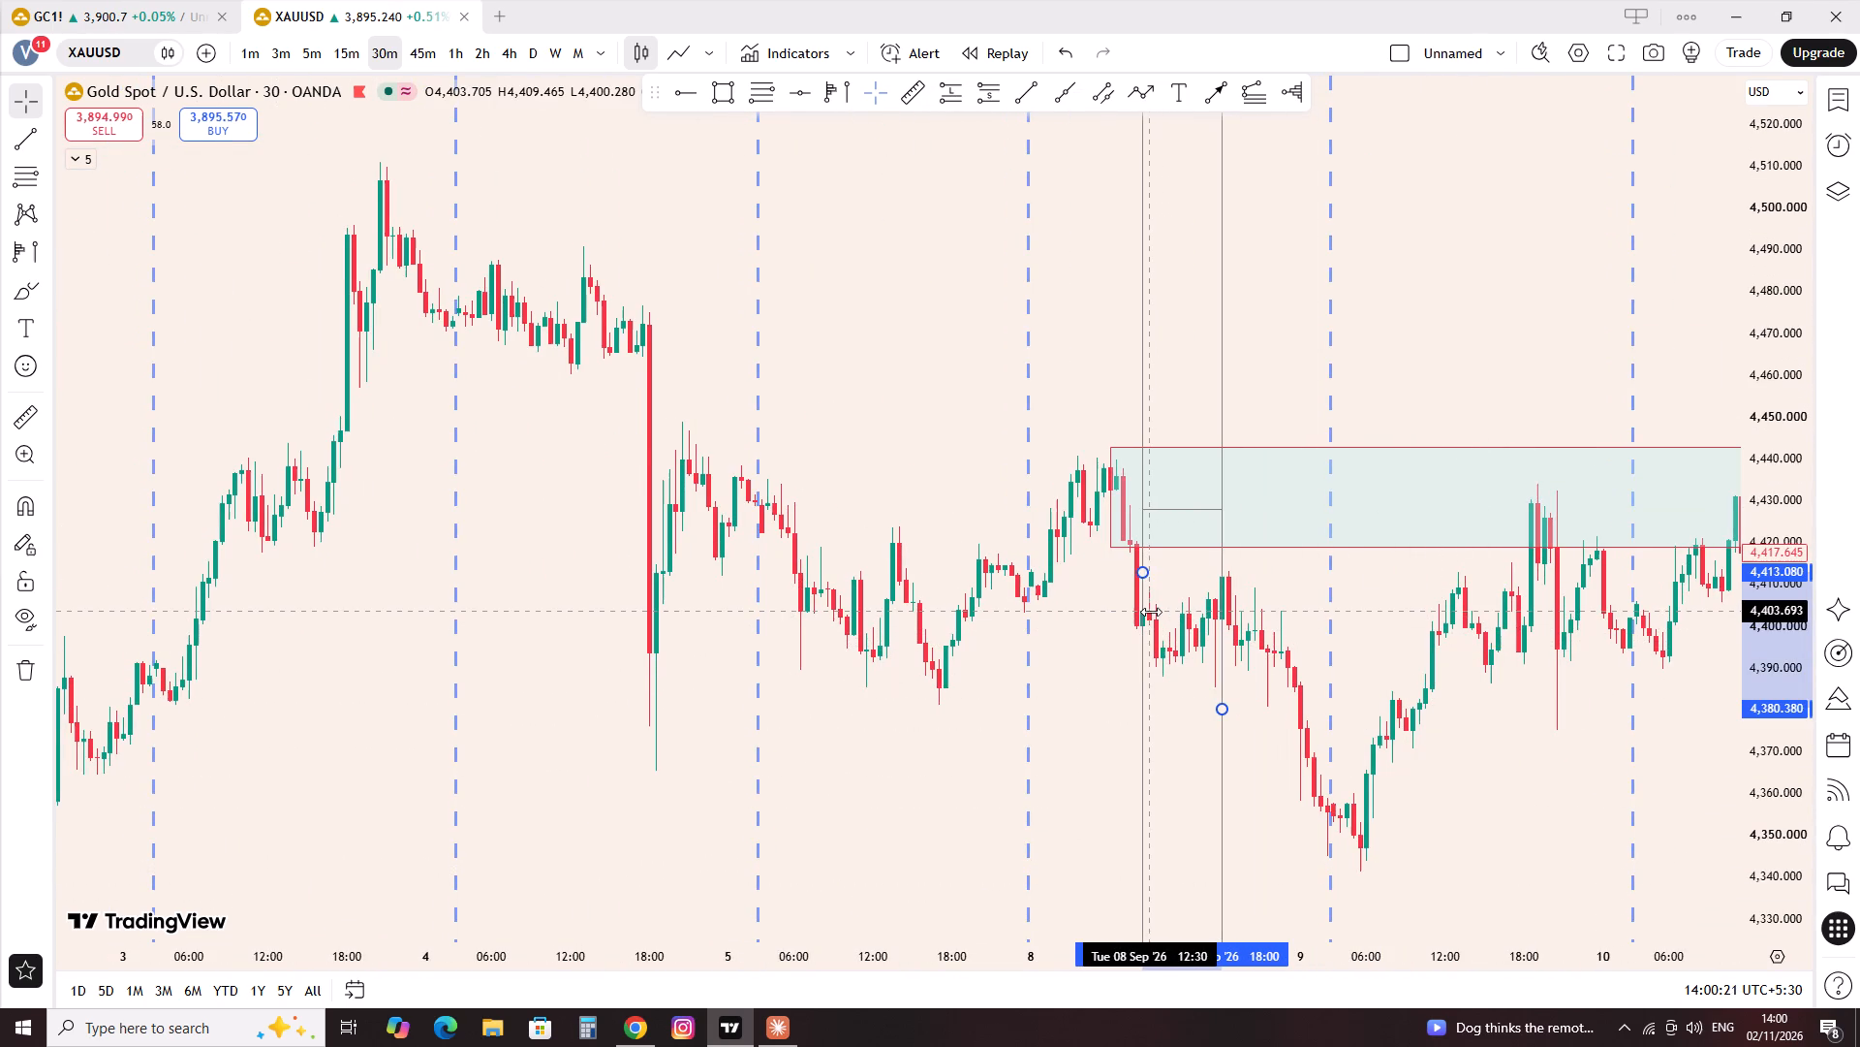
pyautogui.moveTo(1151, 612); pyautogui.dragTo(1157, 605)
pyautogui.click(1254, 780)
pyautogui.scroll(4, 1256, 779)
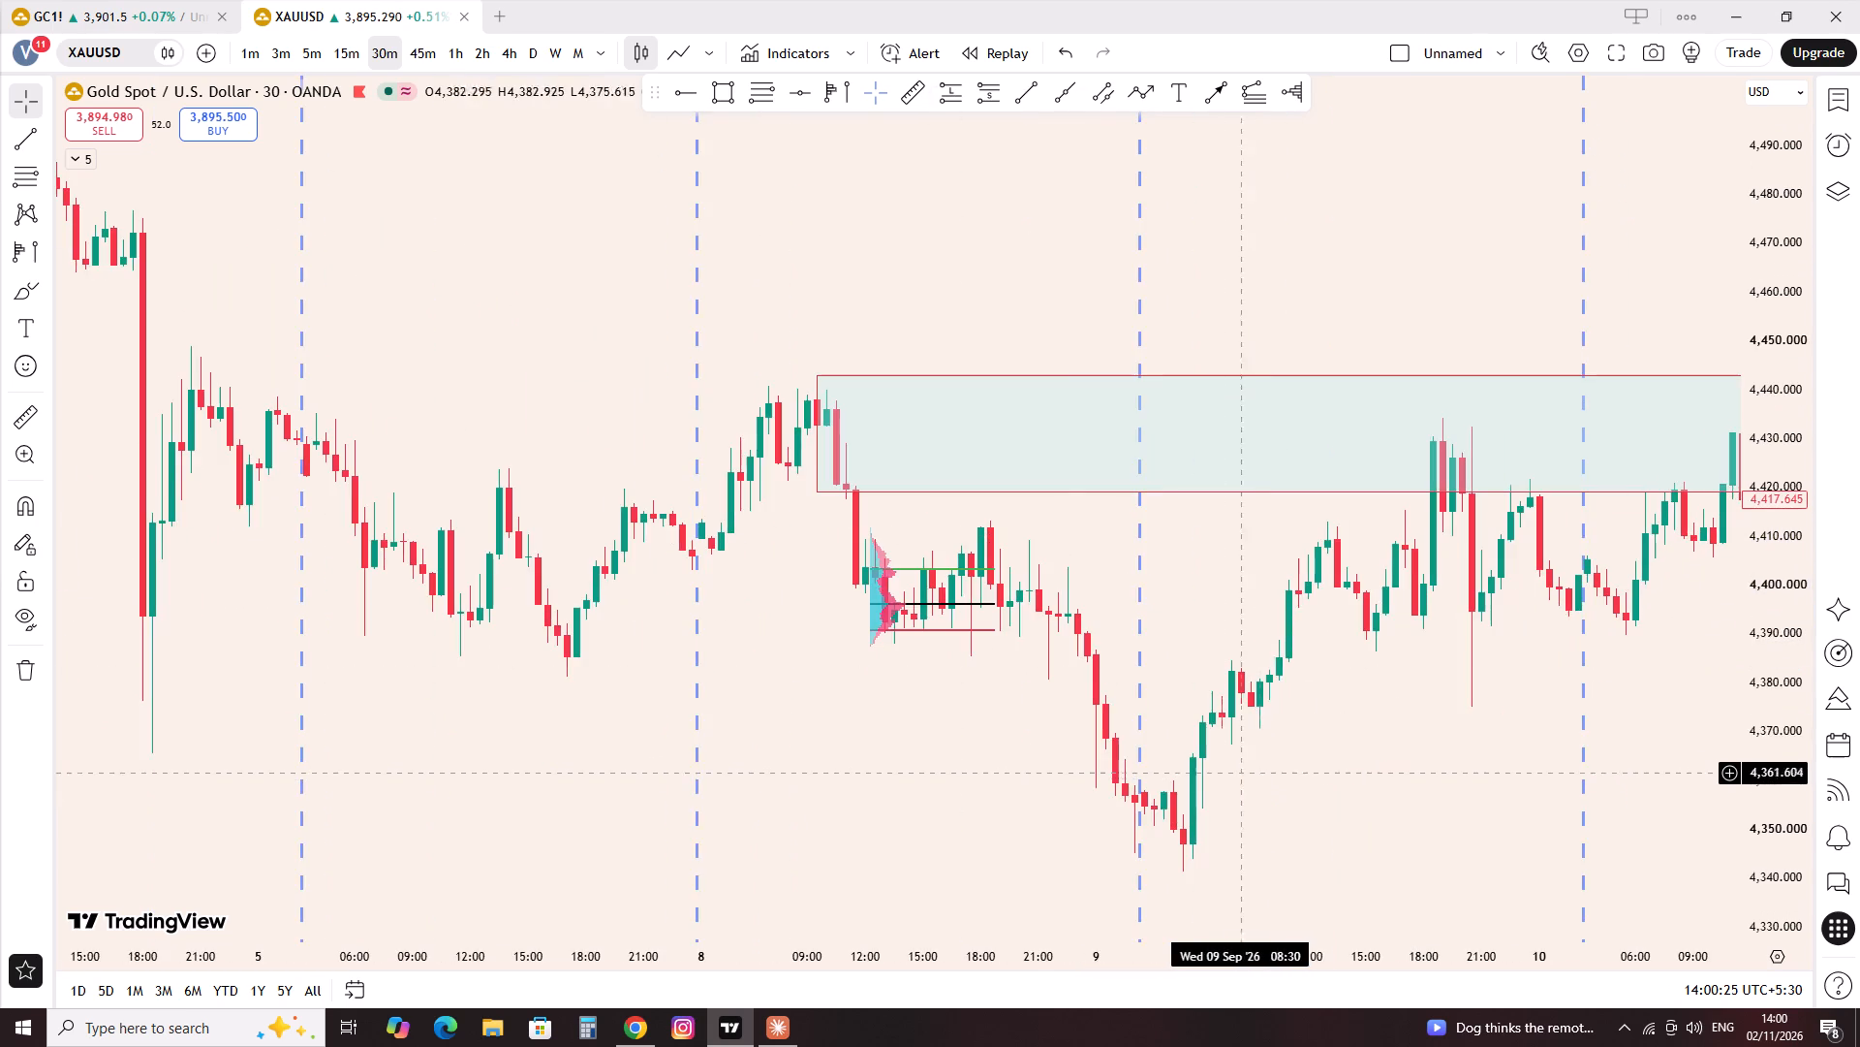
pyautogui.scroll(2, 1064, 673)
pyautogui.scroll(-4, 650, 670)
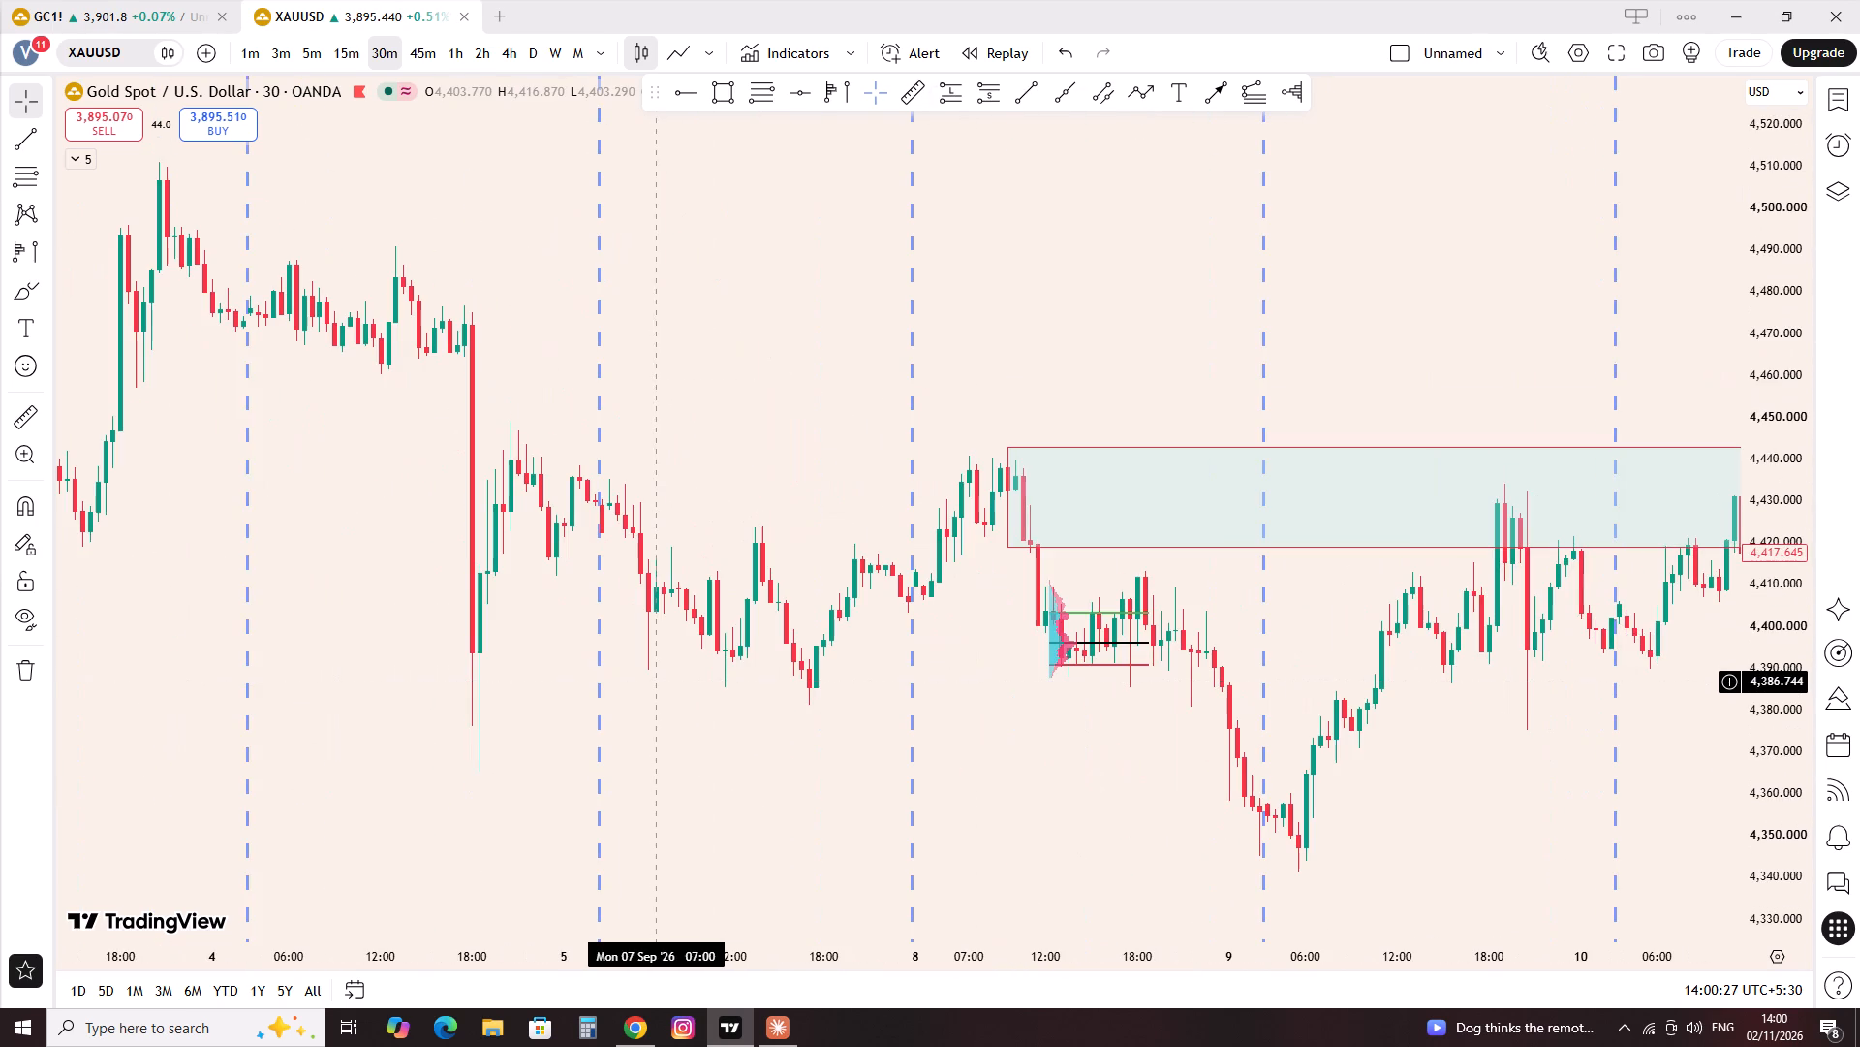
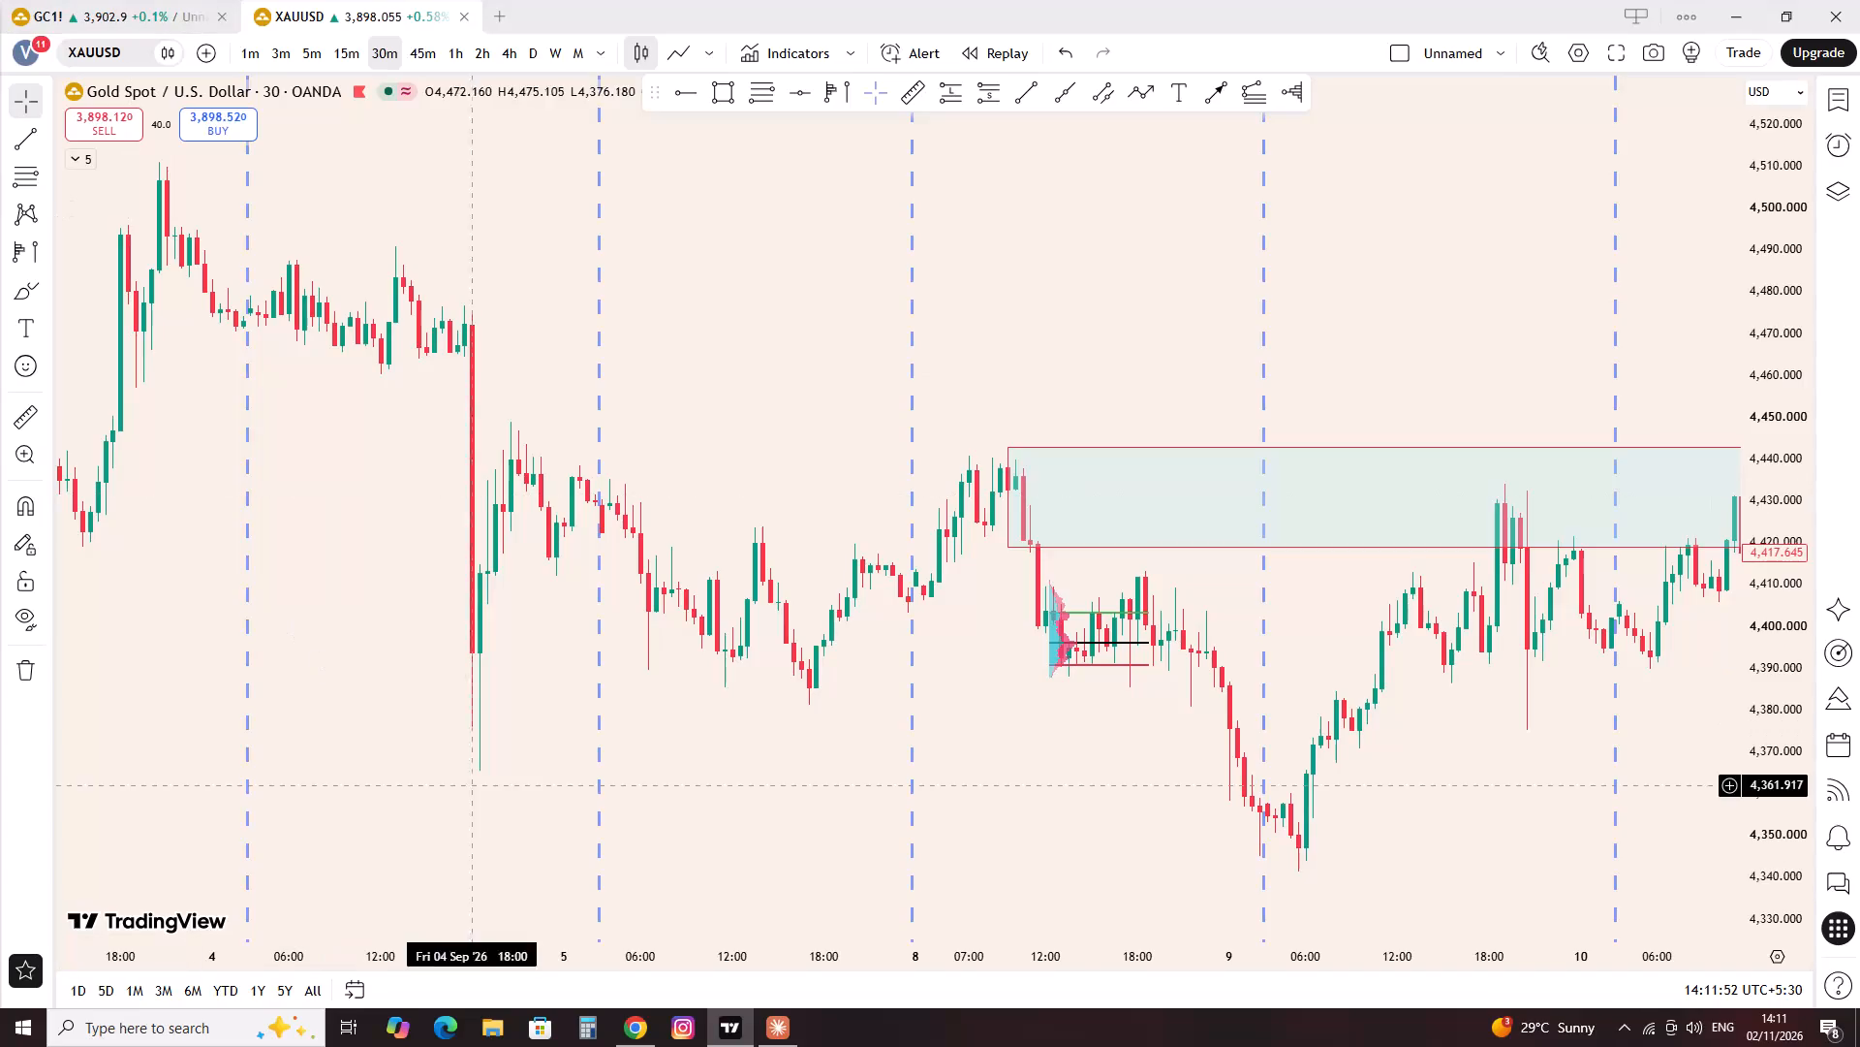
# Delete the volume profile on the 8 Sep session of the XAUUSD chart.
pyautogui.click(1047, 658)
pyautogui.click(1053, 658)
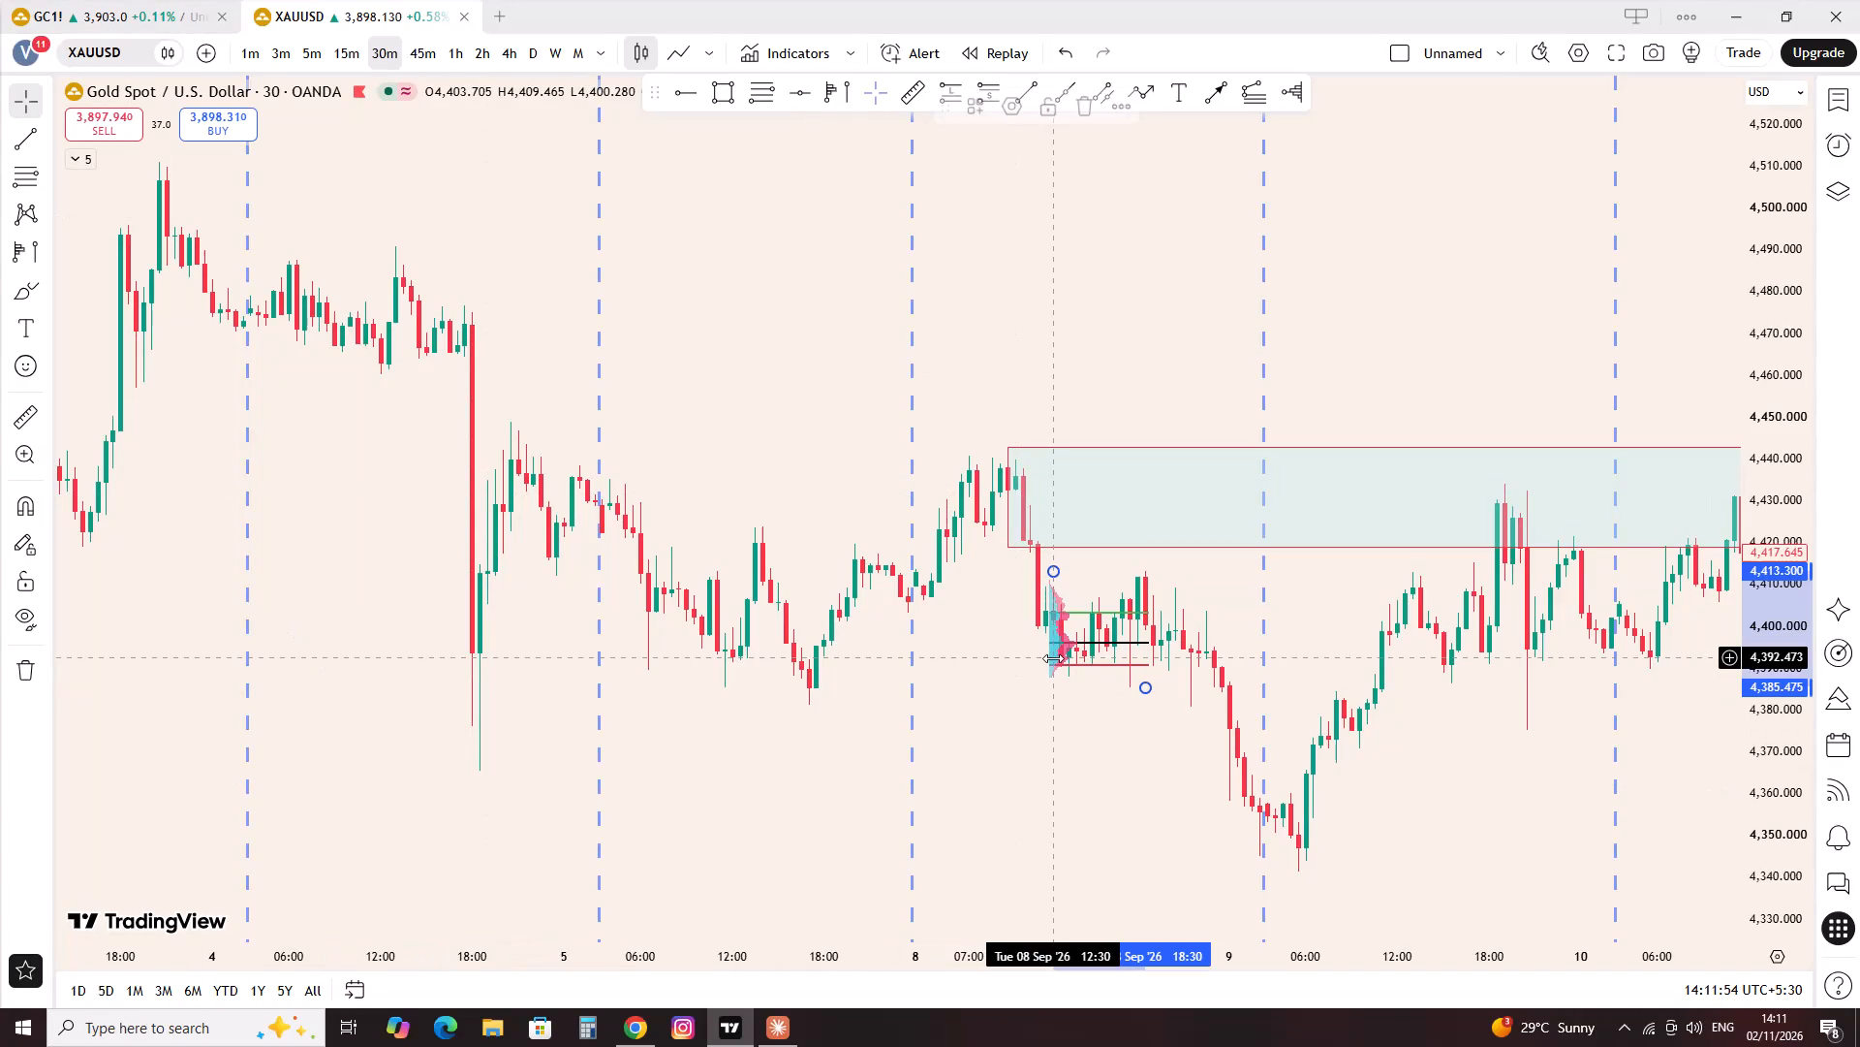
pyautogui.press('Delete')
# Close the GC1! chart, keeping only the XAUUSD chart open.
pyautogui.scroll(-9, 1023, 757)
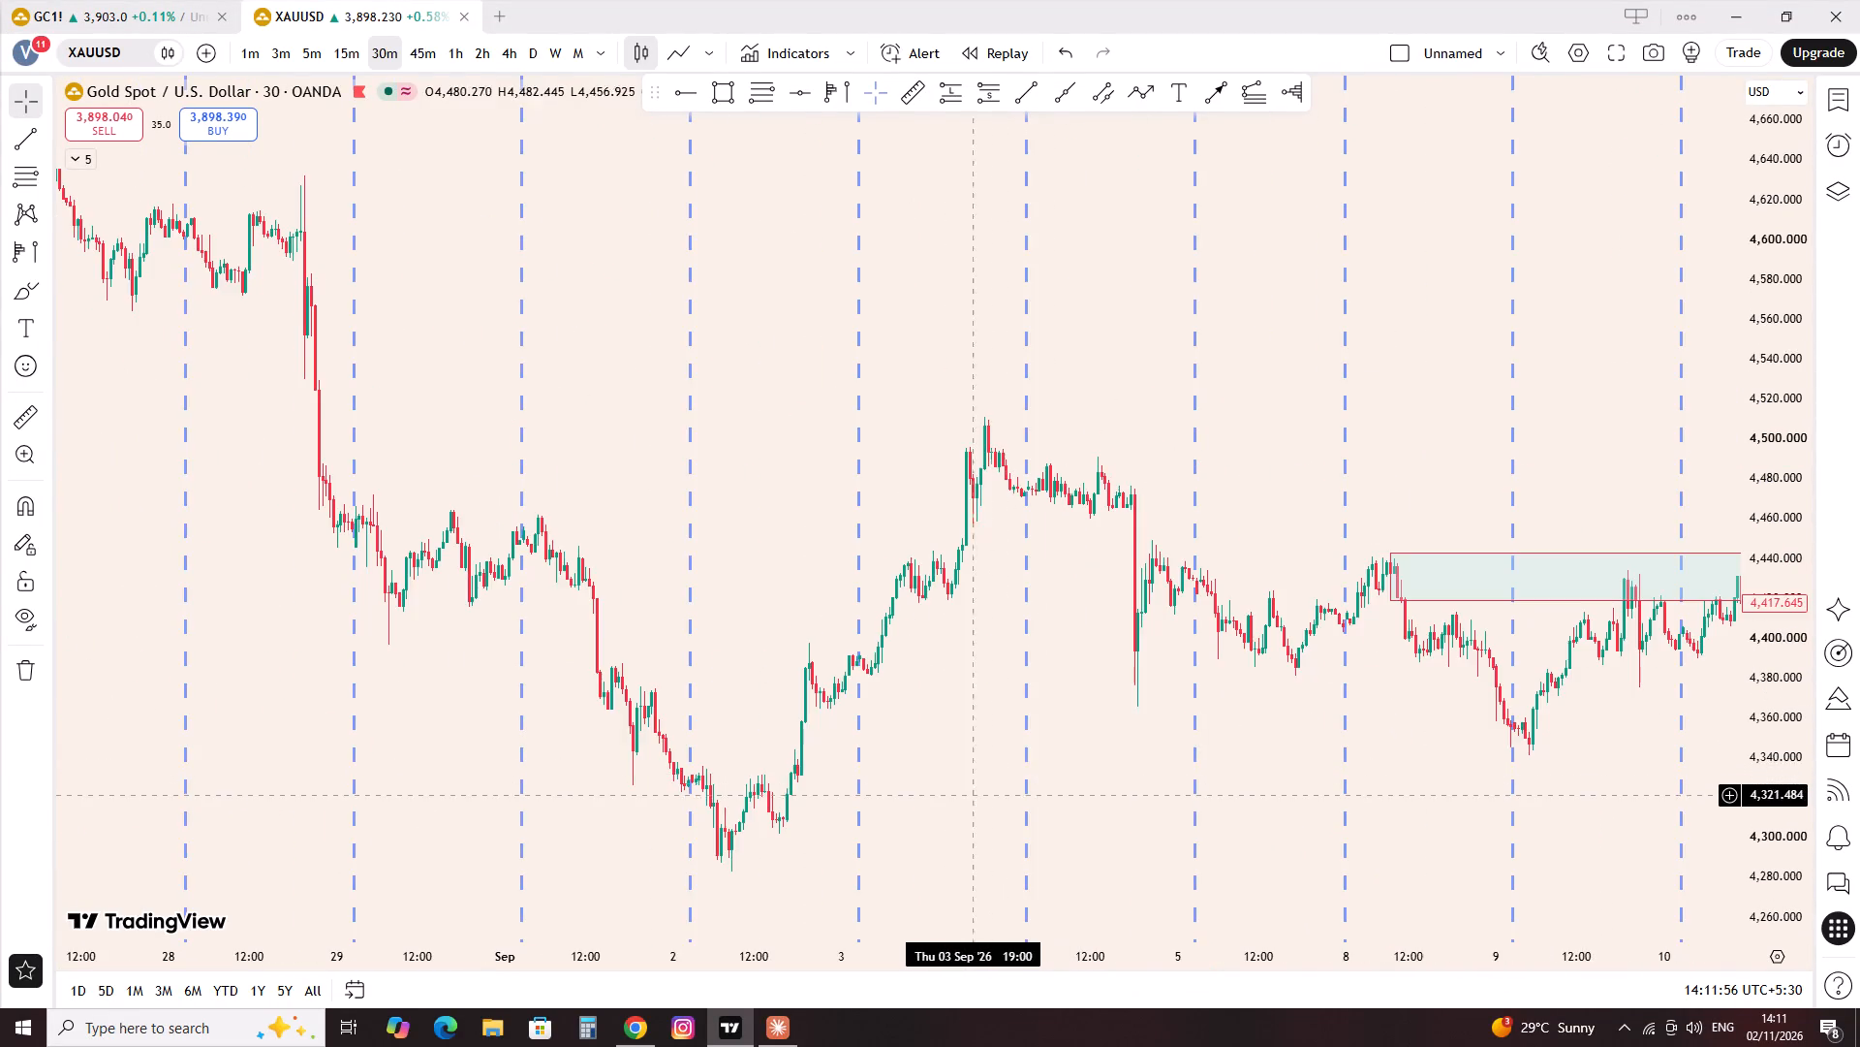
pyautogui.scroll(-3, 971, 795)
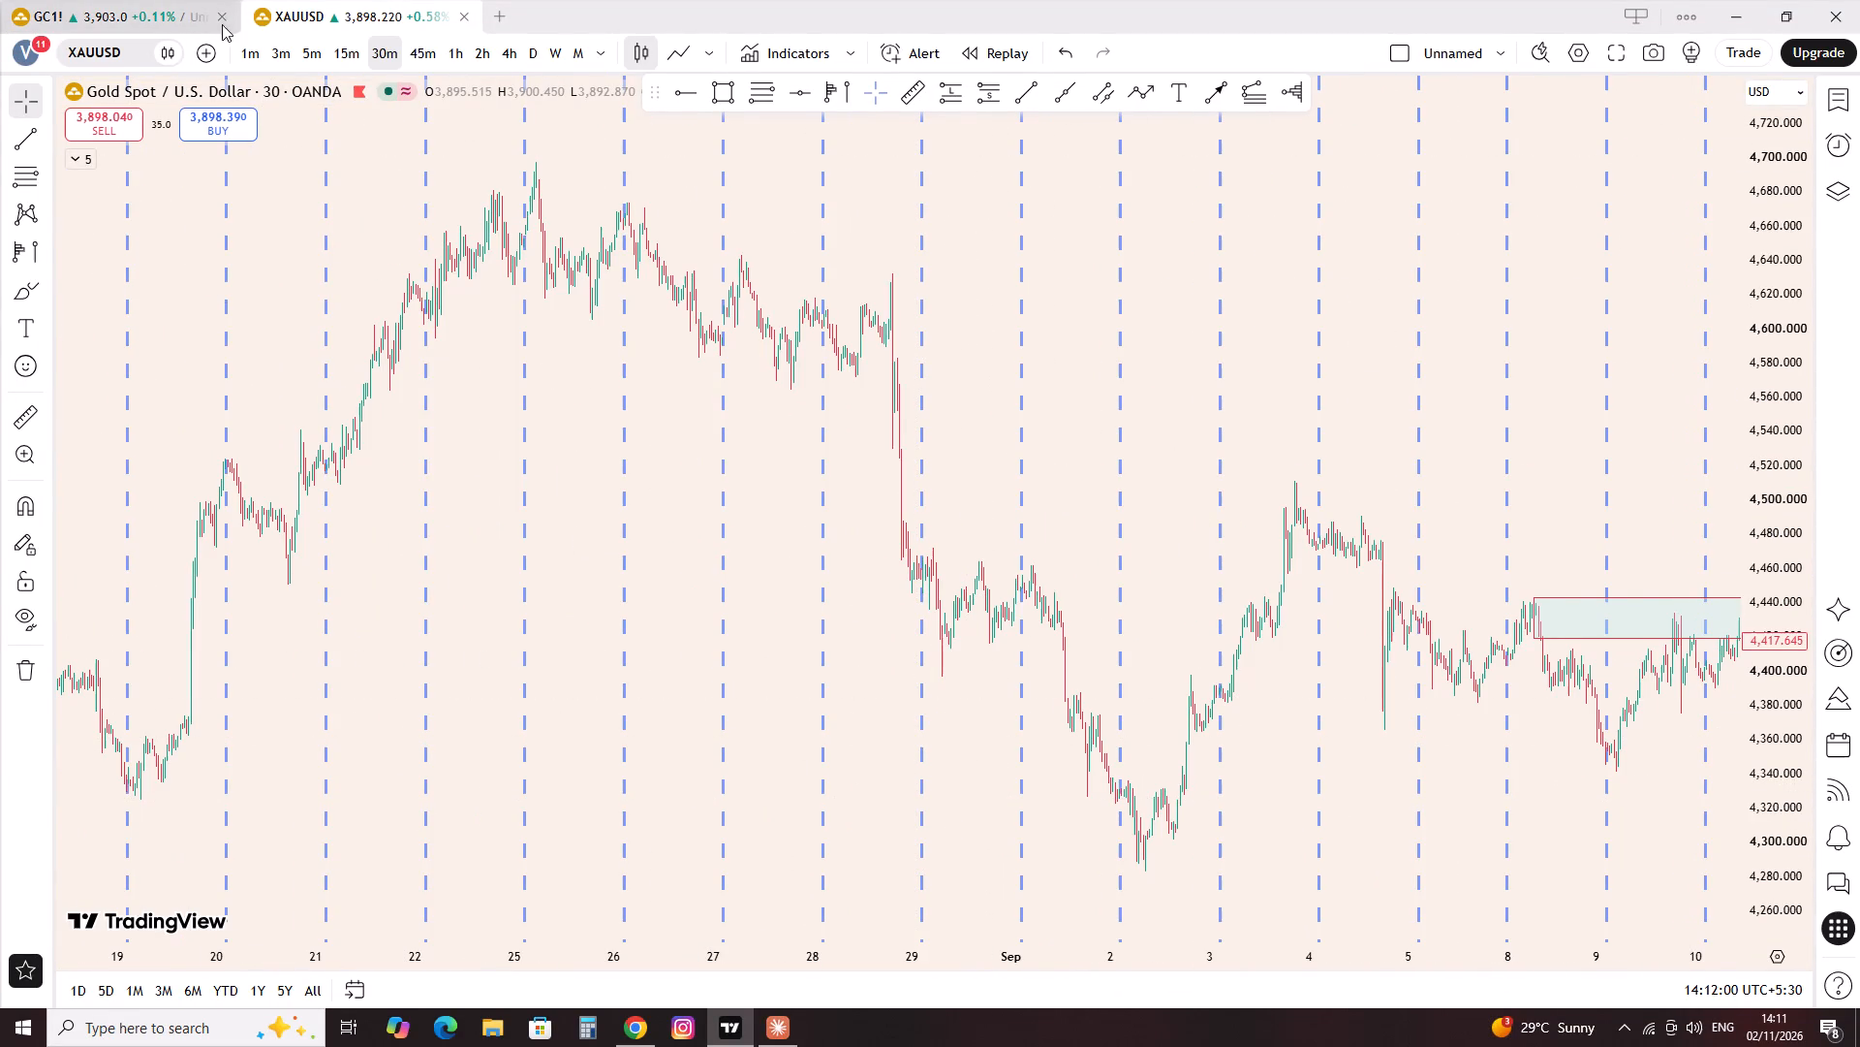
pyautogui.click(215, 20)
# Go back through the XAUUSD 30-minute history to its earliest available session, 2 Jan 2026.
pyautogui.scroll(3, 528, 426)
pyautogui.scroll(-6, 511, 447)
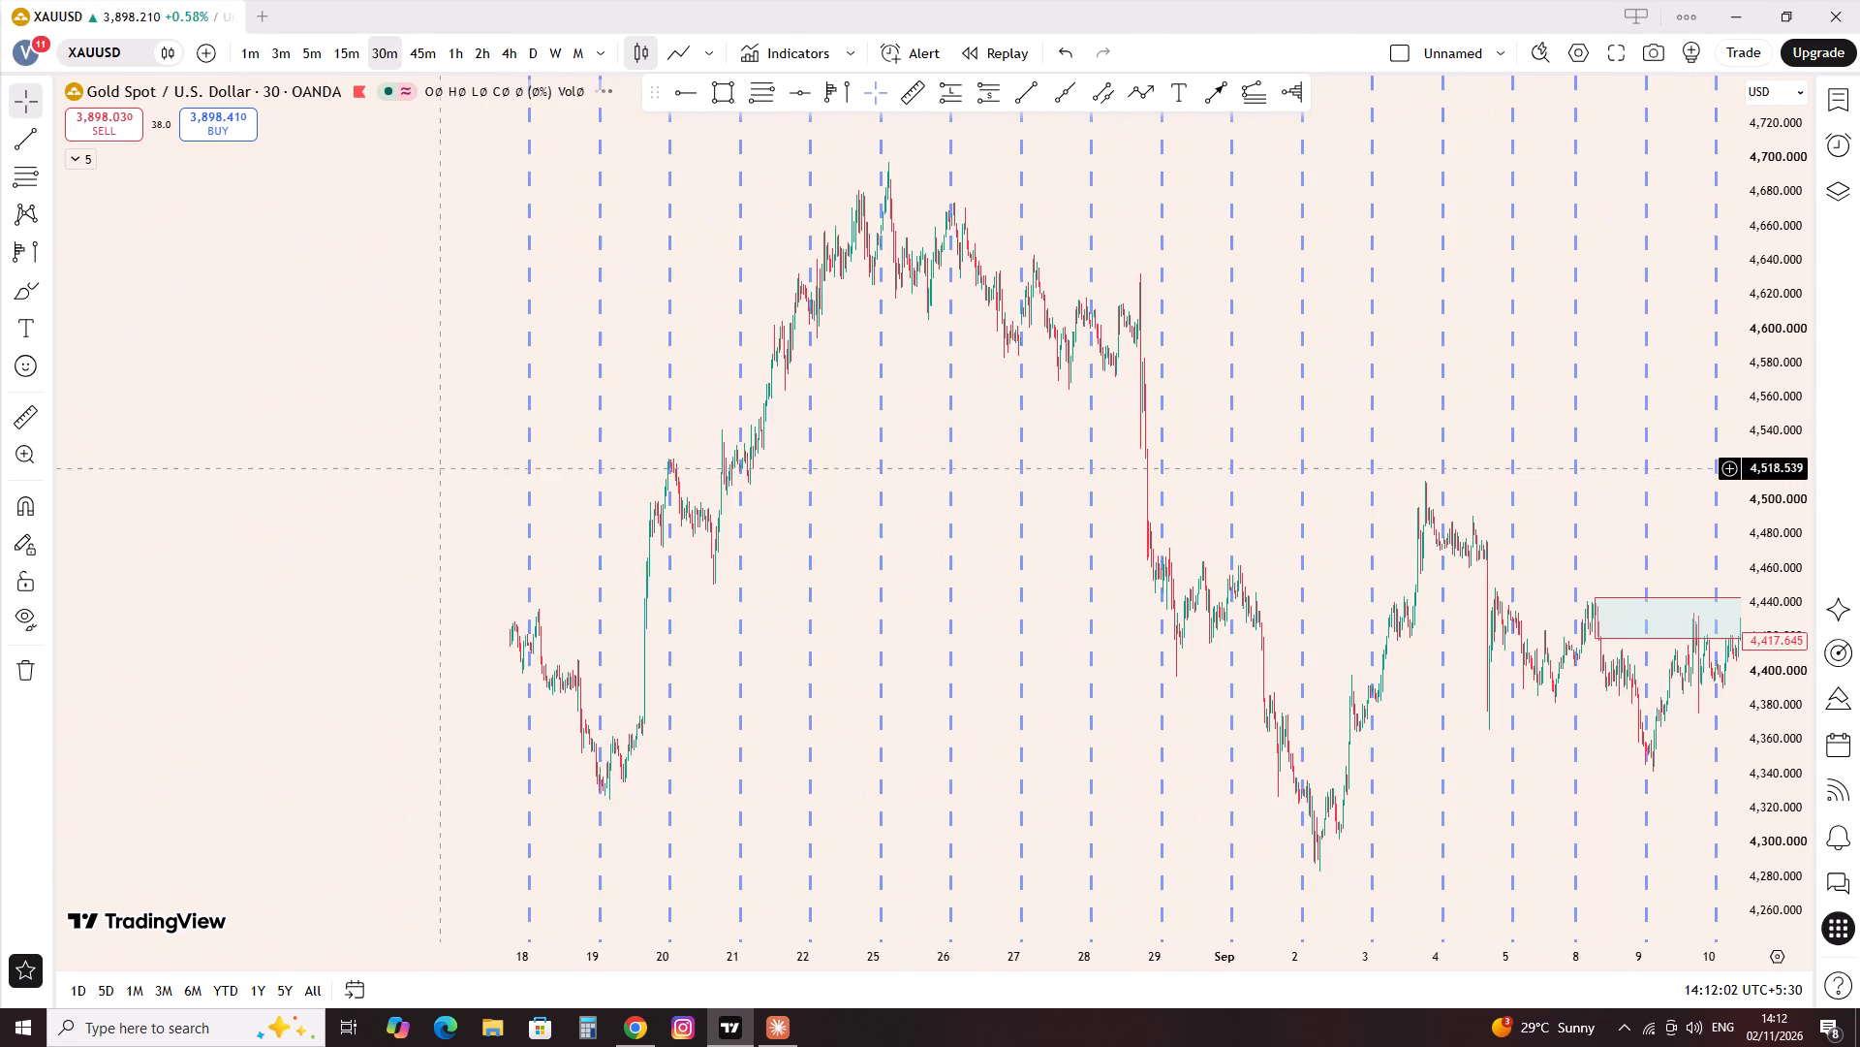
pyautogui.moveTo(360, 400); pyautogui.dragTo(1144, 542)
pyautogui.scroll(2, 821, 532)
pyautogui.scroll(-6, 821, 532)
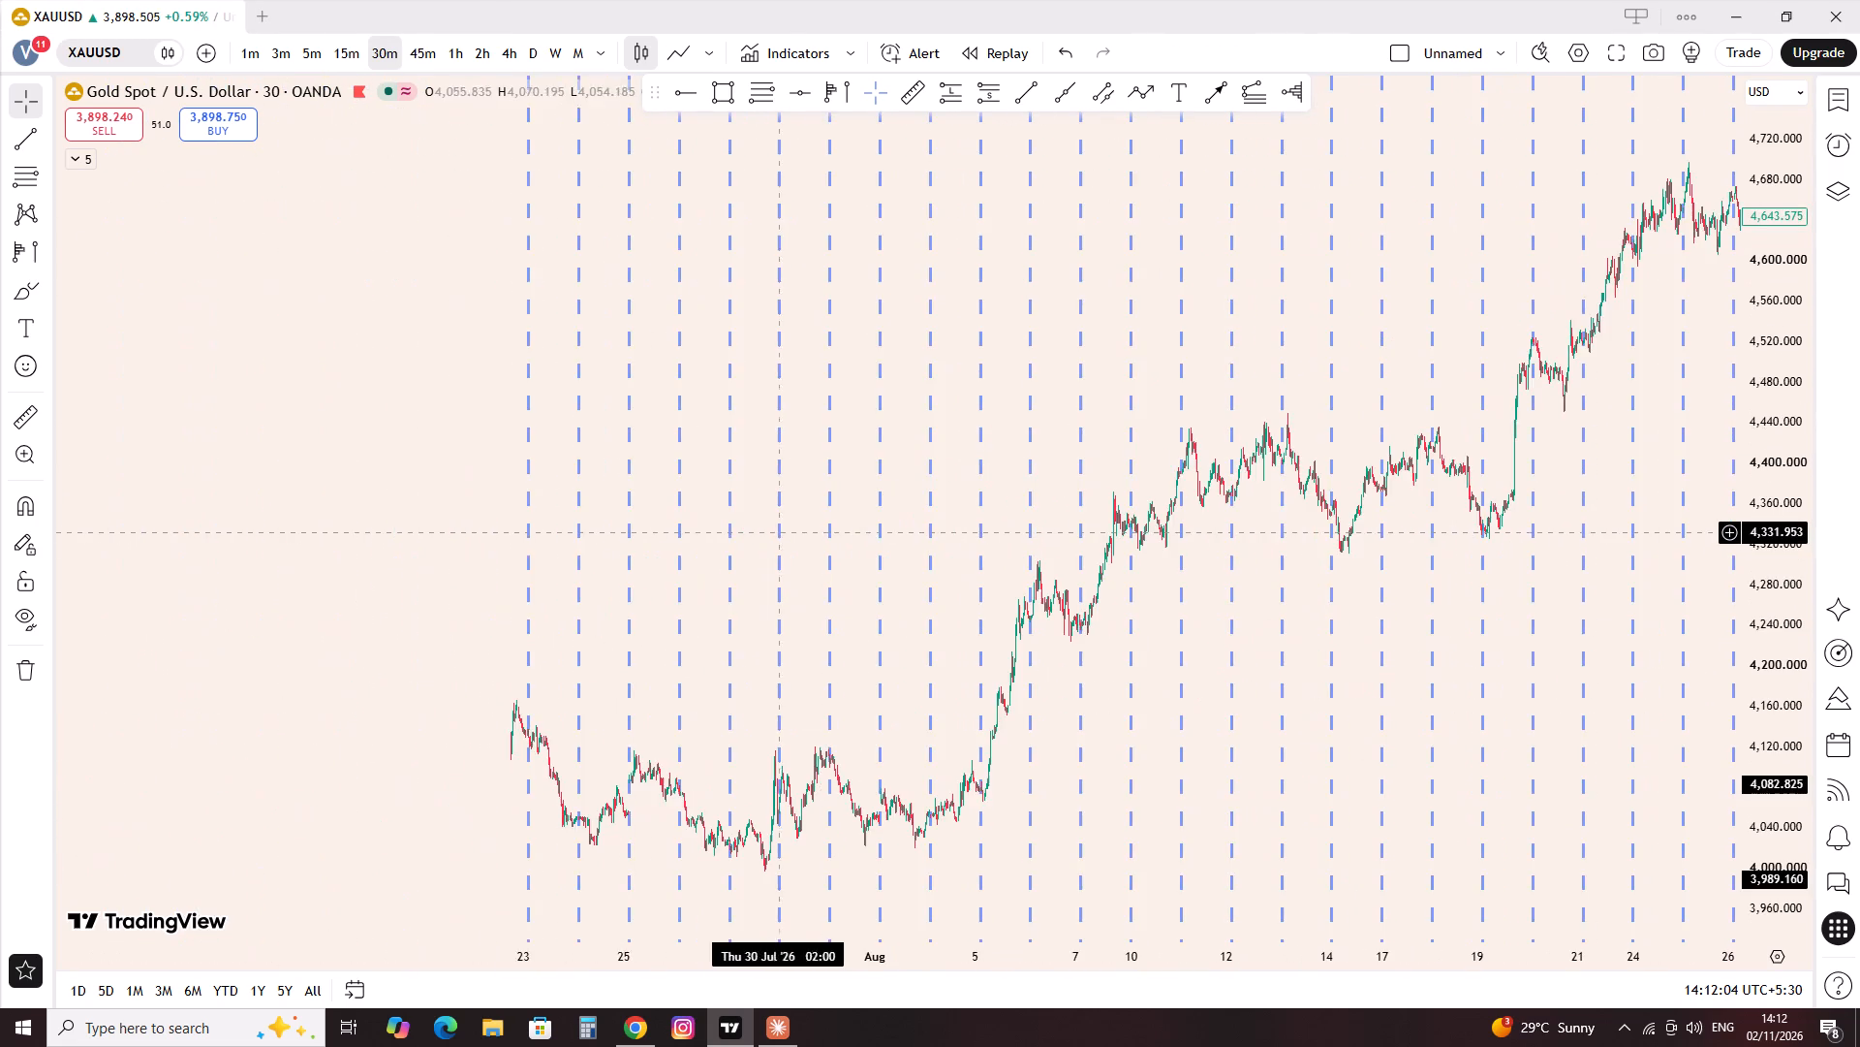
pyautogui.moveTo(667, 563); pyautogui.dragTo(1326, 682)
pyautogui.moveTo(518, 677); pyautogui.dragTo(1378, 622)
pyautogui.moveTo(678, 656); pyautogui.dragTo(1301, 802)
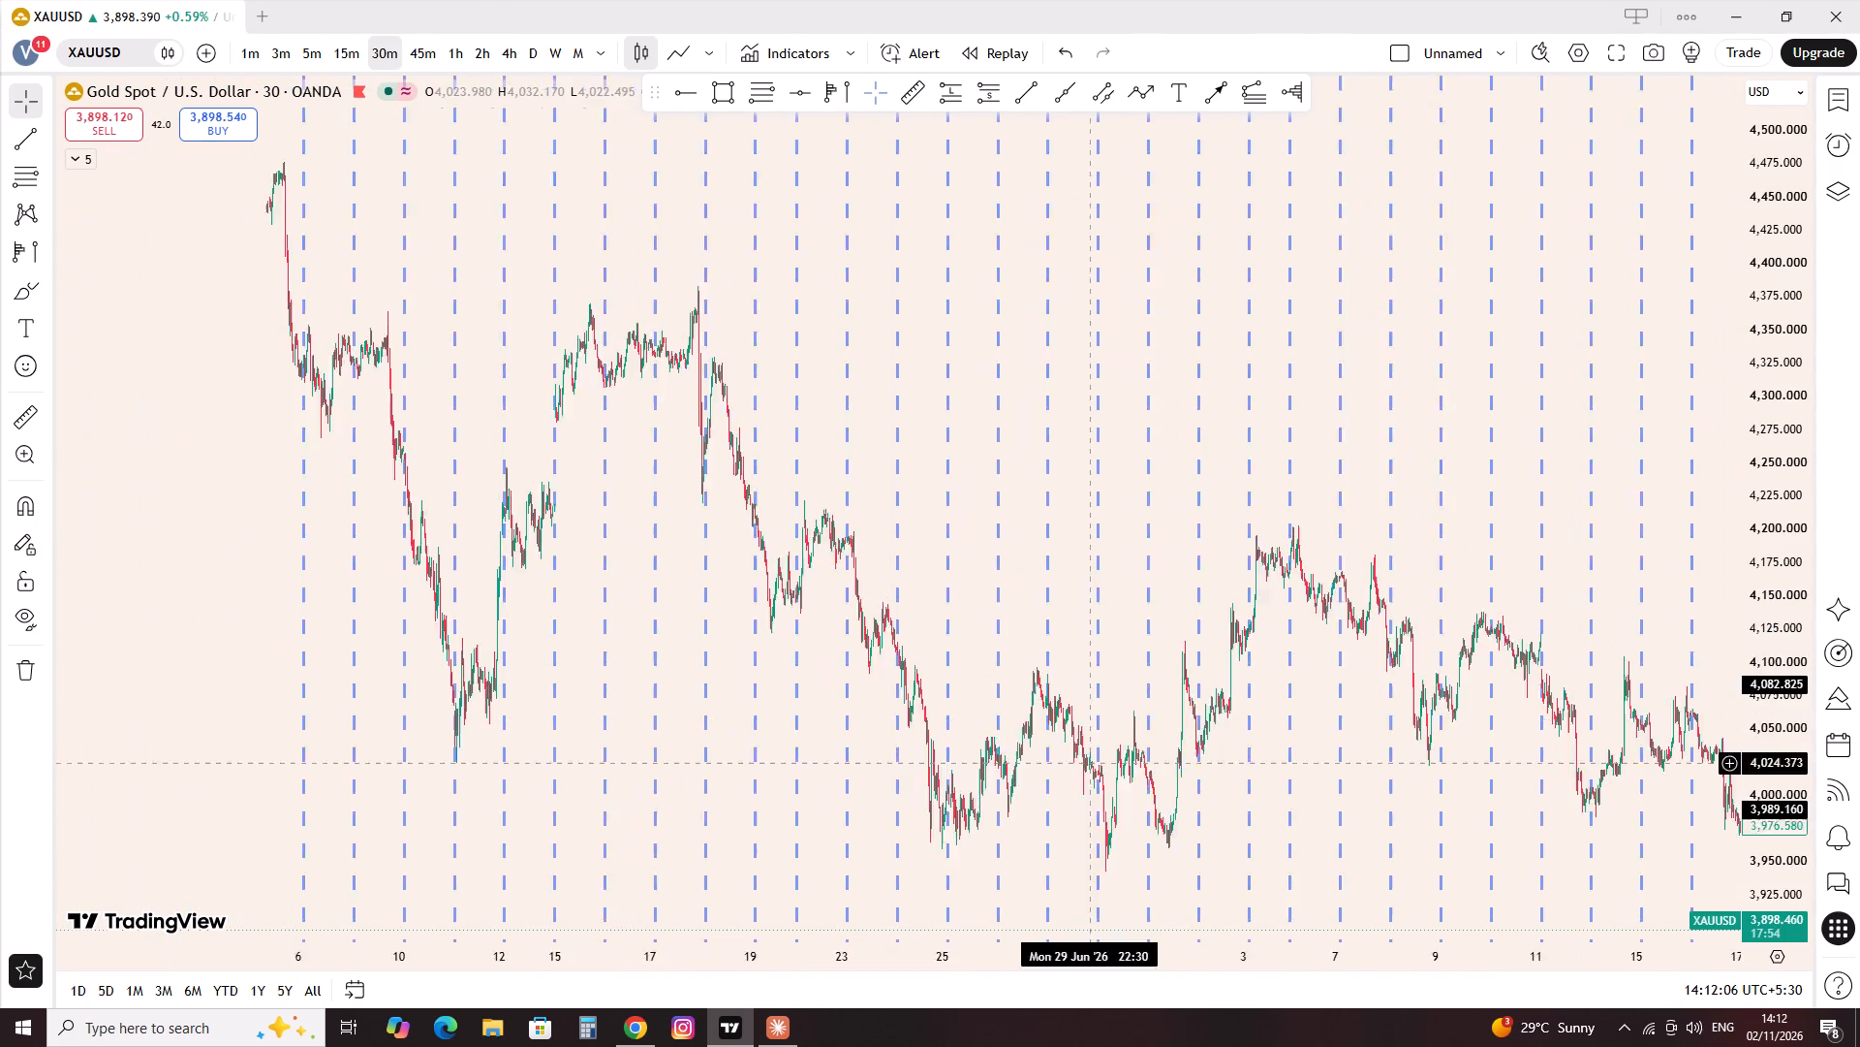
pyautogui.moveTo(1301, 802); pyautogui.dragTo(1321, 805)
pyautogui.moveTo(539, 646); pyautogui.dragTo(1329, 538)
pyautogui.moveTo(529, 641); pyautogui.dragTo(1419, 624)
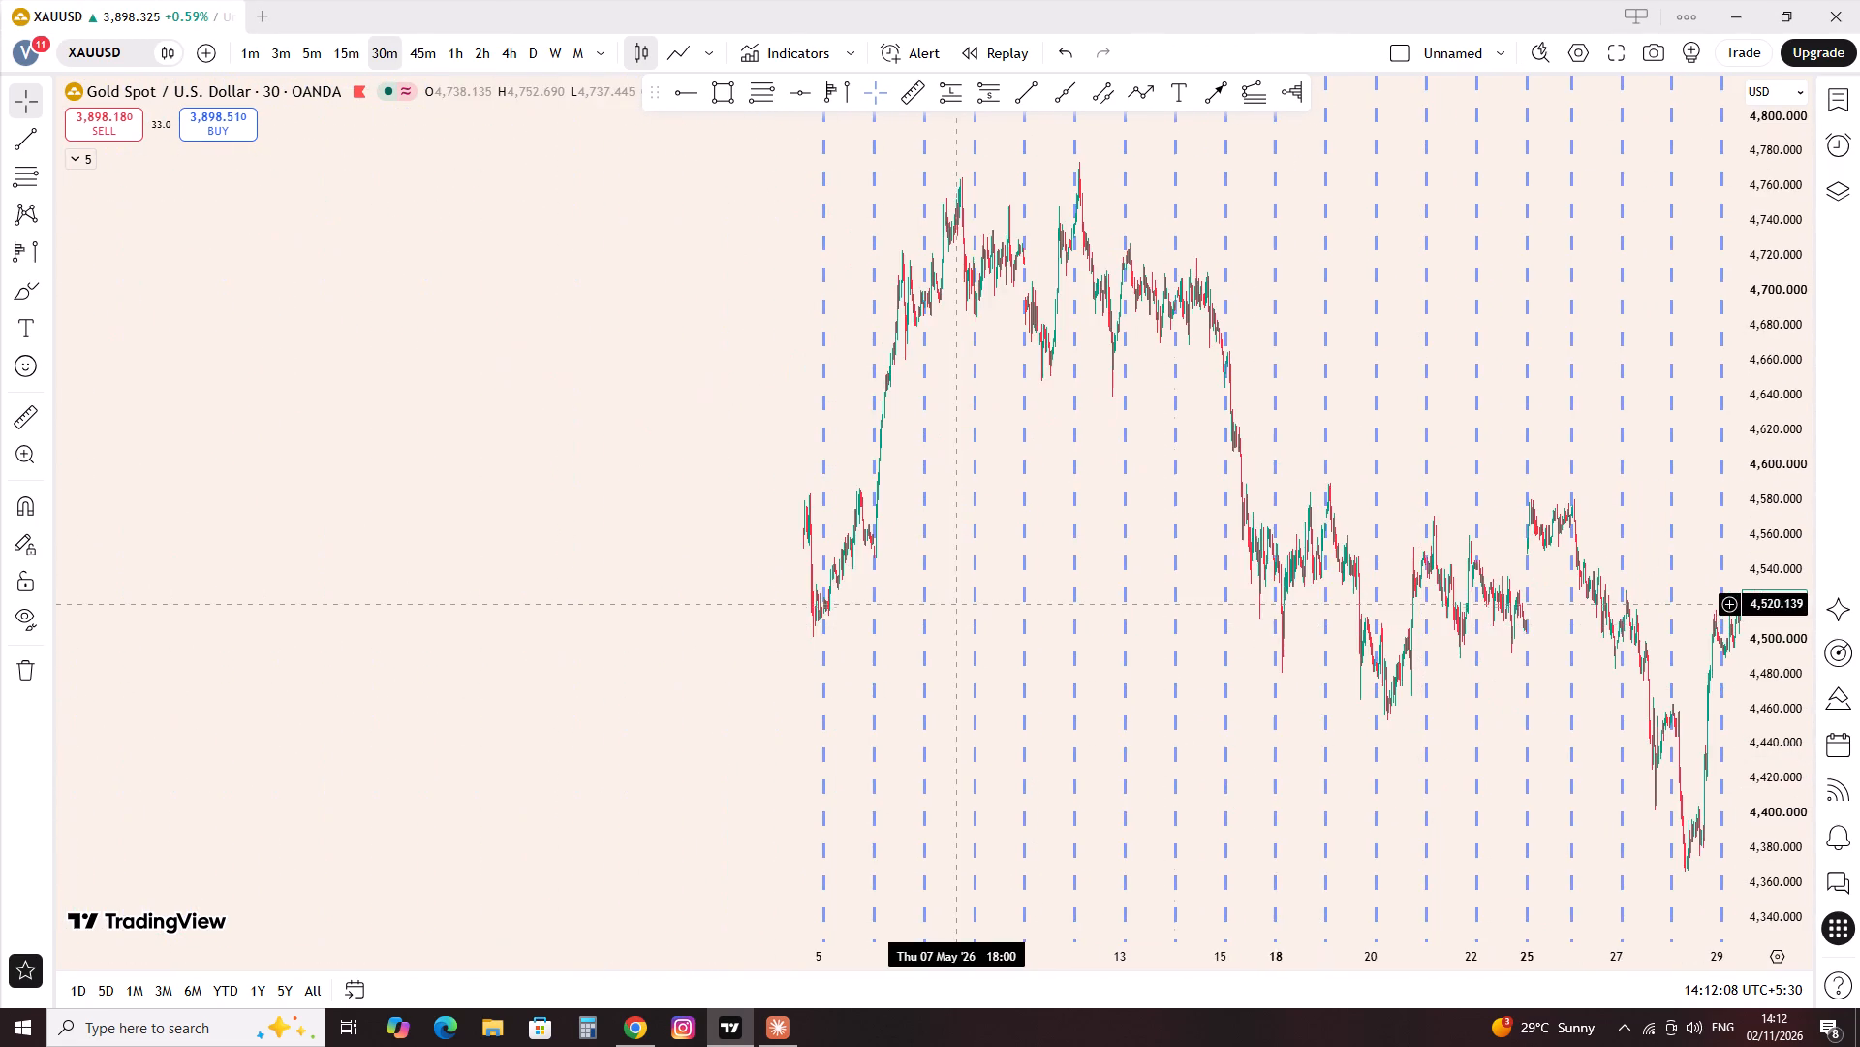
pyautogui.moveTo(524, 629); pyautogui.dragTo(1551, 746)
pyautogui.rightClick(742, 576)
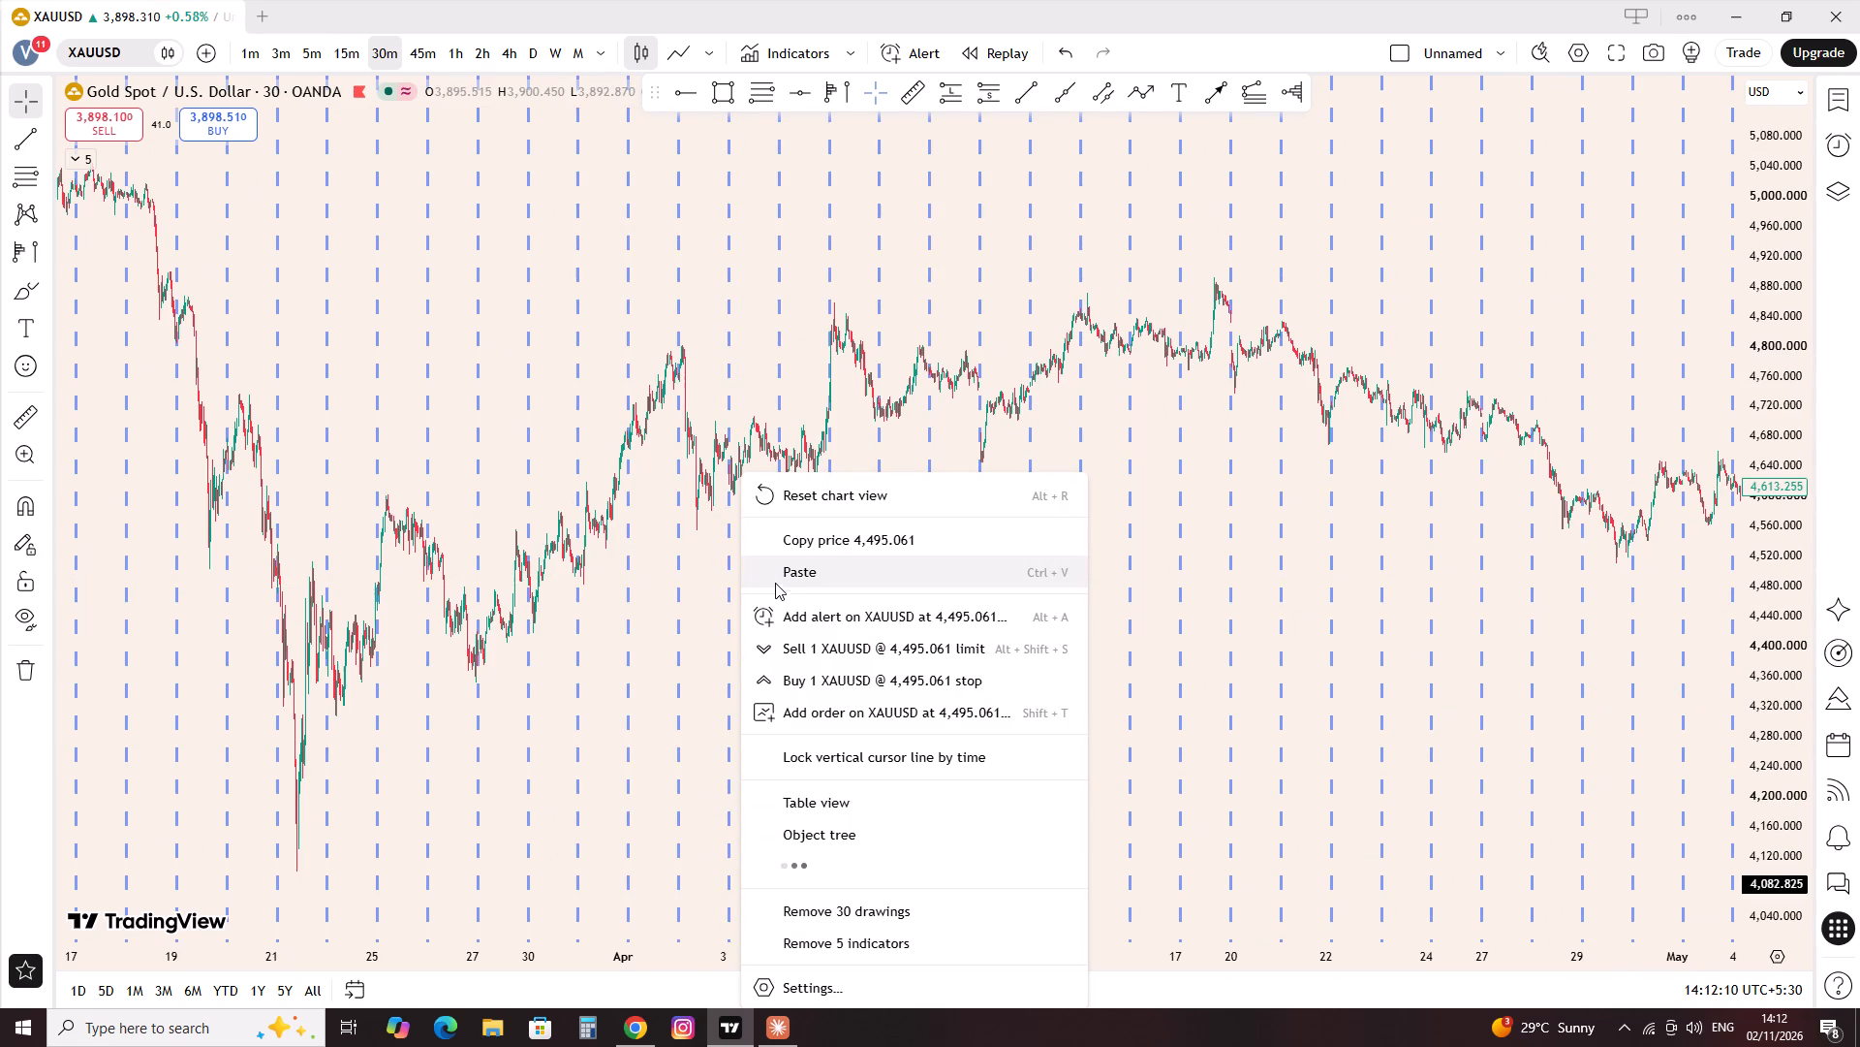
pyautogui.click(329, 655)
pyautogui.moveTo(225, 674); pyautogui.dragTo(1300, 659)
pyautogui.moveTo(286, 687); pyautogui.dragTo(312, 690)
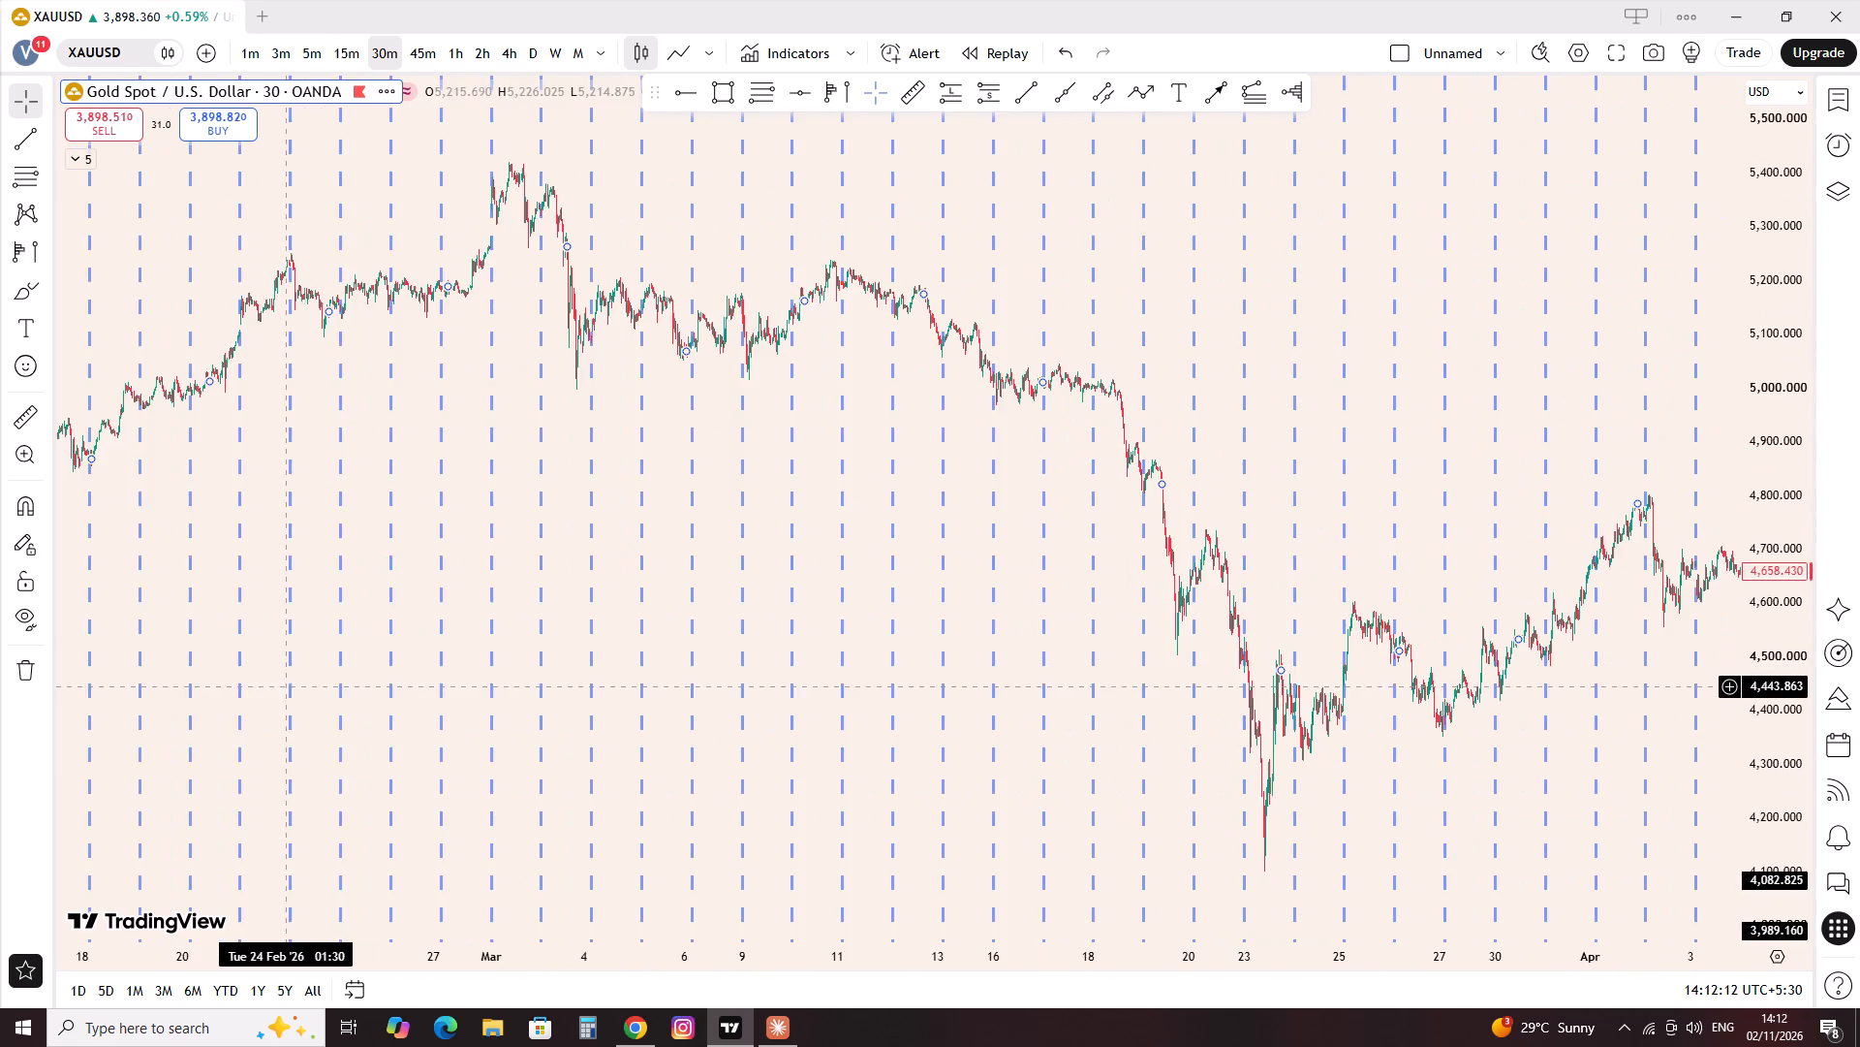
pyautogui.moveTo(312, 690); pyautogui.dragTo(1254, 655)
pyautogui.moveTo(245, 717); pyautogui.dragTo(1530, 631)
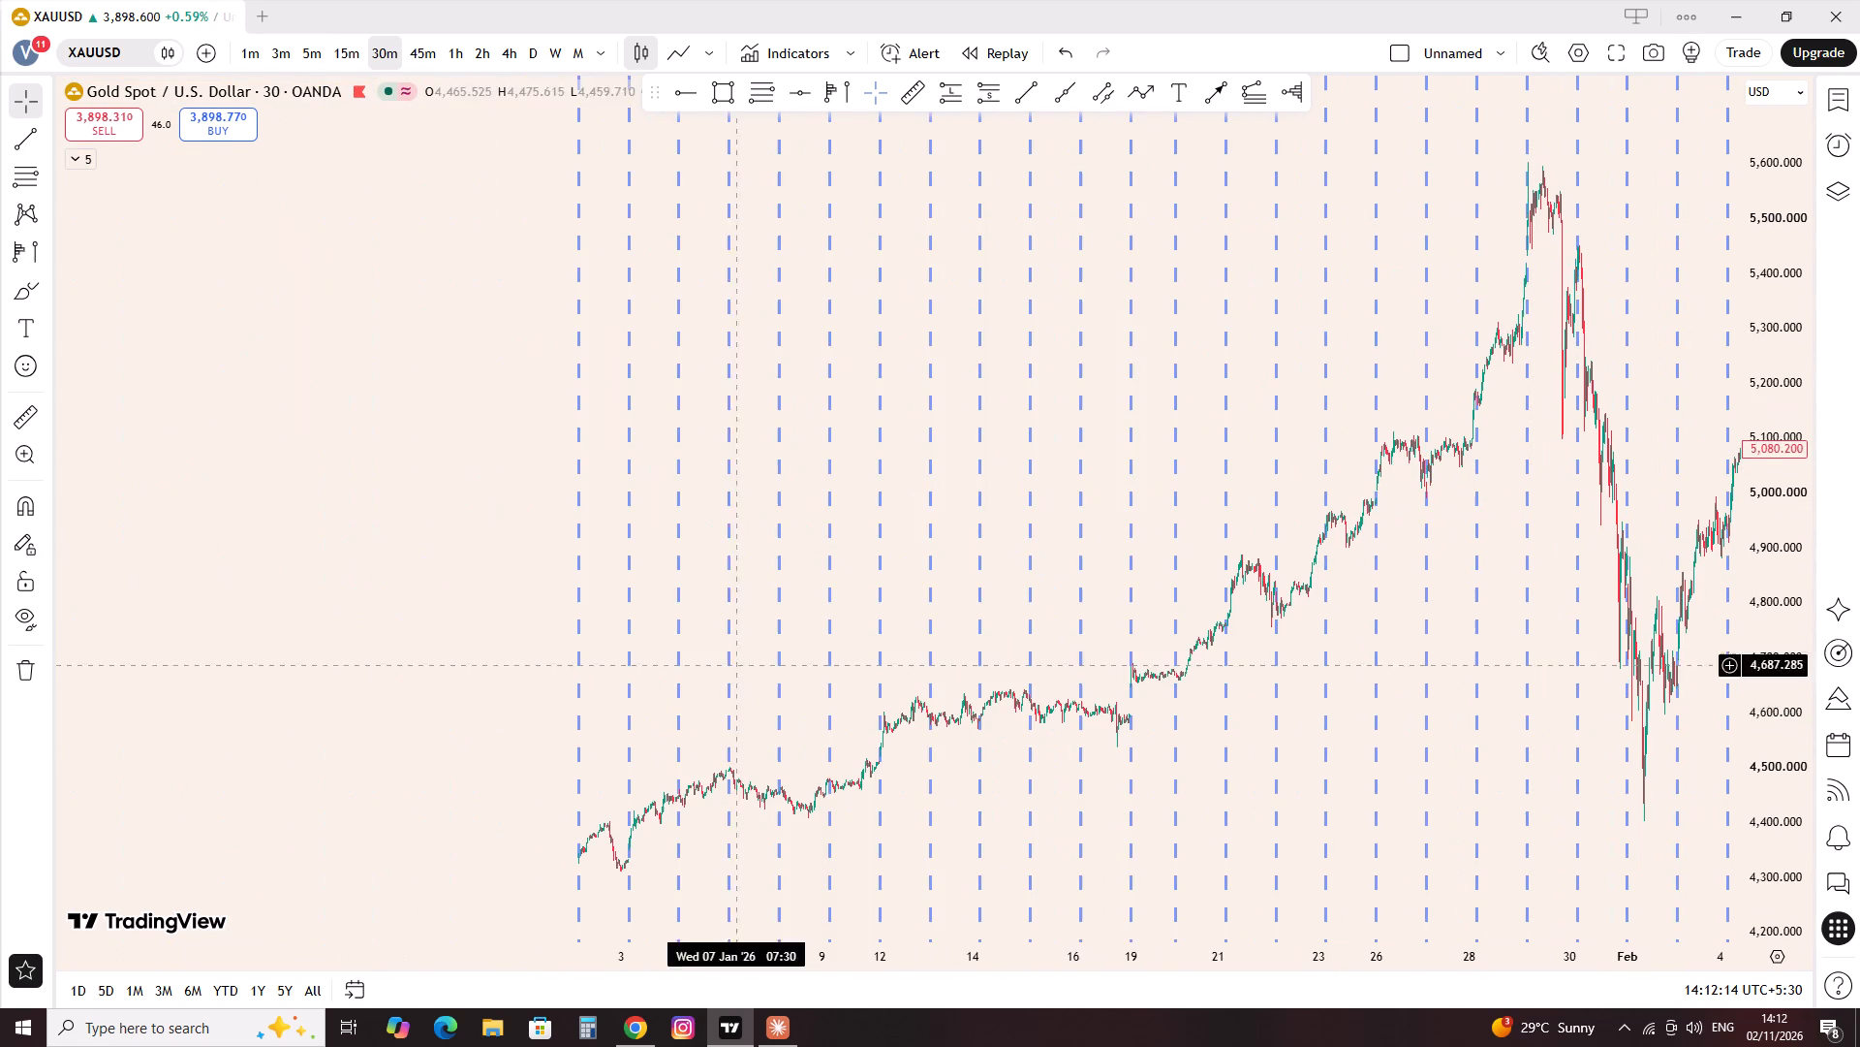
pyautogui.moveTo(404, 758); pyautogui.dragTo(1608, 672)
pyautogui.scroll(6, 745, 682)
pyautogui.moveTo(373, 705); pyautogui.dragTo(1621, 640)
pyautogui.scroll(4, 1116, 527)
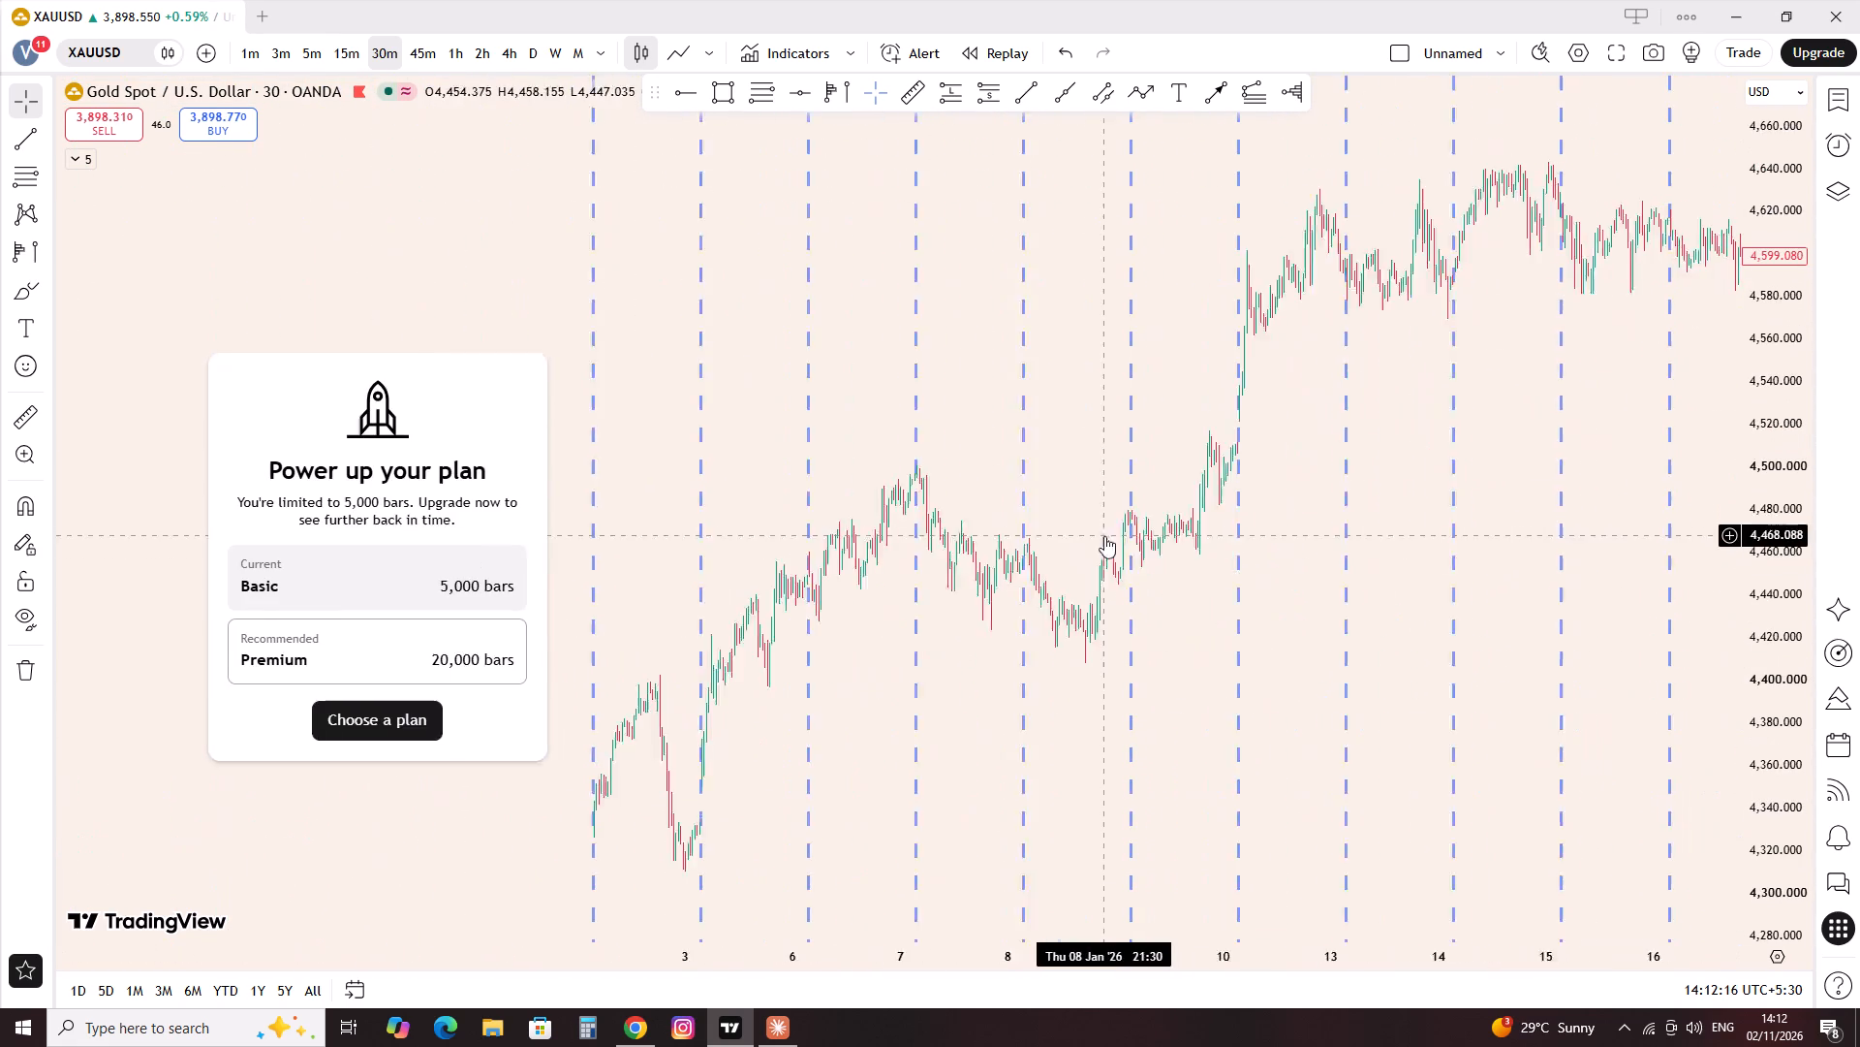
pyautogui.scroll(8, 1104, 536)
pyautogui.moveTo(594, 596); pyautogui.dragTo(1717, 693)
pyautogui.moveTo(793, 598); pyautogui.dragTo(1155, 600)
pyautogui.scroll(10, 1111, 597)
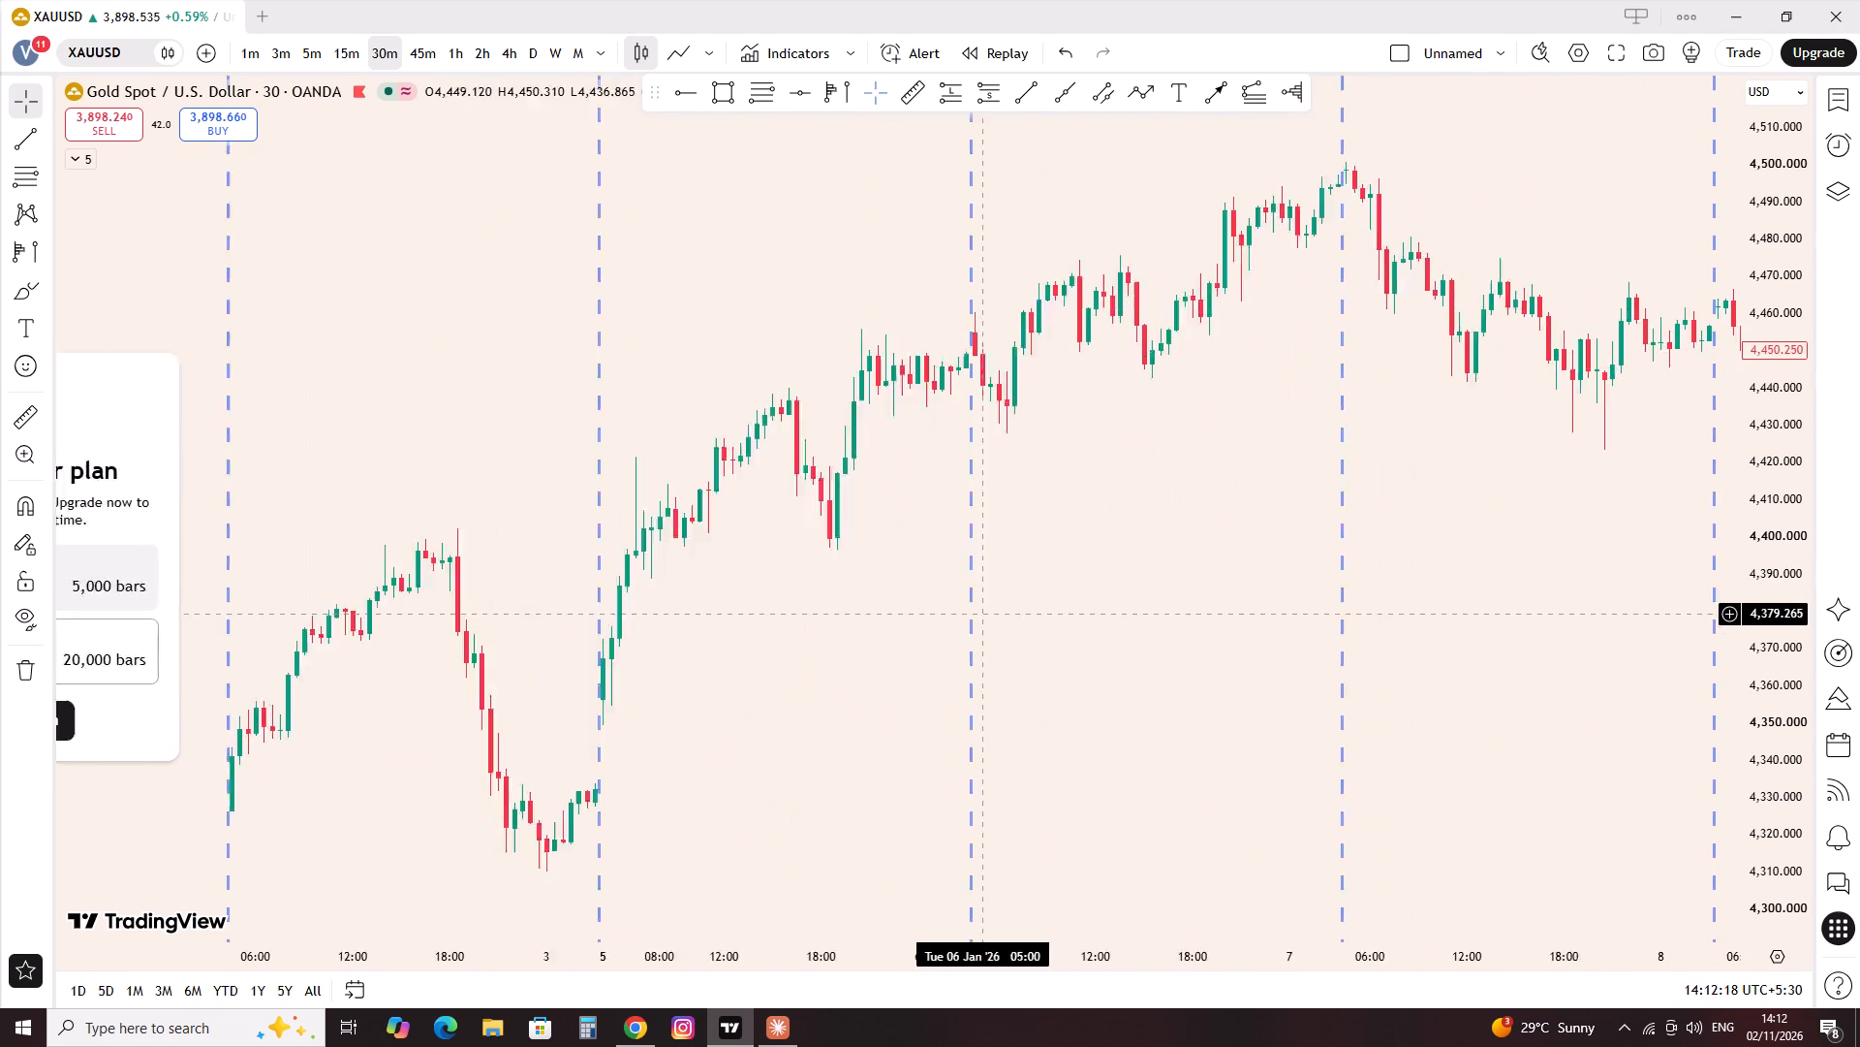
pyautogui.moveTo(526, 620); pyautogui.dragTo(1176, 619)
# Draw a fixed range volume profile over the 2 Jan session, from 2 Jan 04:30 to 3 Jan 03:00.
pyautogui.click(819, 86)
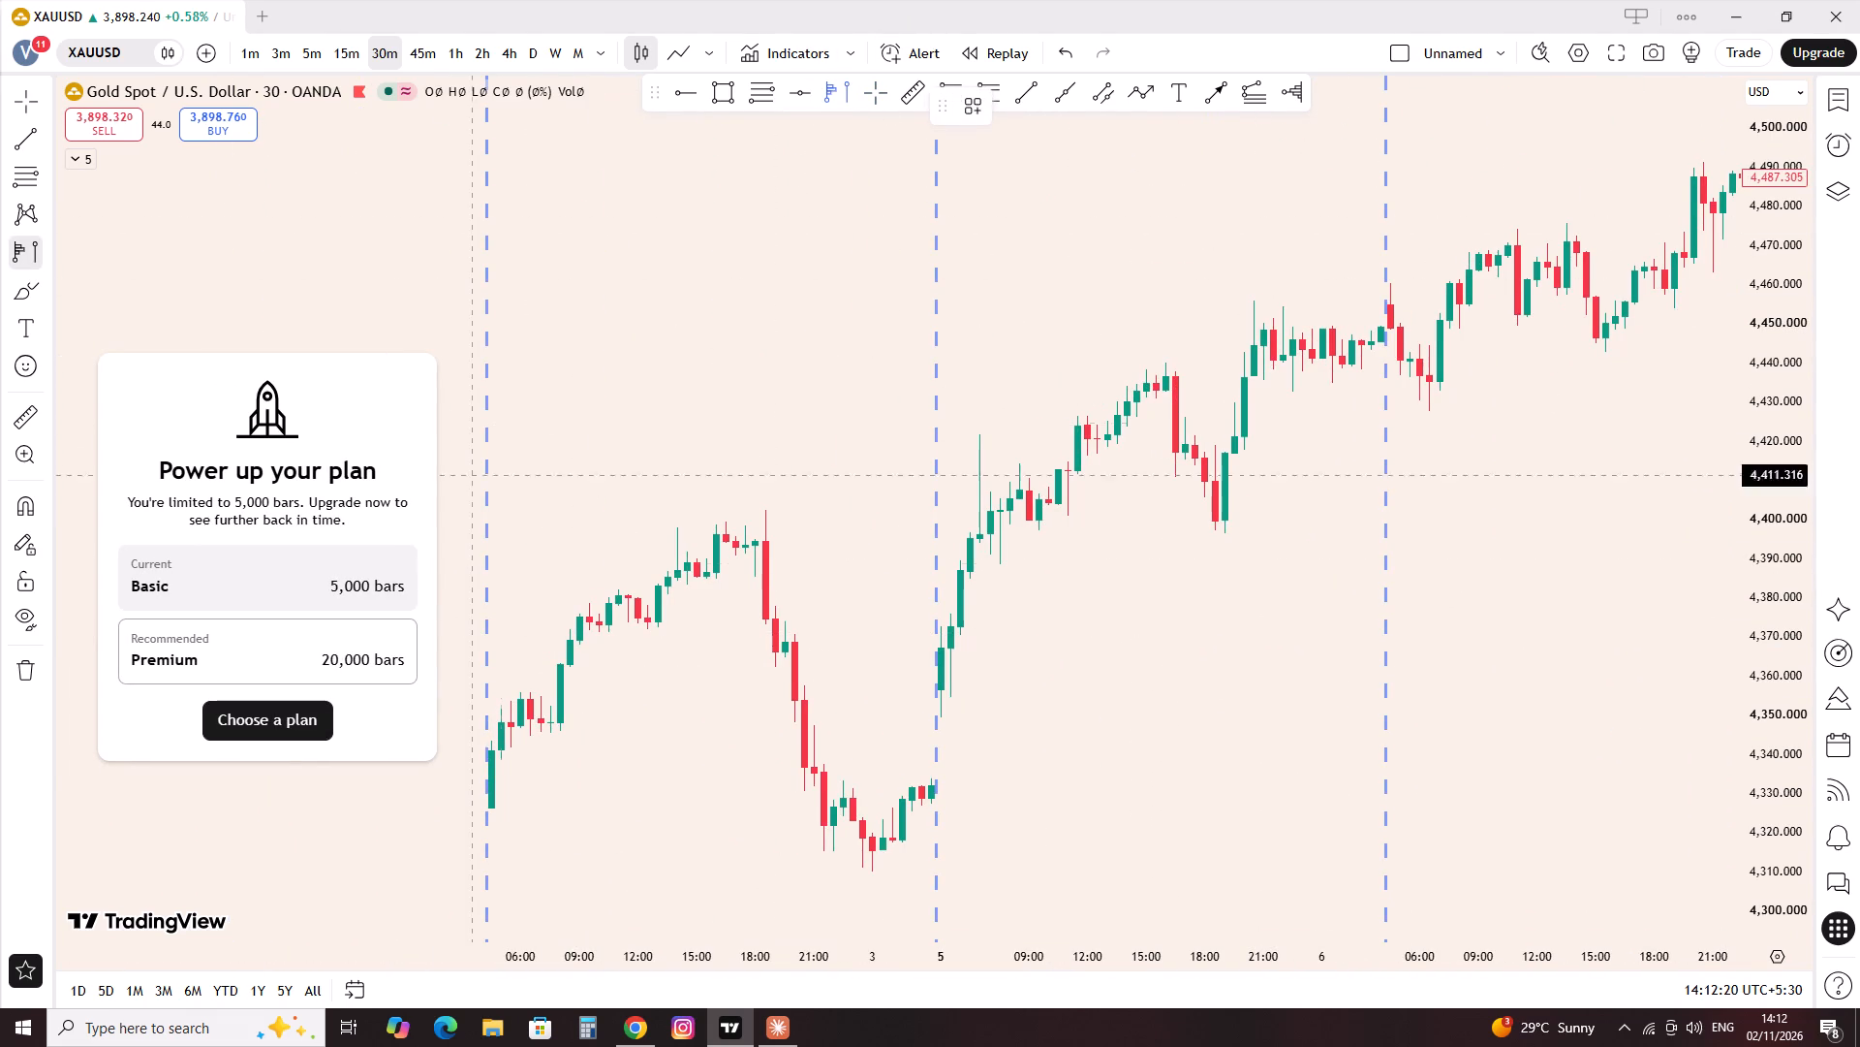
pyautogui.click(490, 590)
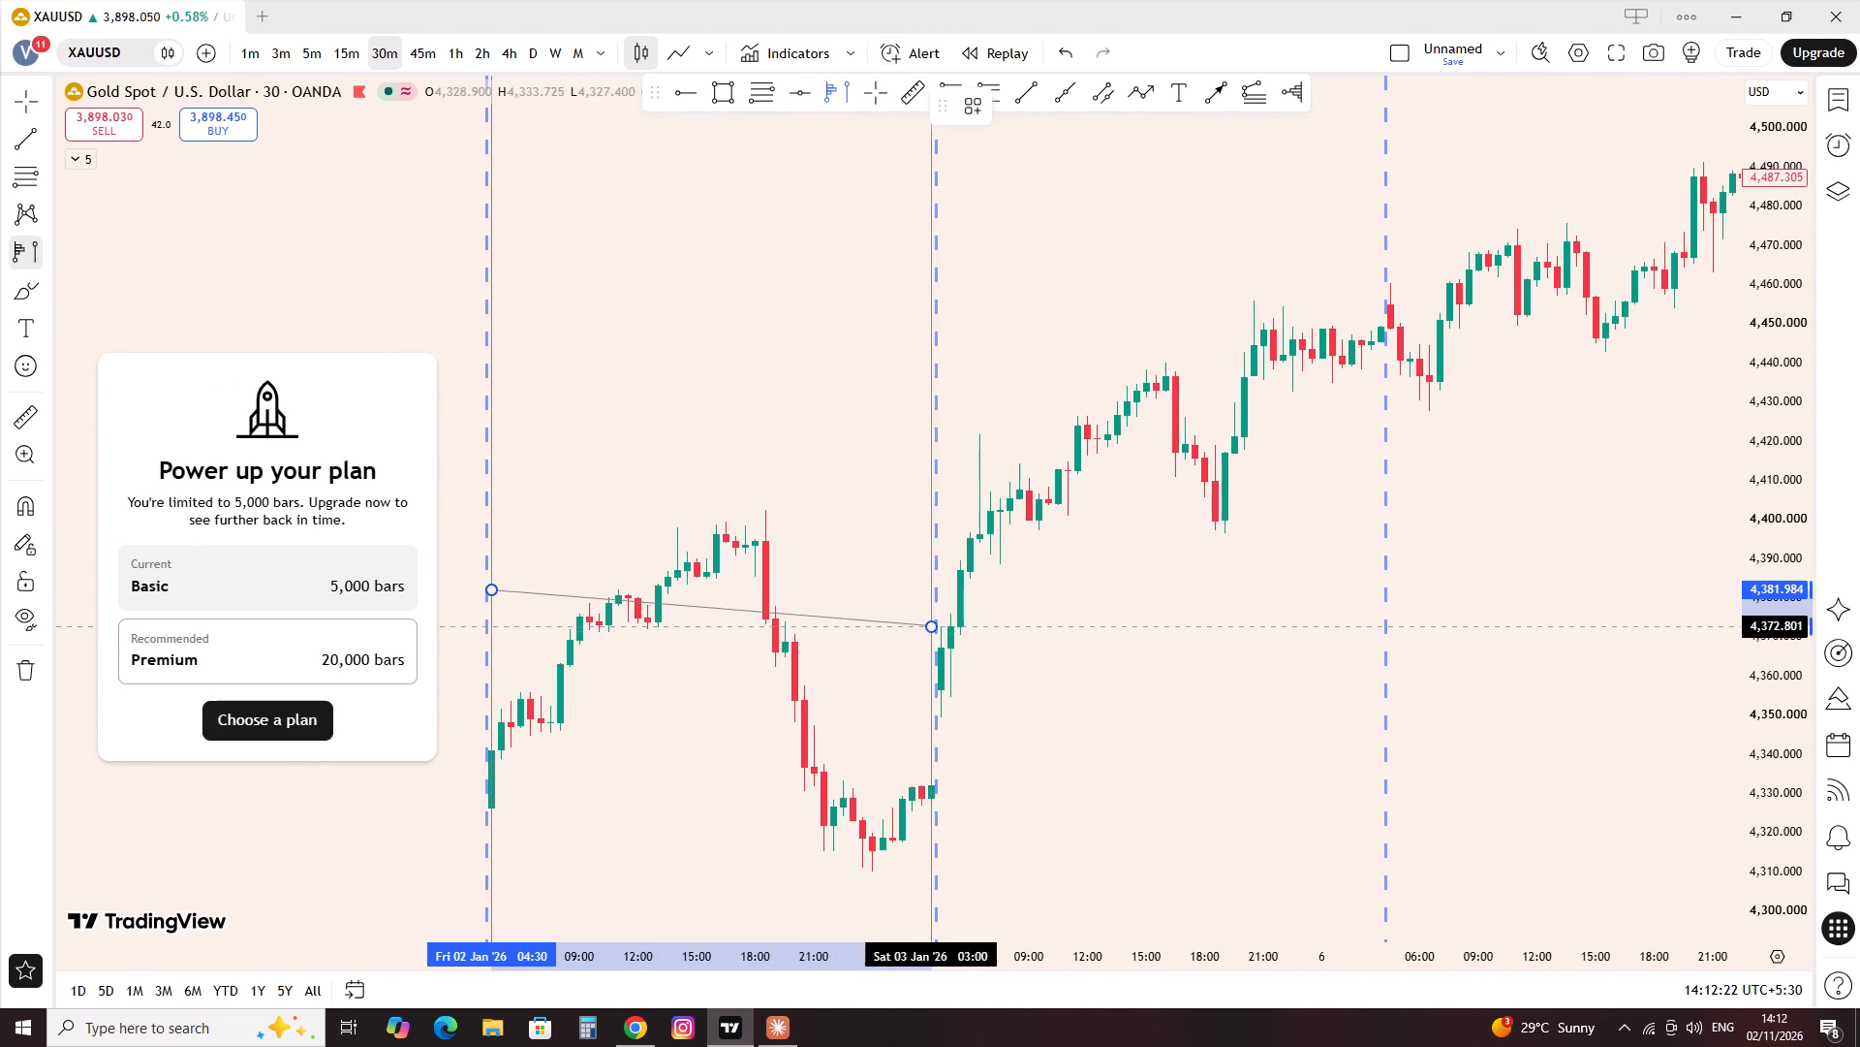
pyautogui.click(927, 620)
pyautogui.click(1176, 652)
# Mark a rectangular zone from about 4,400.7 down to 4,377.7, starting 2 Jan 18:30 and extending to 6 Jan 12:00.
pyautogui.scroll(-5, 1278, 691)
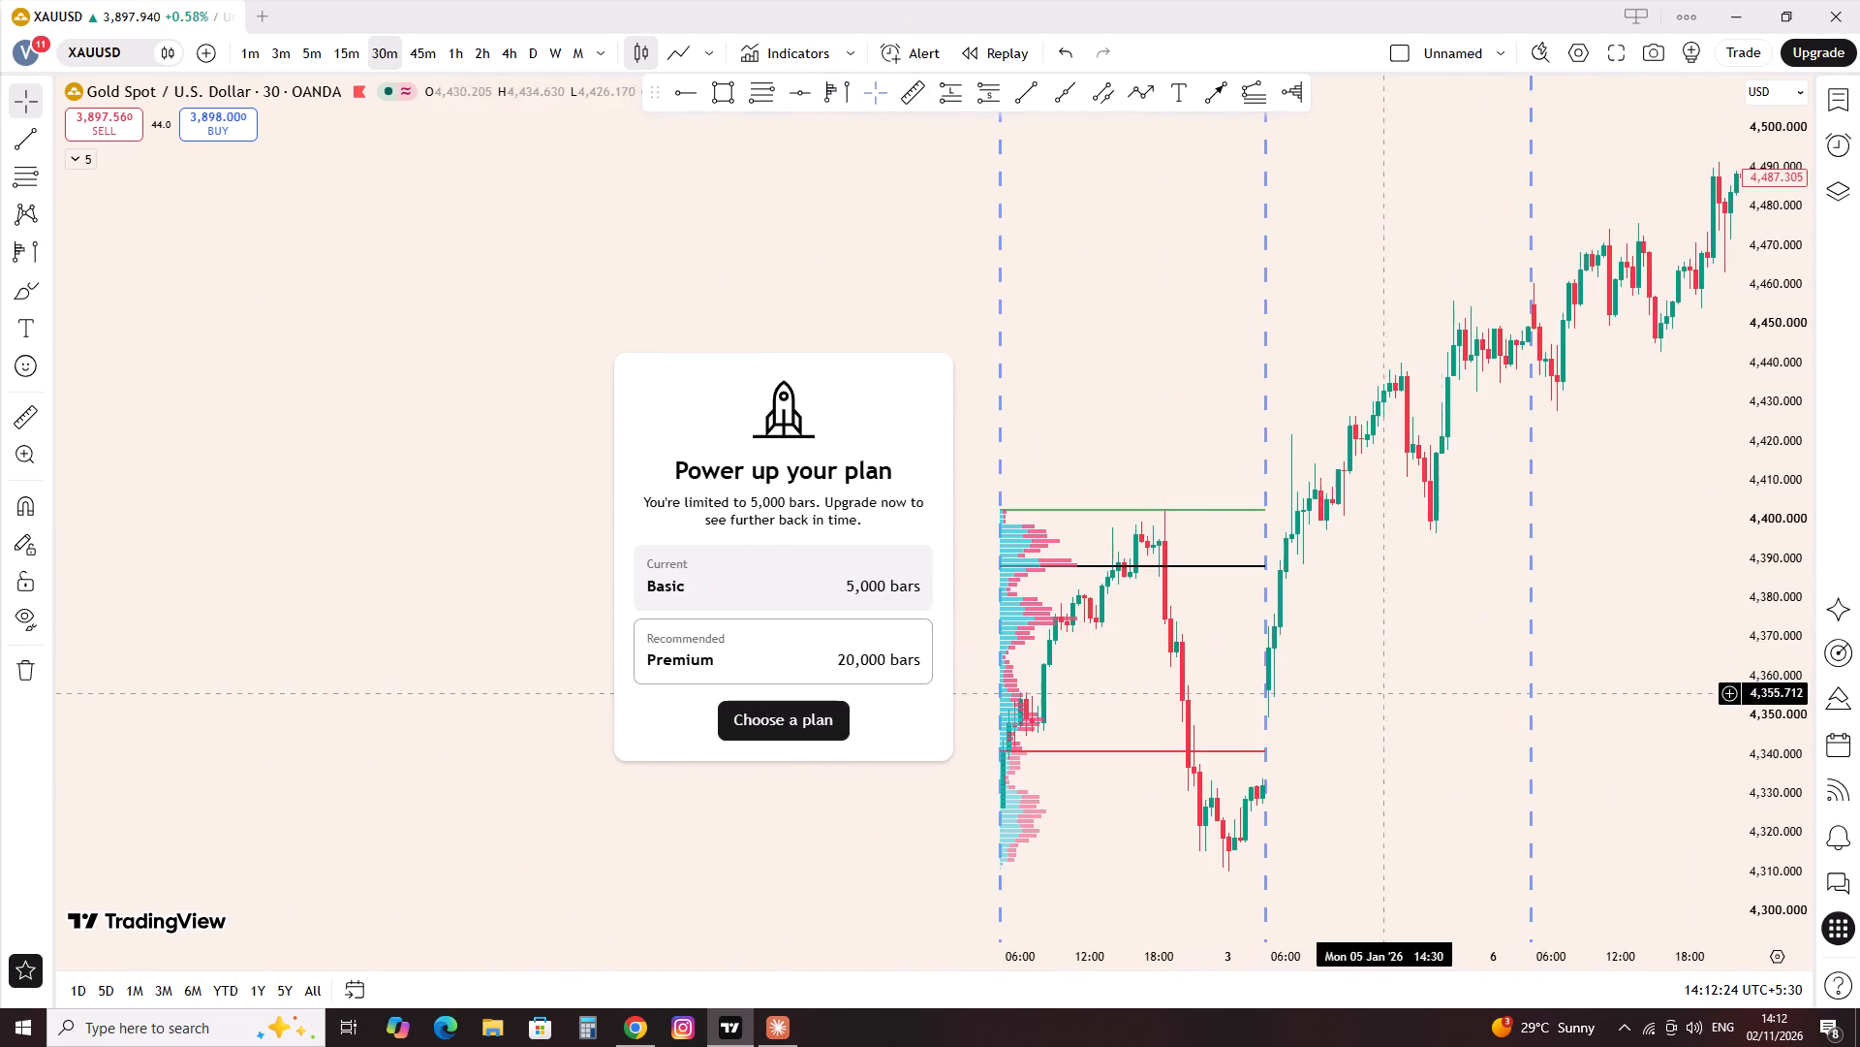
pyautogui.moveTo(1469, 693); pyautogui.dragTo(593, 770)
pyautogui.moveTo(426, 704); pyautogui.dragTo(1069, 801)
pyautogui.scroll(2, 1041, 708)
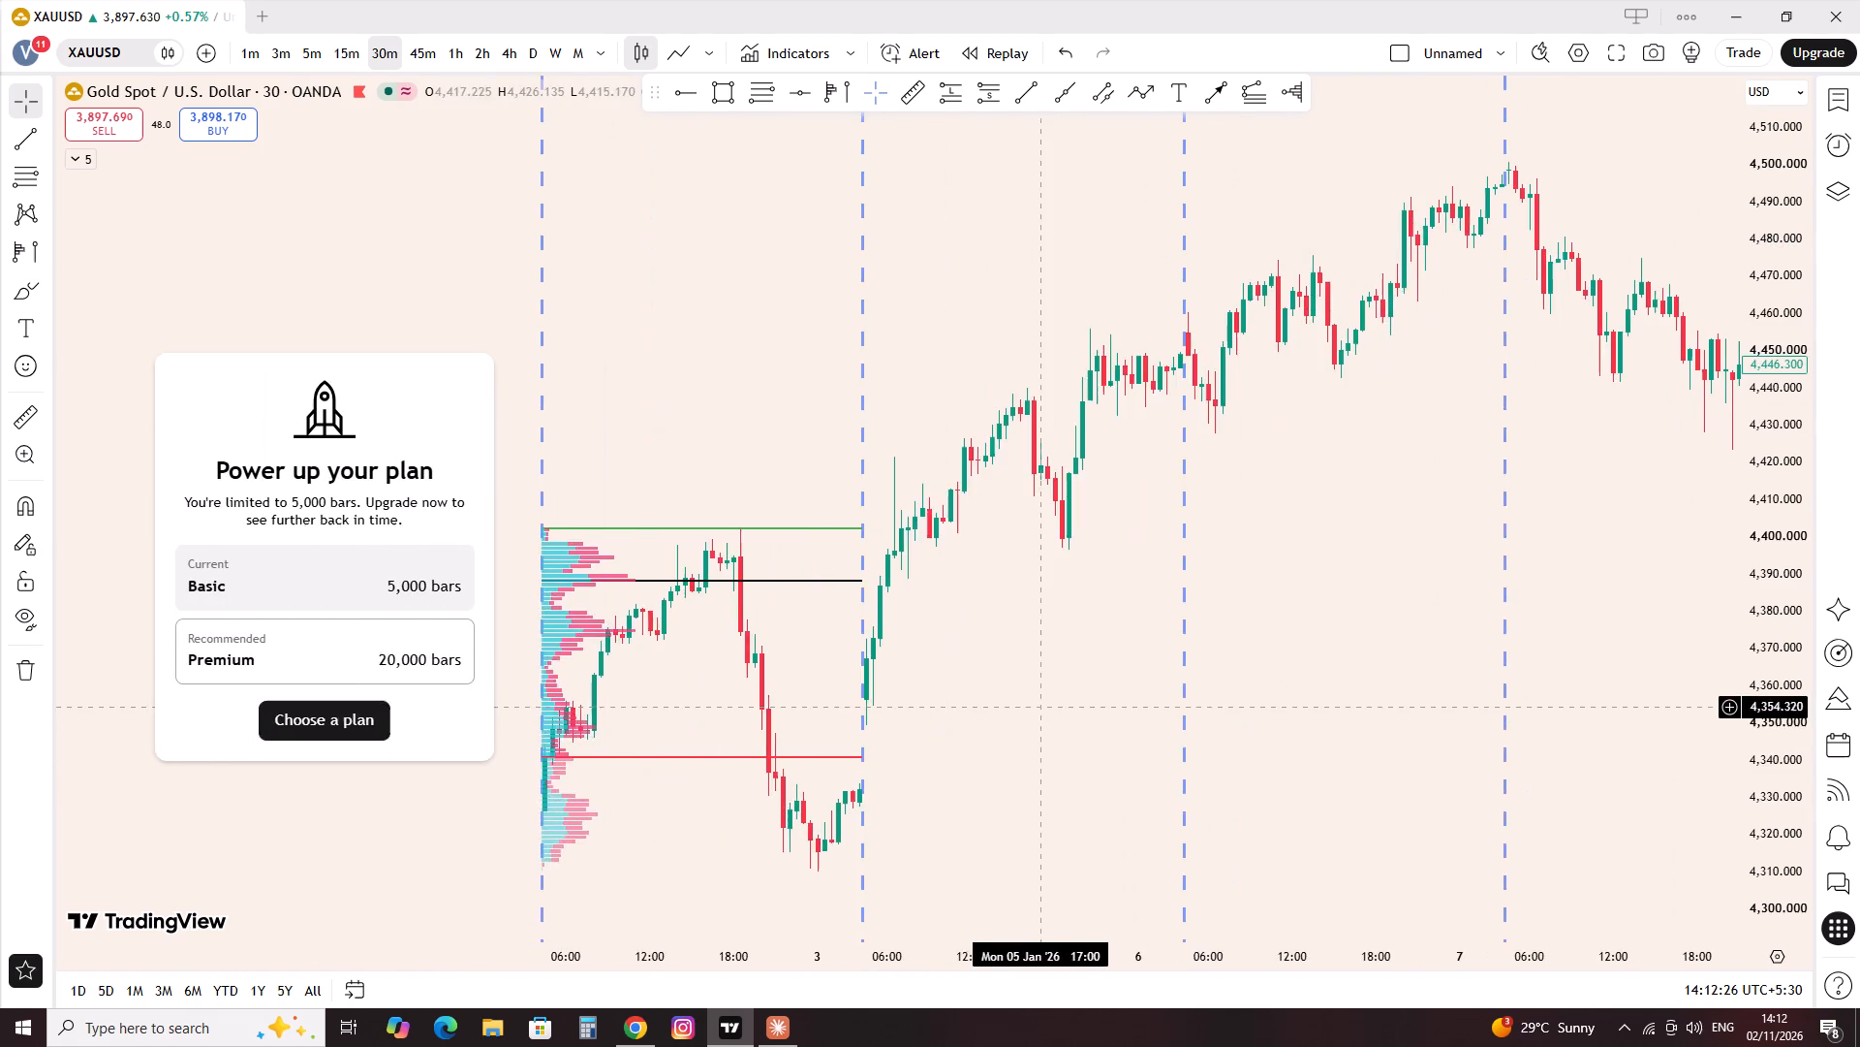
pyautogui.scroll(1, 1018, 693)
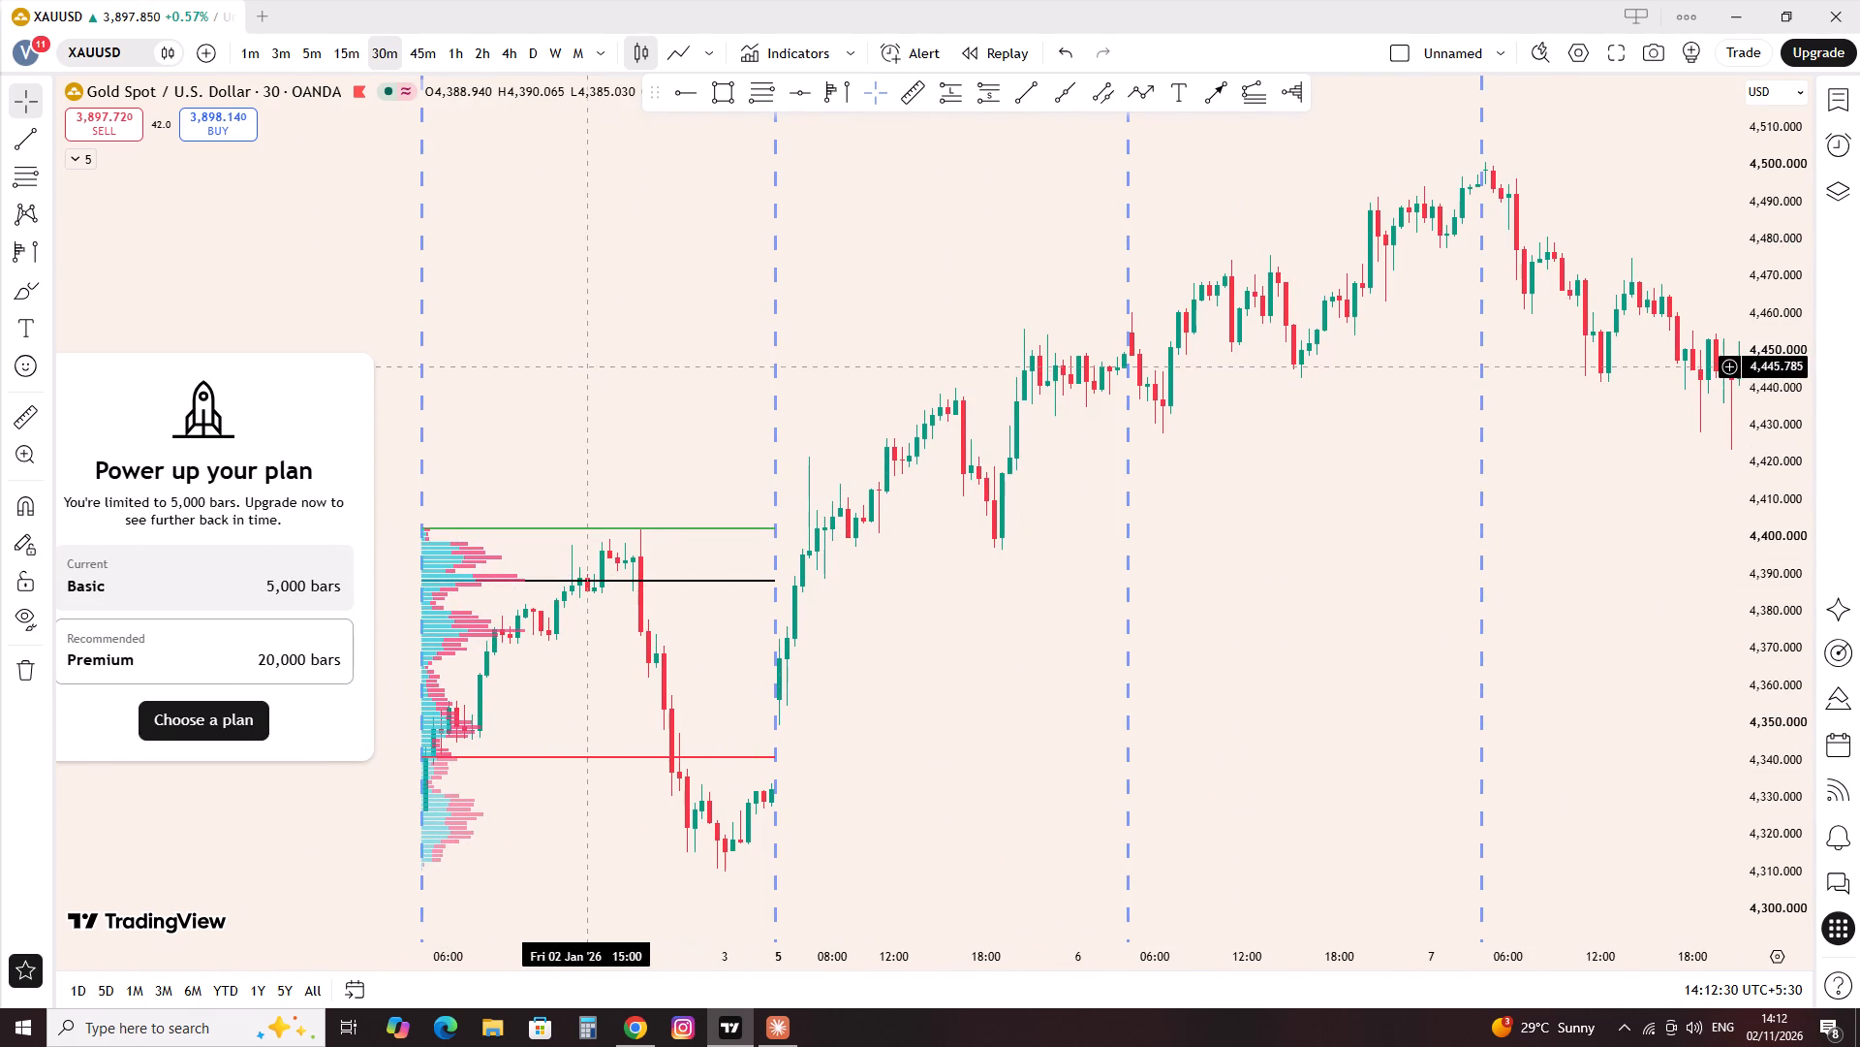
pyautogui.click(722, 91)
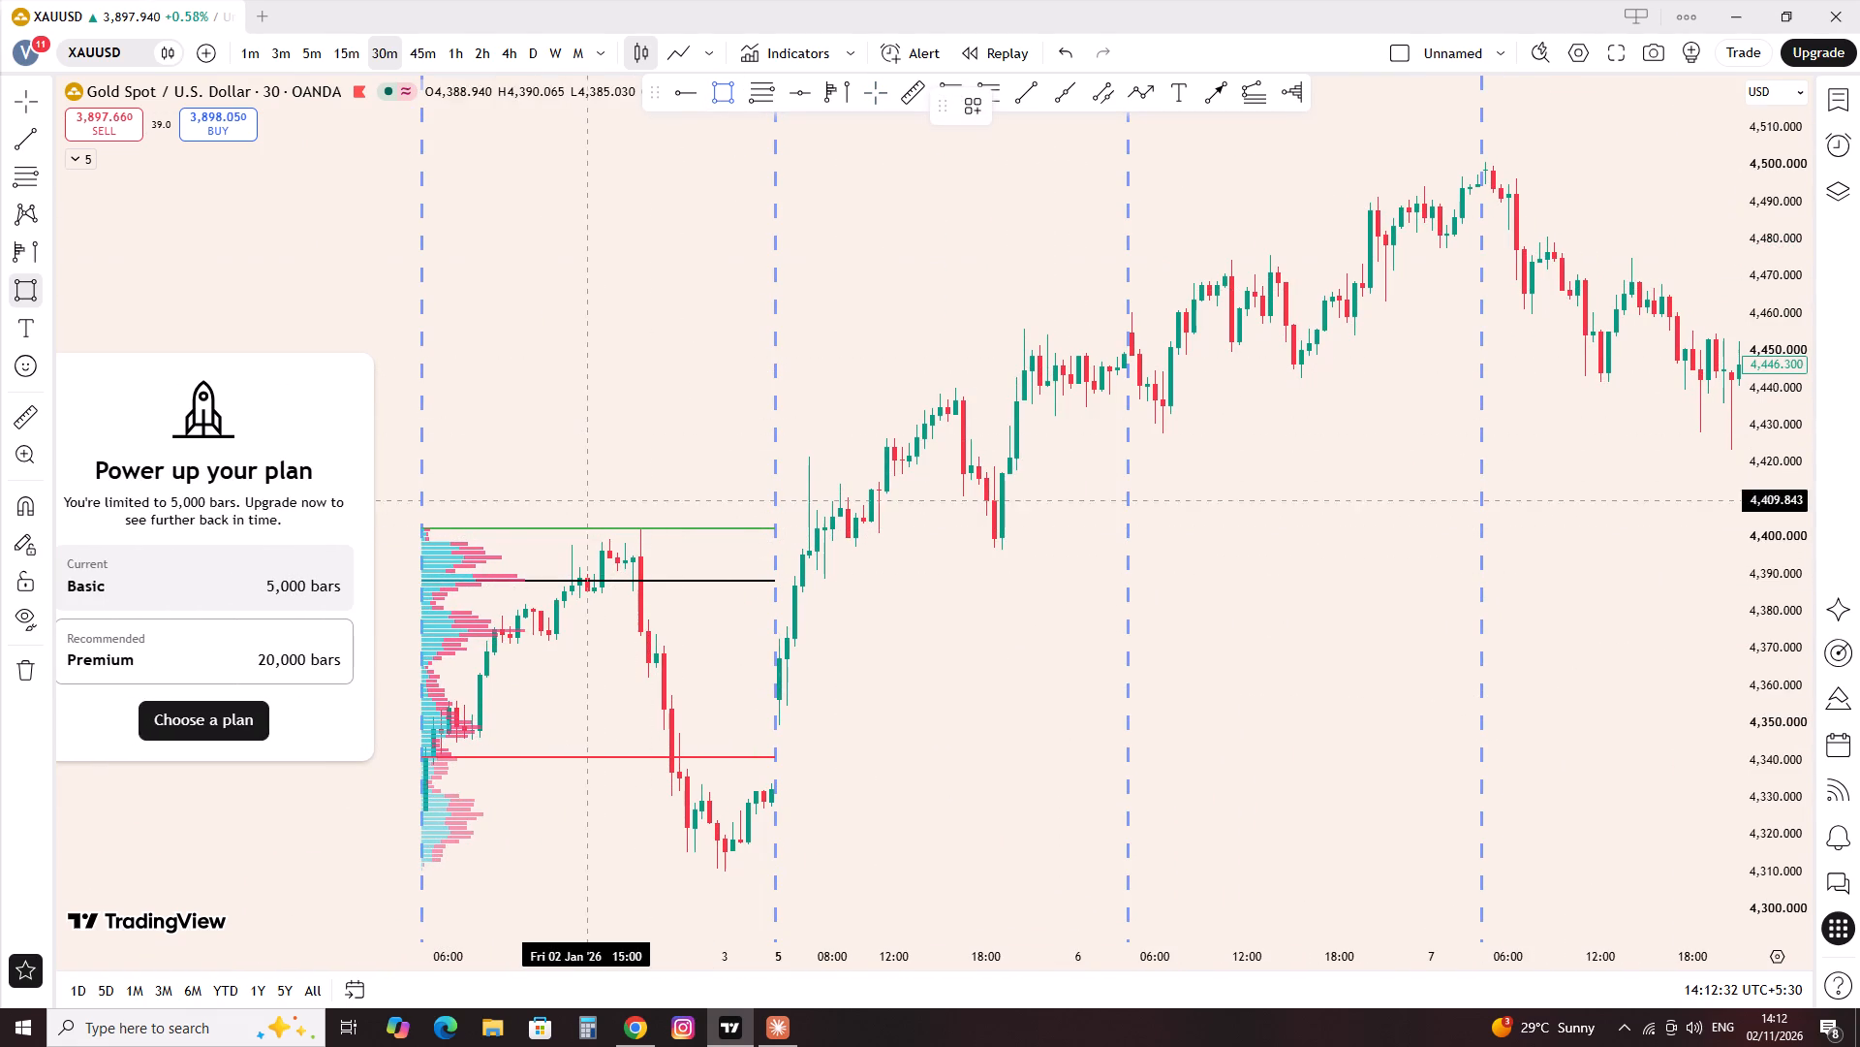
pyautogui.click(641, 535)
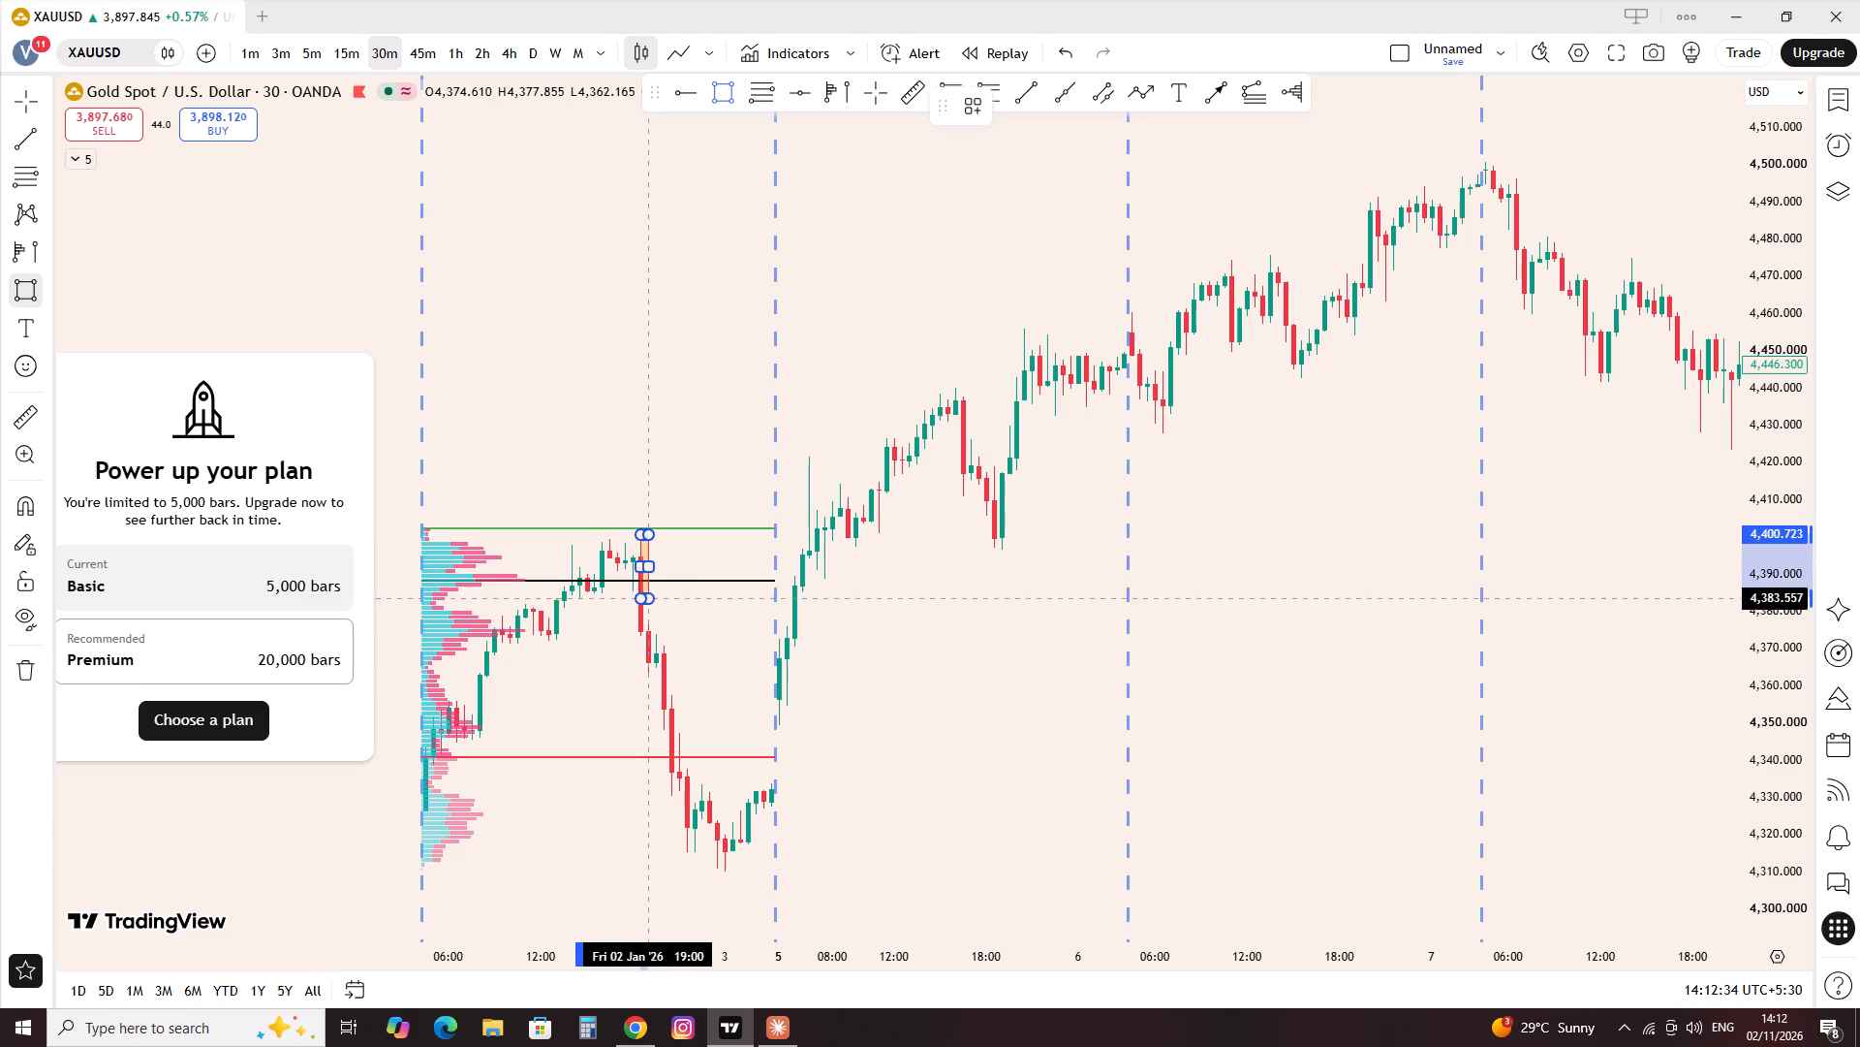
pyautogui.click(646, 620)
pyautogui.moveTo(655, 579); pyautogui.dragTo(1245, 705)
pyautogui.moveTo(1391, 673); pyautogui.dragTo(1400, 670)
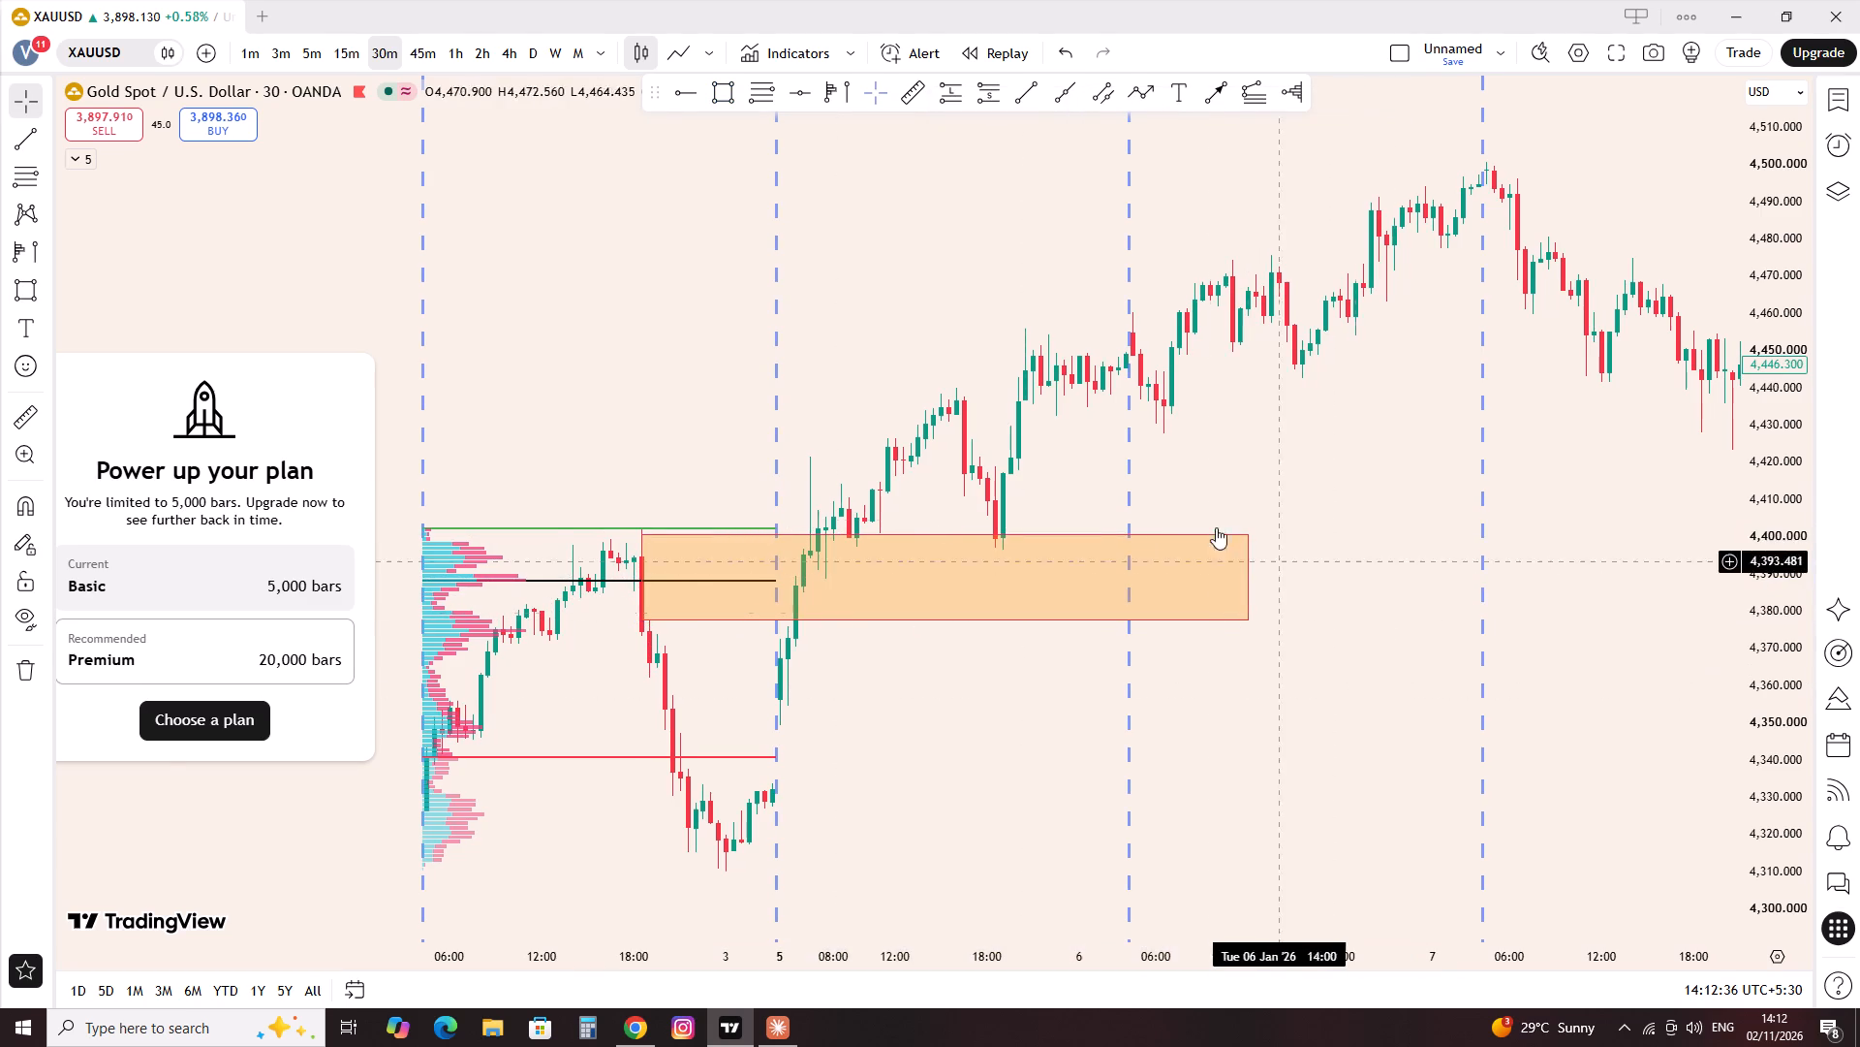
# Place a long position at 5 Jan 20:00 with entry 4,416.5, stop 4,376.6 and target 4,495.7.
pyautogui.scroll(-1, 1220, 516)
pyautogui.click(937, 87)
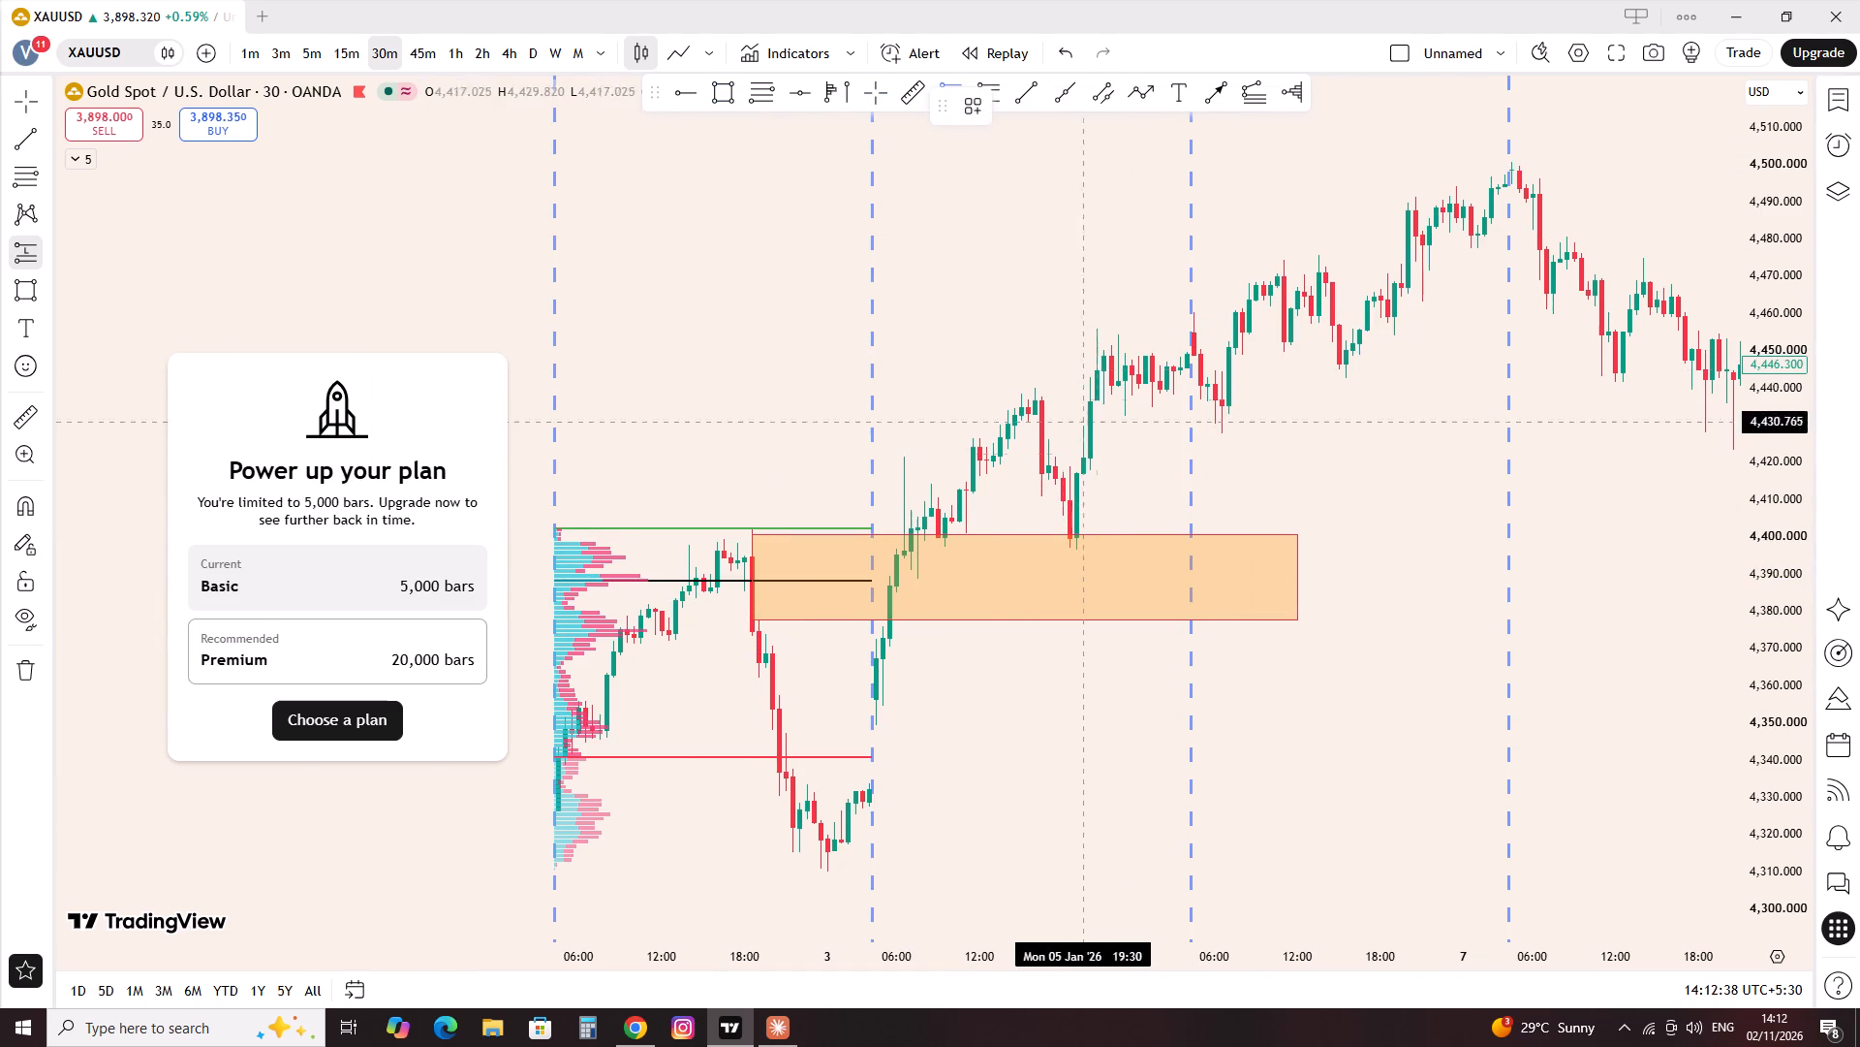
pyautogui.click(1087, 476)
pyautogui.moveTo(1094, 622); pyautogui.dragTo(1093, 588)
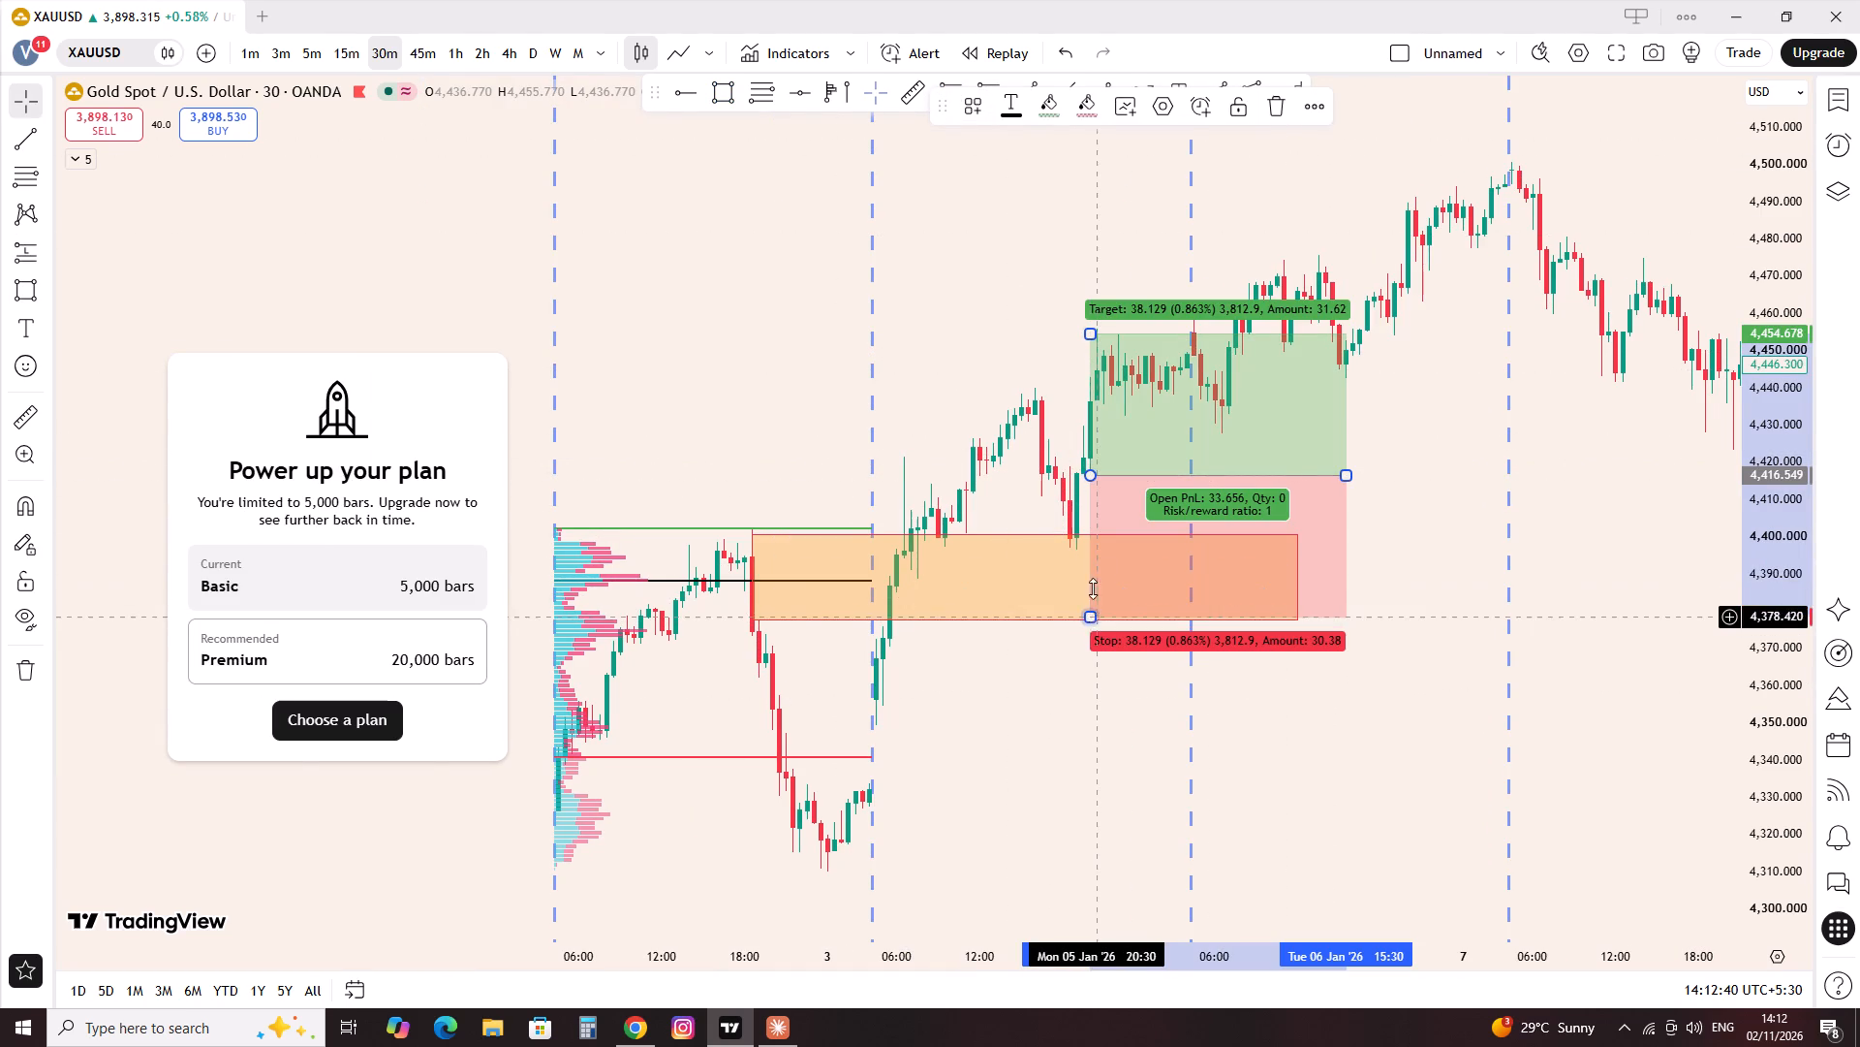
pyautogui.moveTo(1093, 588); pyautogui.dragTo(1114, 624)
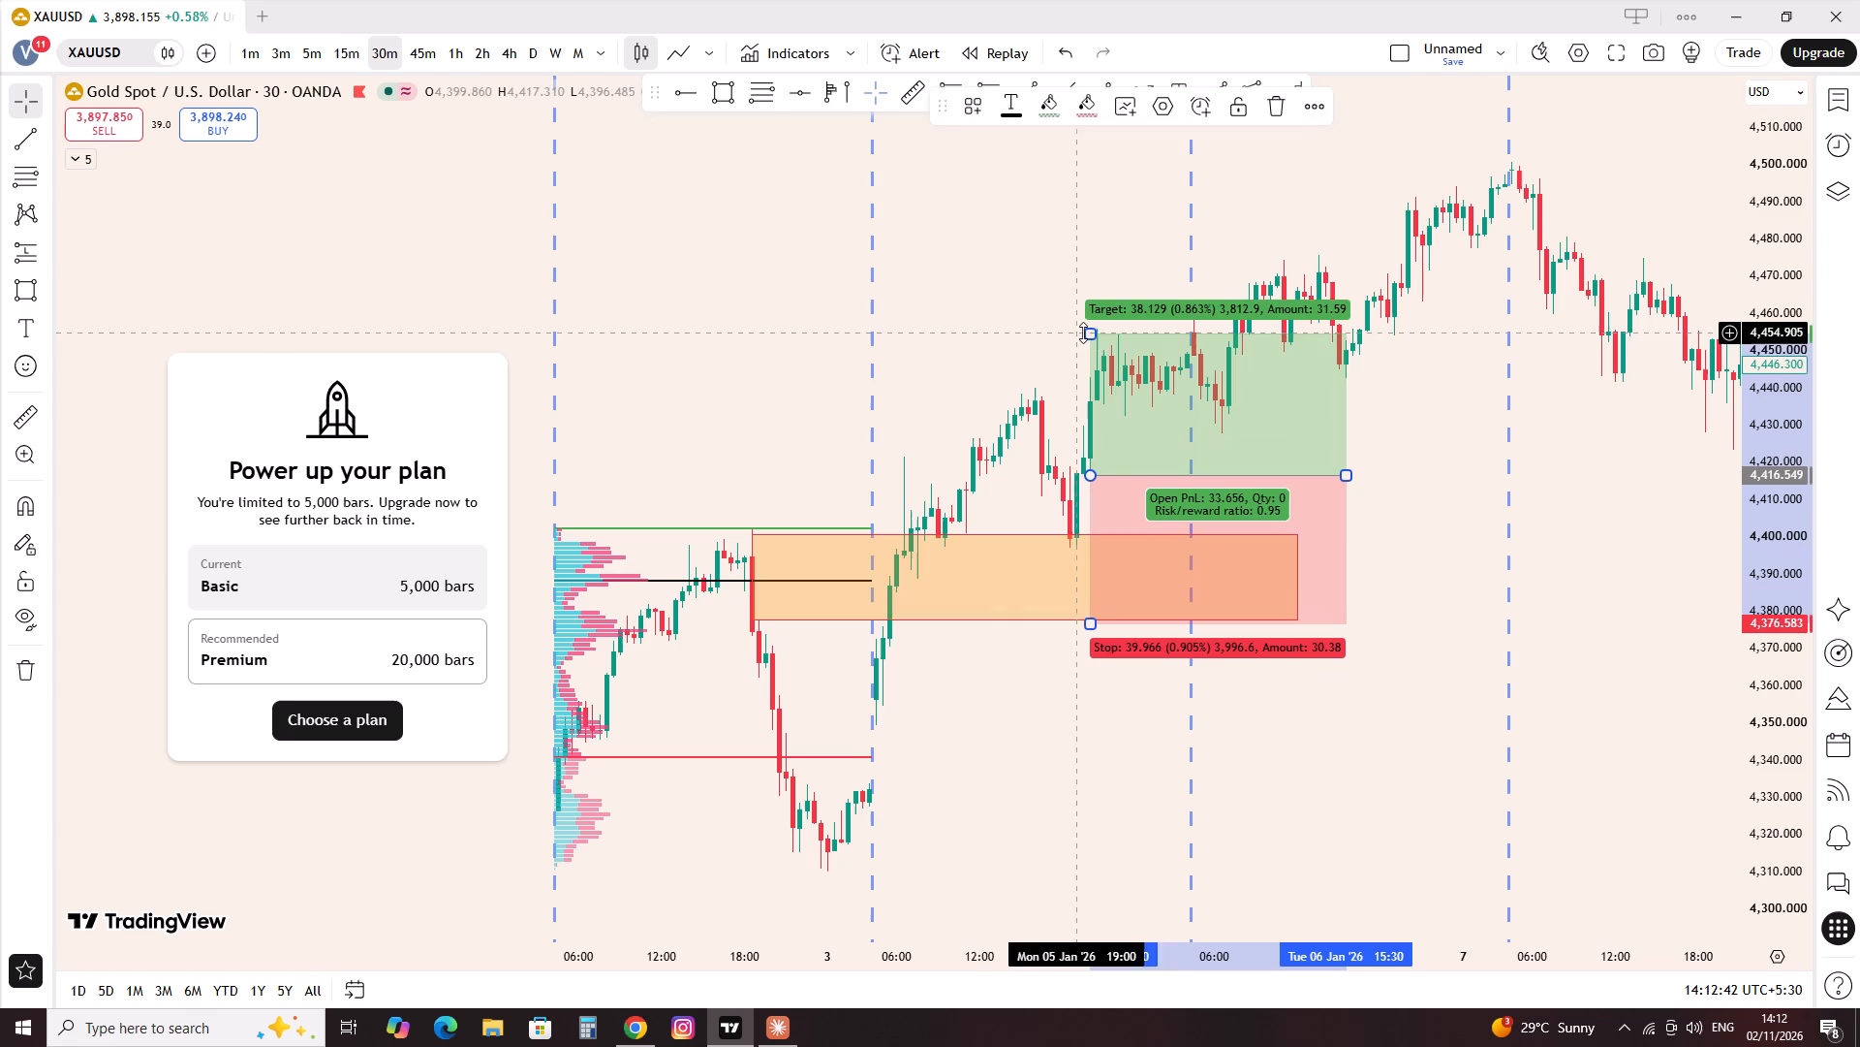
pyautogui.moveTo(1093, 337); pyautogui.dragTo(1108, 173)
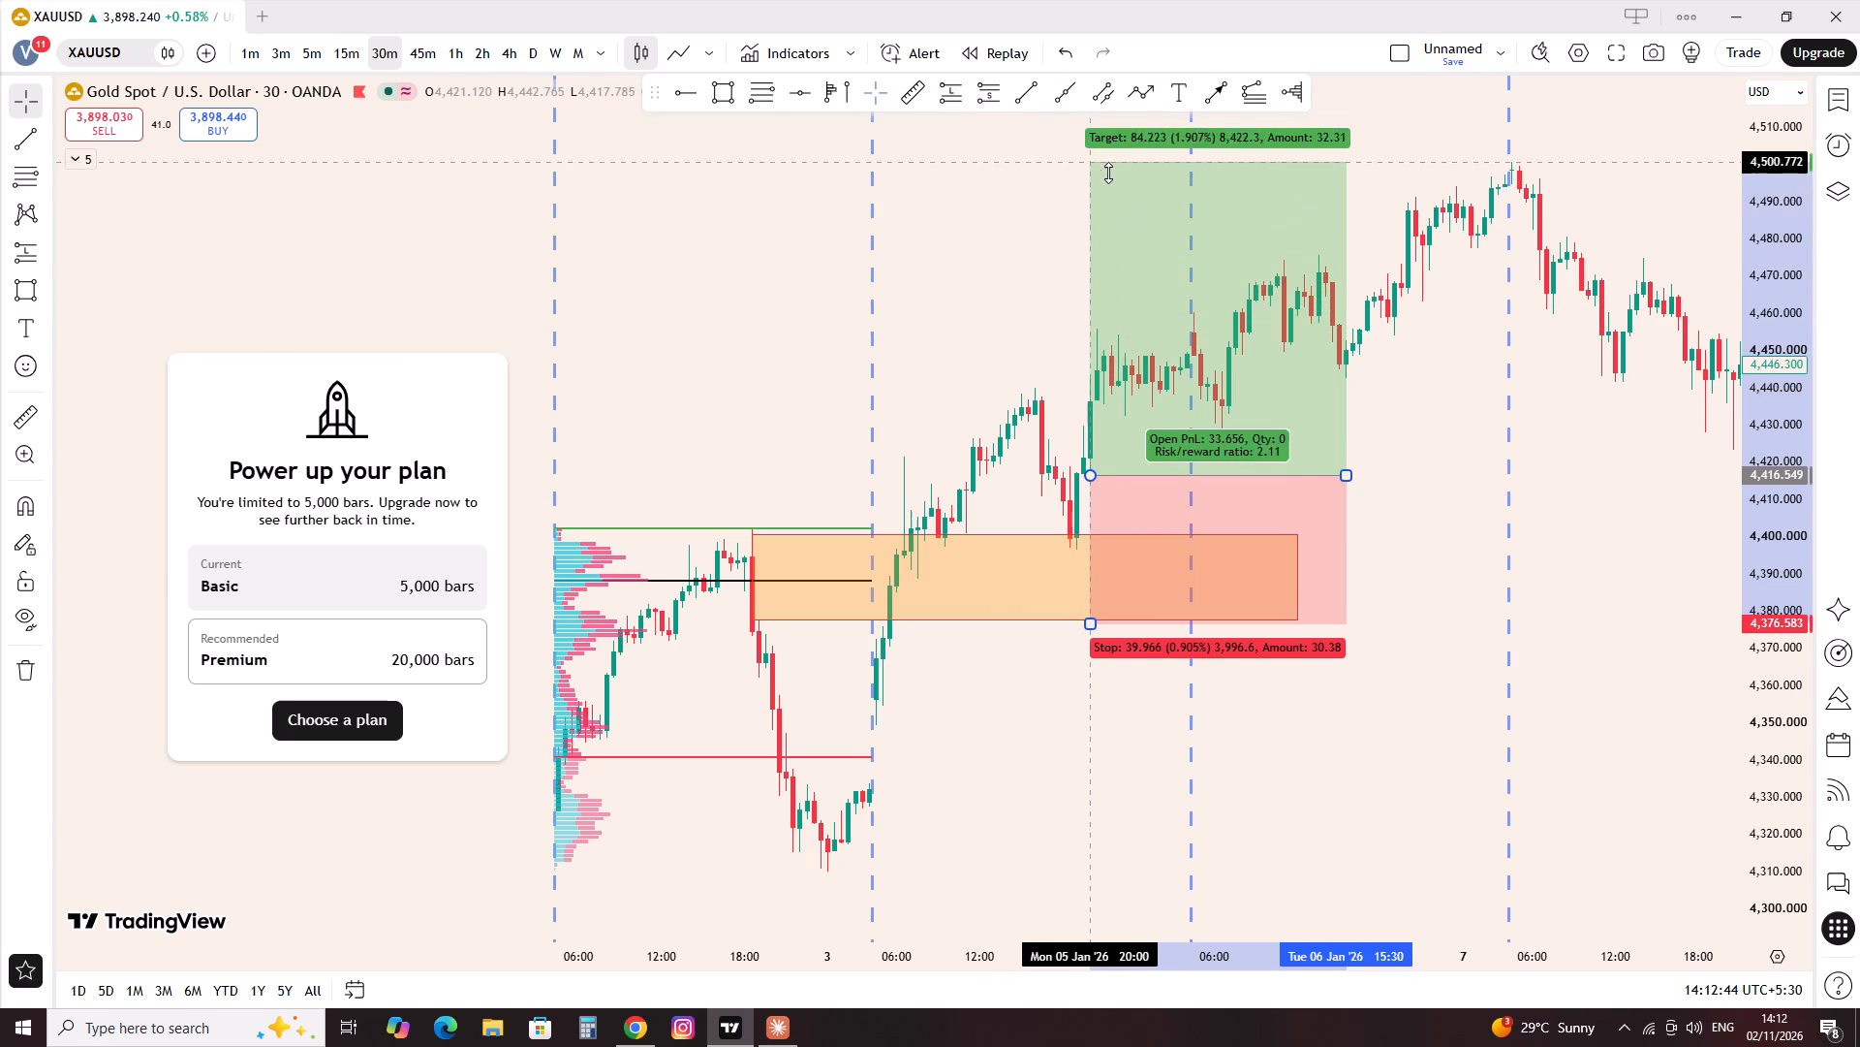
pyautogui.moveTo(1108, 173); pyautogui.dragTo(1114, 181)
pyautogui.click(1399, 316)
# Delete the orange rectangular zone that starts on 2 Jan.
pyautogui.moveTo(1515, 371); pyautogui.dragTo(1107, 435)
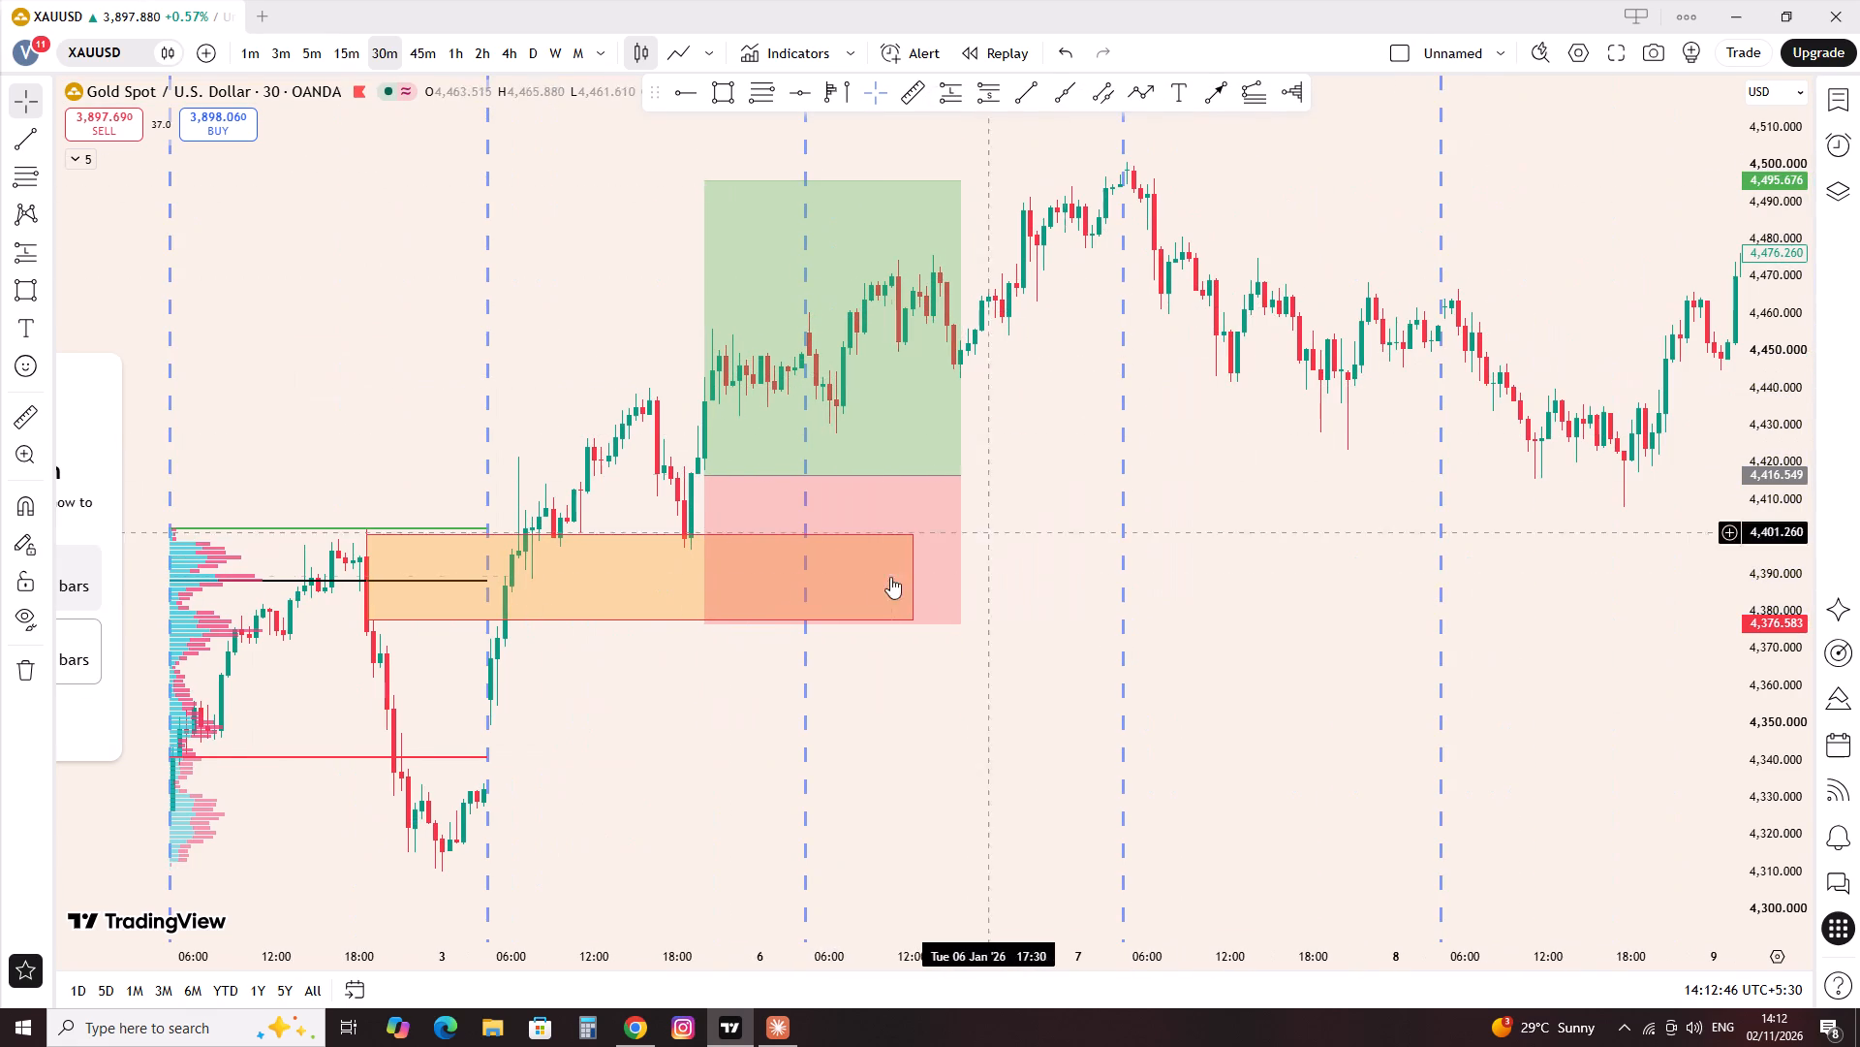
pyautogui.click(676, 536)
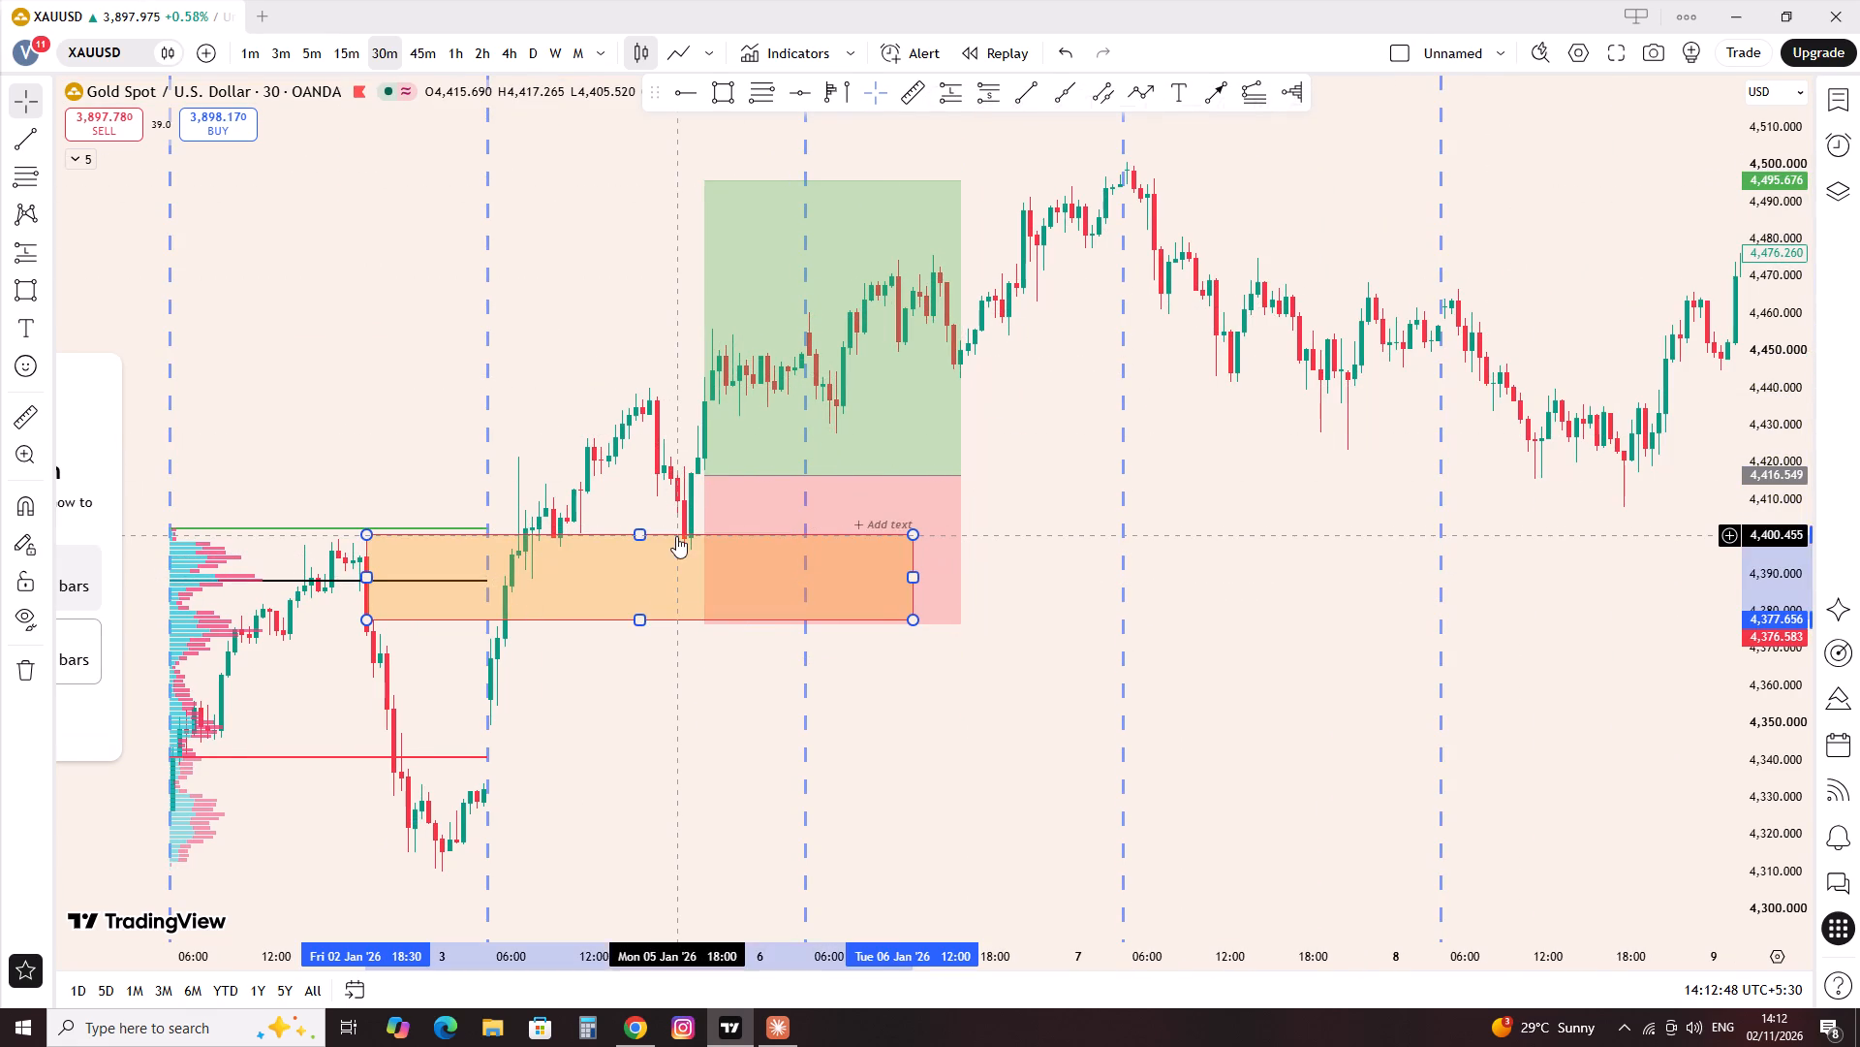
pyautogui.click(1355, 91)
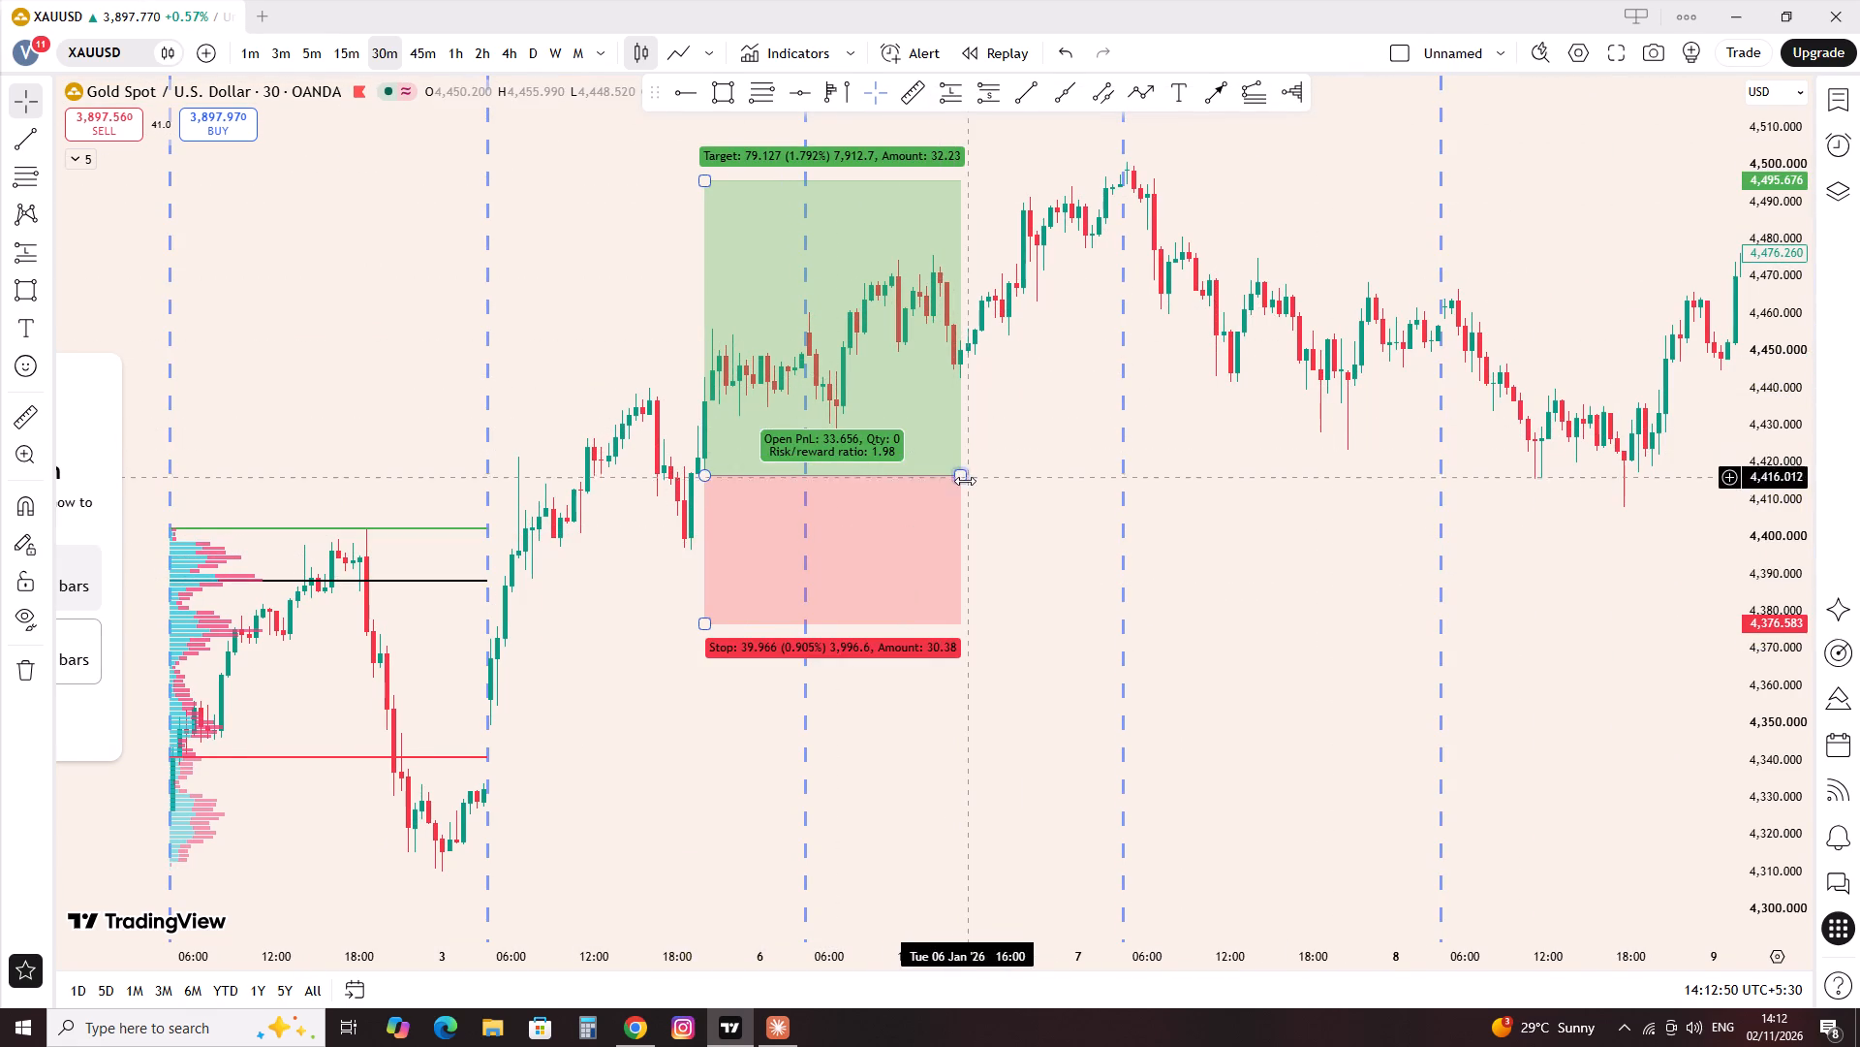
# Shorten the long position so it ends at 6 Jan 04:30.
pyautogui.moveTo(965, 481); pyautogui.dragTo(811, 485)
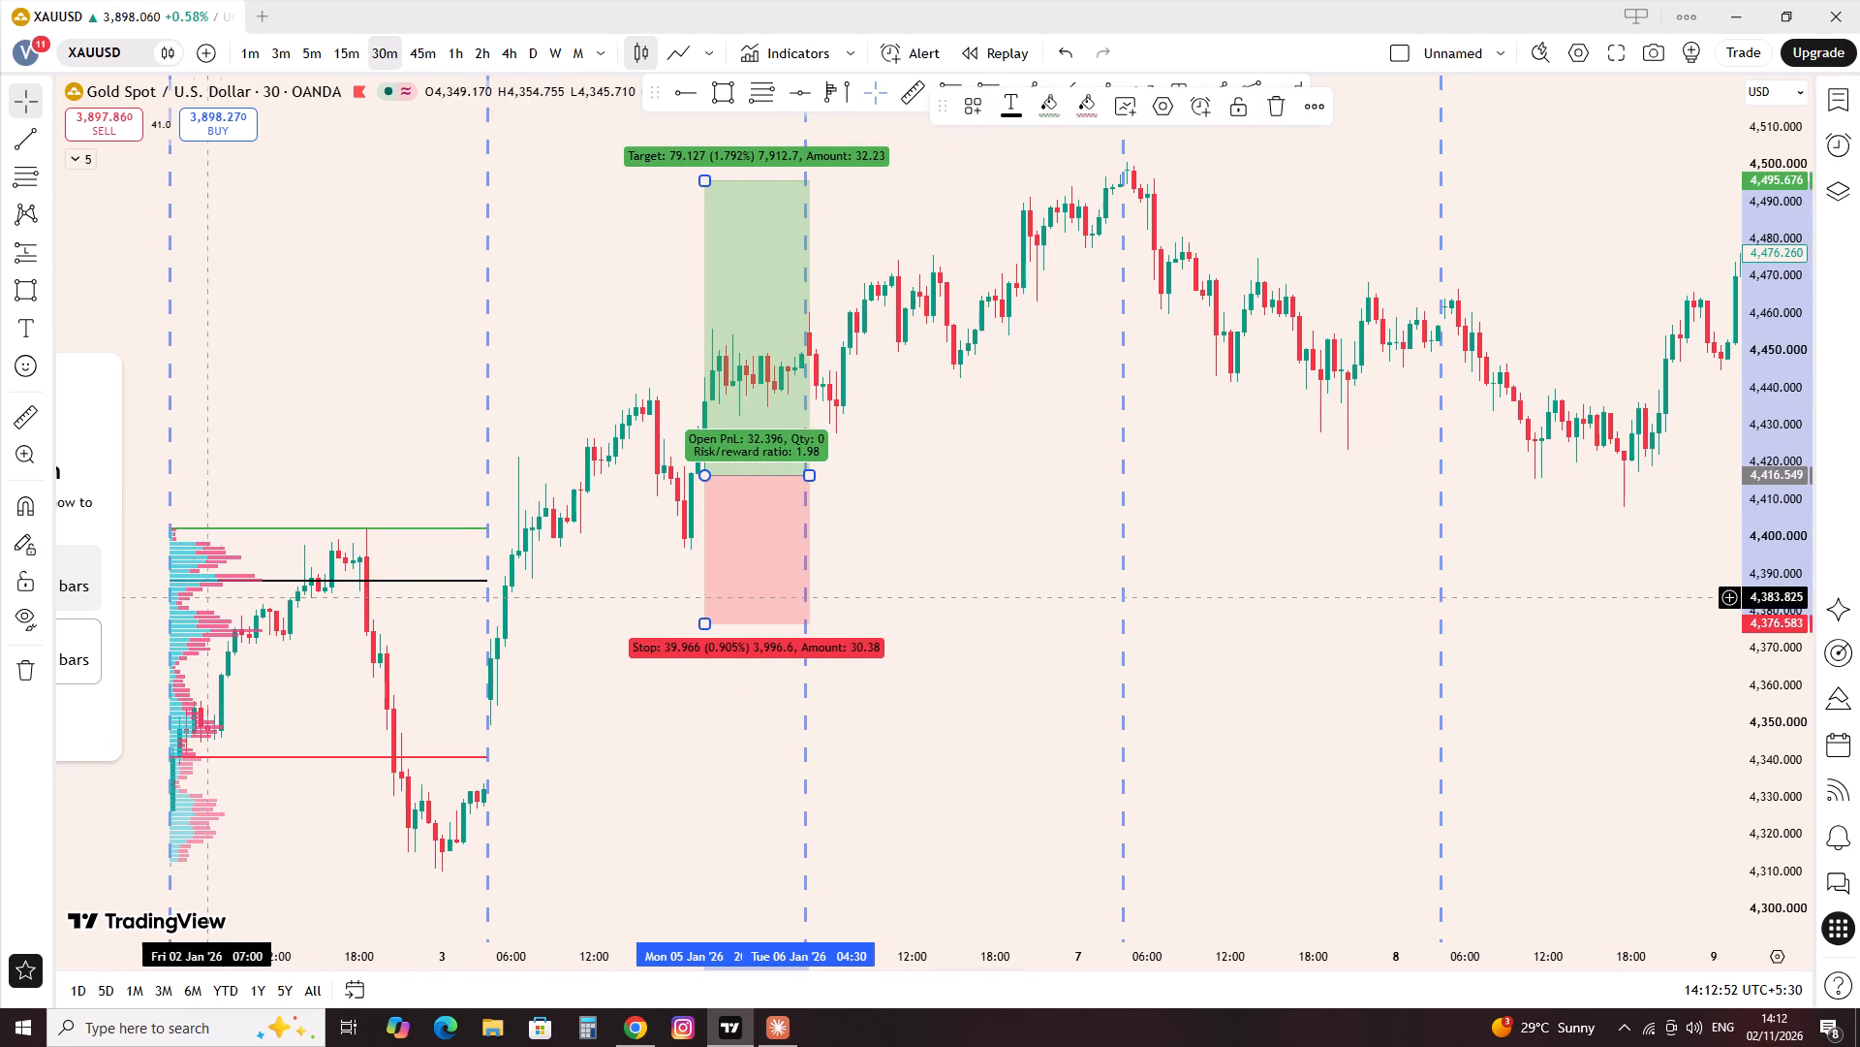
# Move the volume profile from the 2 Jan session to the 5 Jan session, ending 6 Jan 03:00.
pyautogui.moveTo(192, 591); pyautogui.dragTo(514, 599)
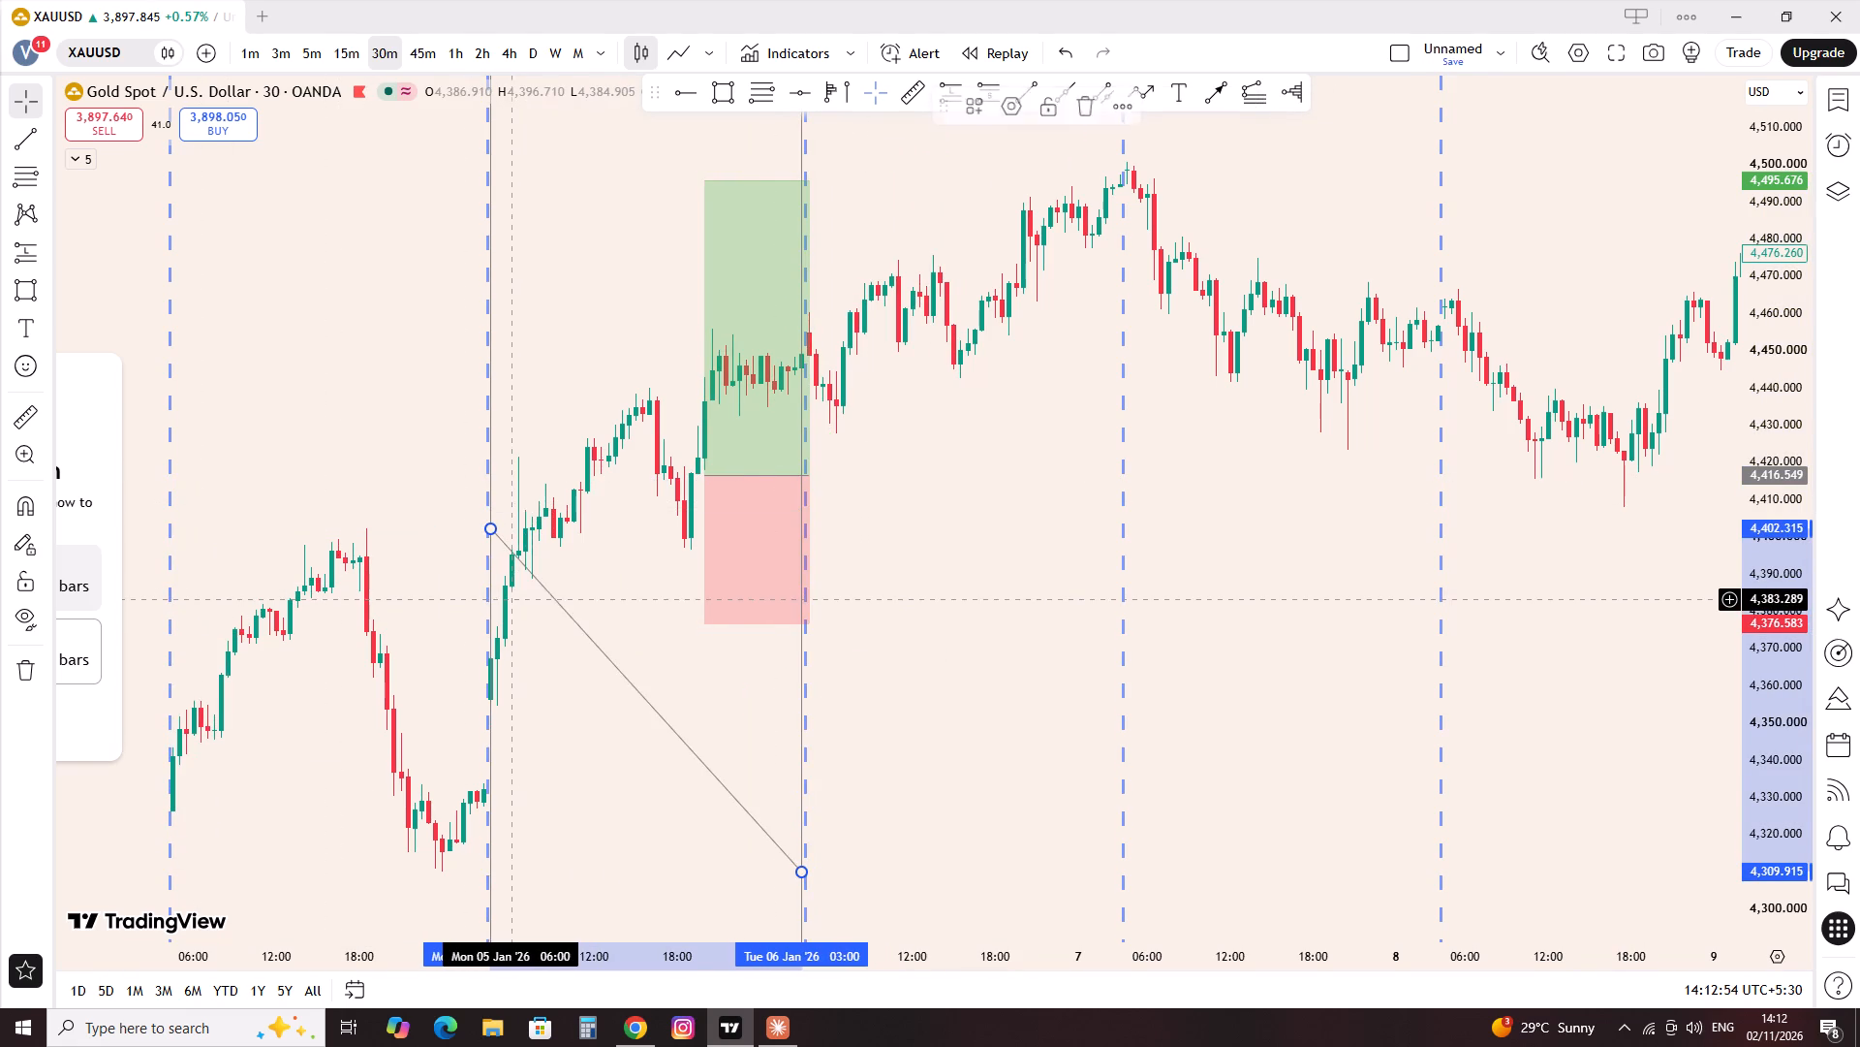
pyautogui.click(951, 587)
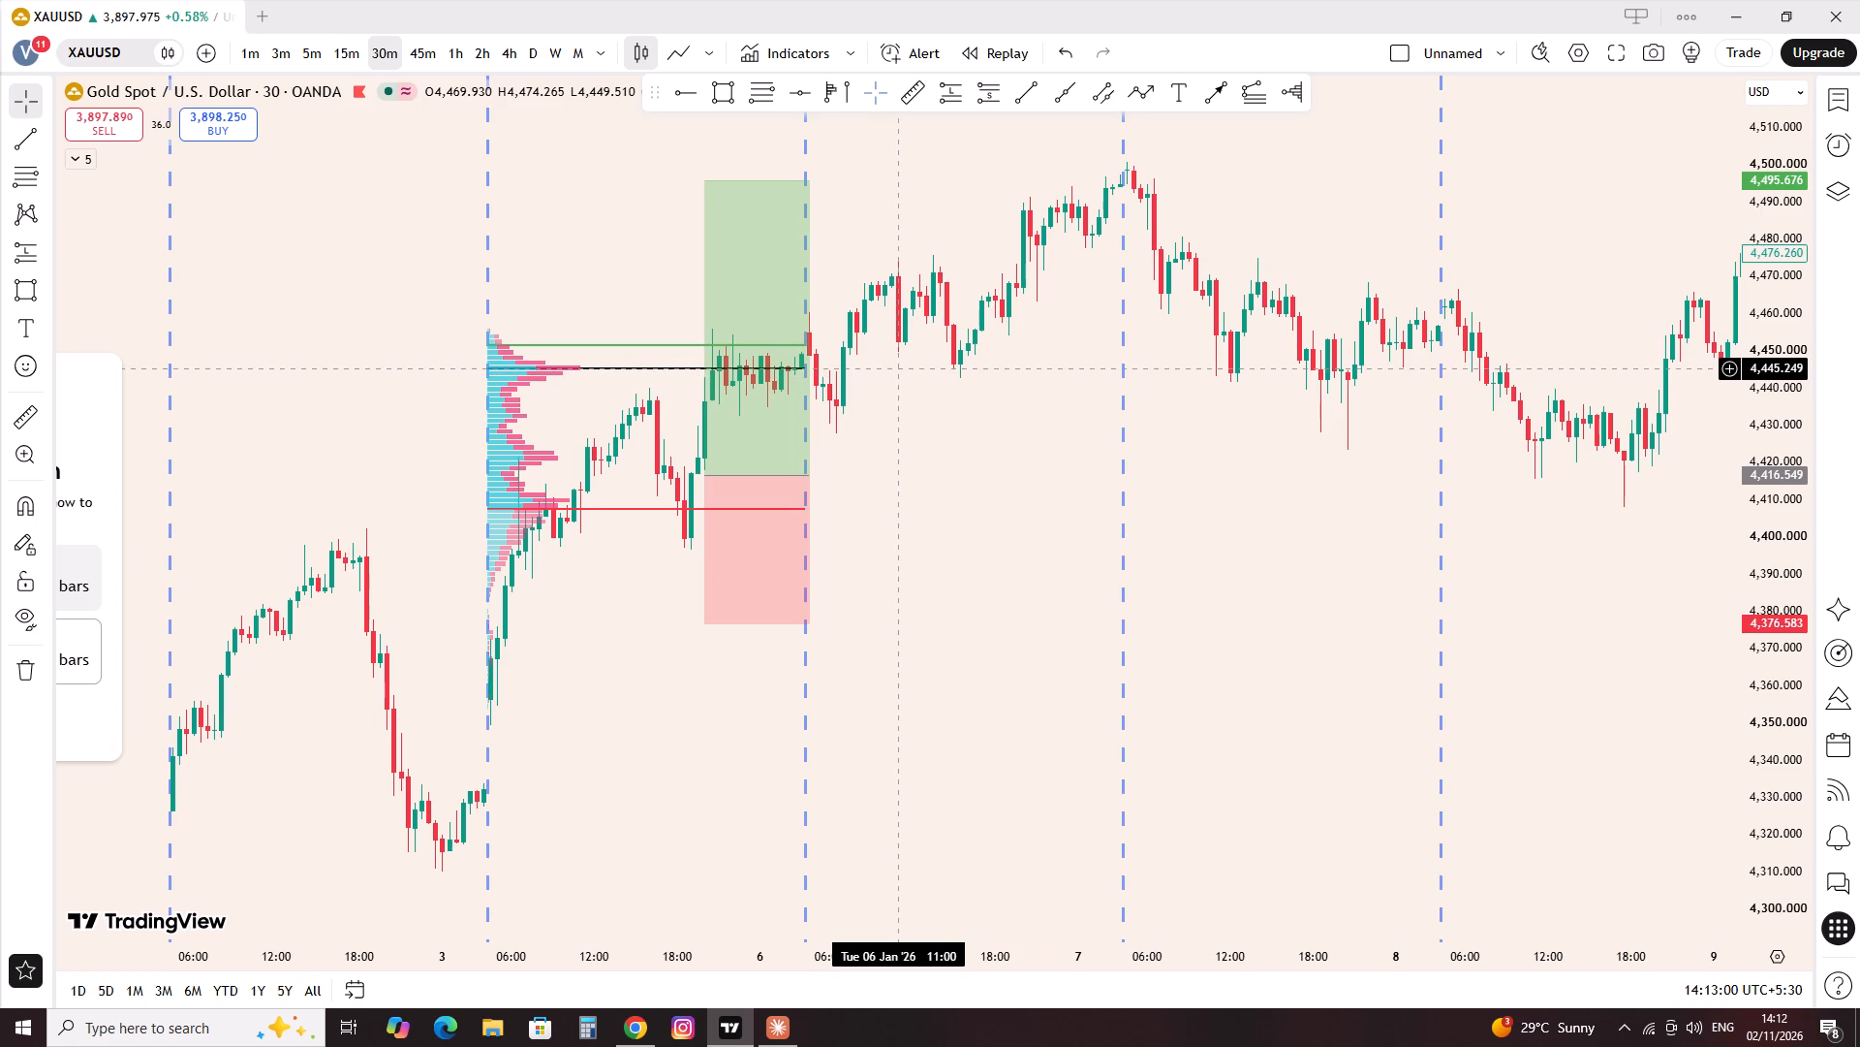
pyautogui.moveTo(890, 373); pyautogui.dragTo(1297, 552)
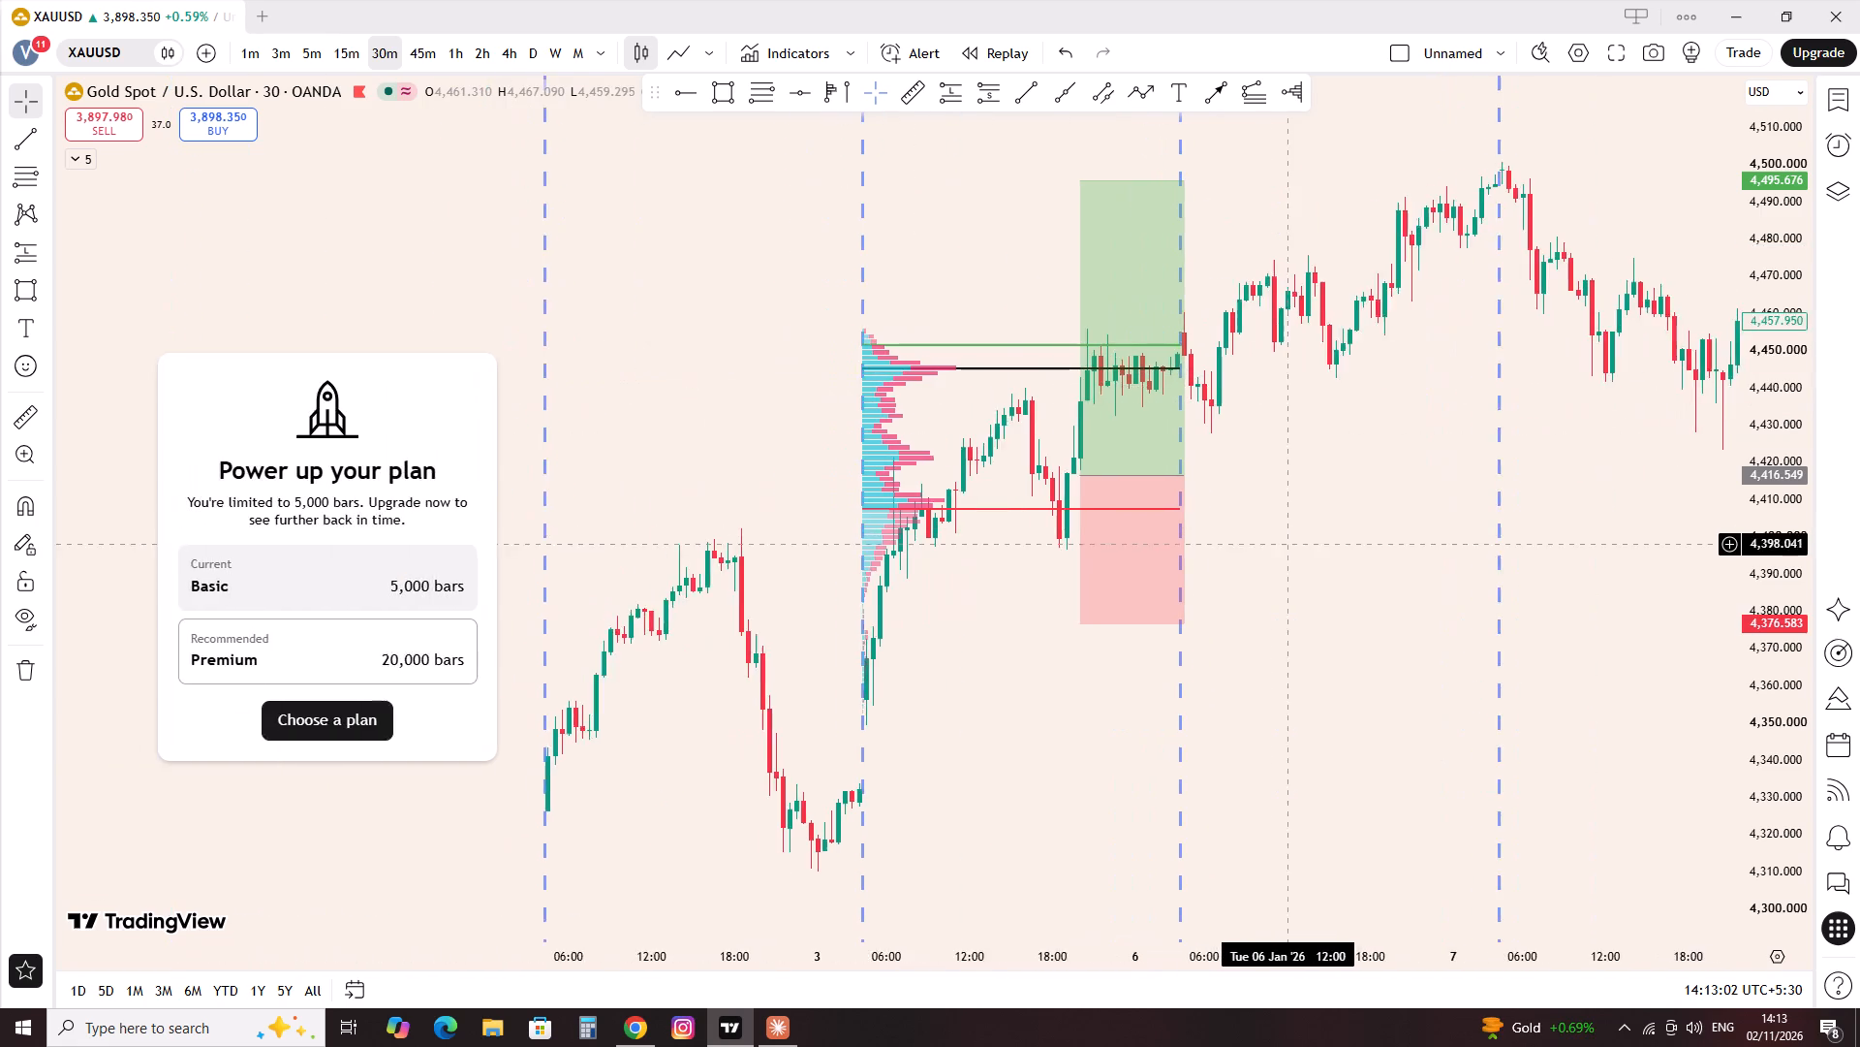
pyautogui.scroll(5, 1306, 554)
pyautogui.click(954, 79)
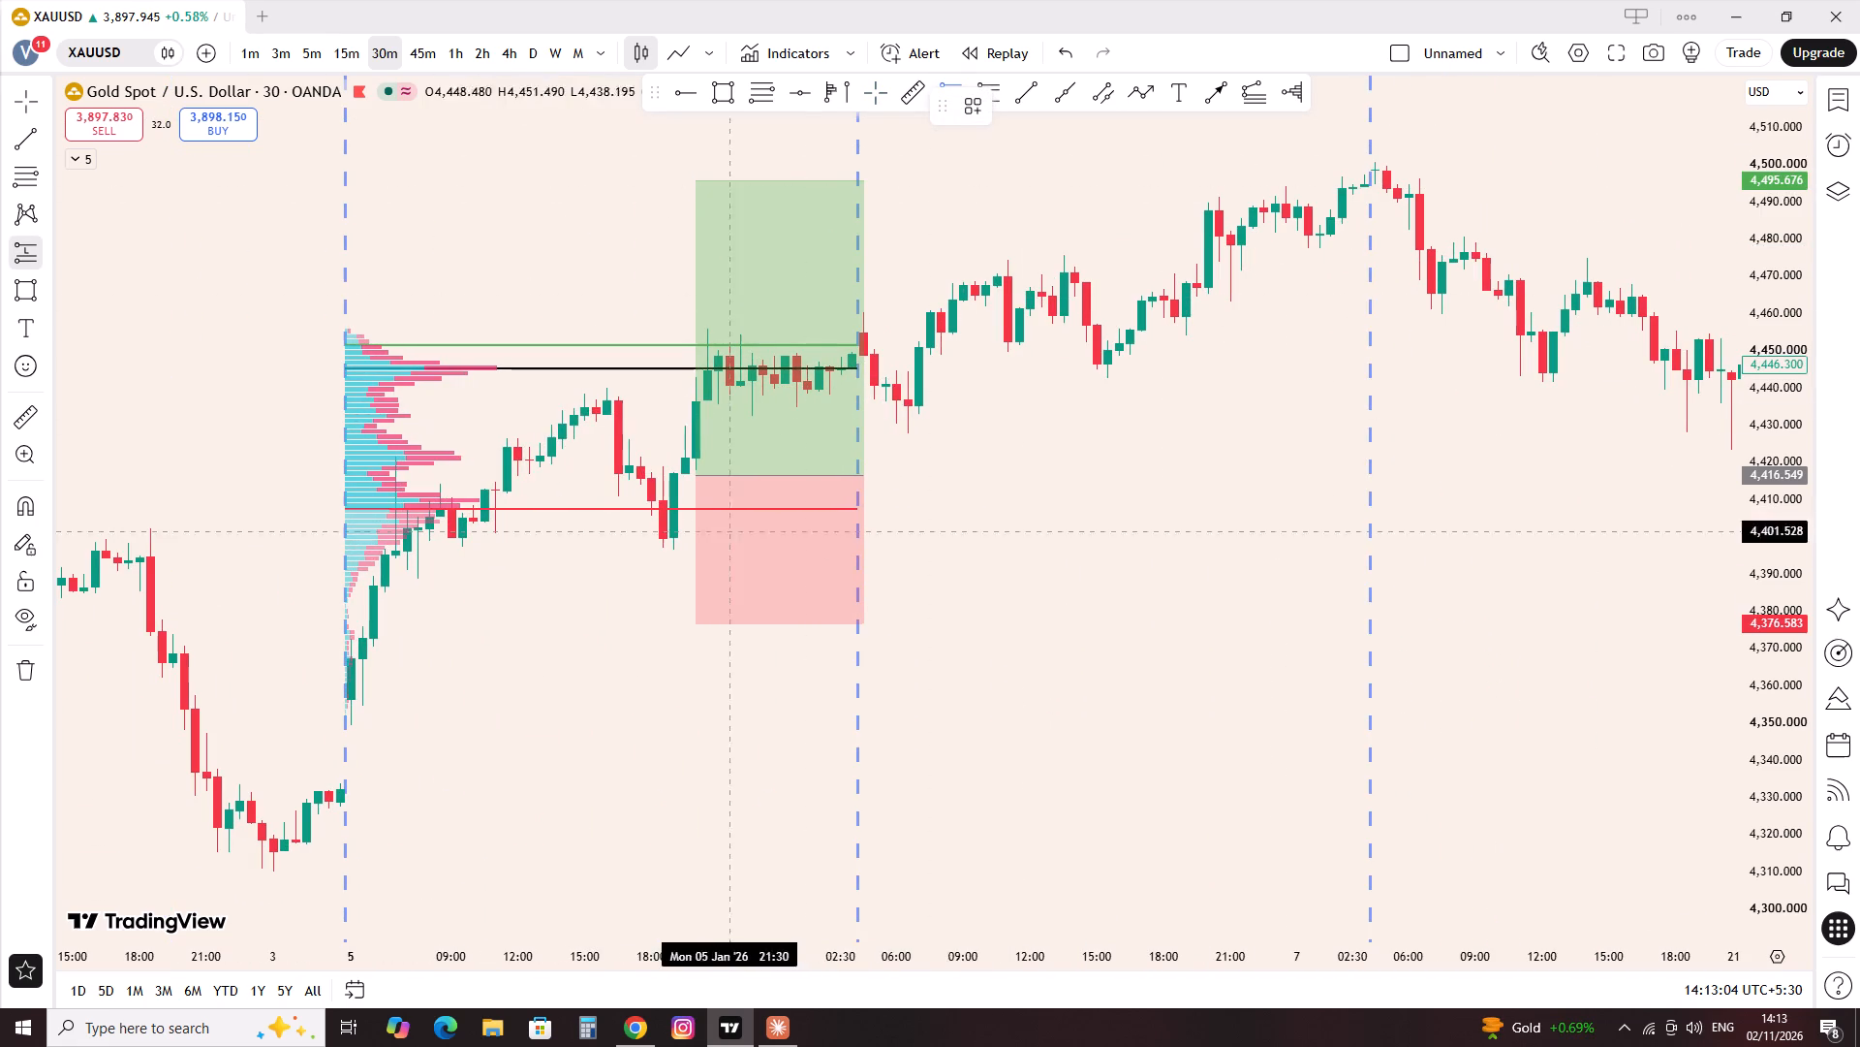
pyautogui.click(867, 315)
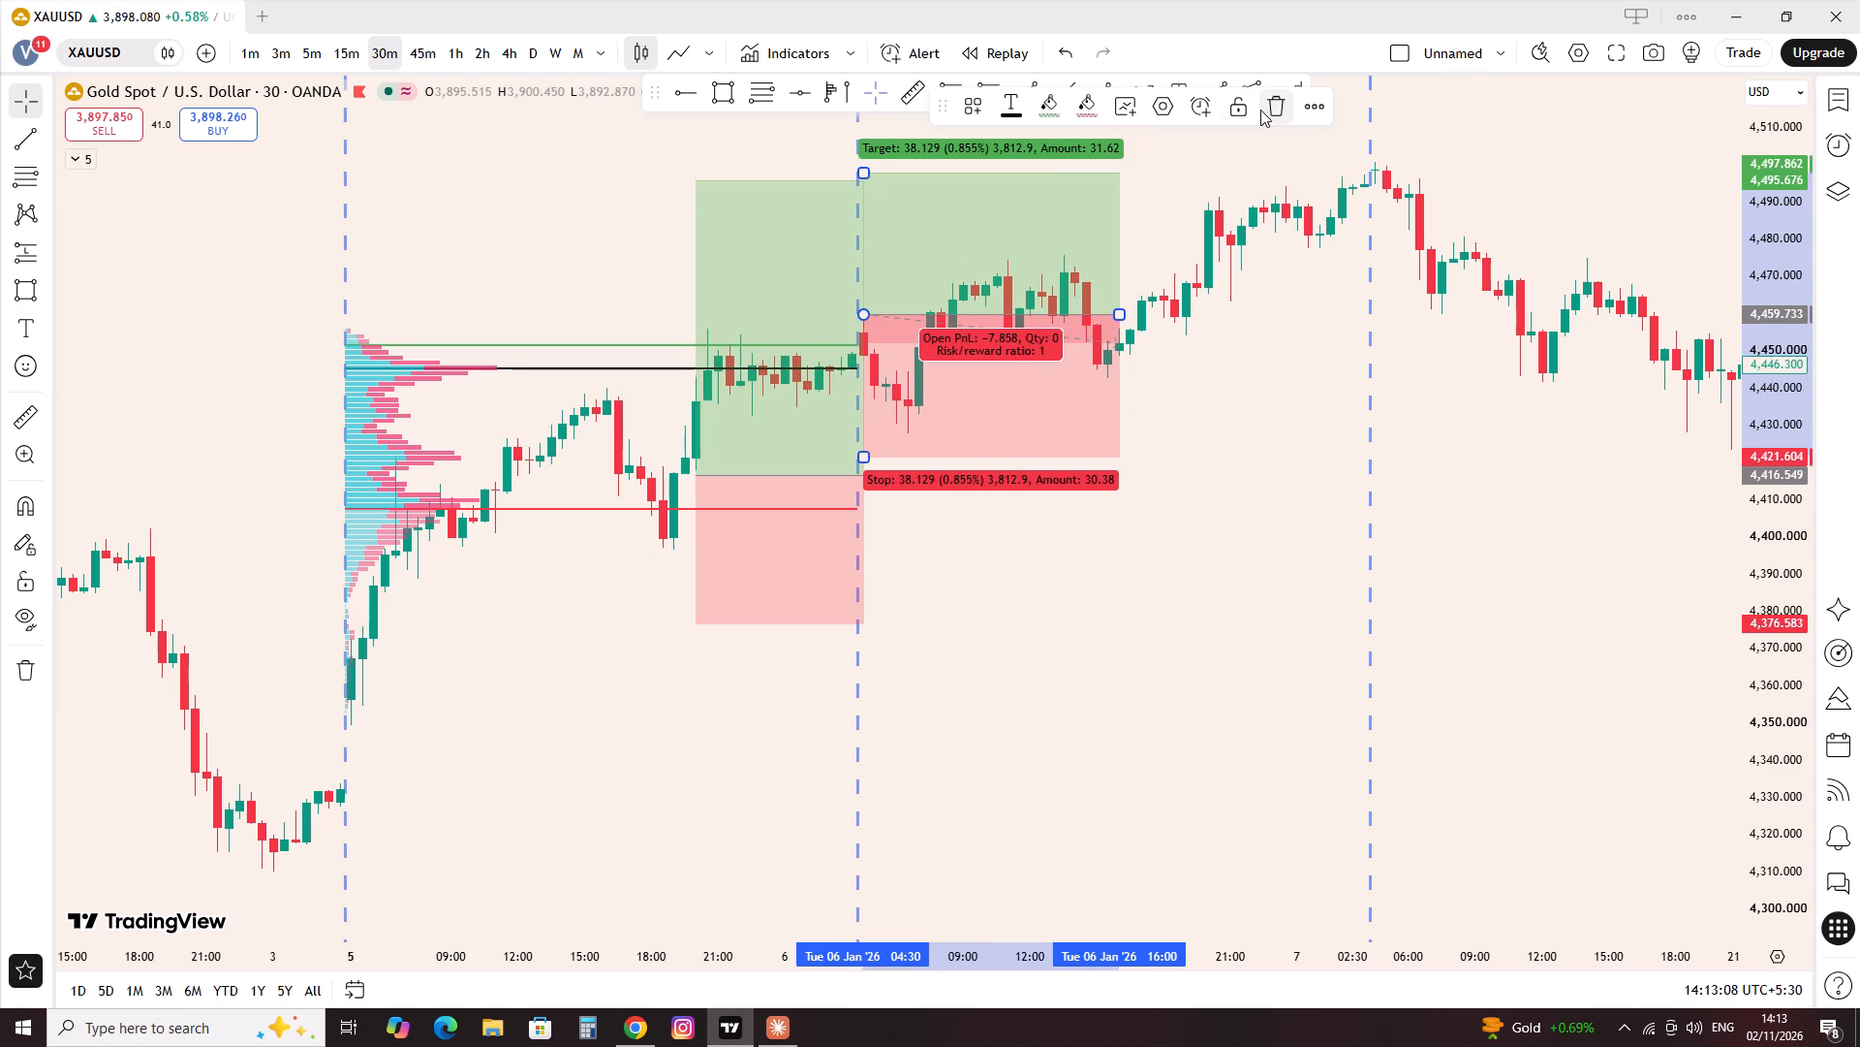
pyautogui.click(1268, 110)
# Draw an orange rectangular zone from 6 Jan 04:30 to 23:00, between about 4,449.5 and 4,443.1.
pyautogui.click(738, 82)
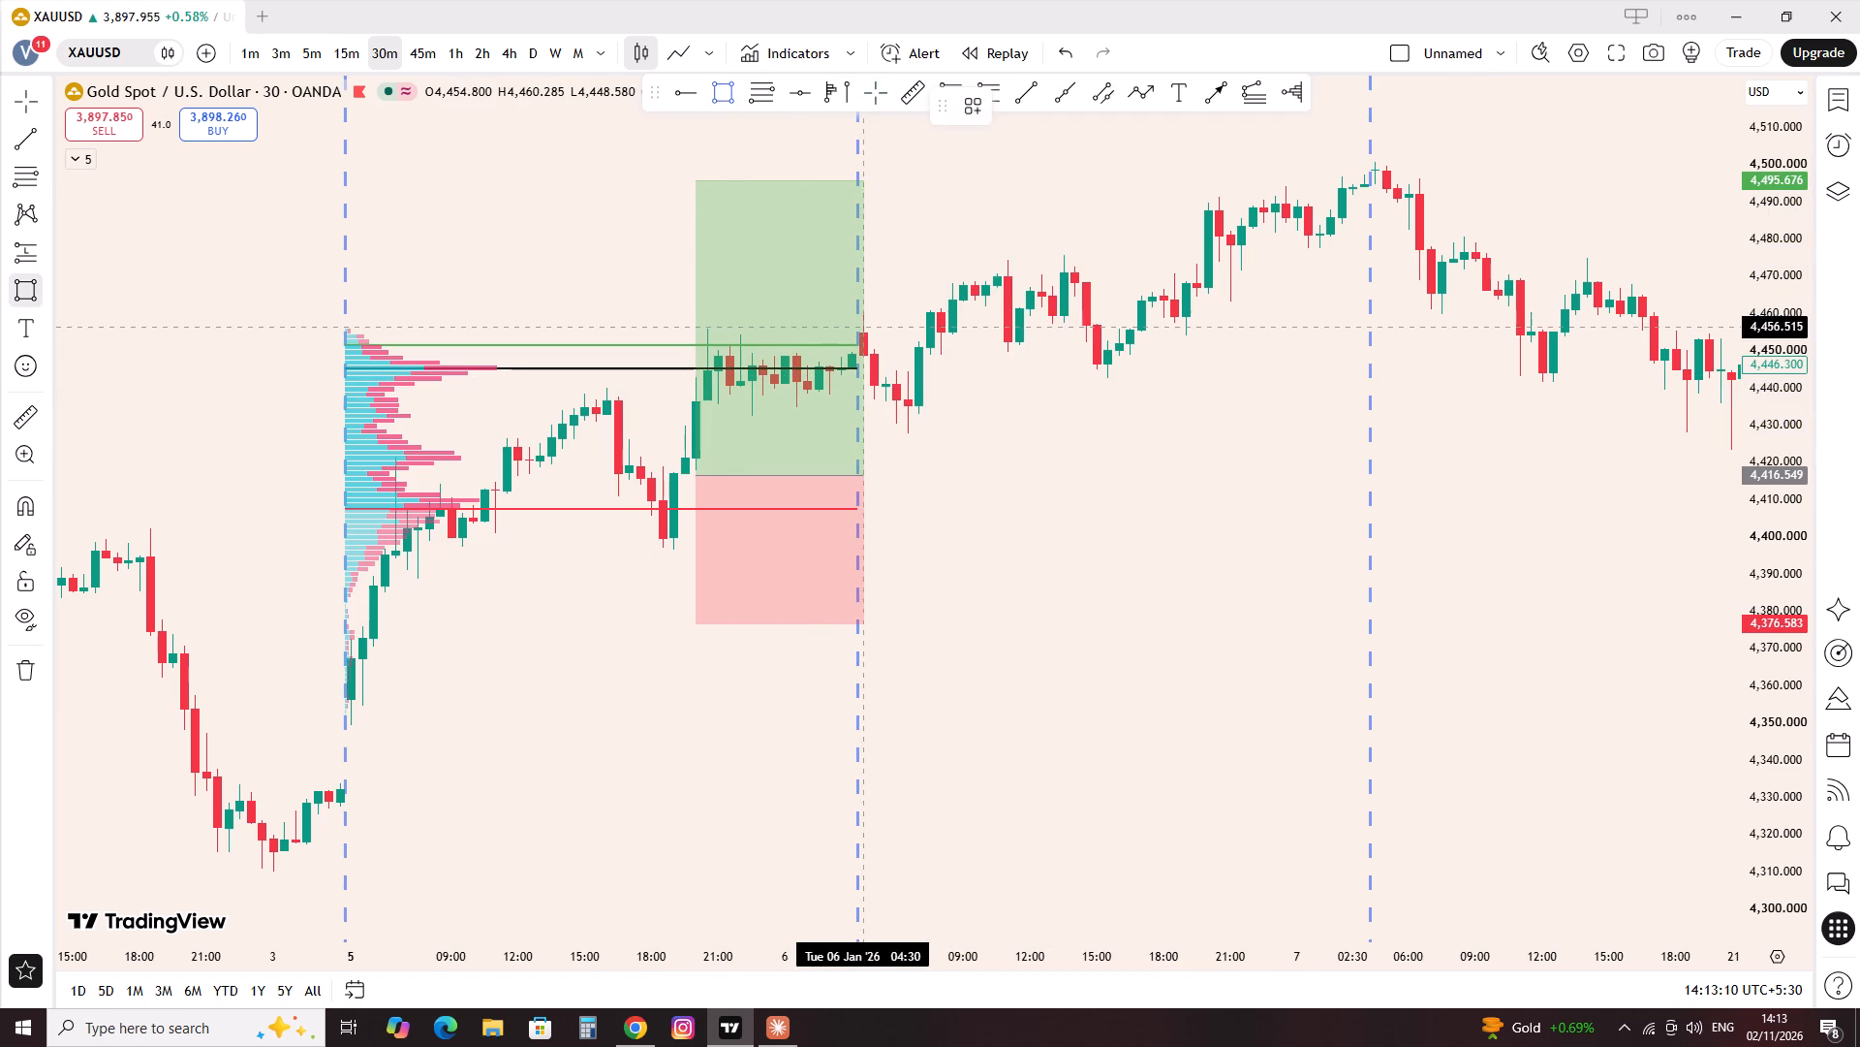
pyautogui.click(858, 312)
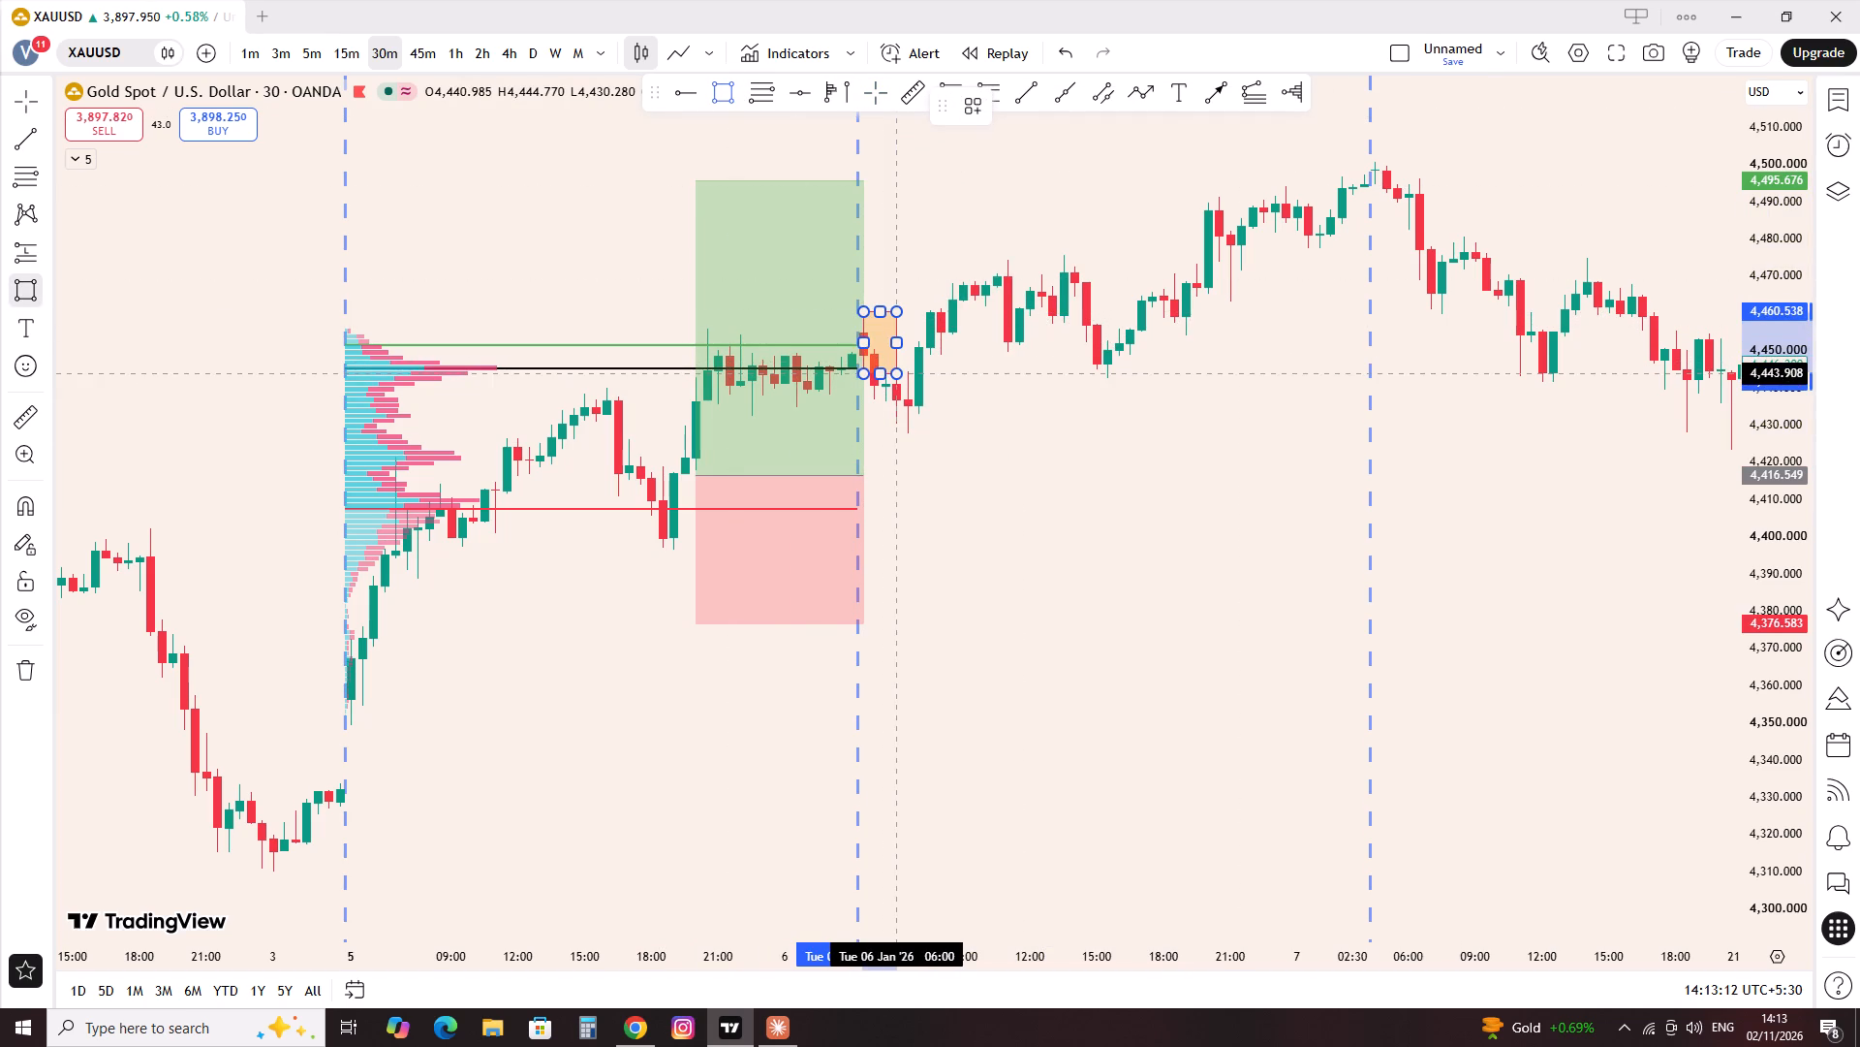
pyautogui.click(899, 377)
pyautogui.moveTo(899, 344); pyautogui.dragTo(900, 343)
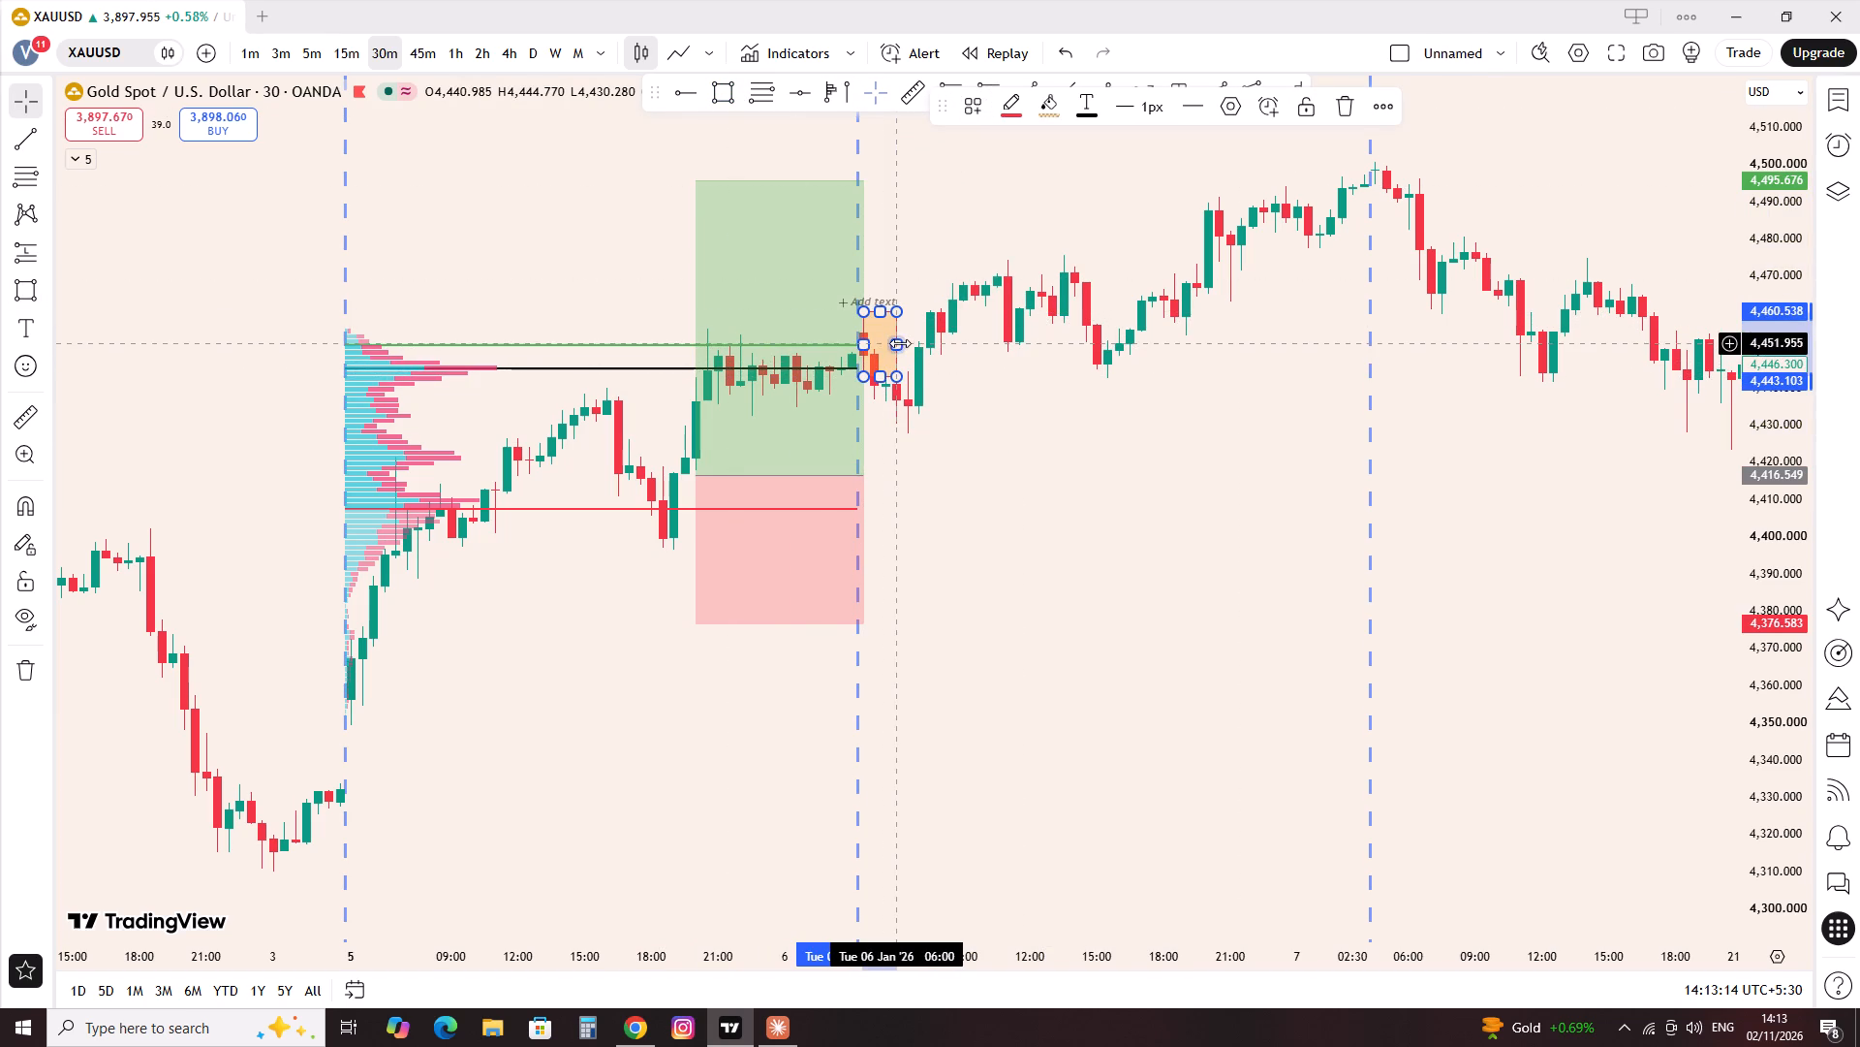
pyautogui.moveTo(900, 343); pyautogui.dragTo(1275, 453)
pyautogui.click(1092, 536)
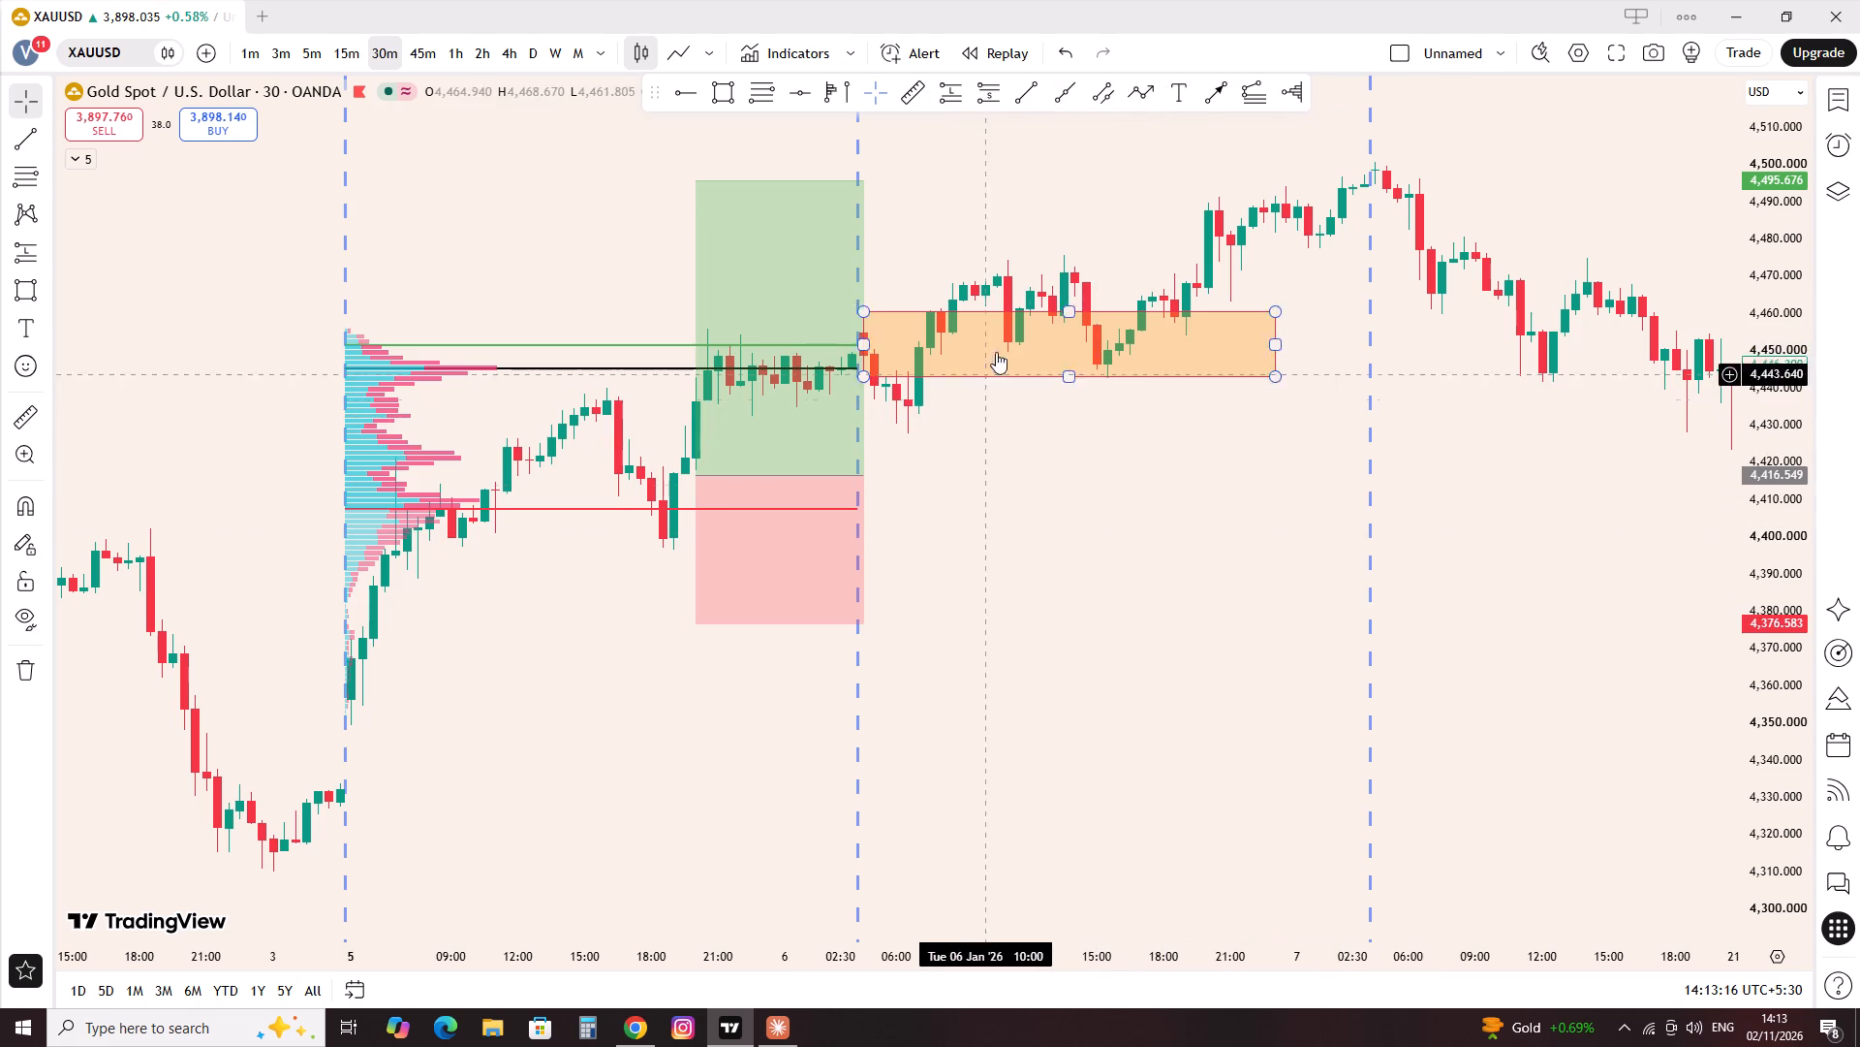
pyautogui.moveTo(1070, 321); pyautogui.dragTo(1069, 333)
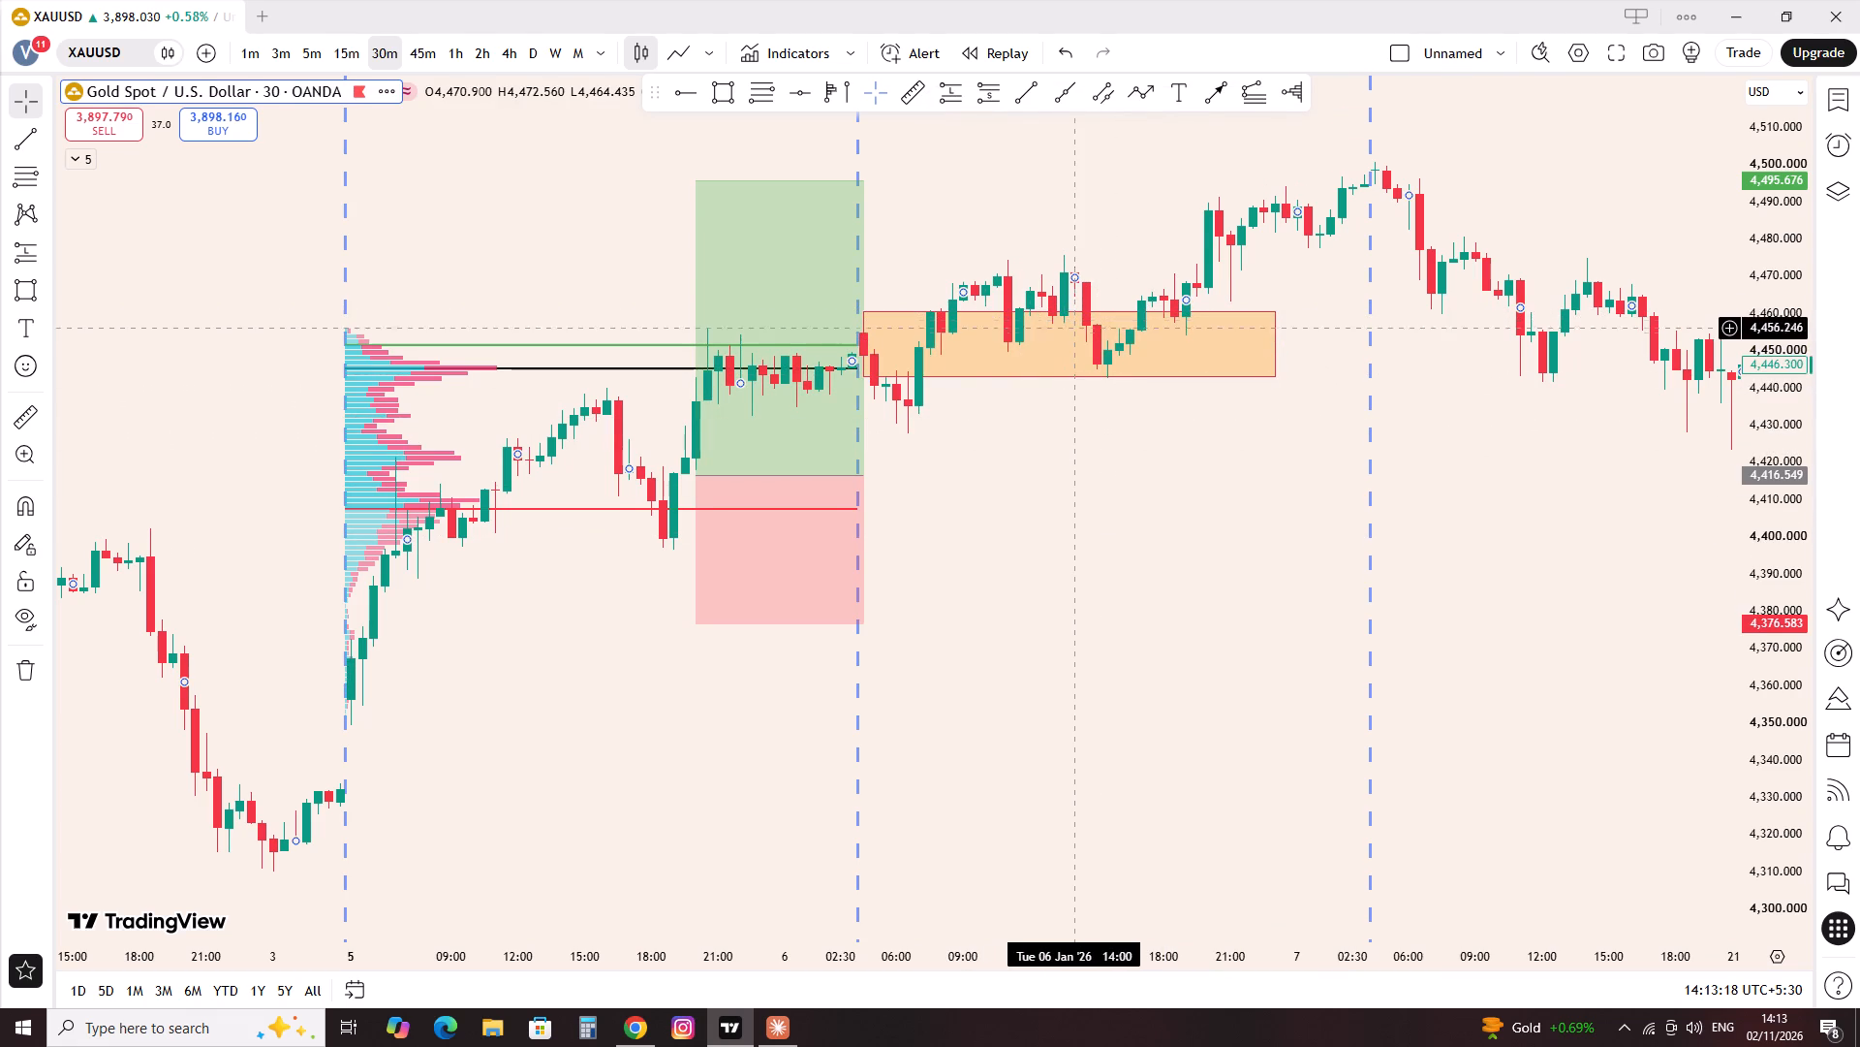
pyautogui.moveTo(1069, 333); pyautogui.dragTo(1069, 346)
pyautogui.moveTo(1071, 313); pyautogui.dragTo(1074, 347)
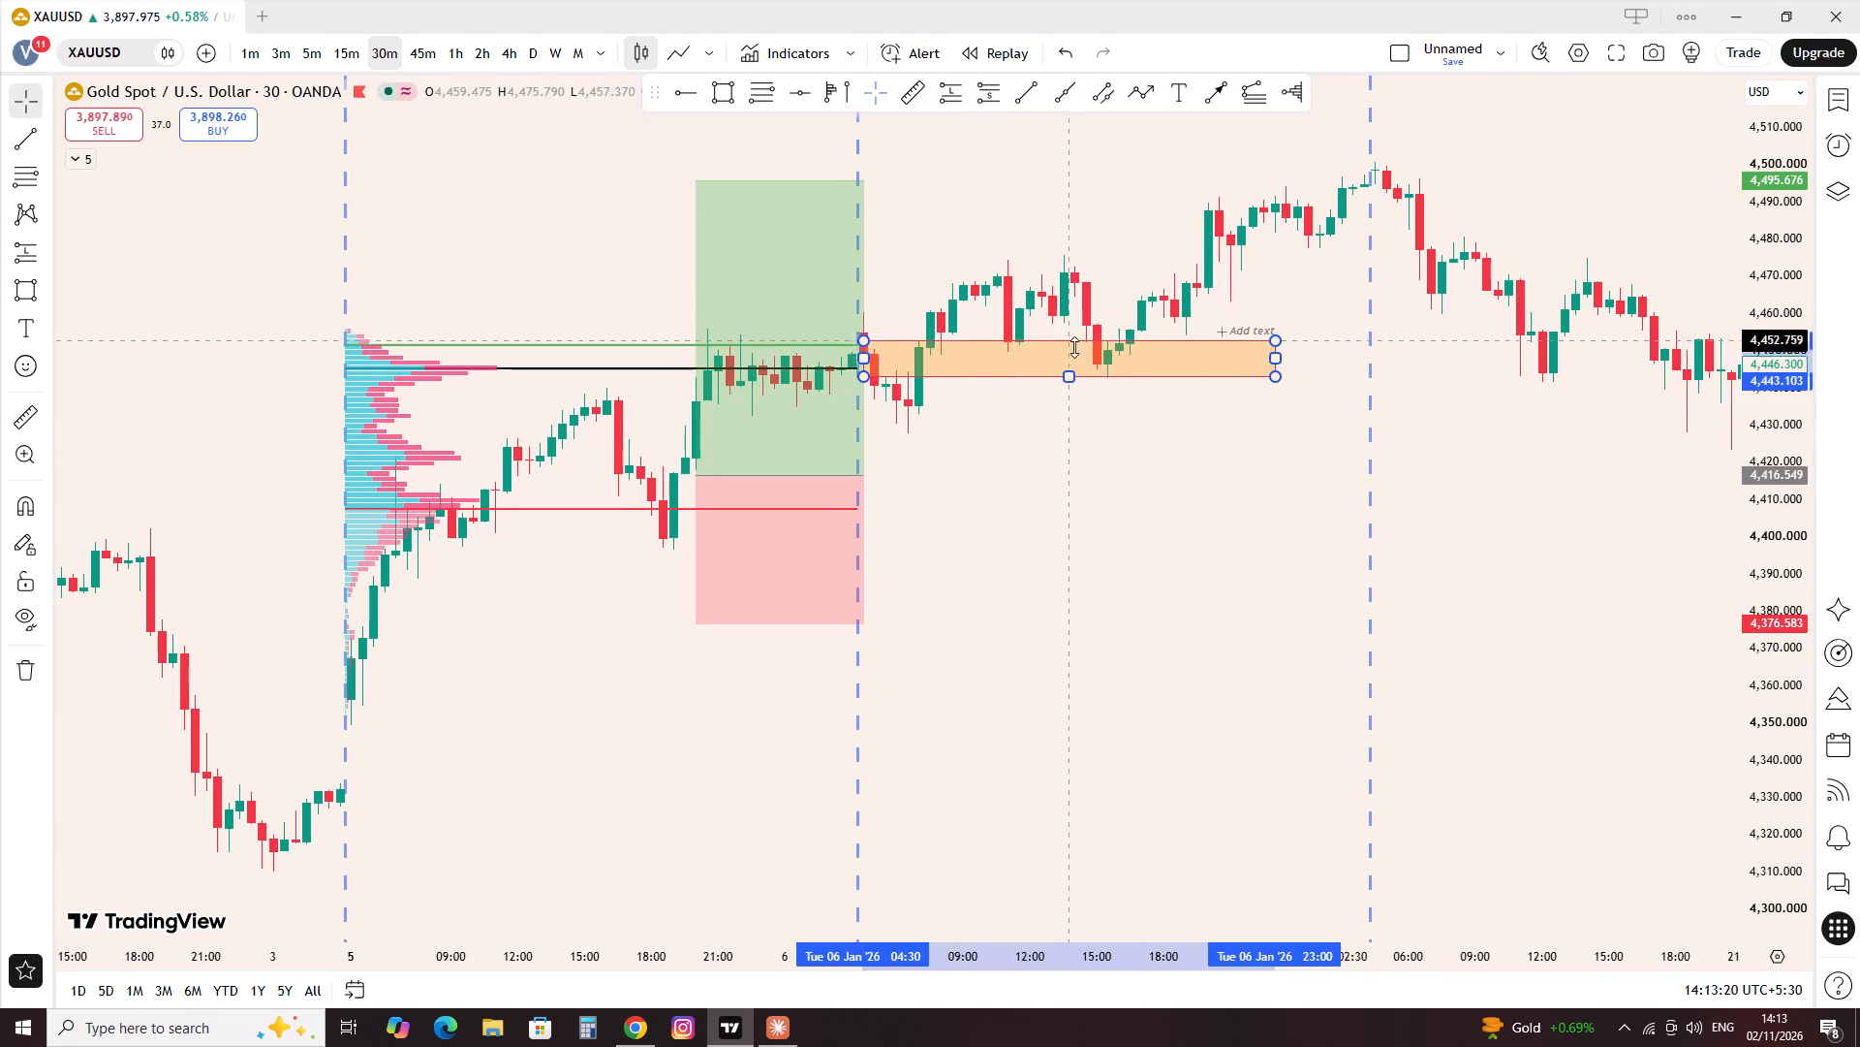
pyautogui.moveTo(1074, 347); pyautogui.dragTo(1086, 353)
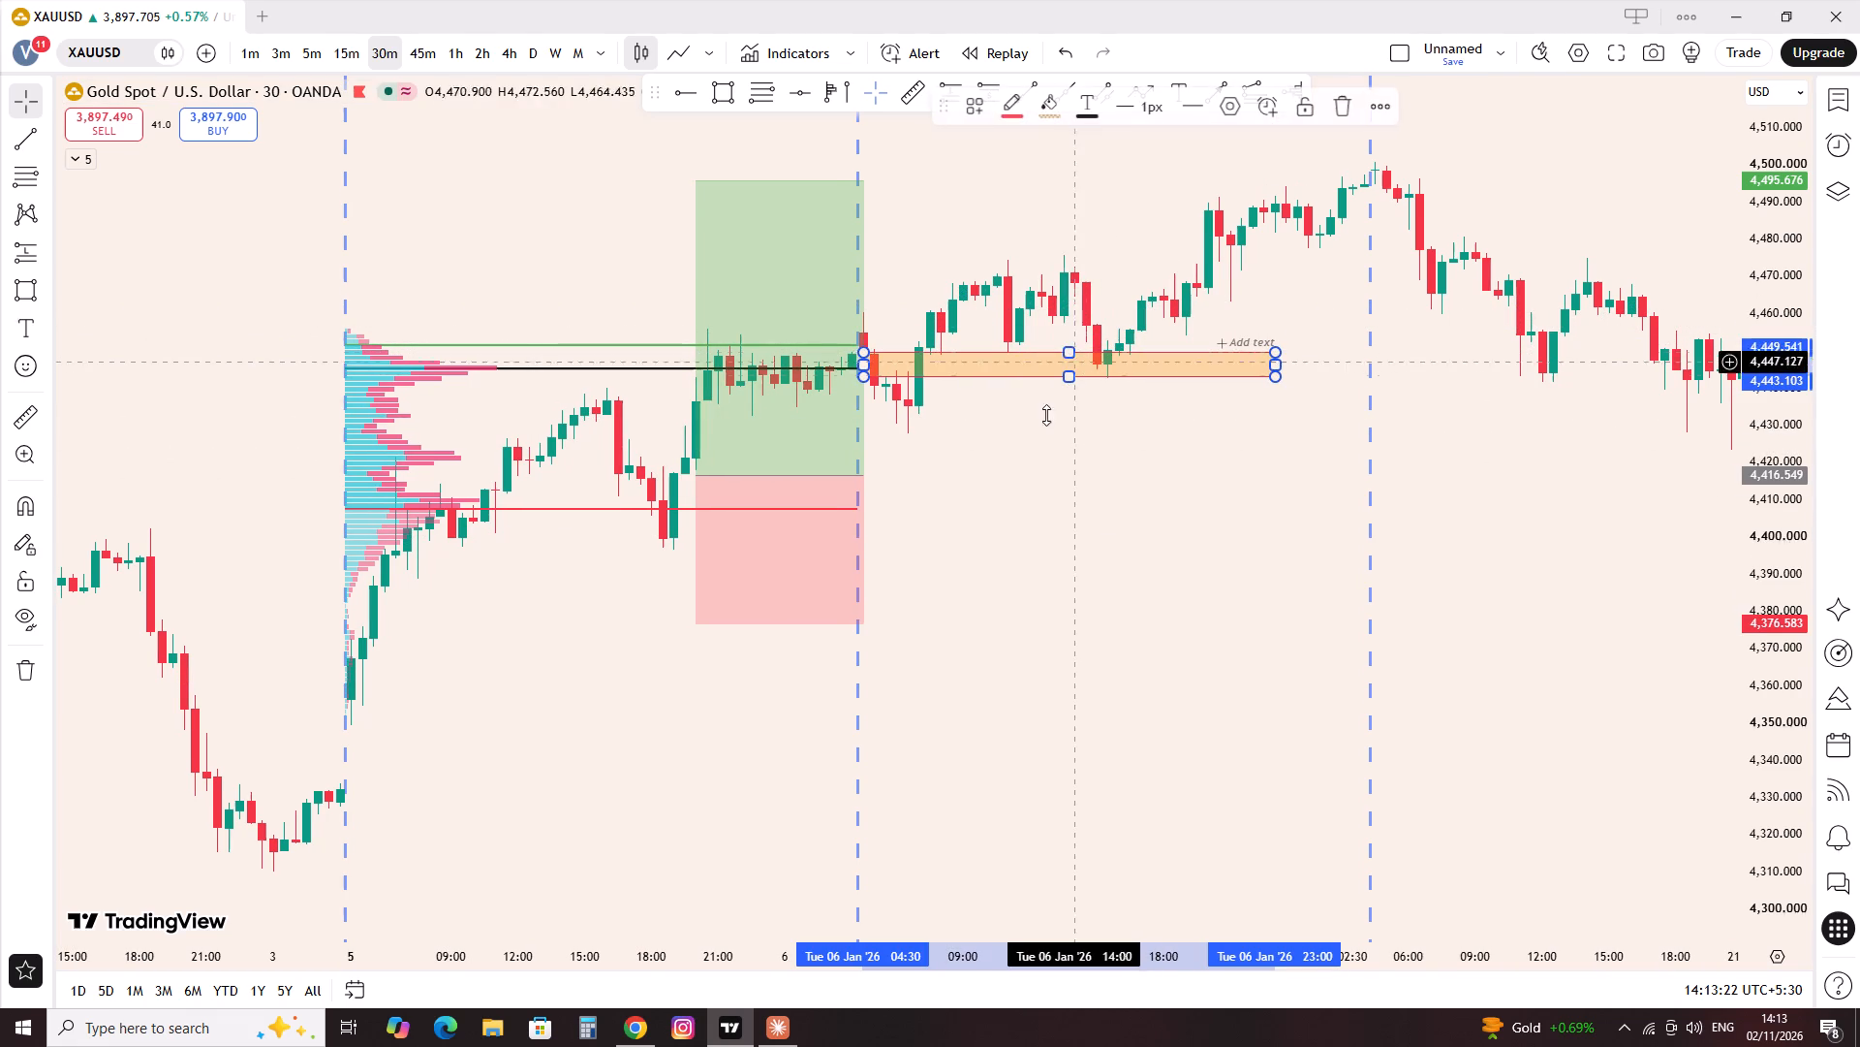
pyautogui.click(1041, 469)
# Place a long position at 6 Jan 16:00 with entry 4,450.6, stop 4,442.6 and target 4,474.5, ending at 23:30.
pyautogui.scroll(1, 1053, 418)
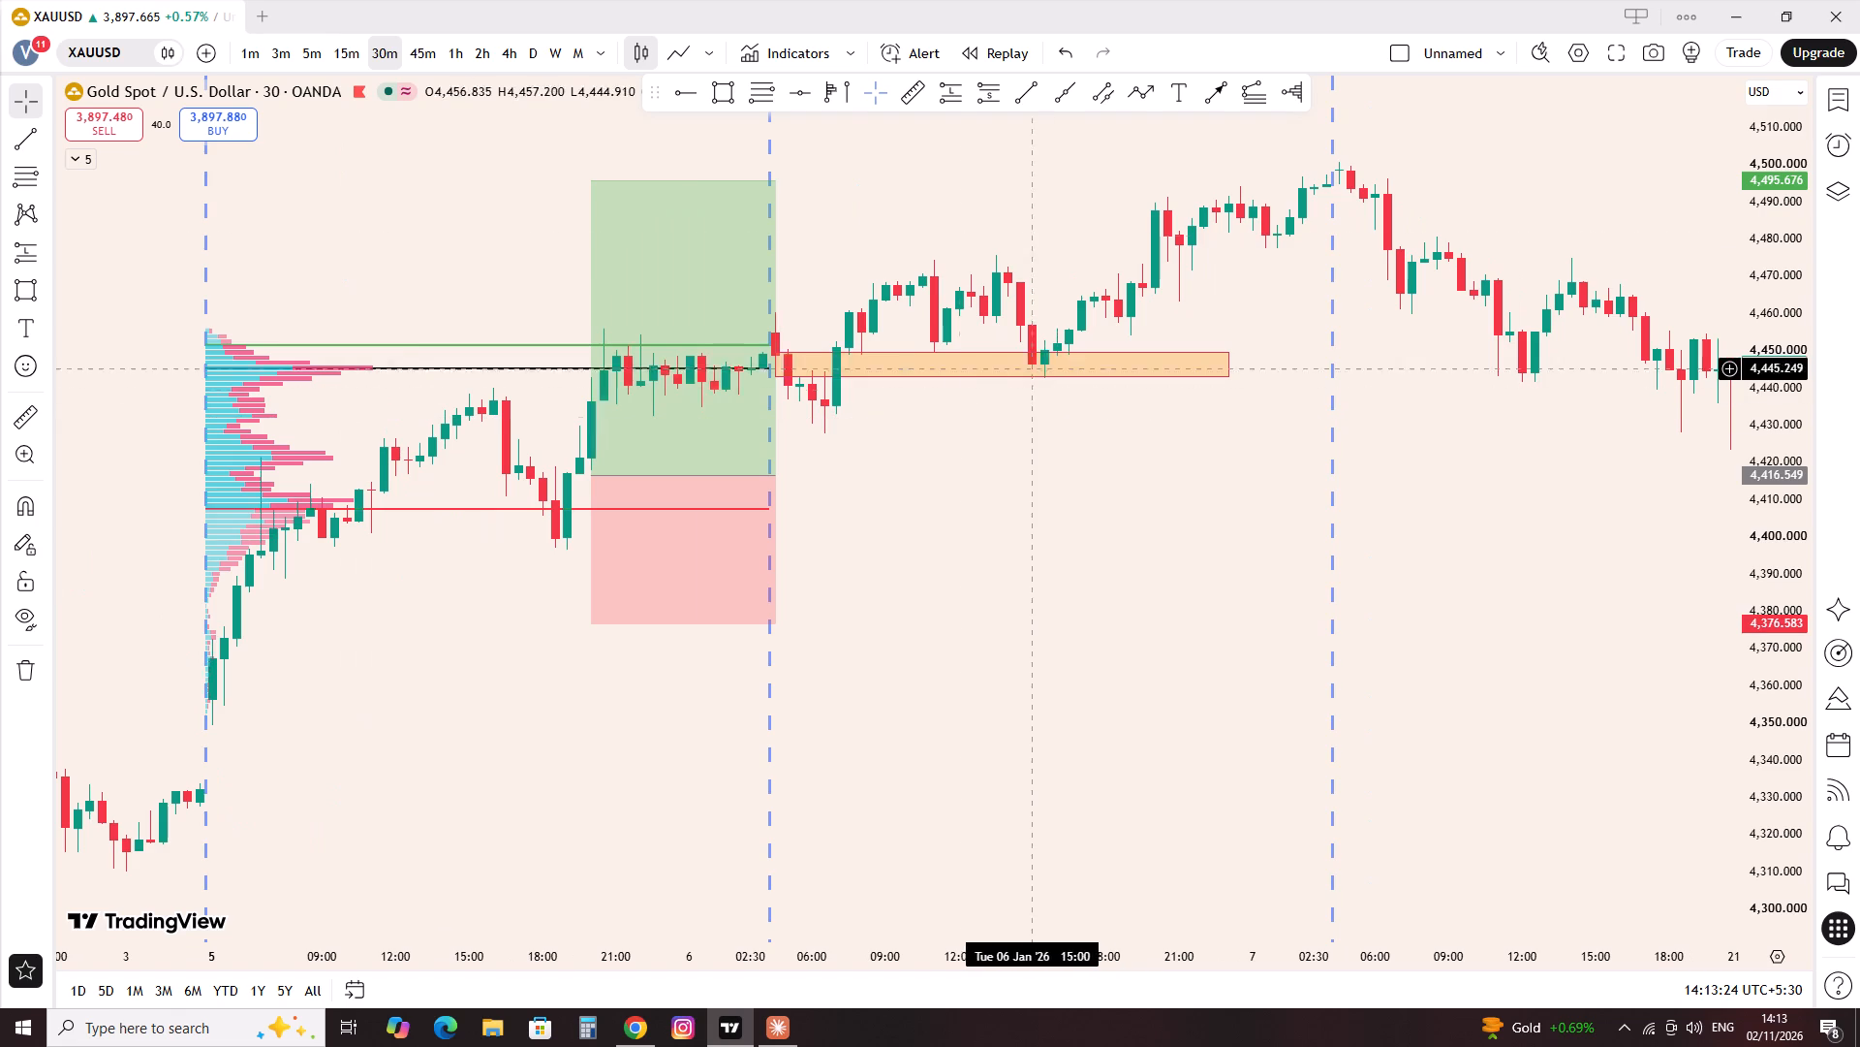
pyautogui.click(954, 80)
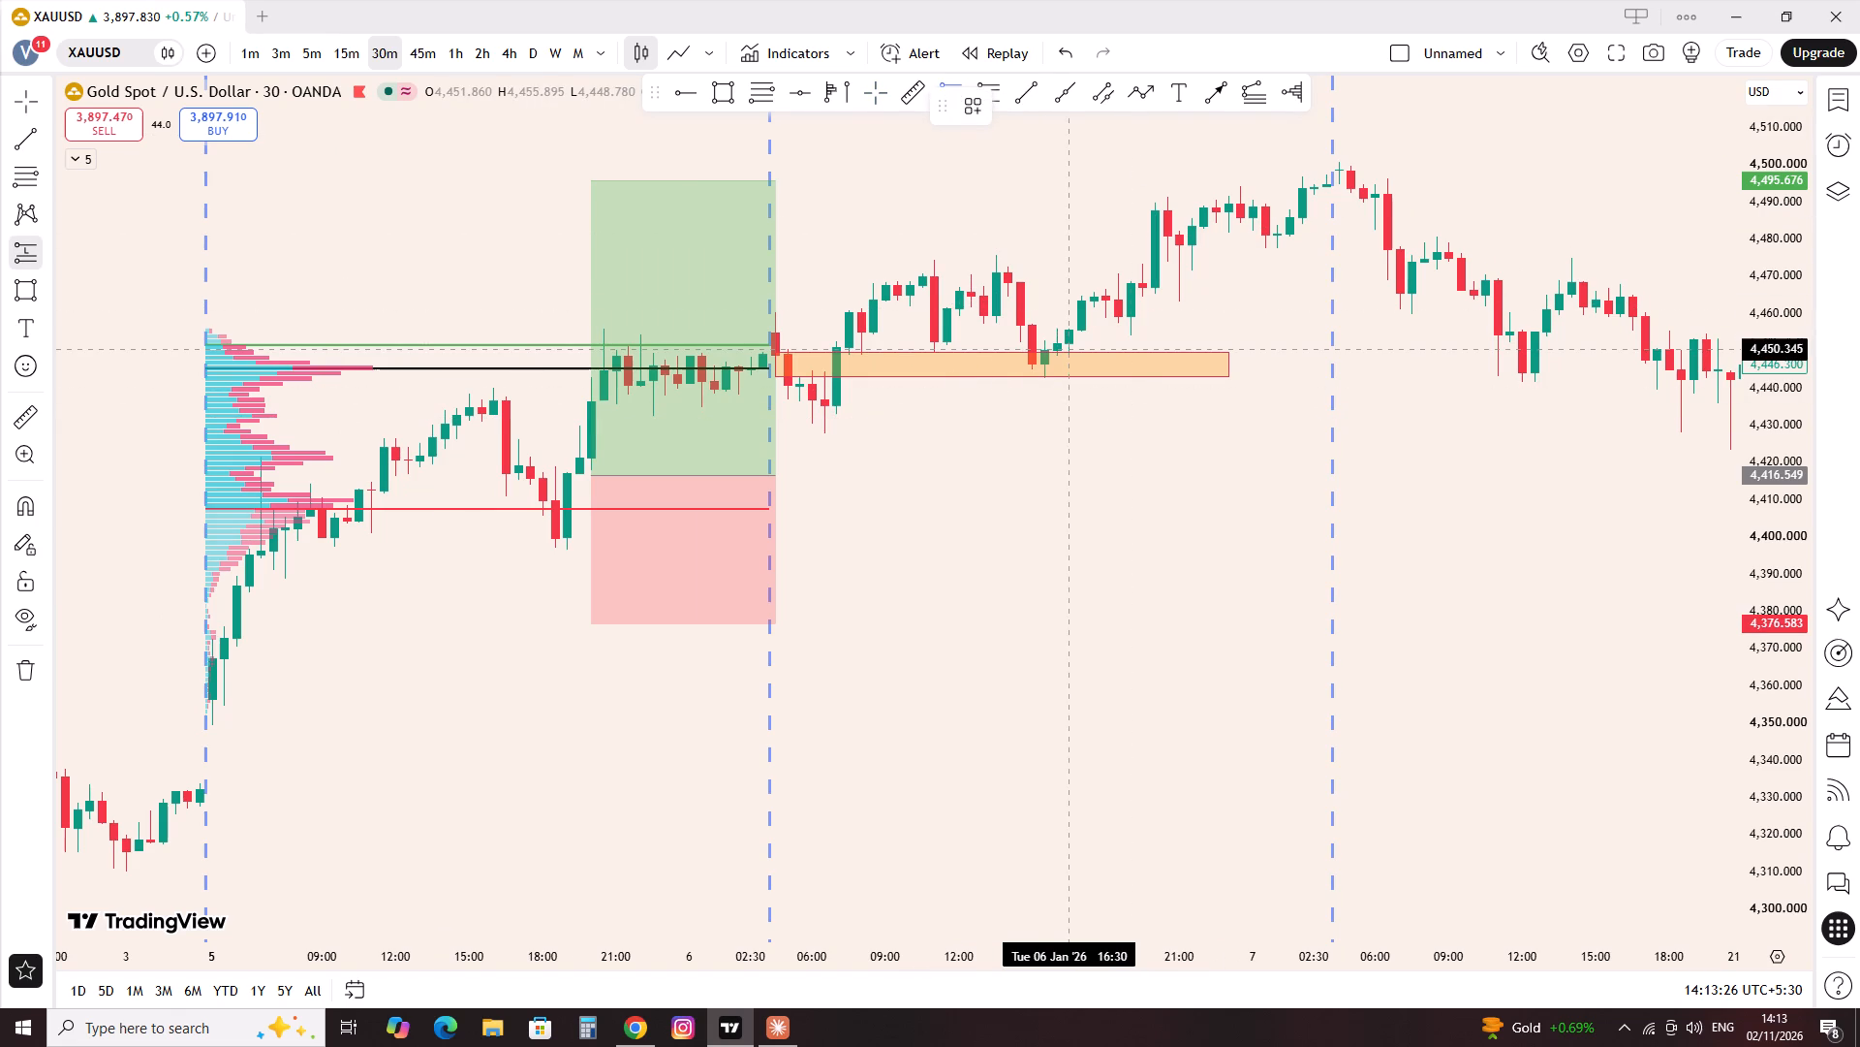
pyautogui.click(1059, 349)
pyautogui.moveTo(1058, 494); pyautogui.dragTo(1059, 416)
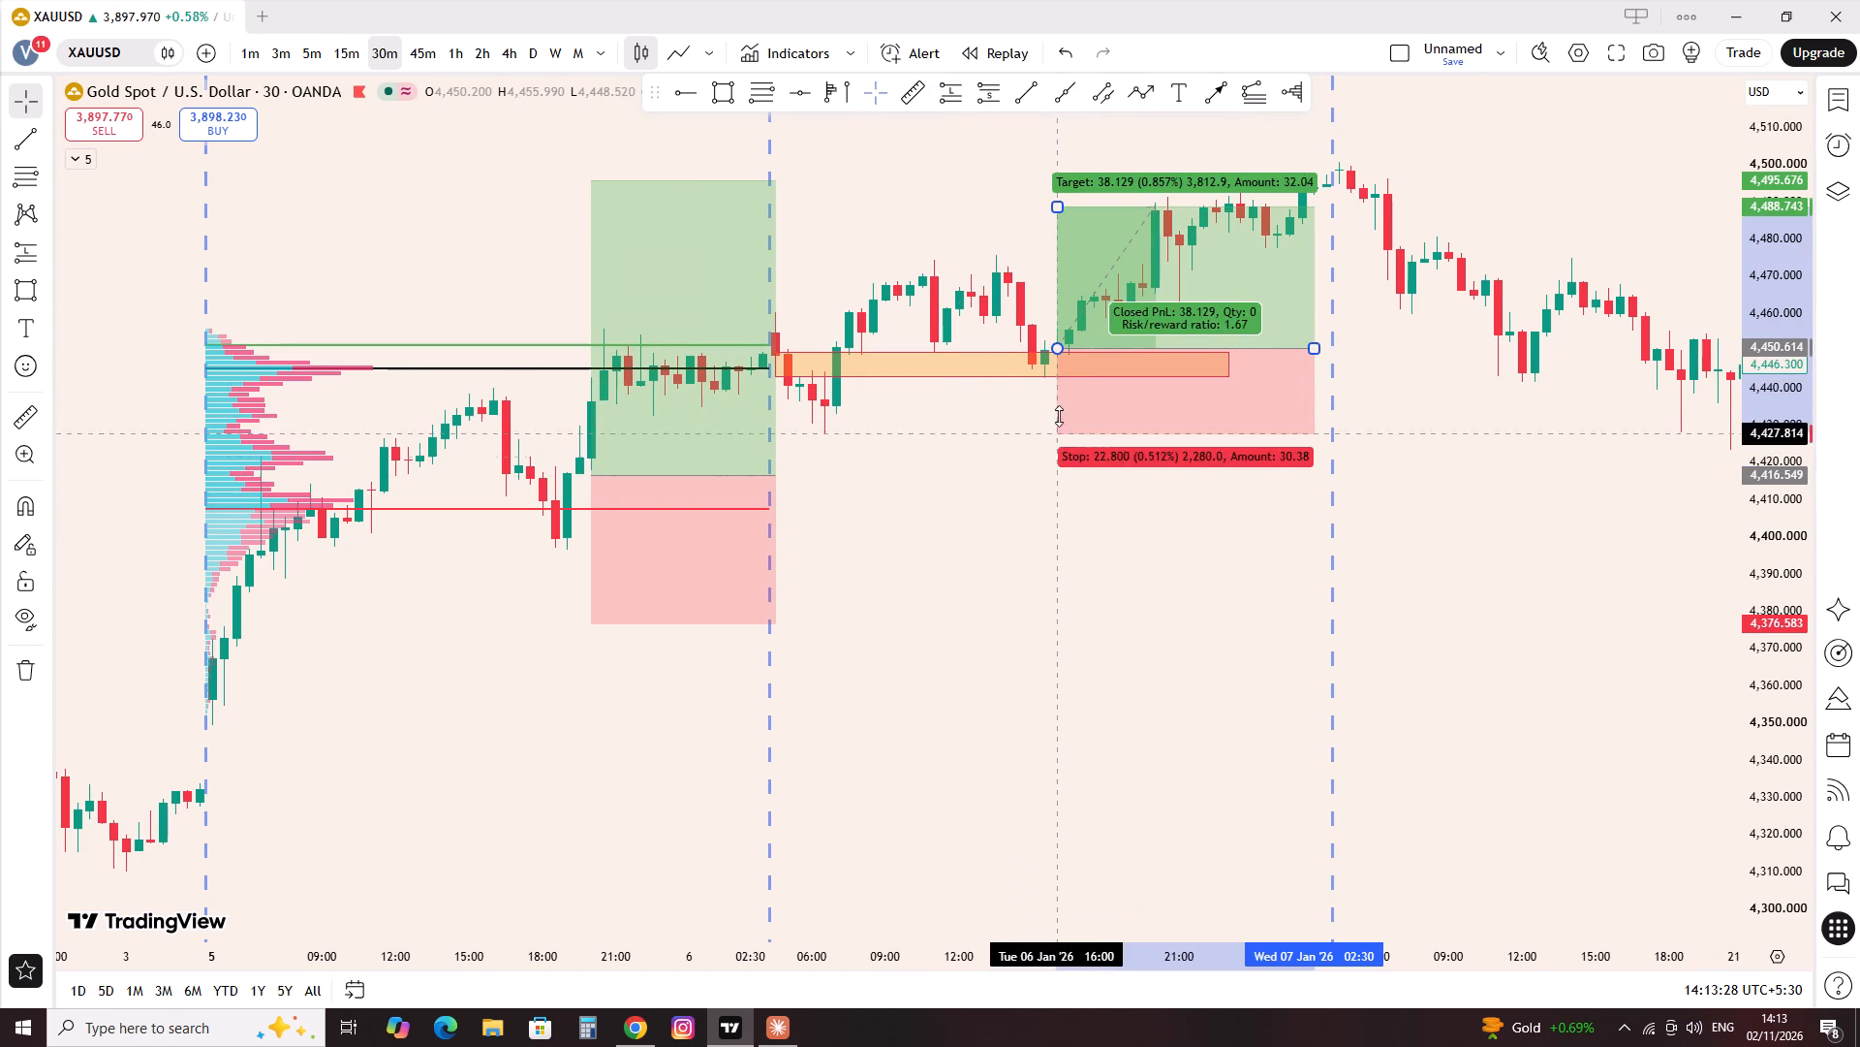
pyautogui.moveTo(1059, 416); pyautogui.dragTo(1050, 379)
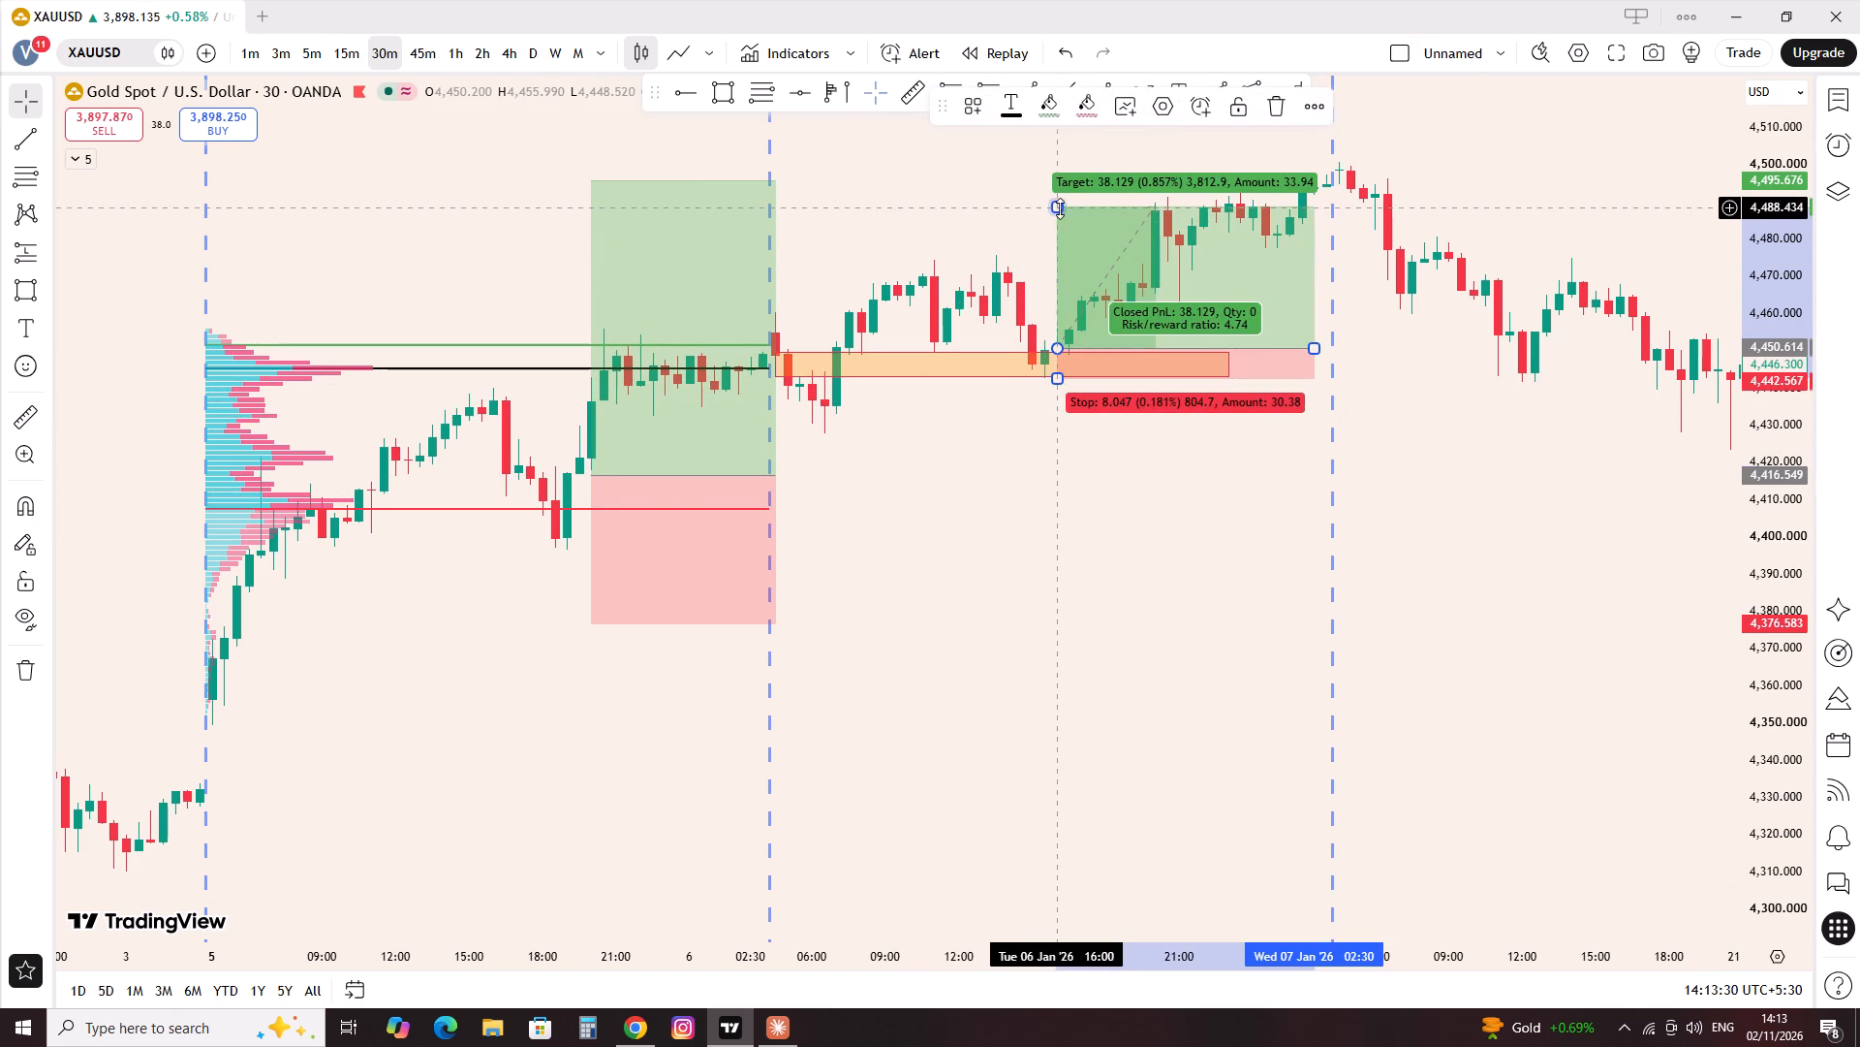
pyautogui.moveTo(1062, 210); pyautogui.dragTo(1062, 255)
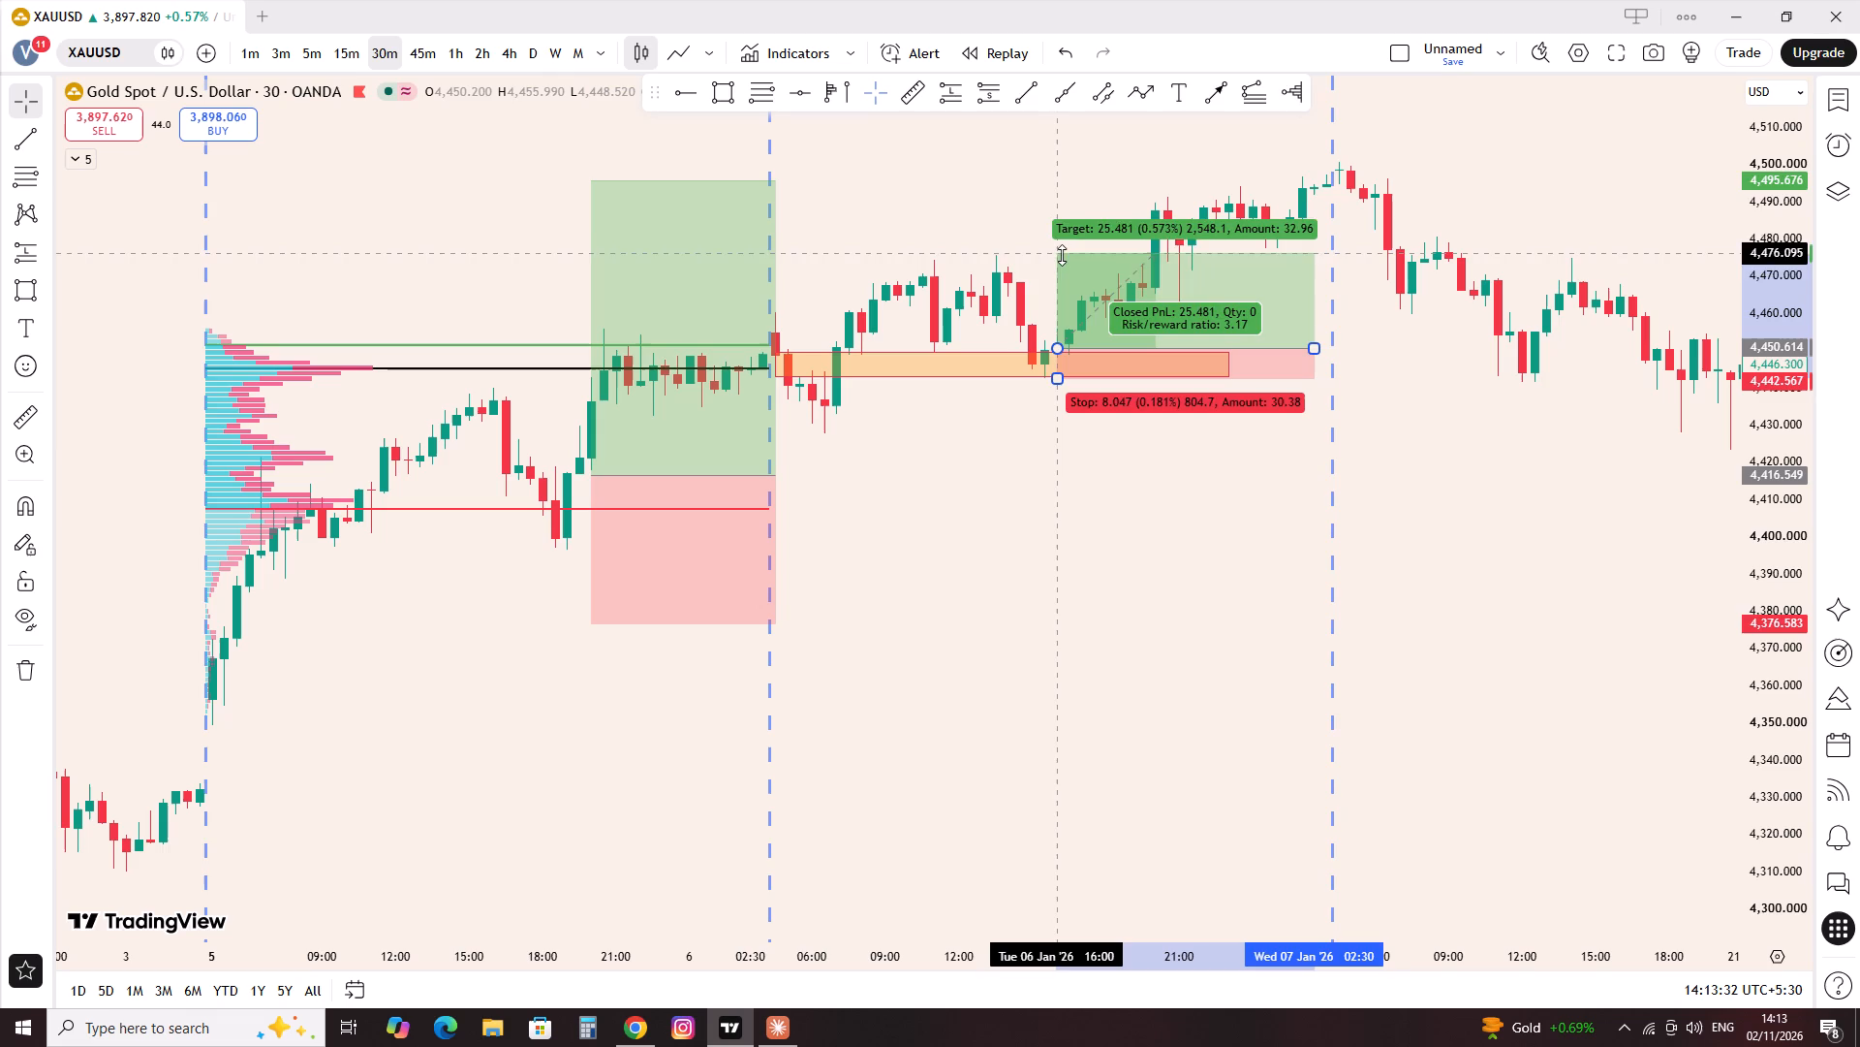
pyautogui.moveTo(1062, 255); pyautogui.dragTo(1062, 260)
pyautogui.click(1021, 196)
pyautogui.moveTo(1315, 345); pyautogui.dragTo(1245, 357)
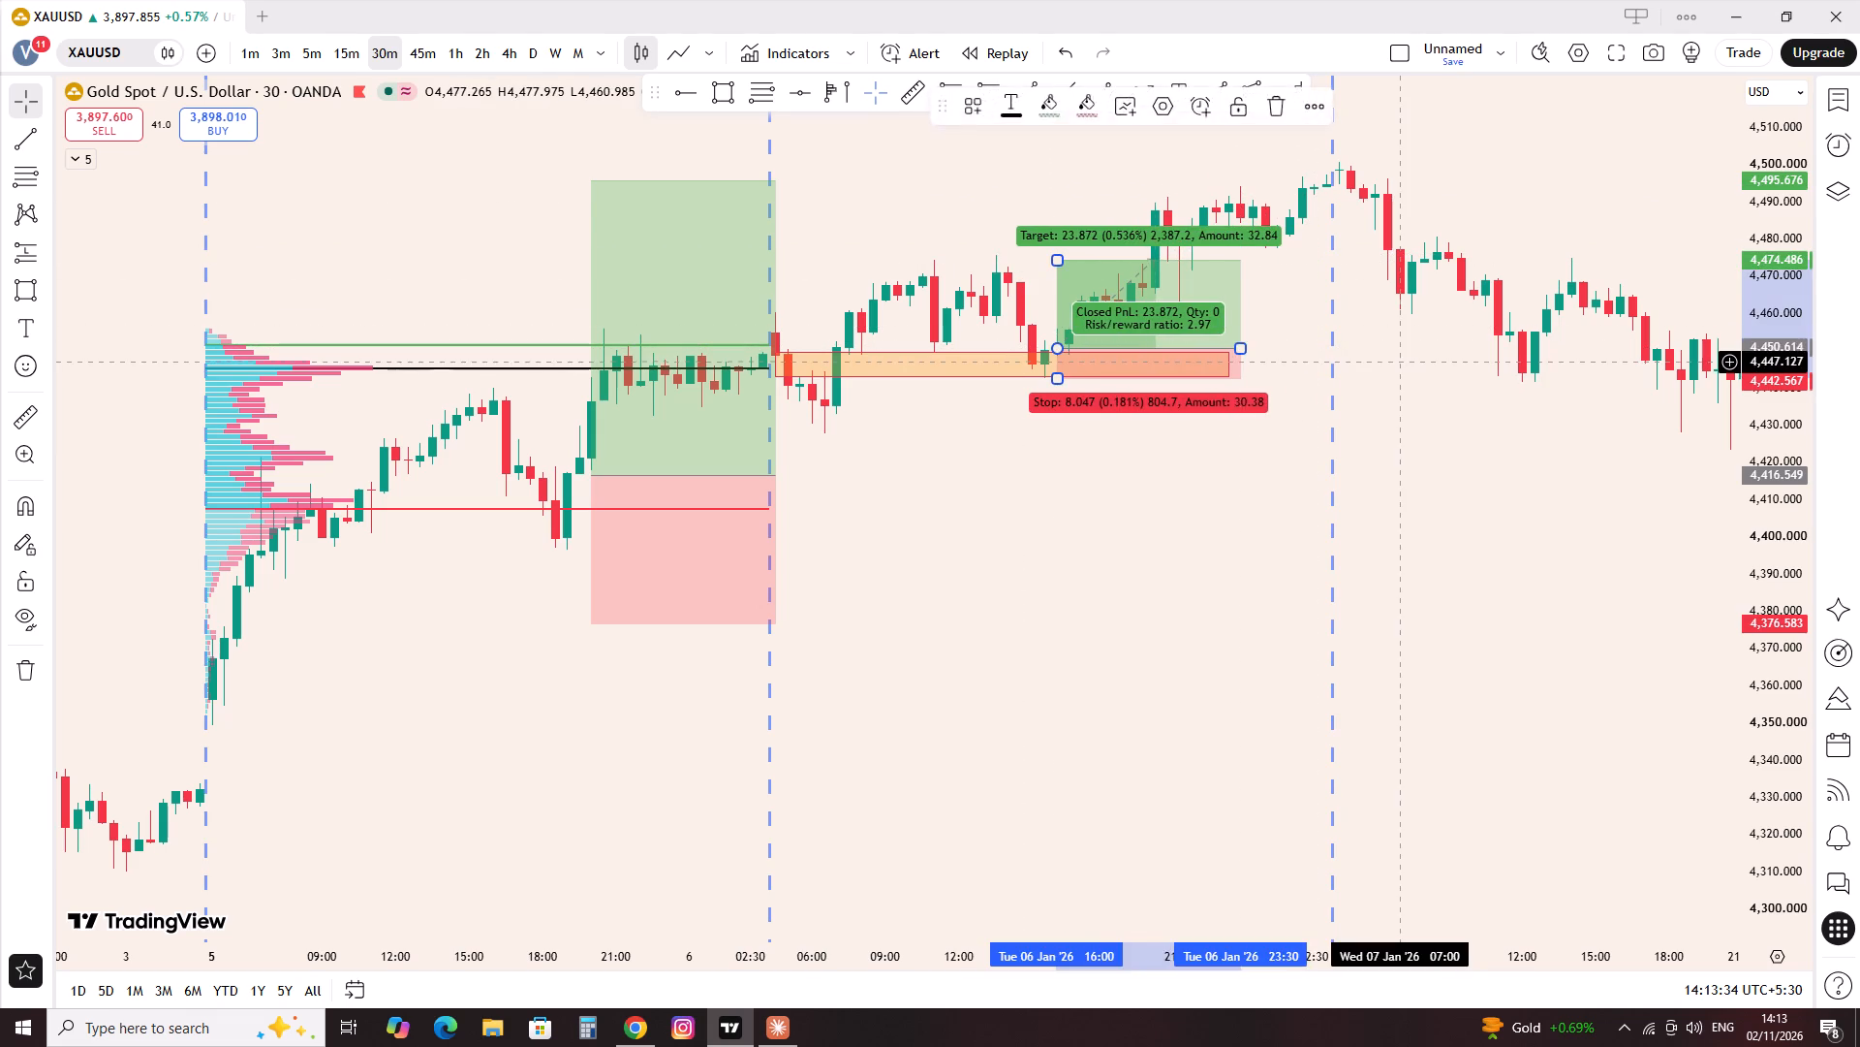
pyautogui.click(1405, 362)
# Move the volume profile from the 5 Jan session to the 6 Jan session.
pyautogui.moveTo(222, 414); pyautogui.dragTo(804, 513)
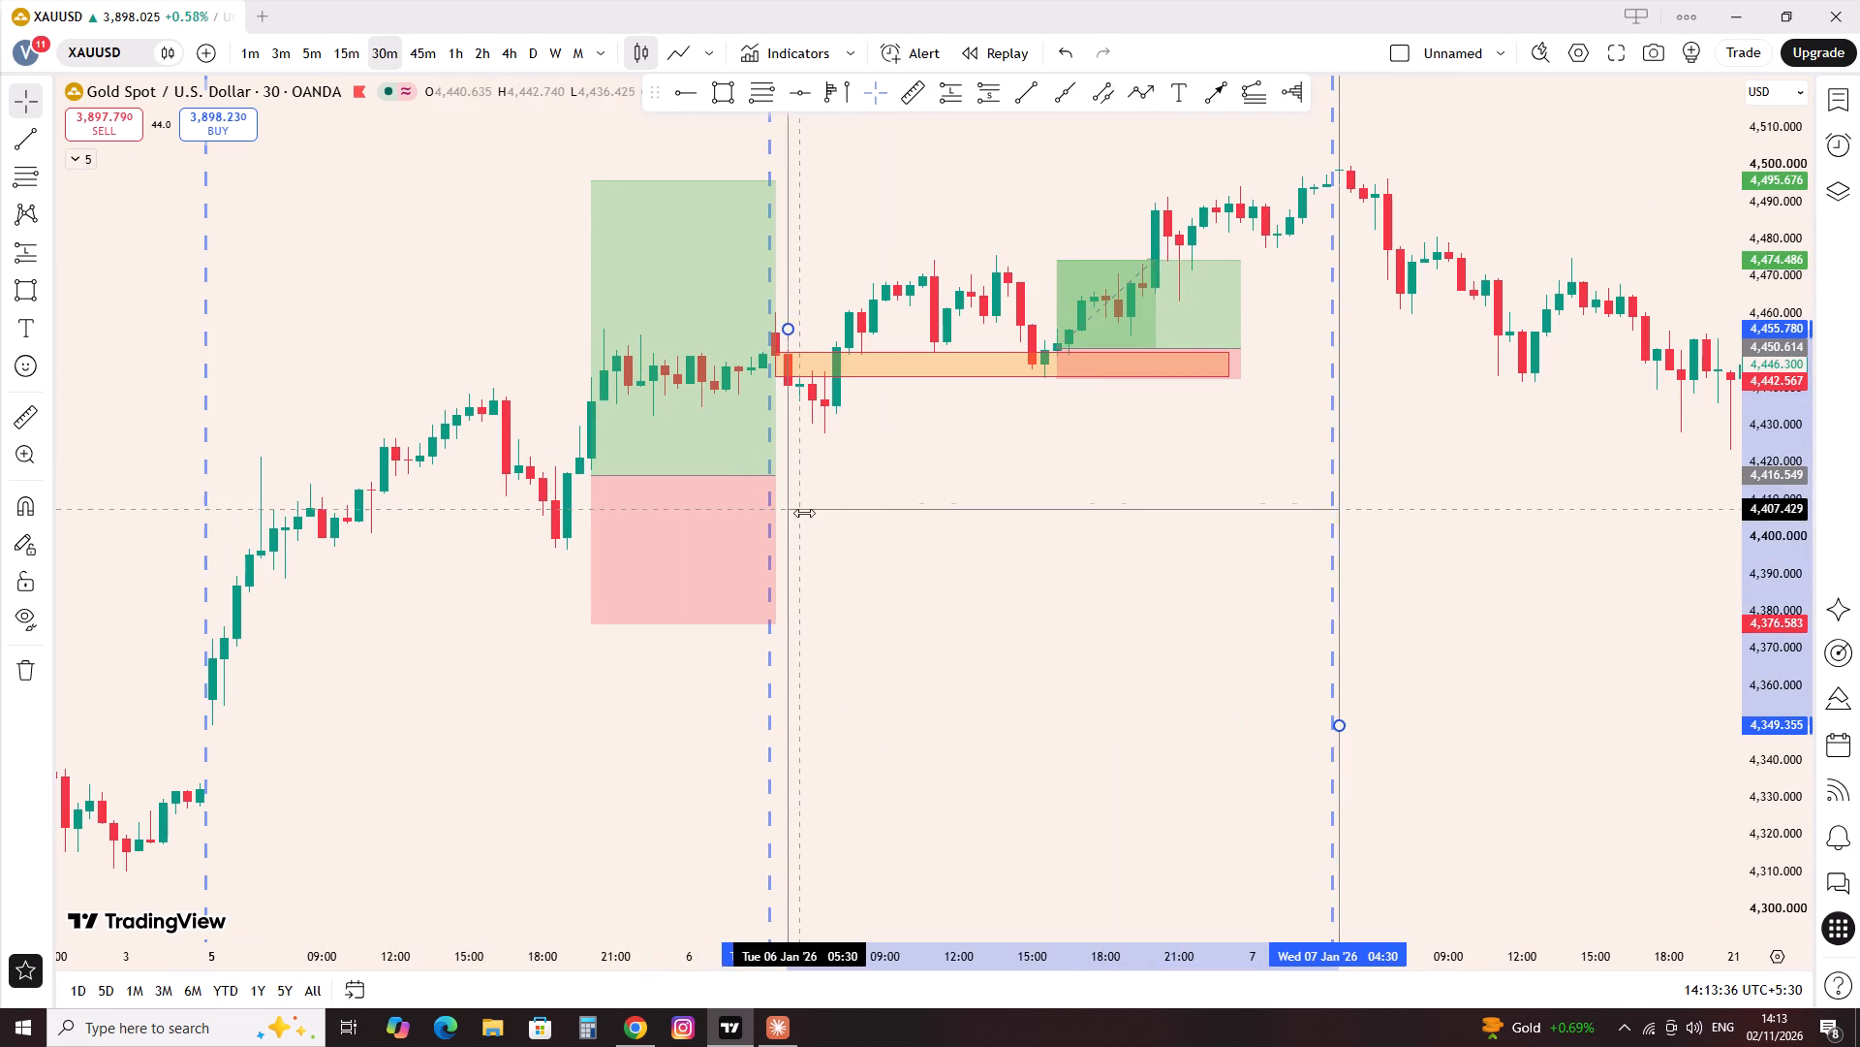
pyautogui.moveTo(804, 513); pyautogui.dragTo(786, 512)
# Draw an orange rectangular zone from 7 Jan 09:00 to 8 Jan 10:30, between about 4,479.5 and 4,468.7.
pyautogui.moveTo(1484, 538); pyautogui.dragTo(582, 674)
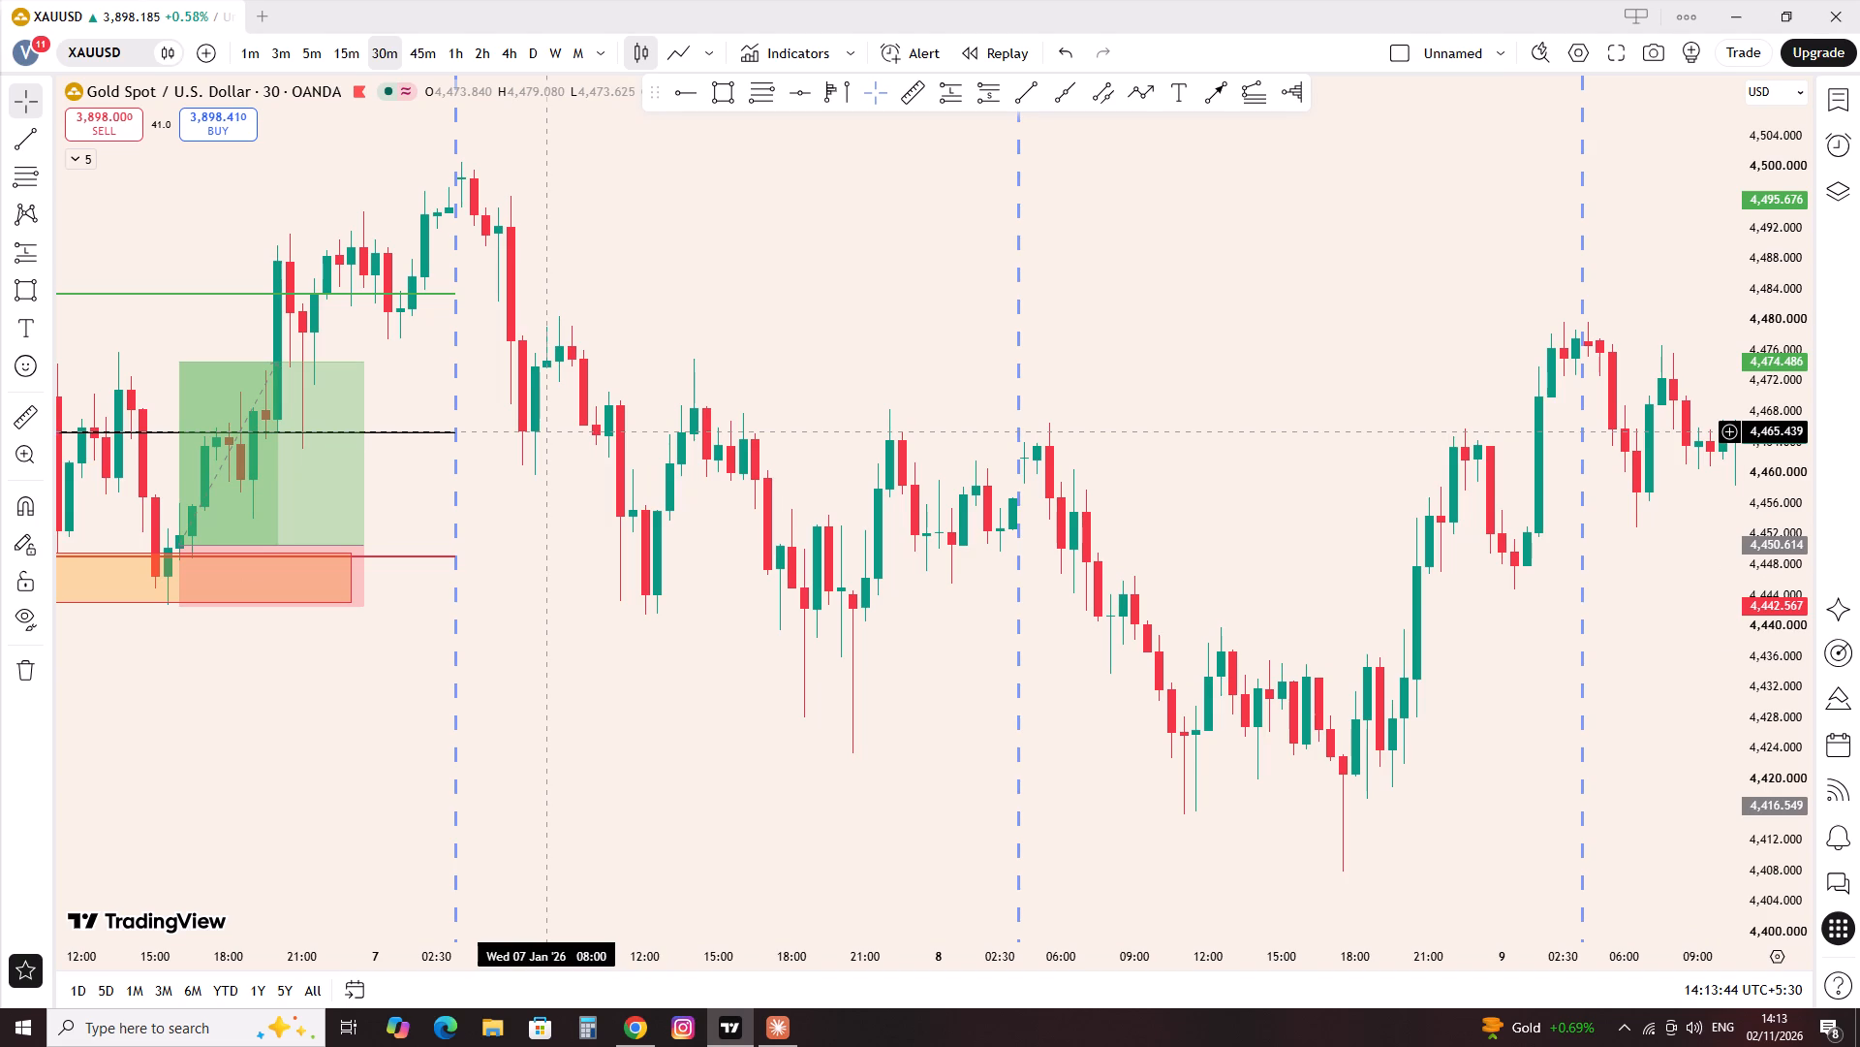
pyautogui.click(722, 91)
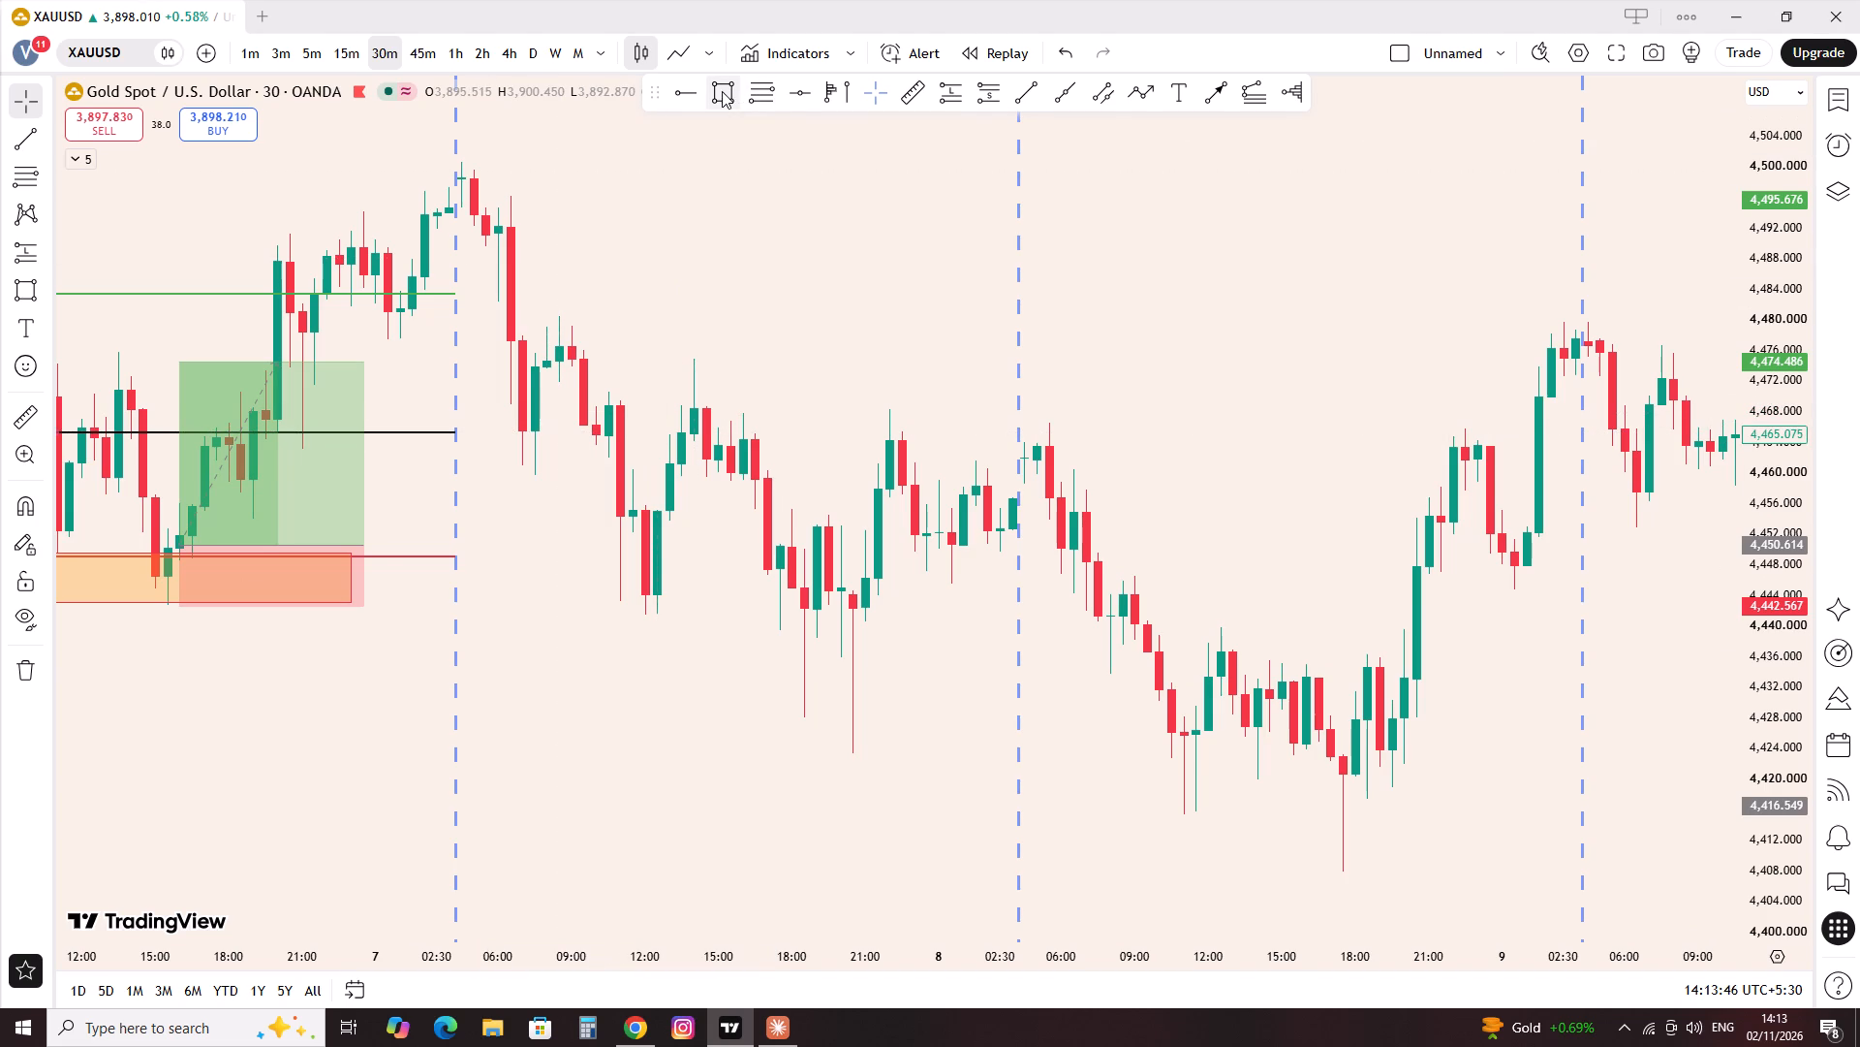
pyautogui.click(568, 324)
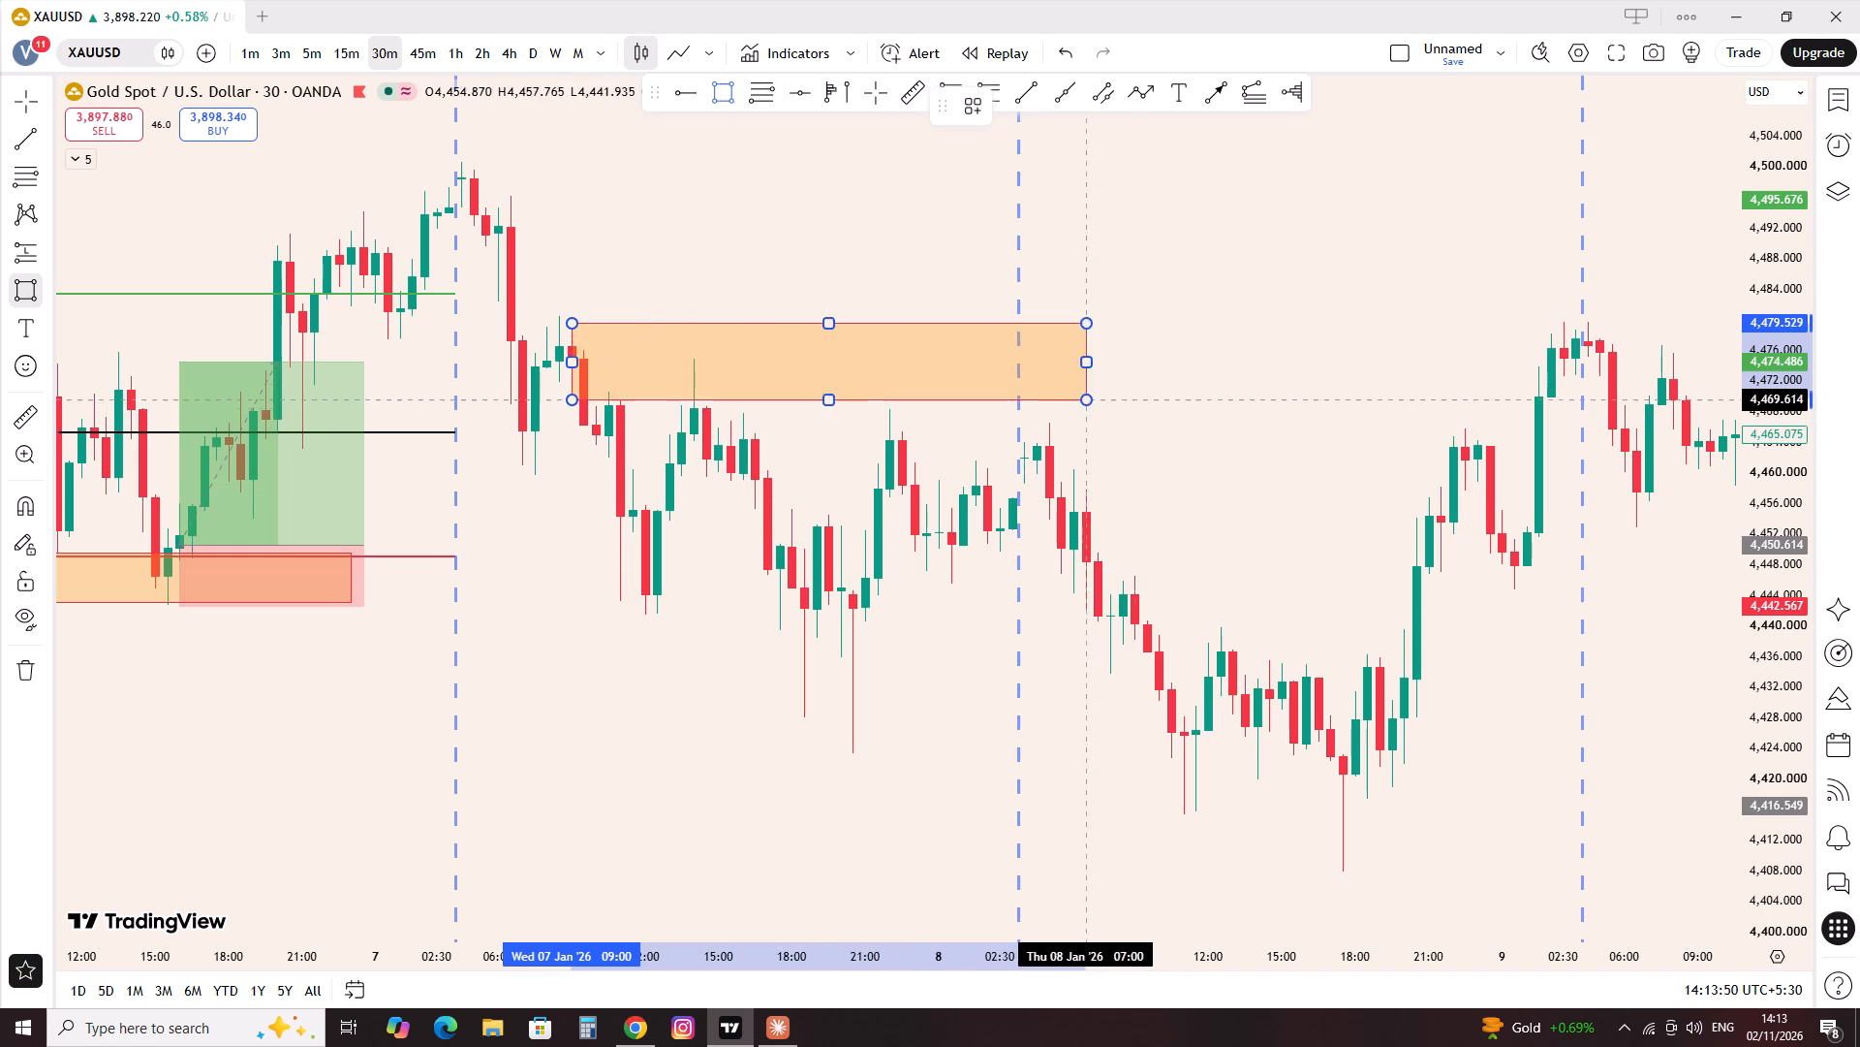
pyautogui.click(1167, 407)
pyautogui.click(1297, 364)
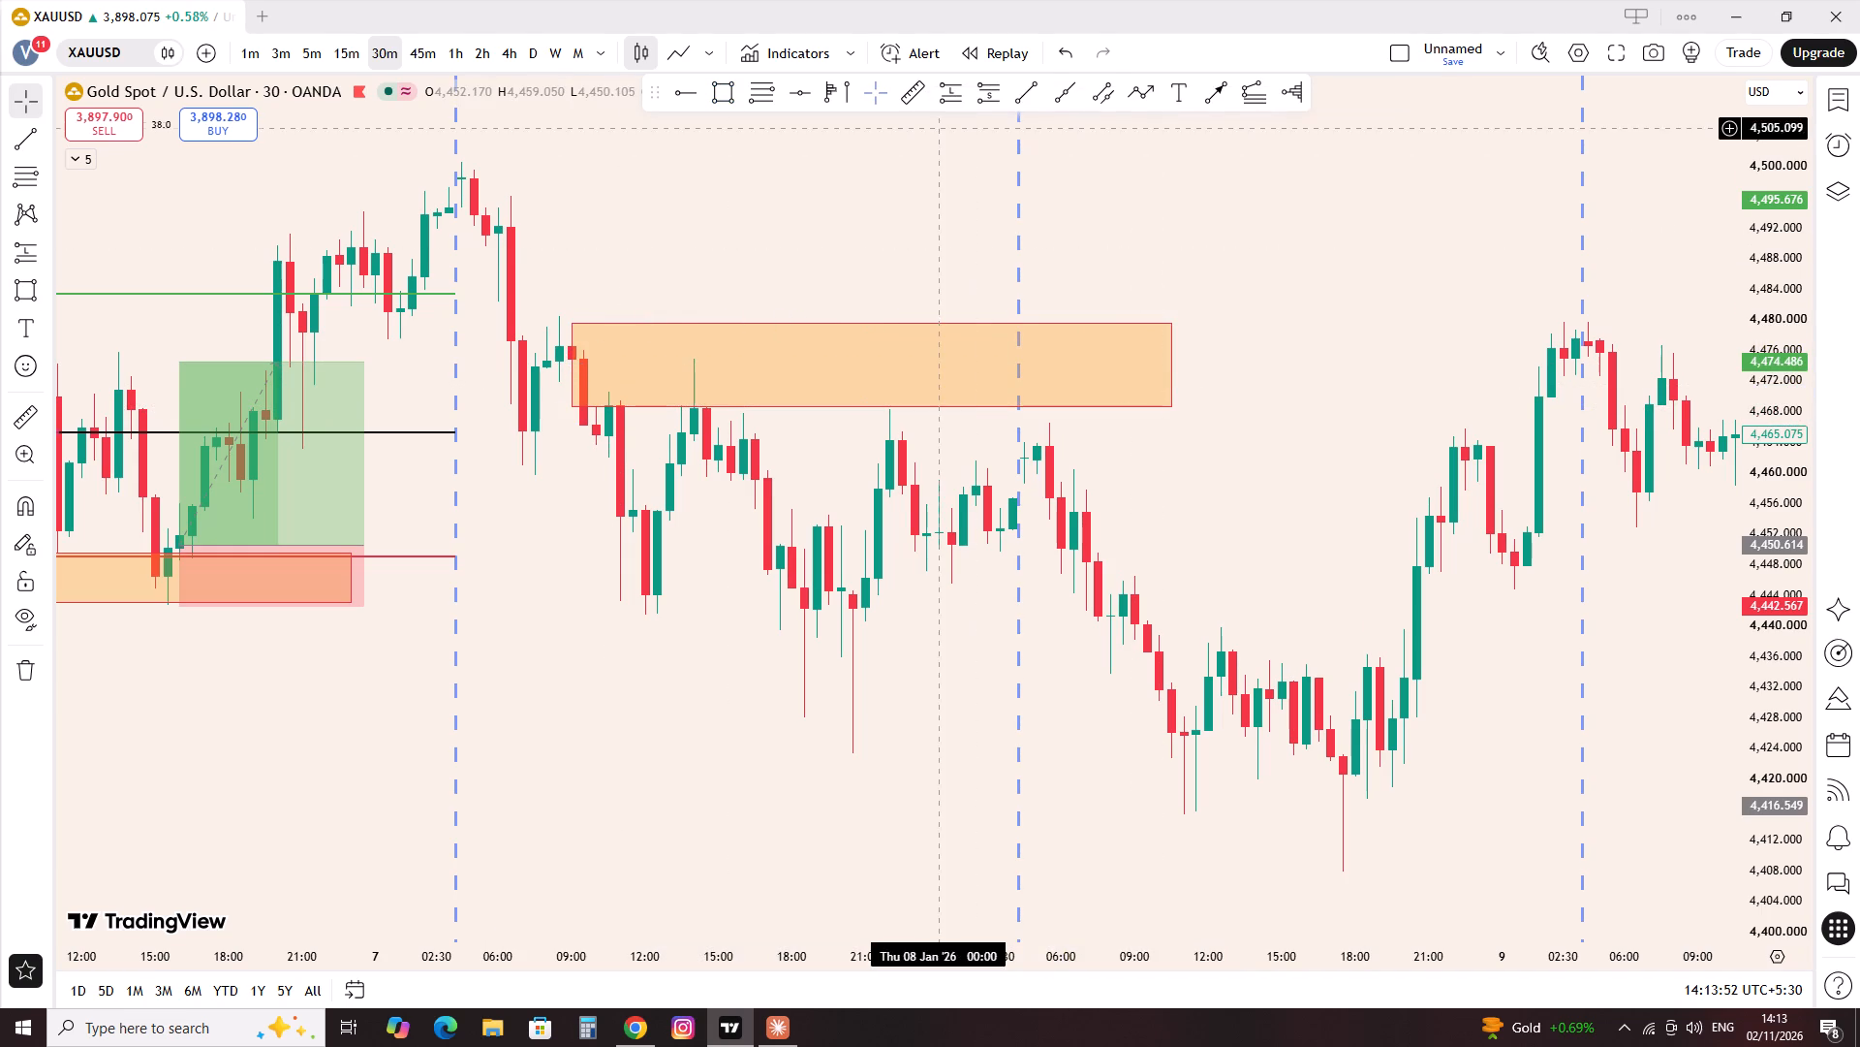
# Place a short position at 7 Jan 15:00 with entry 4,462.4, stop 4,480.6 and target 4,425.9, ending 8 Jan 01:30.
pyautogui.click(1002, 90)
pyautogui.click(713, 455)
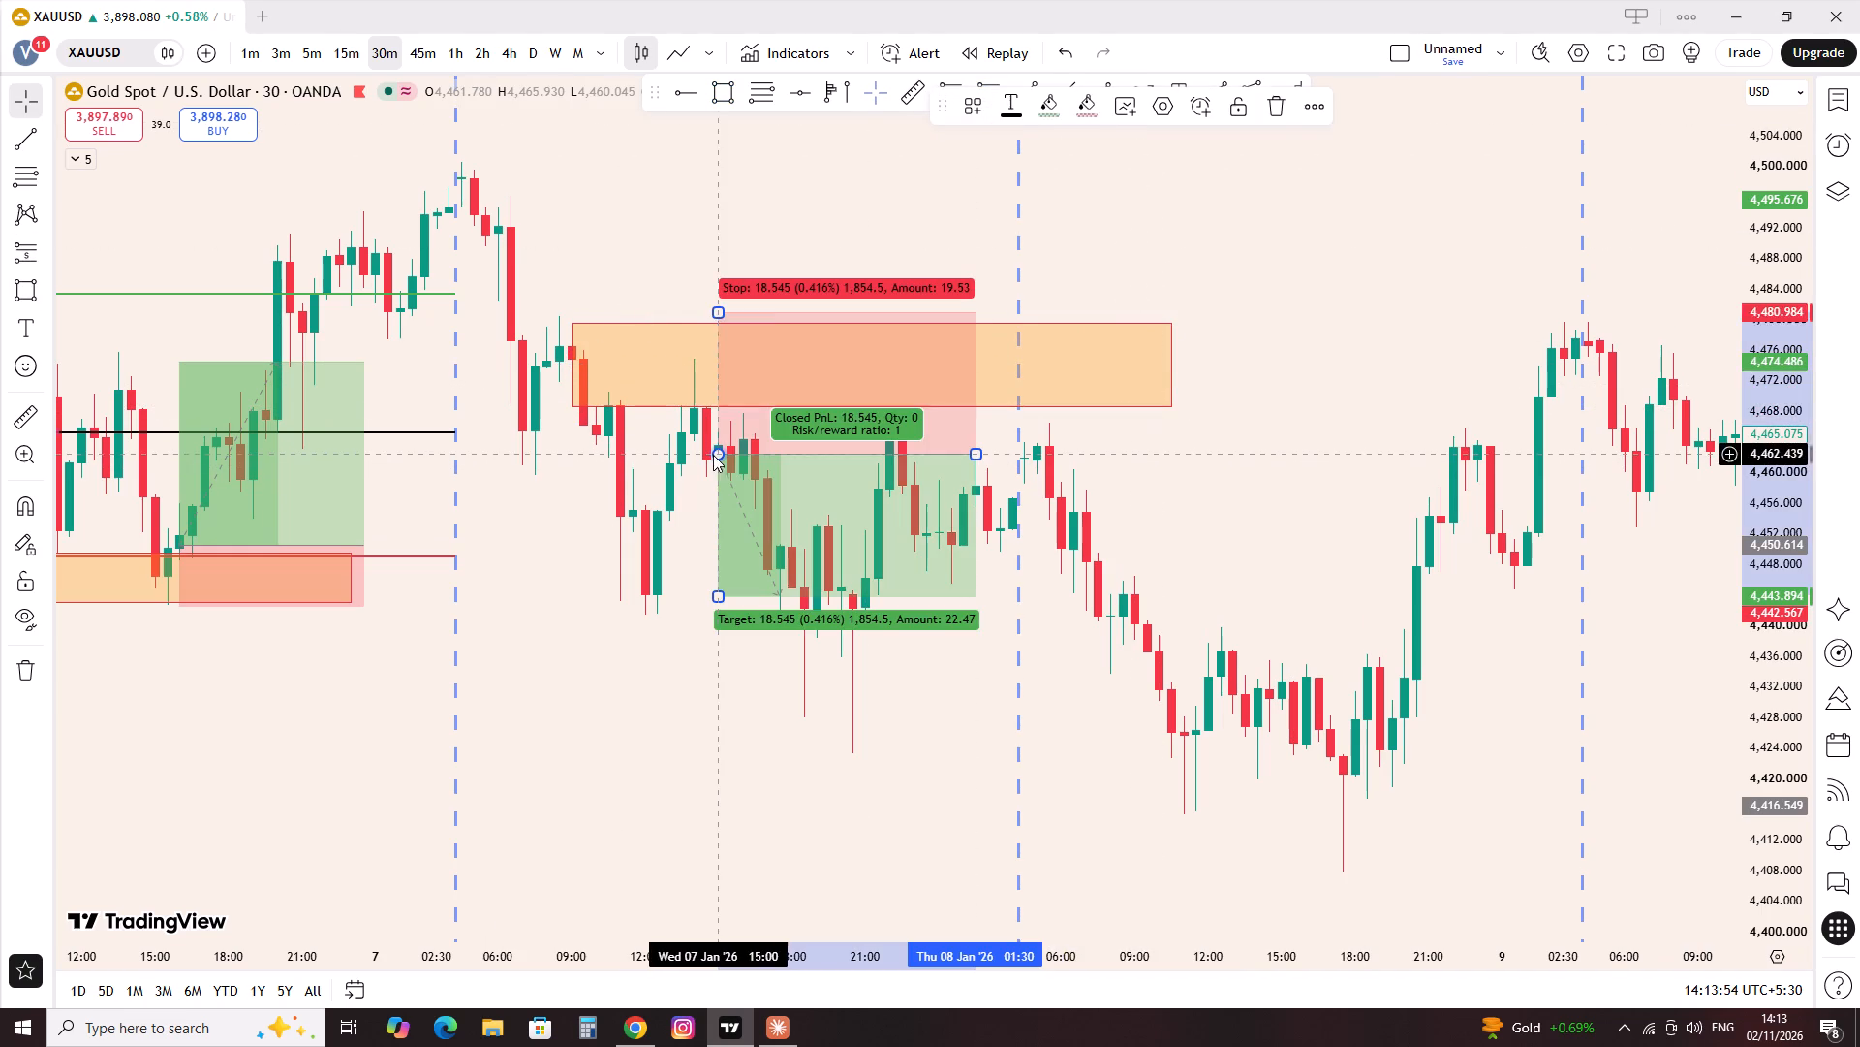
pyautogui.moveTo(720, 312); pyautogui.dragTo(733, 316)
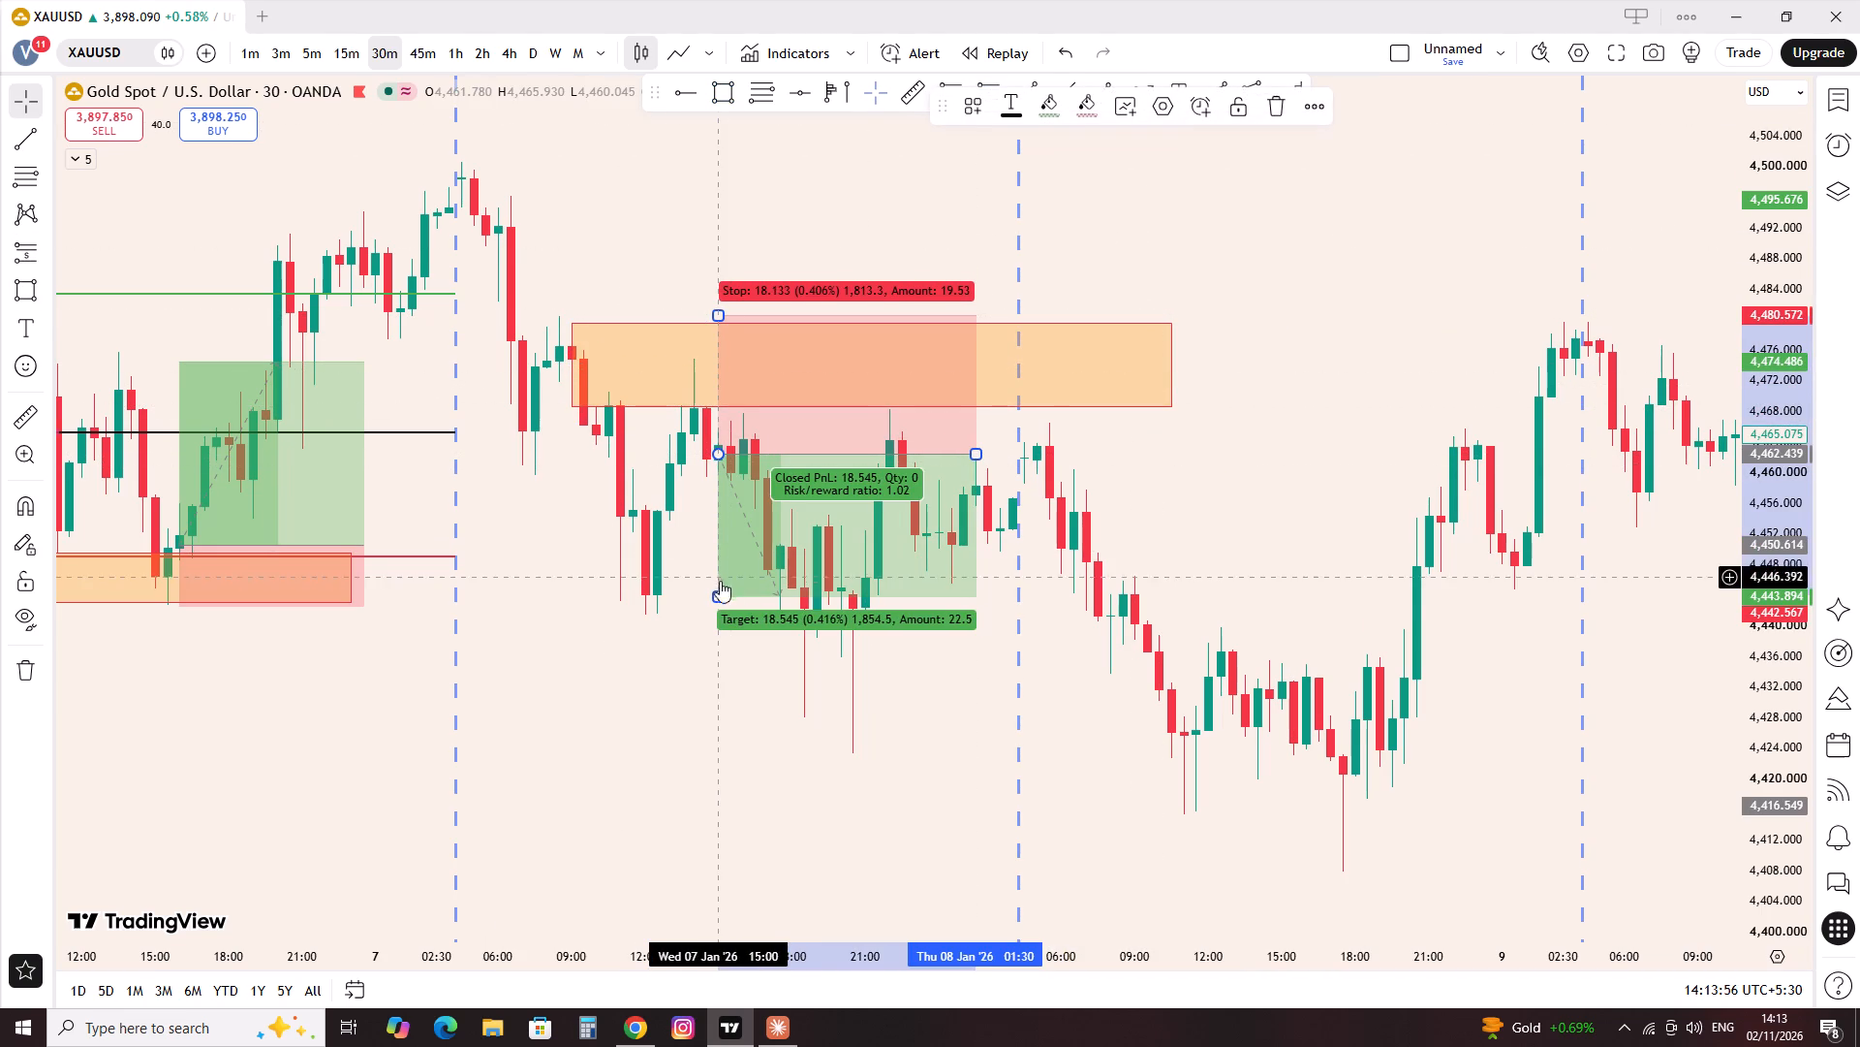
pyautogui.moveTo(720, 595); pyautogui.dragTo(720, 735)
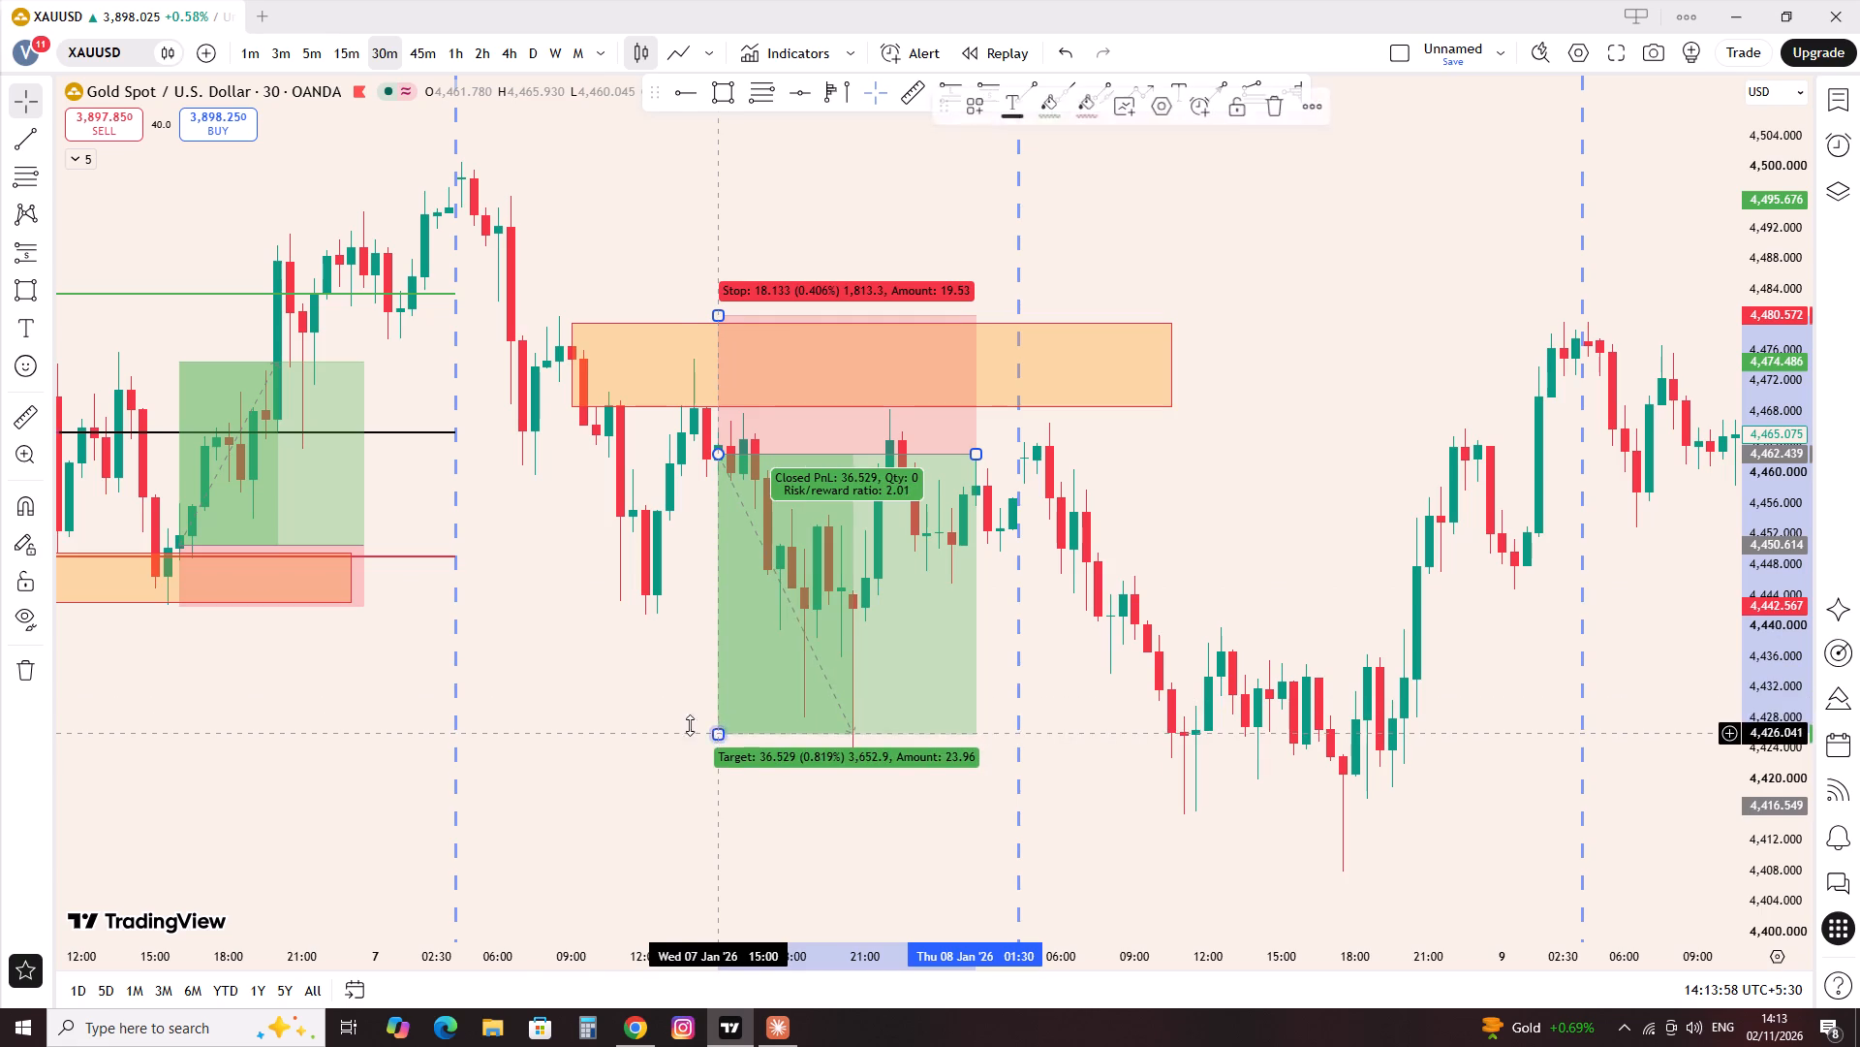
pyautogui.click(686, 725)
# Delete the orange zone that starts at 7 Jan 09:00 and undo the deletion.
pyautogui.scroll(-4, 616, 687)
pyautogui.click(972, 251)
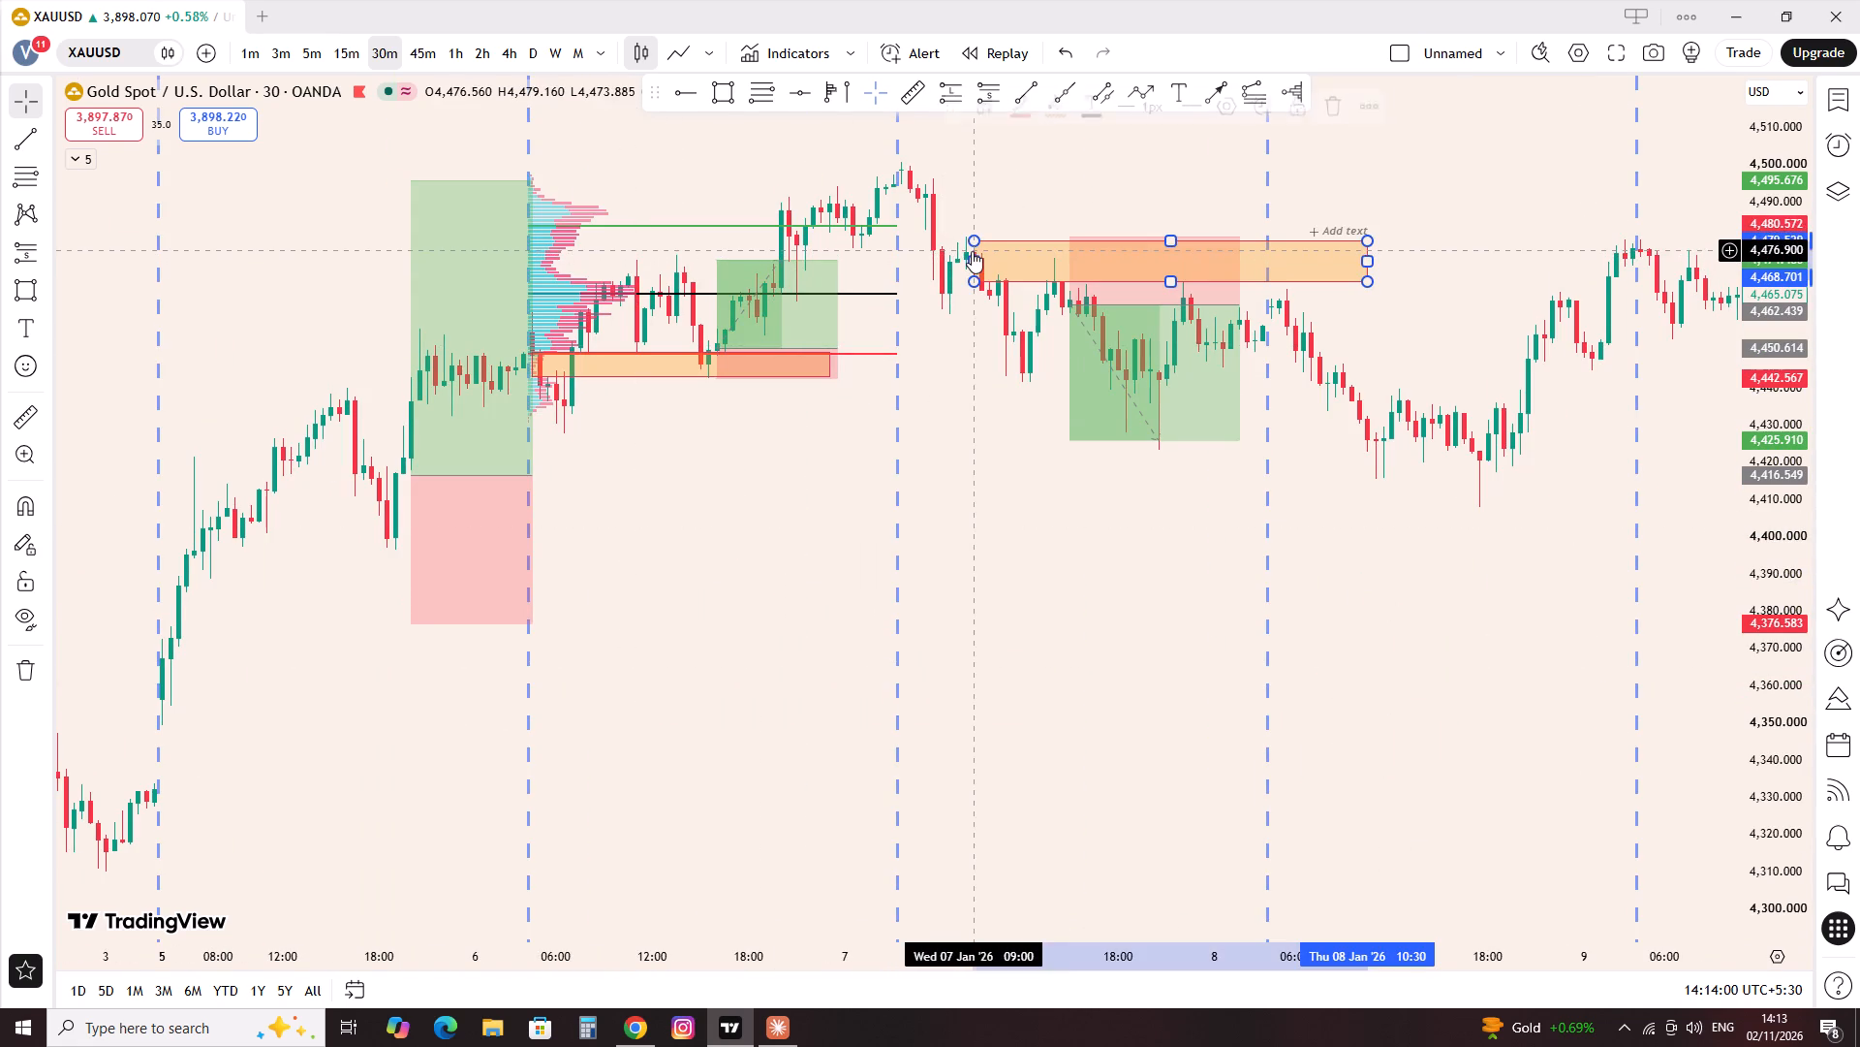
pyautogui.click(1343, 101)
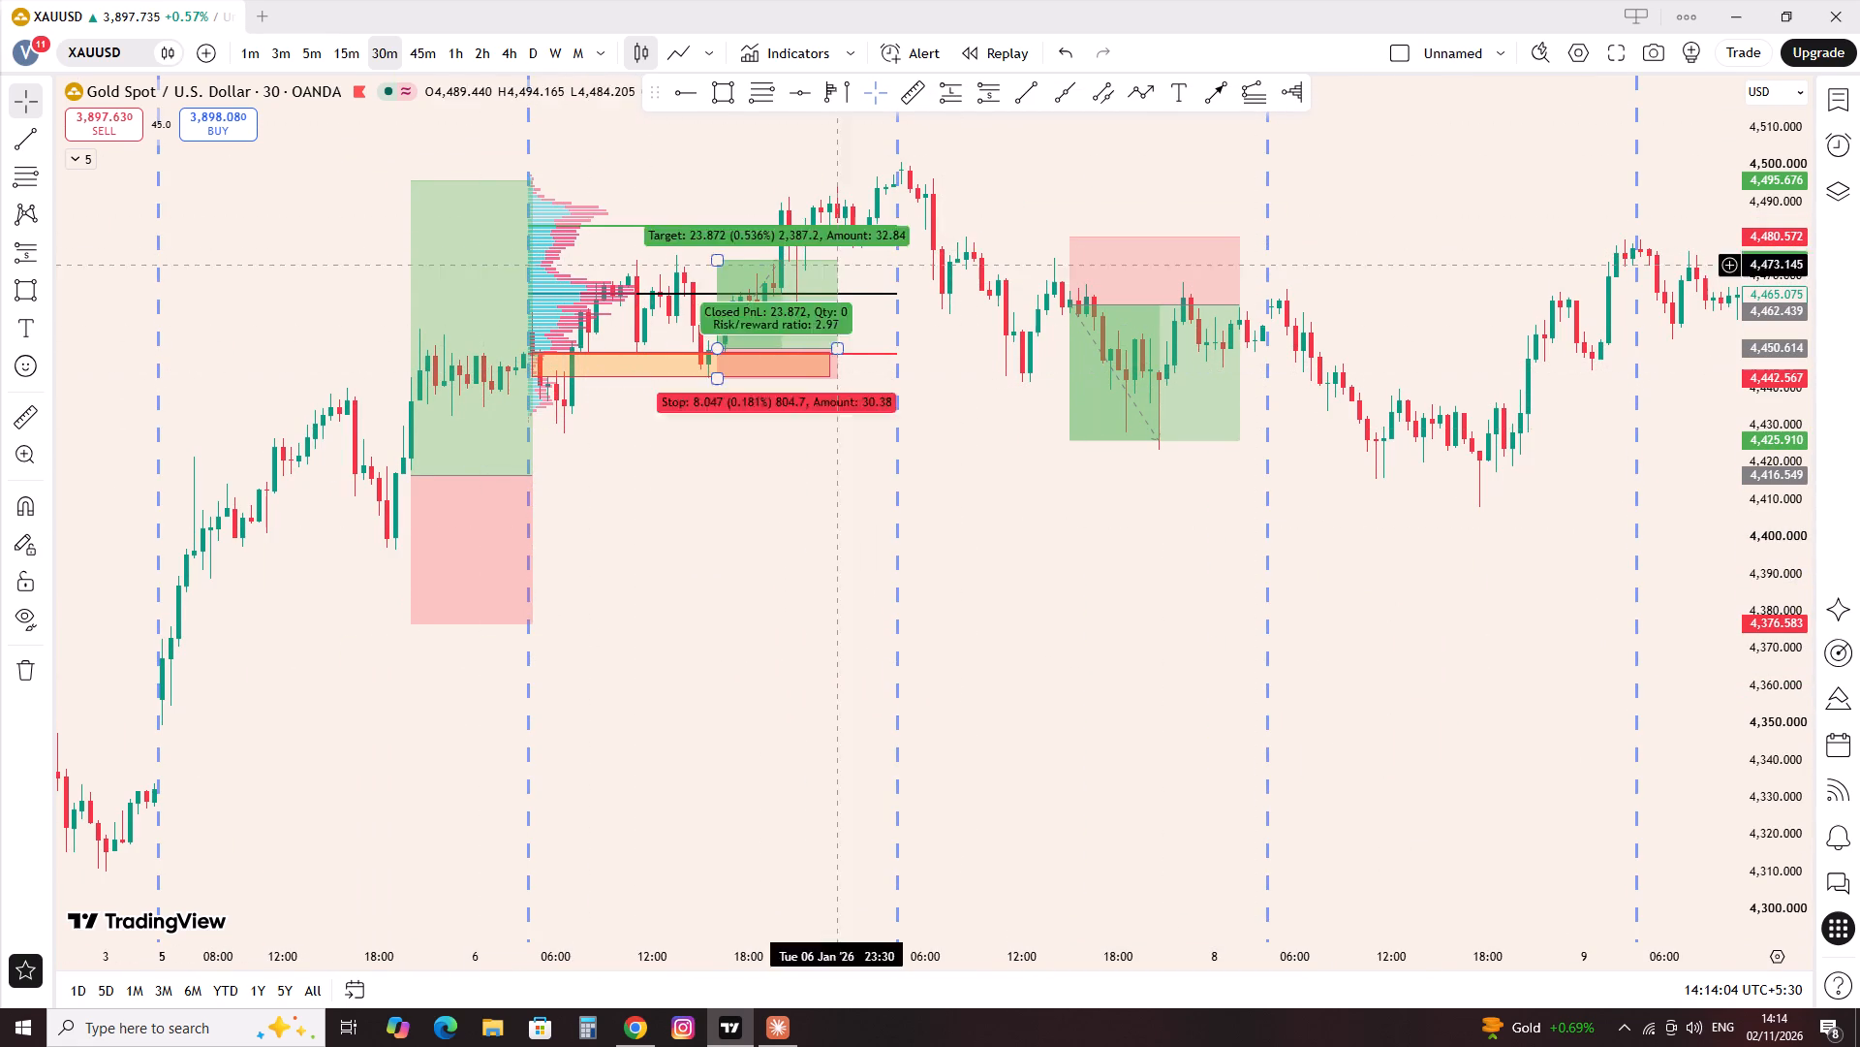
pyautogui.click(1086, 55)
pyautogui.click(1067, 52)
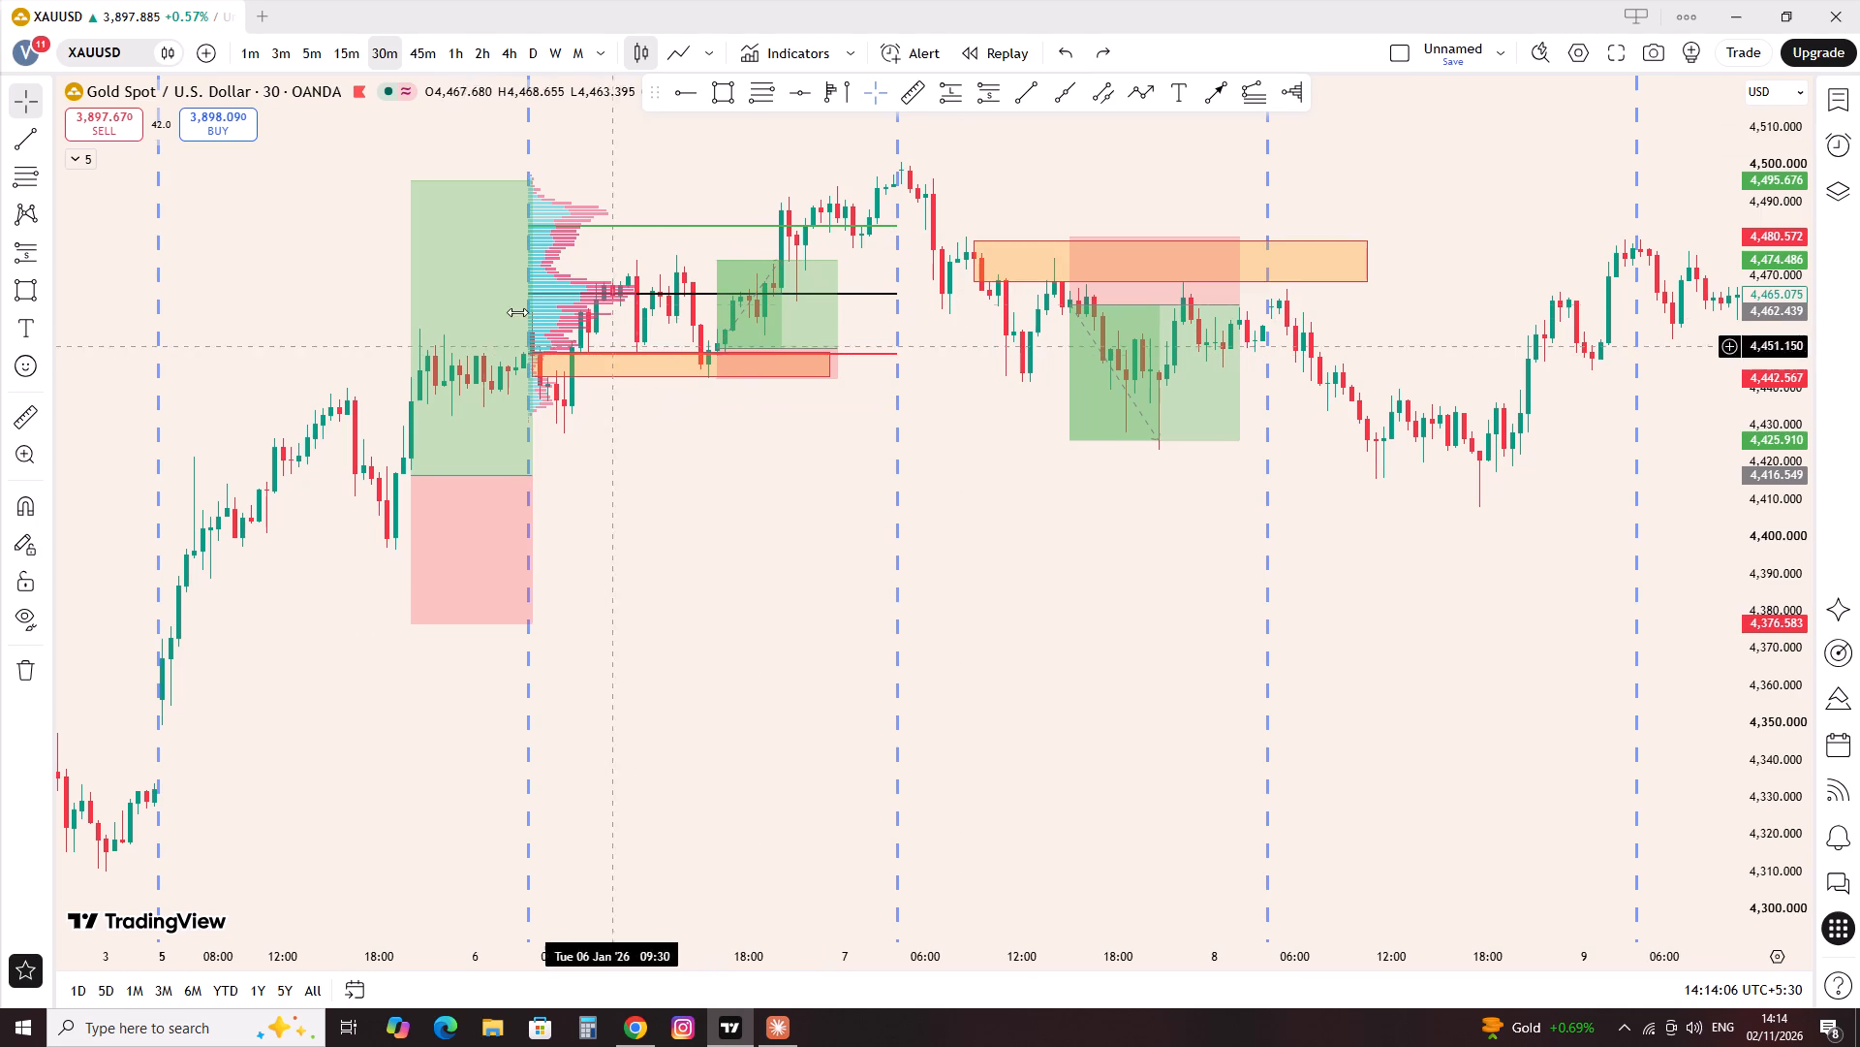
# Move the volume profile from the 6 Jan session to the 7 Jan session.
pyautogui.moveTo(546, 256); pyautogui.dragTo(913, 314)
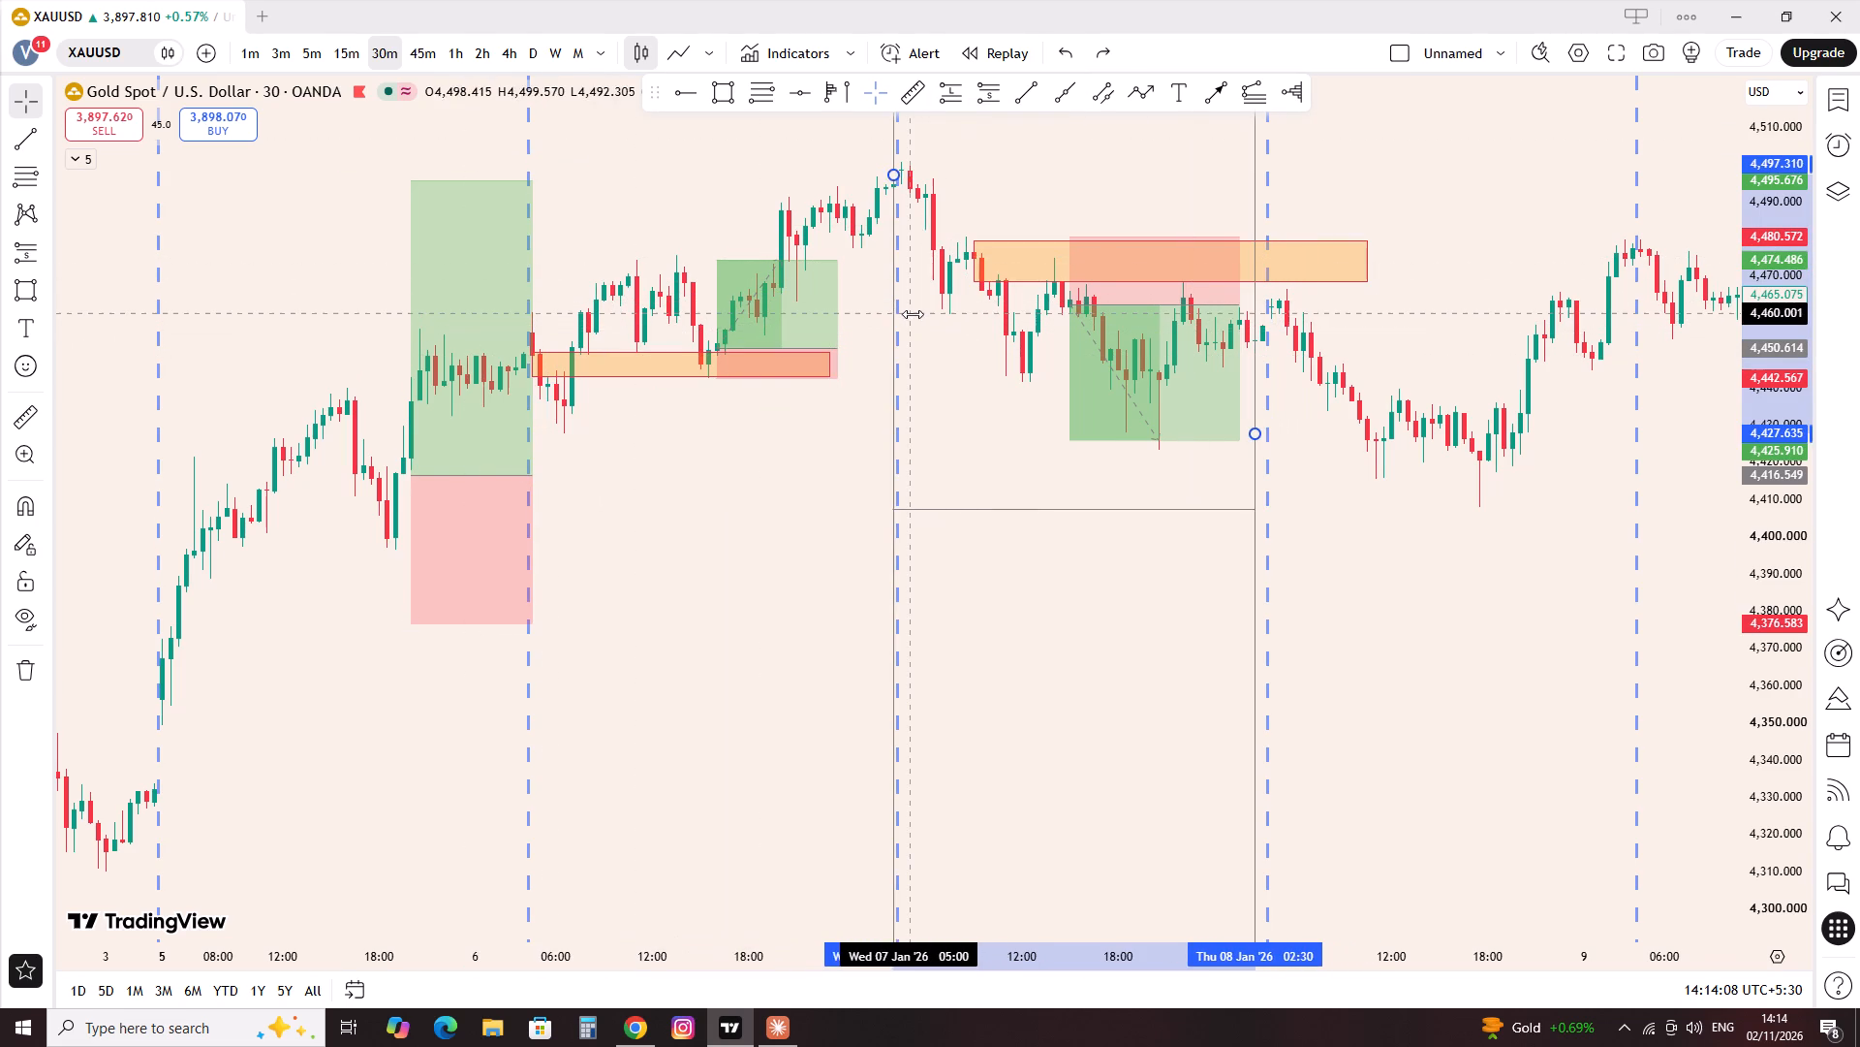
pyautogui.moveTo(913, 314); pyautogui.dragTo(922, 314)
pyautogui.click(1362, 577)
# Draw an orange rectangular zone from 8 Jan 20:00 to the 9 Jan session line, between about 4,446 and 4,439.
pyautogui.scroll(3, 1367, 577)
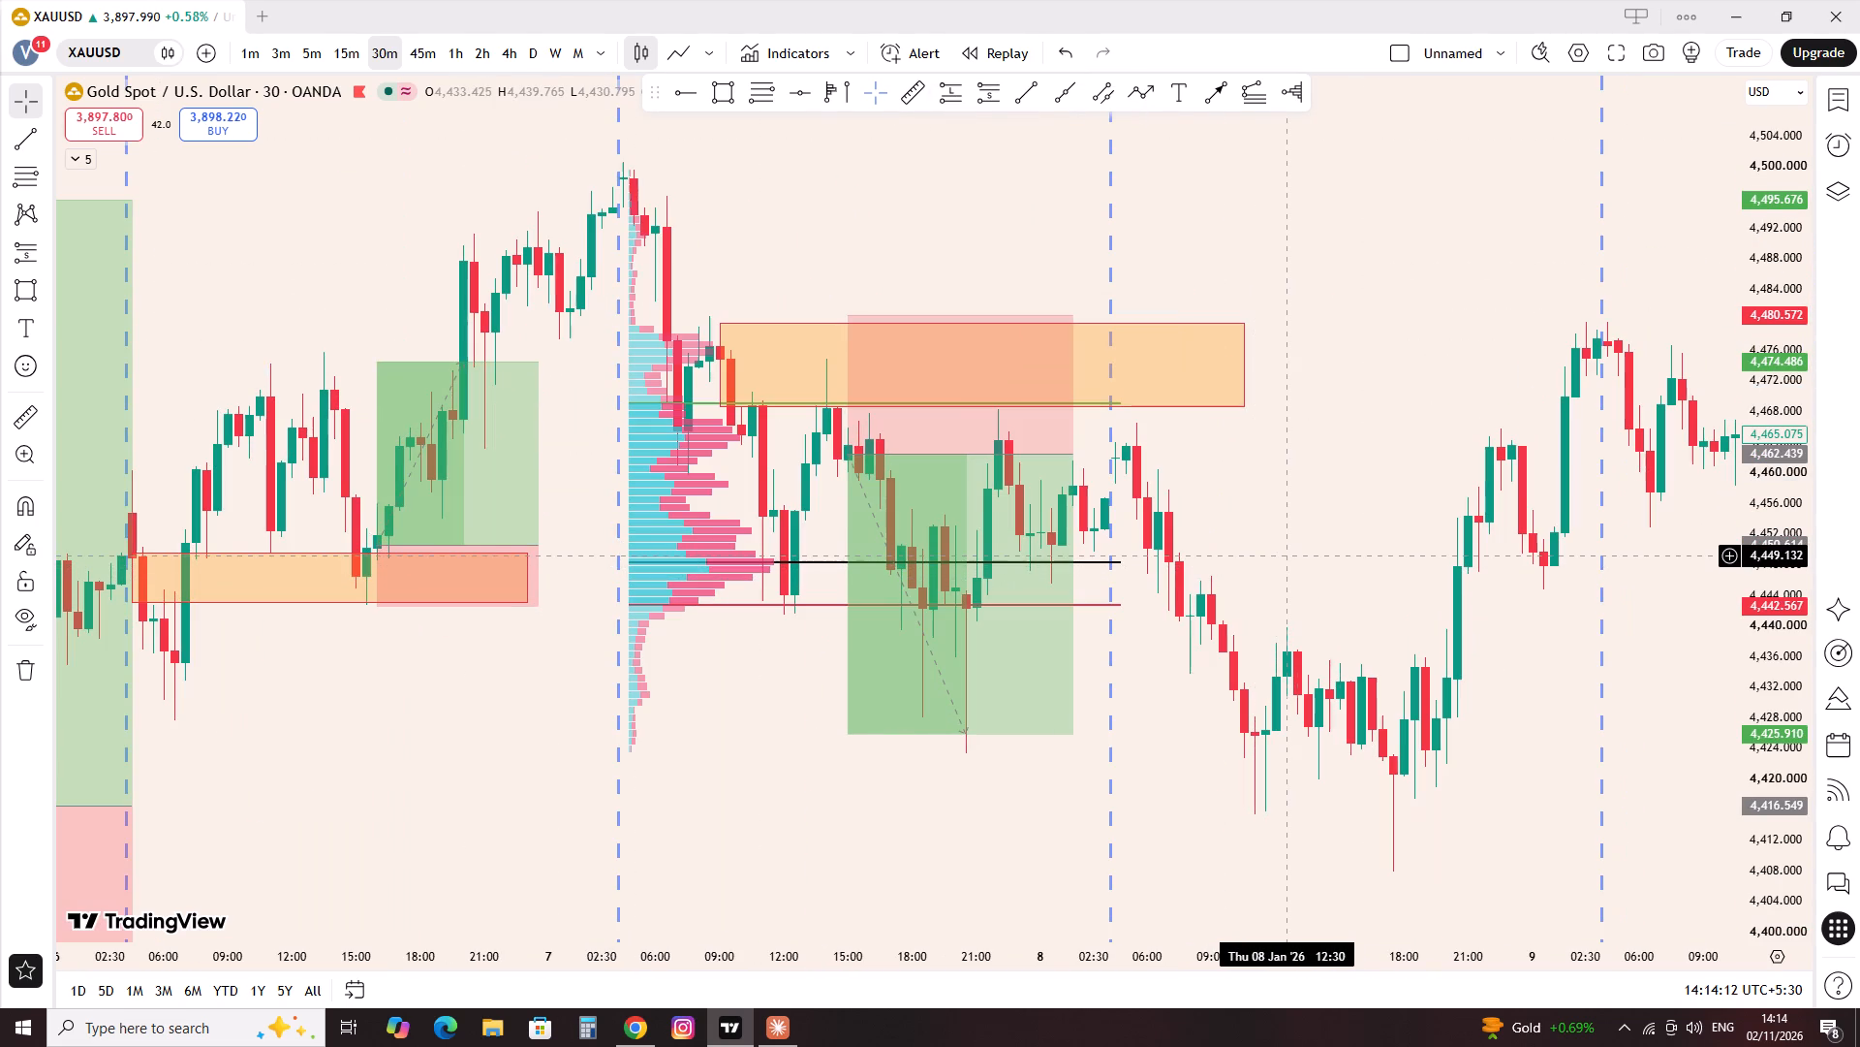
pyautogui.moveTo(1292, 556); pyautogui.dragTo(852, 557)
pyautogui.moveTo(852, 557); pyautogui.dragTo(973, 559)
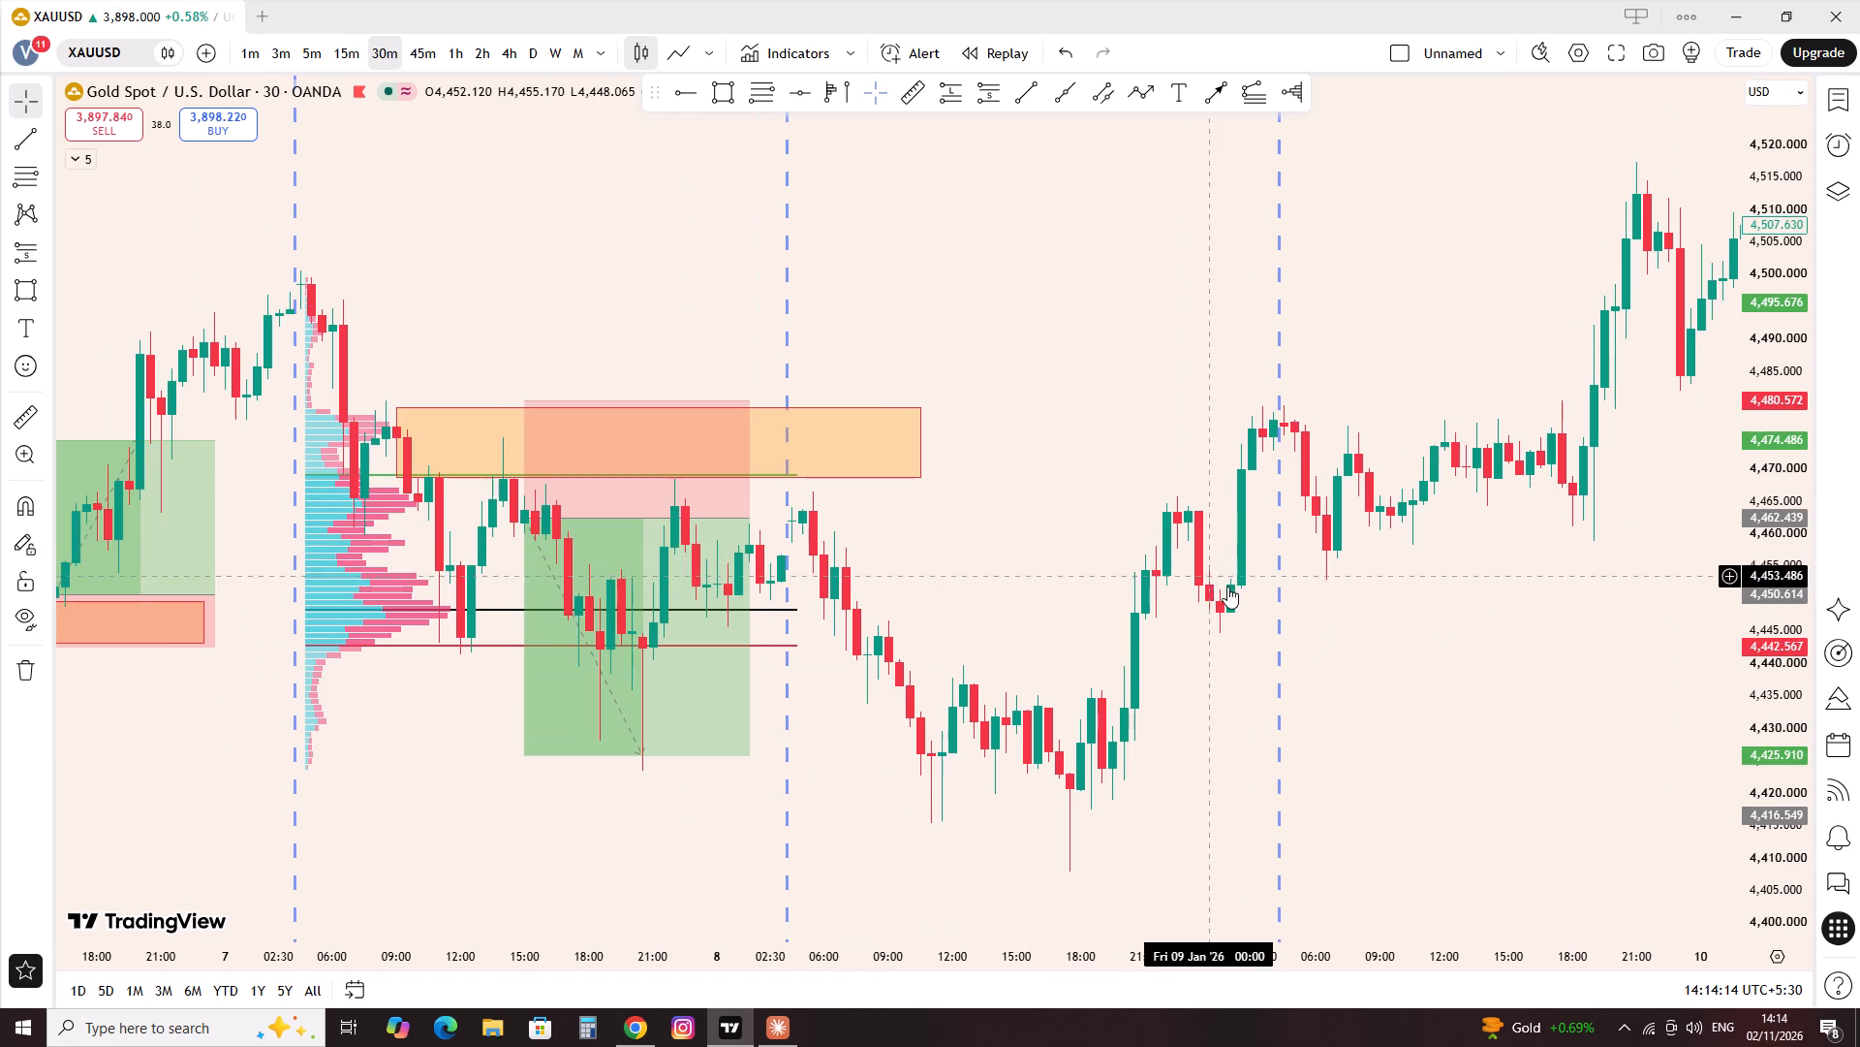
pyautogui.click(724, 108)
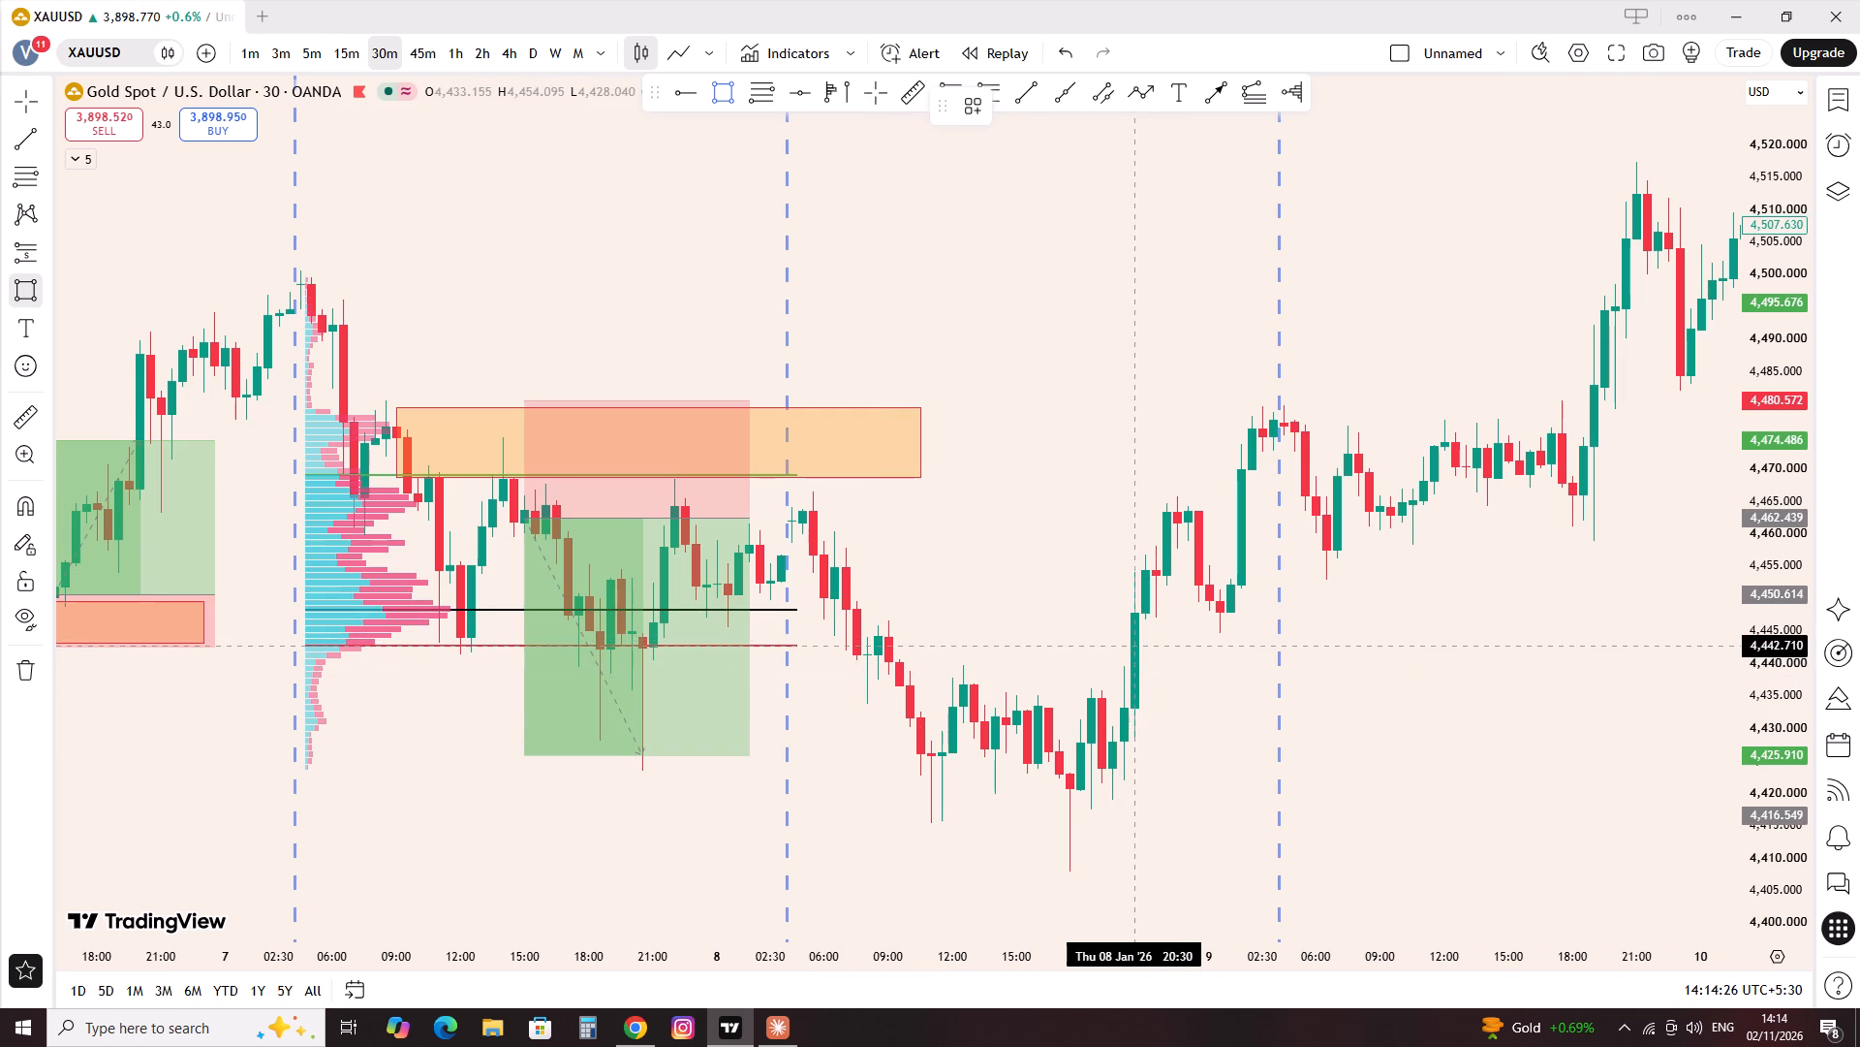
pyautogui.click(1126, 670)
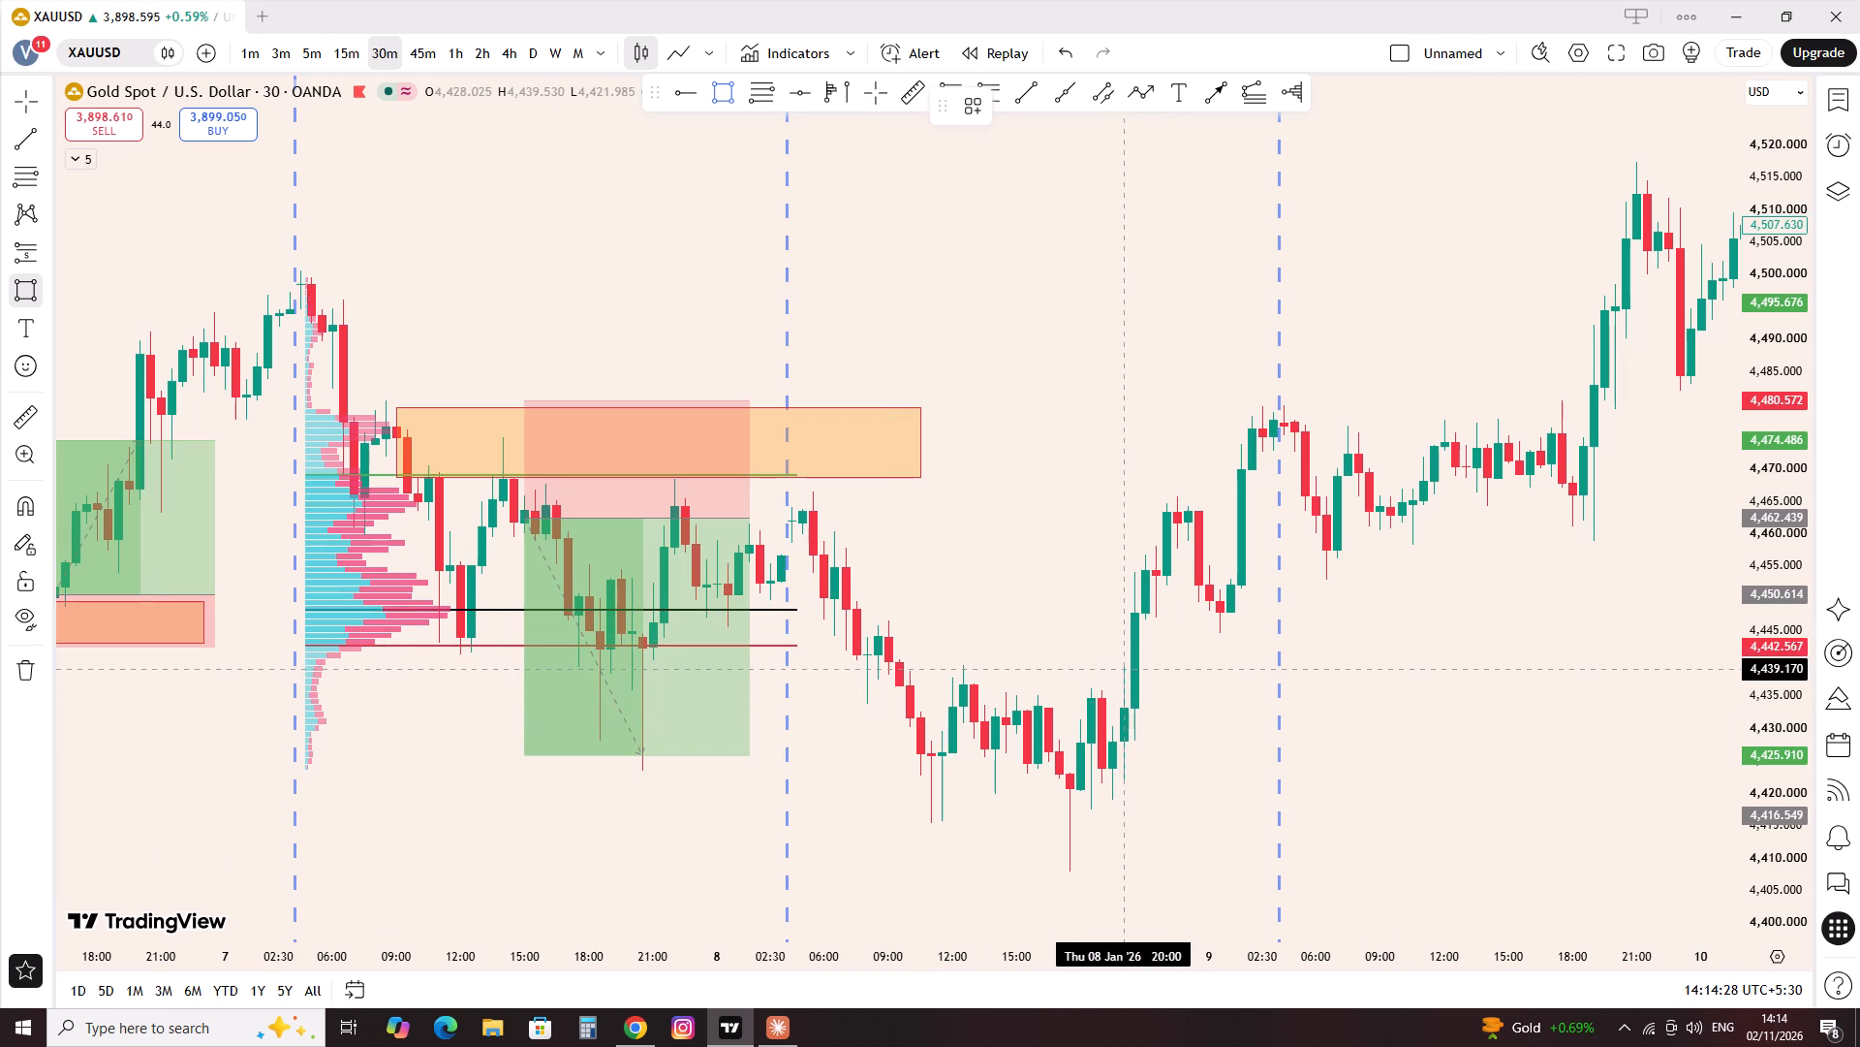
pyautogui.click(1149, 622)
pyautogui.moveTo(1149, 647); pyautogui.dragTo(1283, 667)
pyautogui.click(1411, 637)
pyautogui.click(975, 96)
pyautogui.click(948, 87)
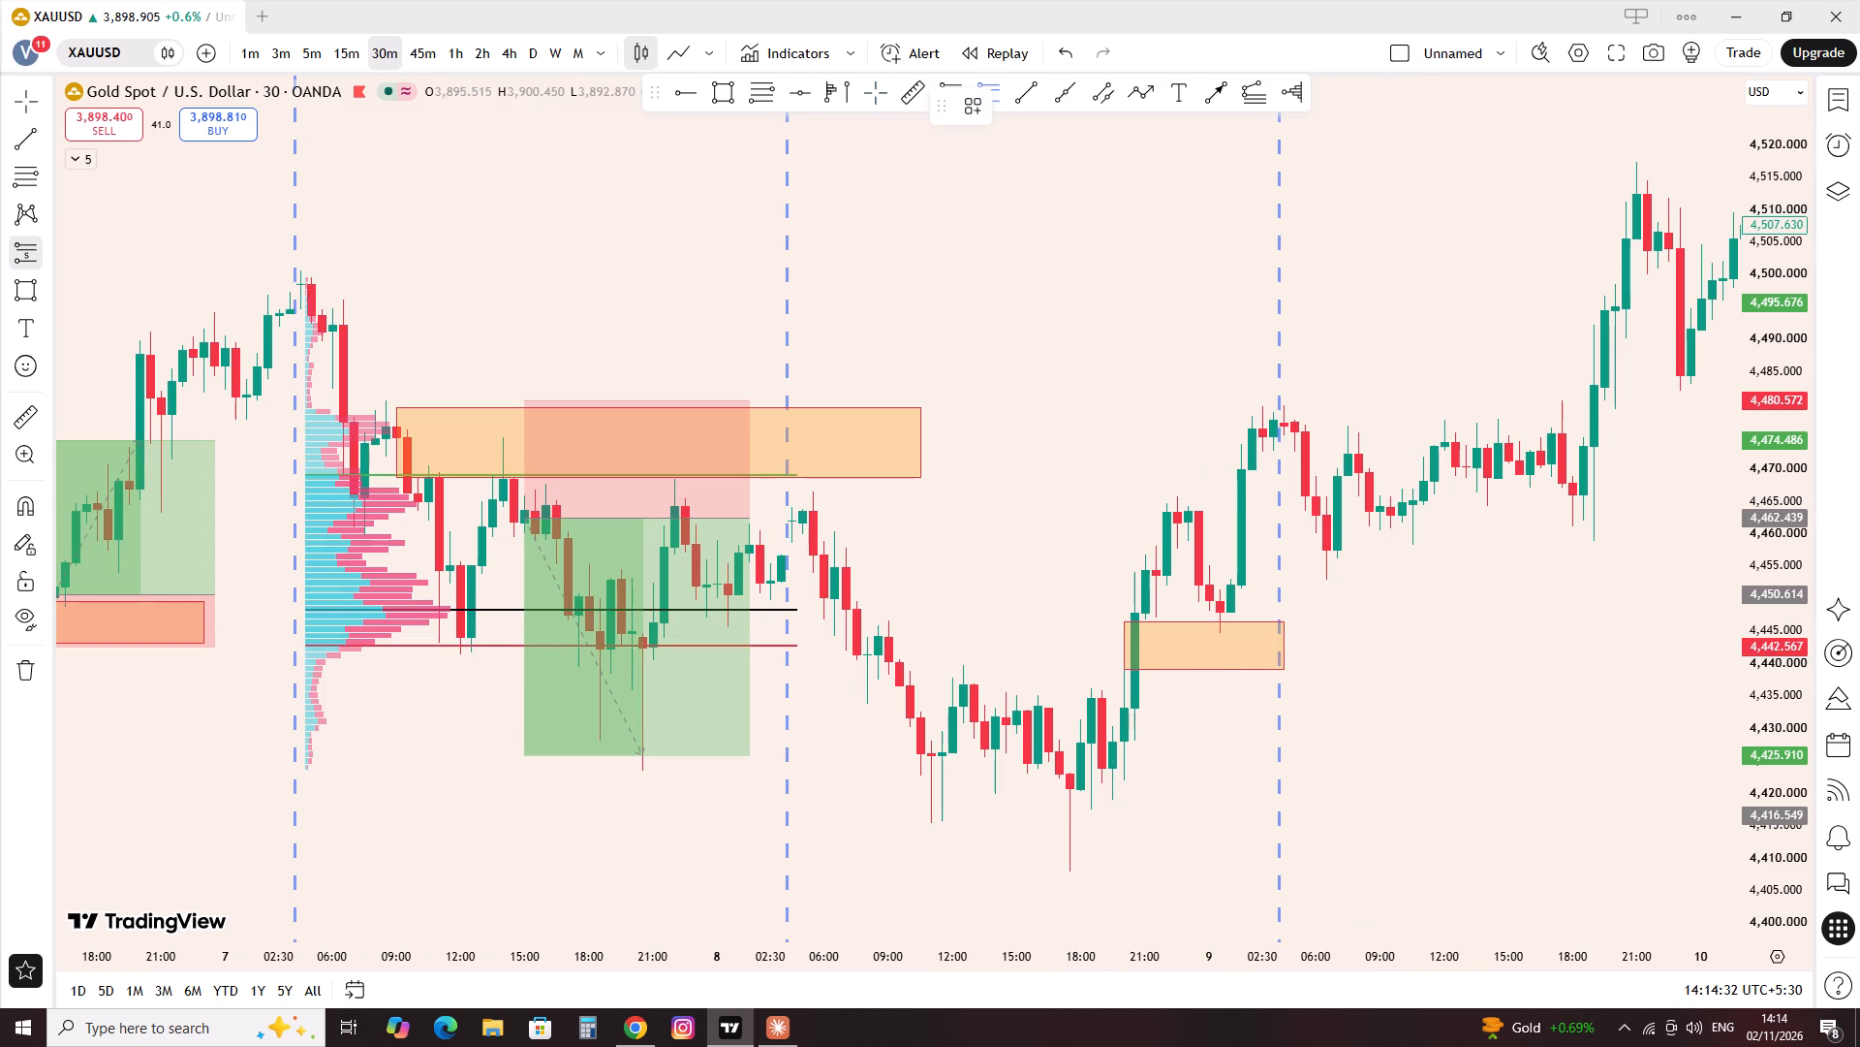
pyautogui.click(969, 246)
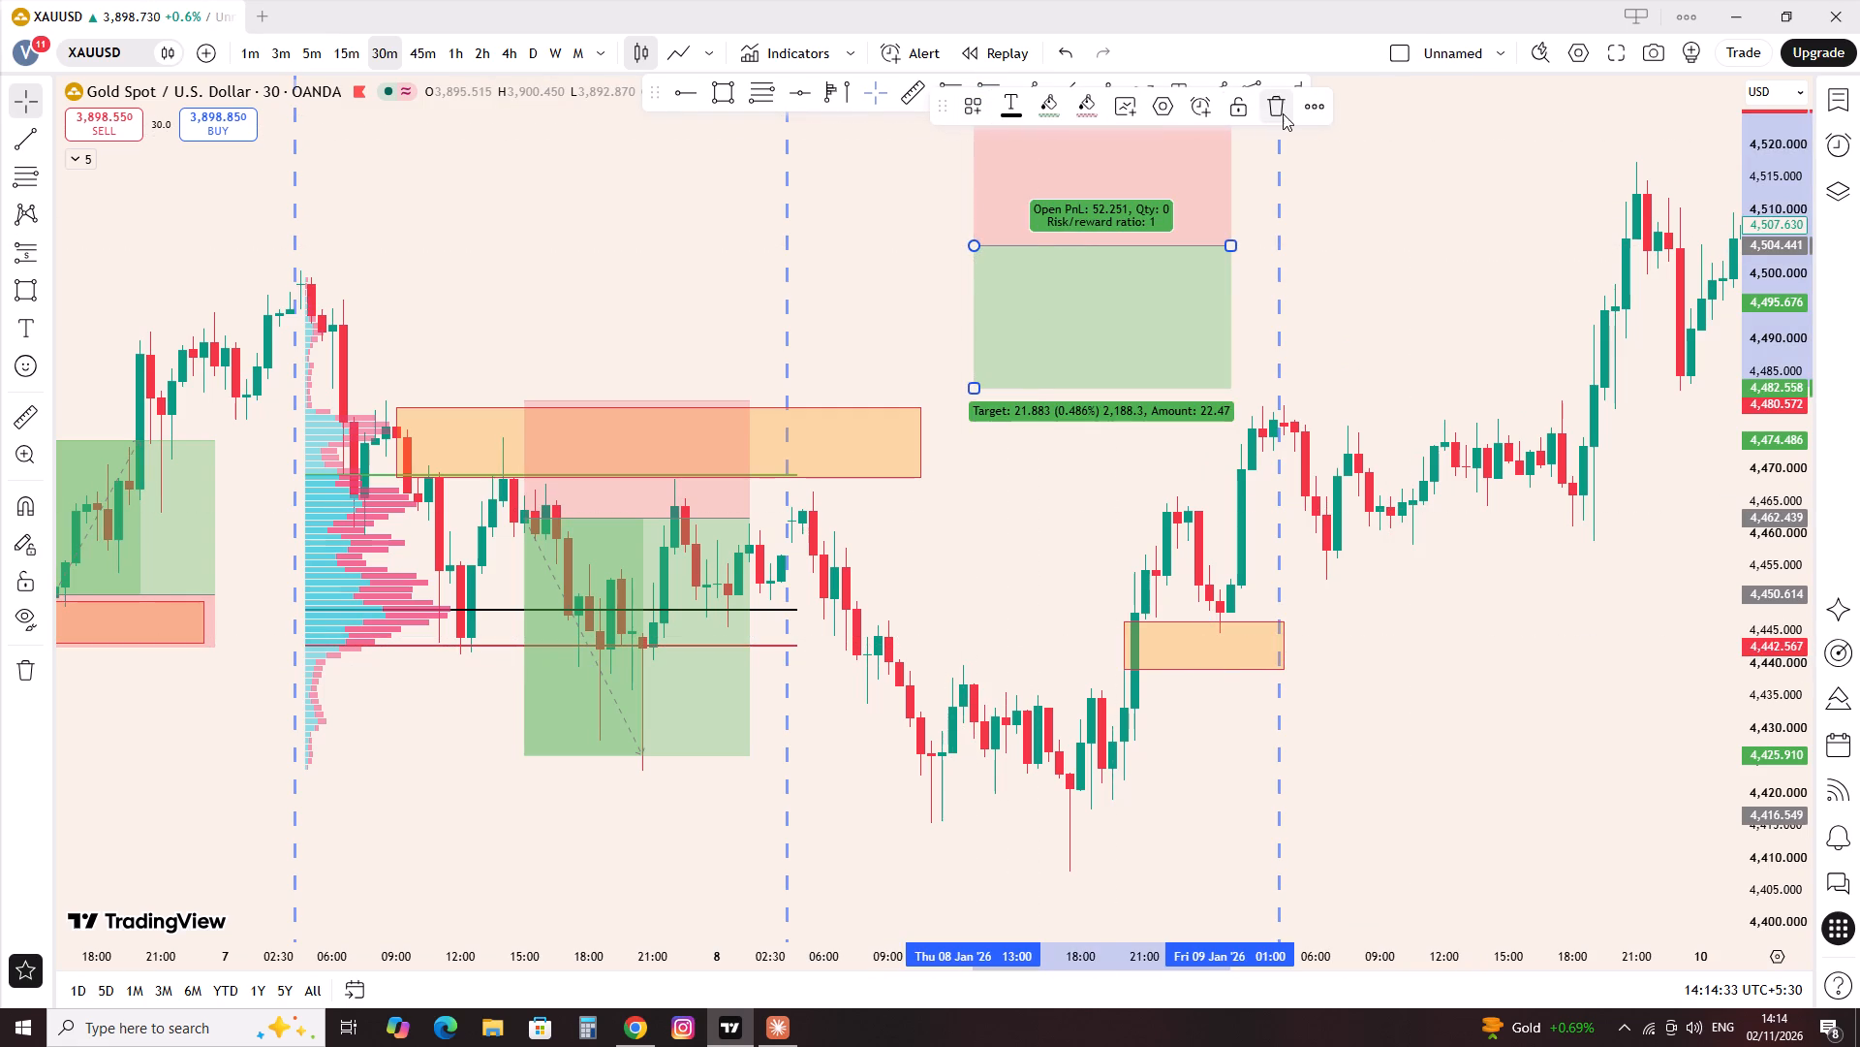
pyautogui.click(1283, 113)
# Place a long position at 9 Jan 01:30 with entry 4,453.5, stop 4,439.0 and target 4,484.1, ending at 08:00.
pyautogui.click(942, 96)
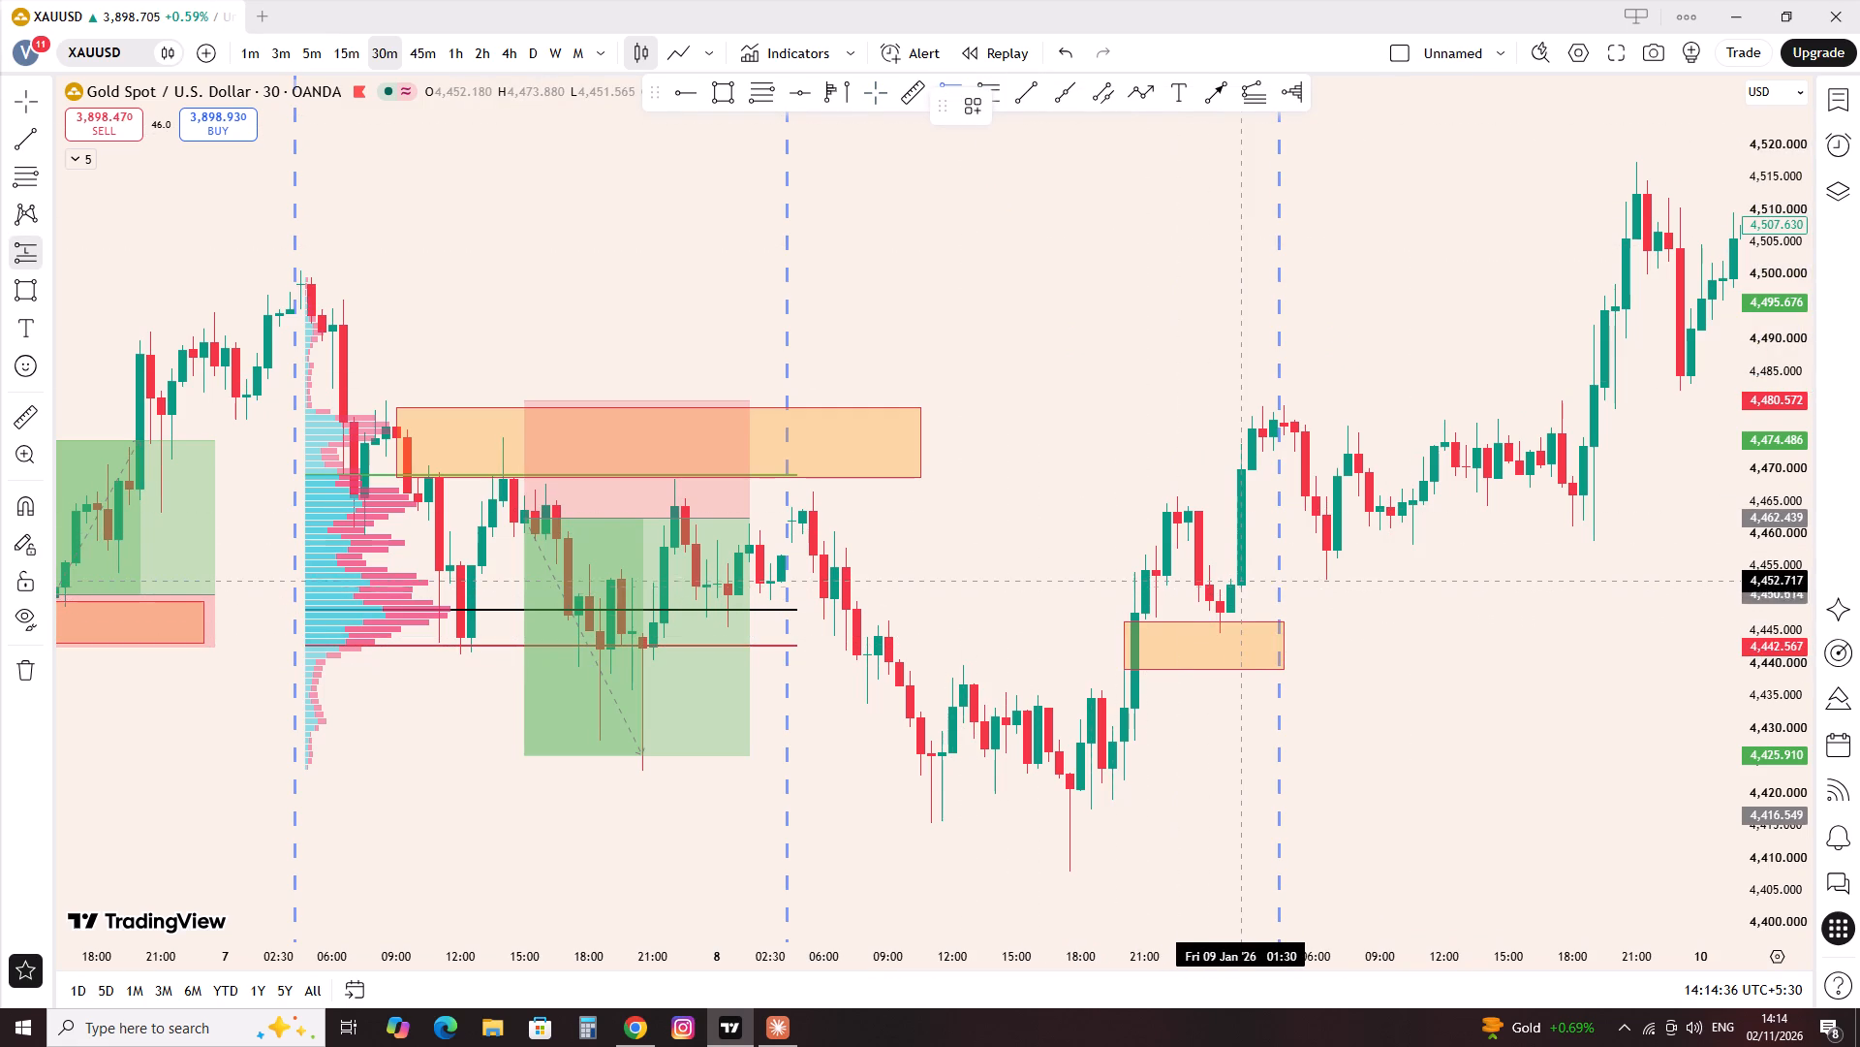
pyautogui.click(1242, 577)
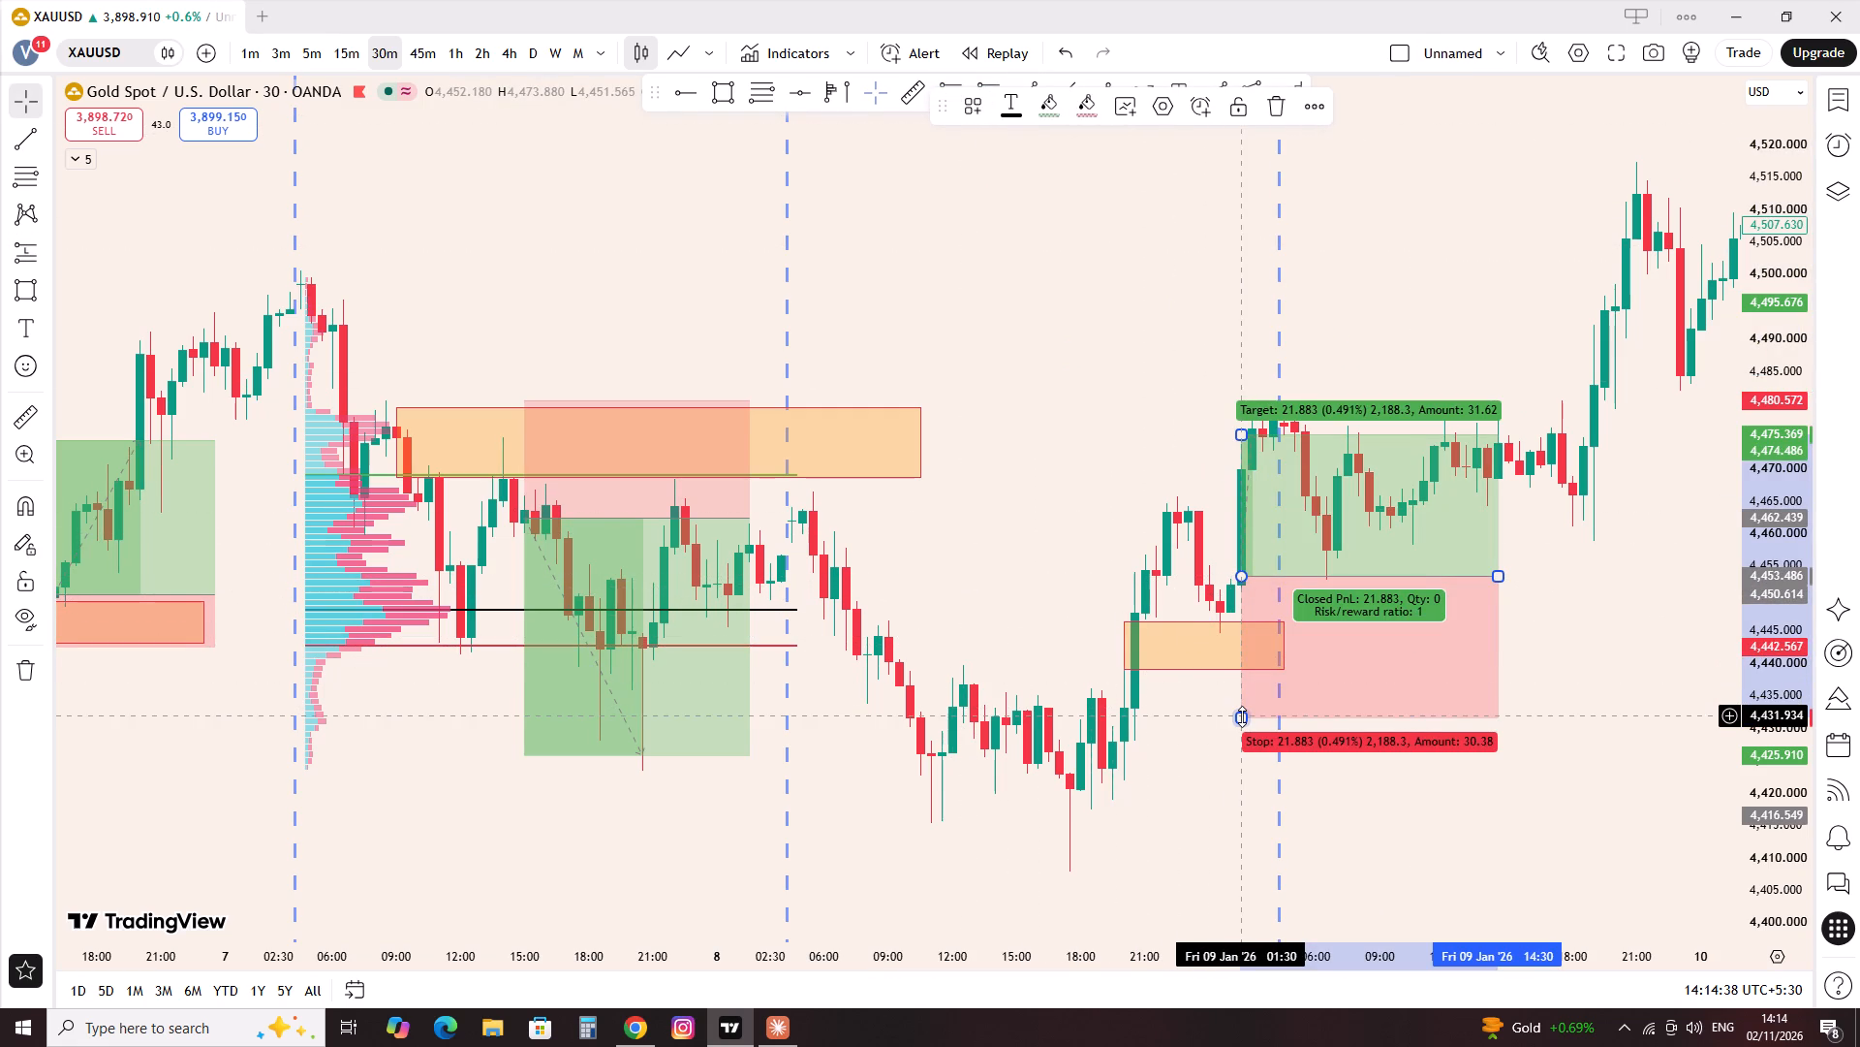
pyautogui.moveTo(1242, 716); pyautogui.dragTo(1279, 671)
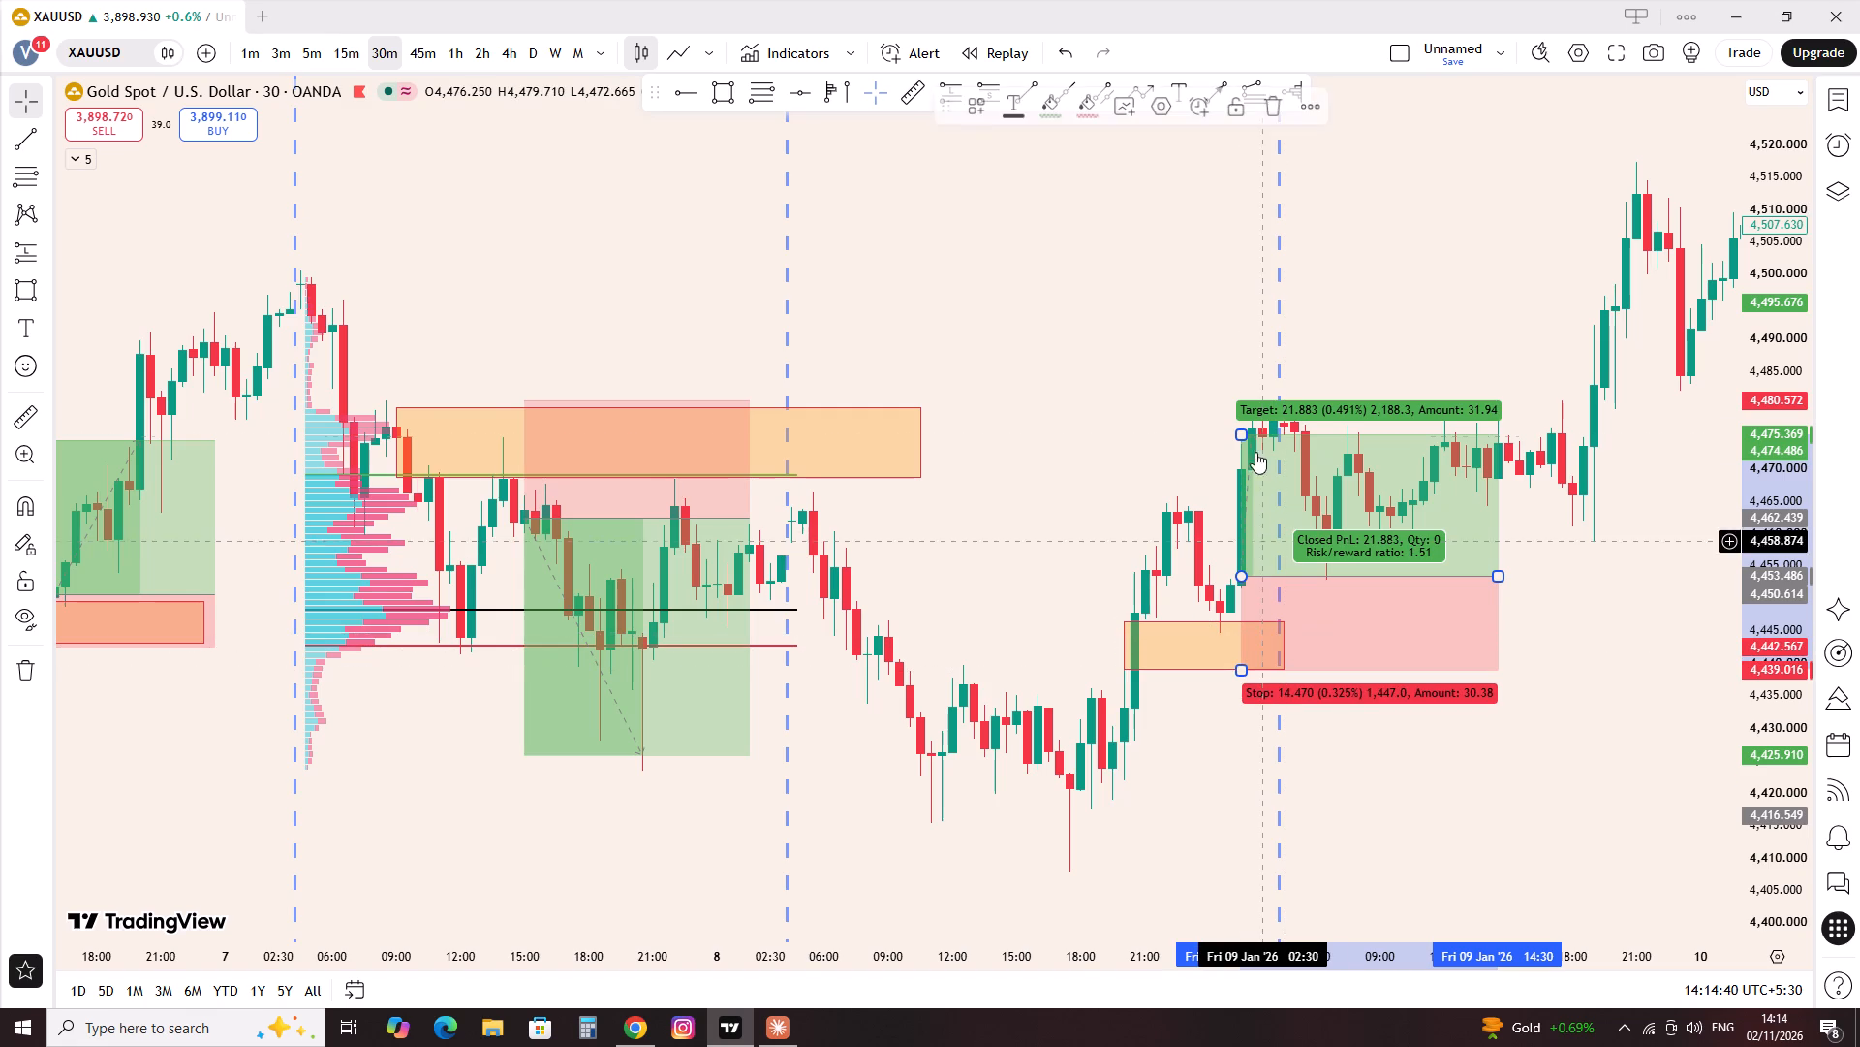
pyautogui.moveTo(1241, 432); pyautogui.dragTo(1224, 378)
pyautogui.moveTo(1496, 574); pyautogui.dragTo(1360, 587)
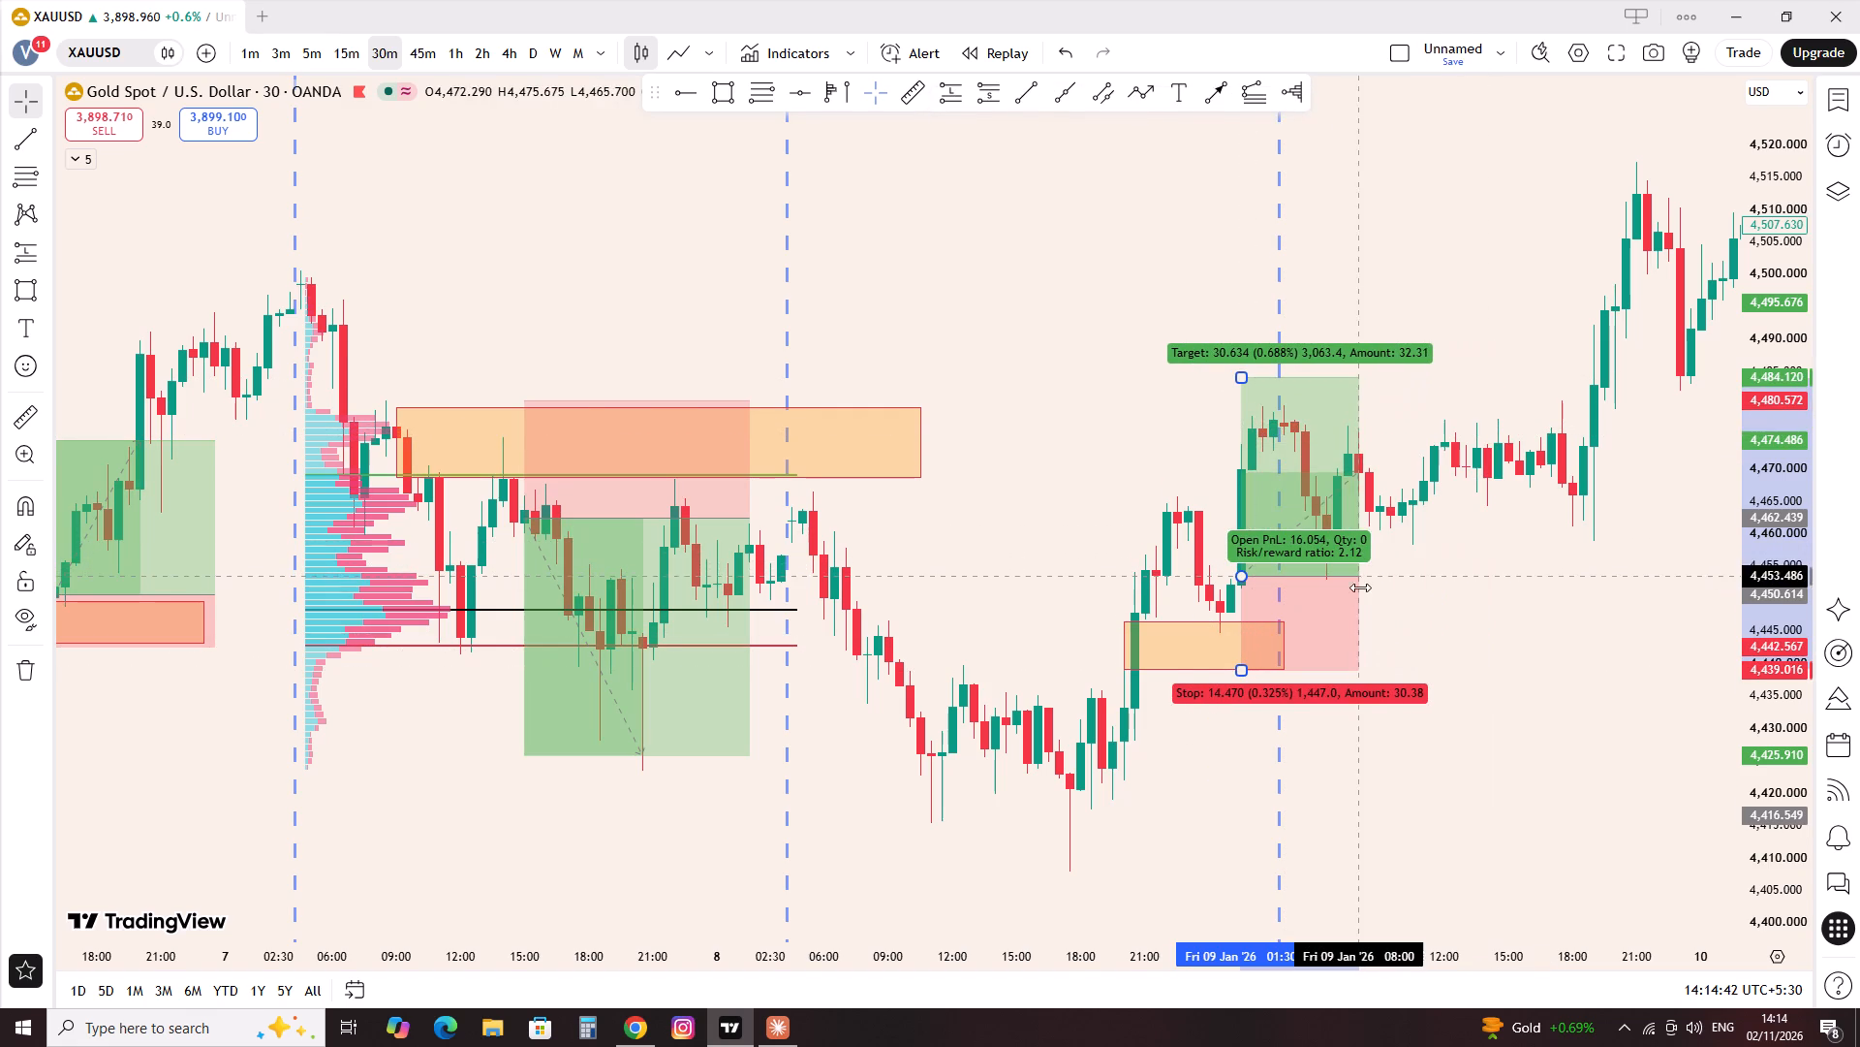
# Move the volume profile from the 7 Jan session to the 8 Jan session.
pyautogui.moveTo(1360, 587); pyautogui.dragTo(1355, 587)
pyautogui.moveTo(317, 578); pyautogui.dragTo(318, 578)
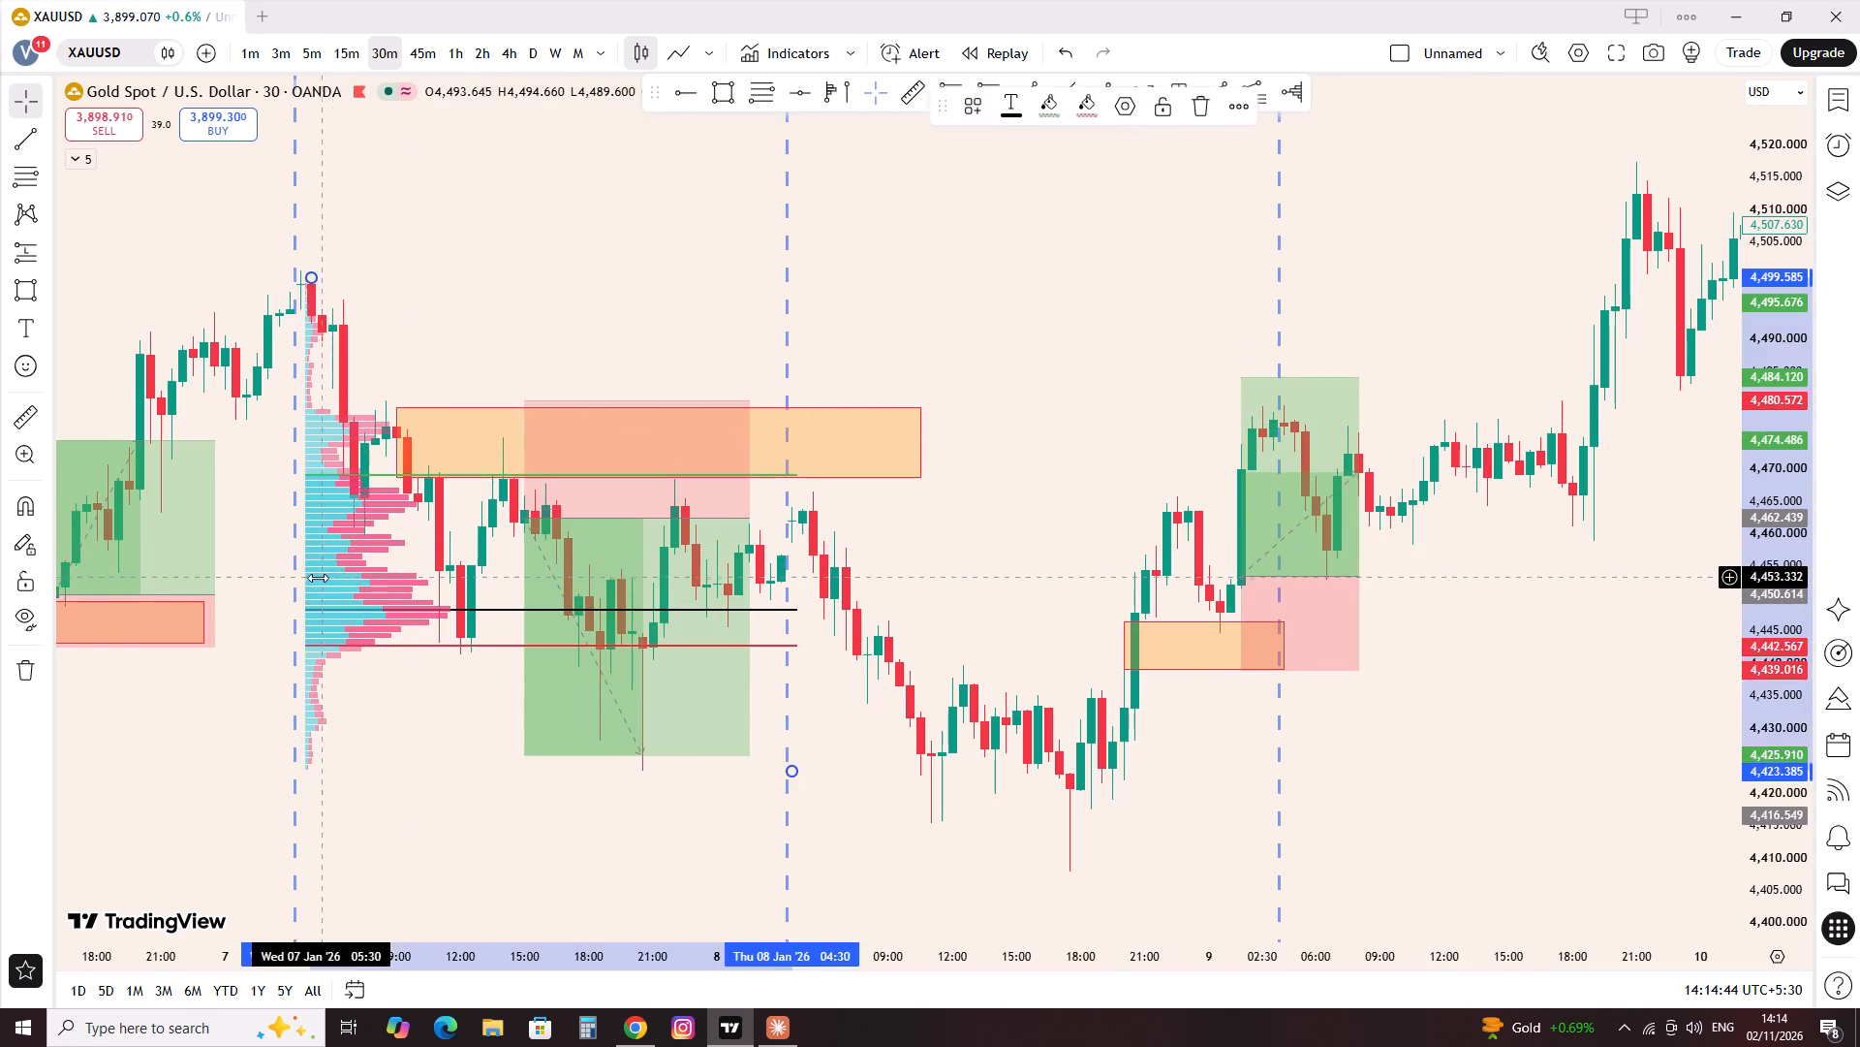
pyautogui.moveTo(318, 578); pyautogui.dragTo(799, 690)
pyautogui.click(1541, 684)
# Move the volume profile from the 8 Jan session to the 9 Jan session, starting at its session line.
pyautogui.moveTo(1541, 684); pyautogui.dragTo(841, 711)
pyautogui.scroll(-3, 844, 719)
pyautogui.moveTo(579, 805); pyautogui.dragTo(956, 725)
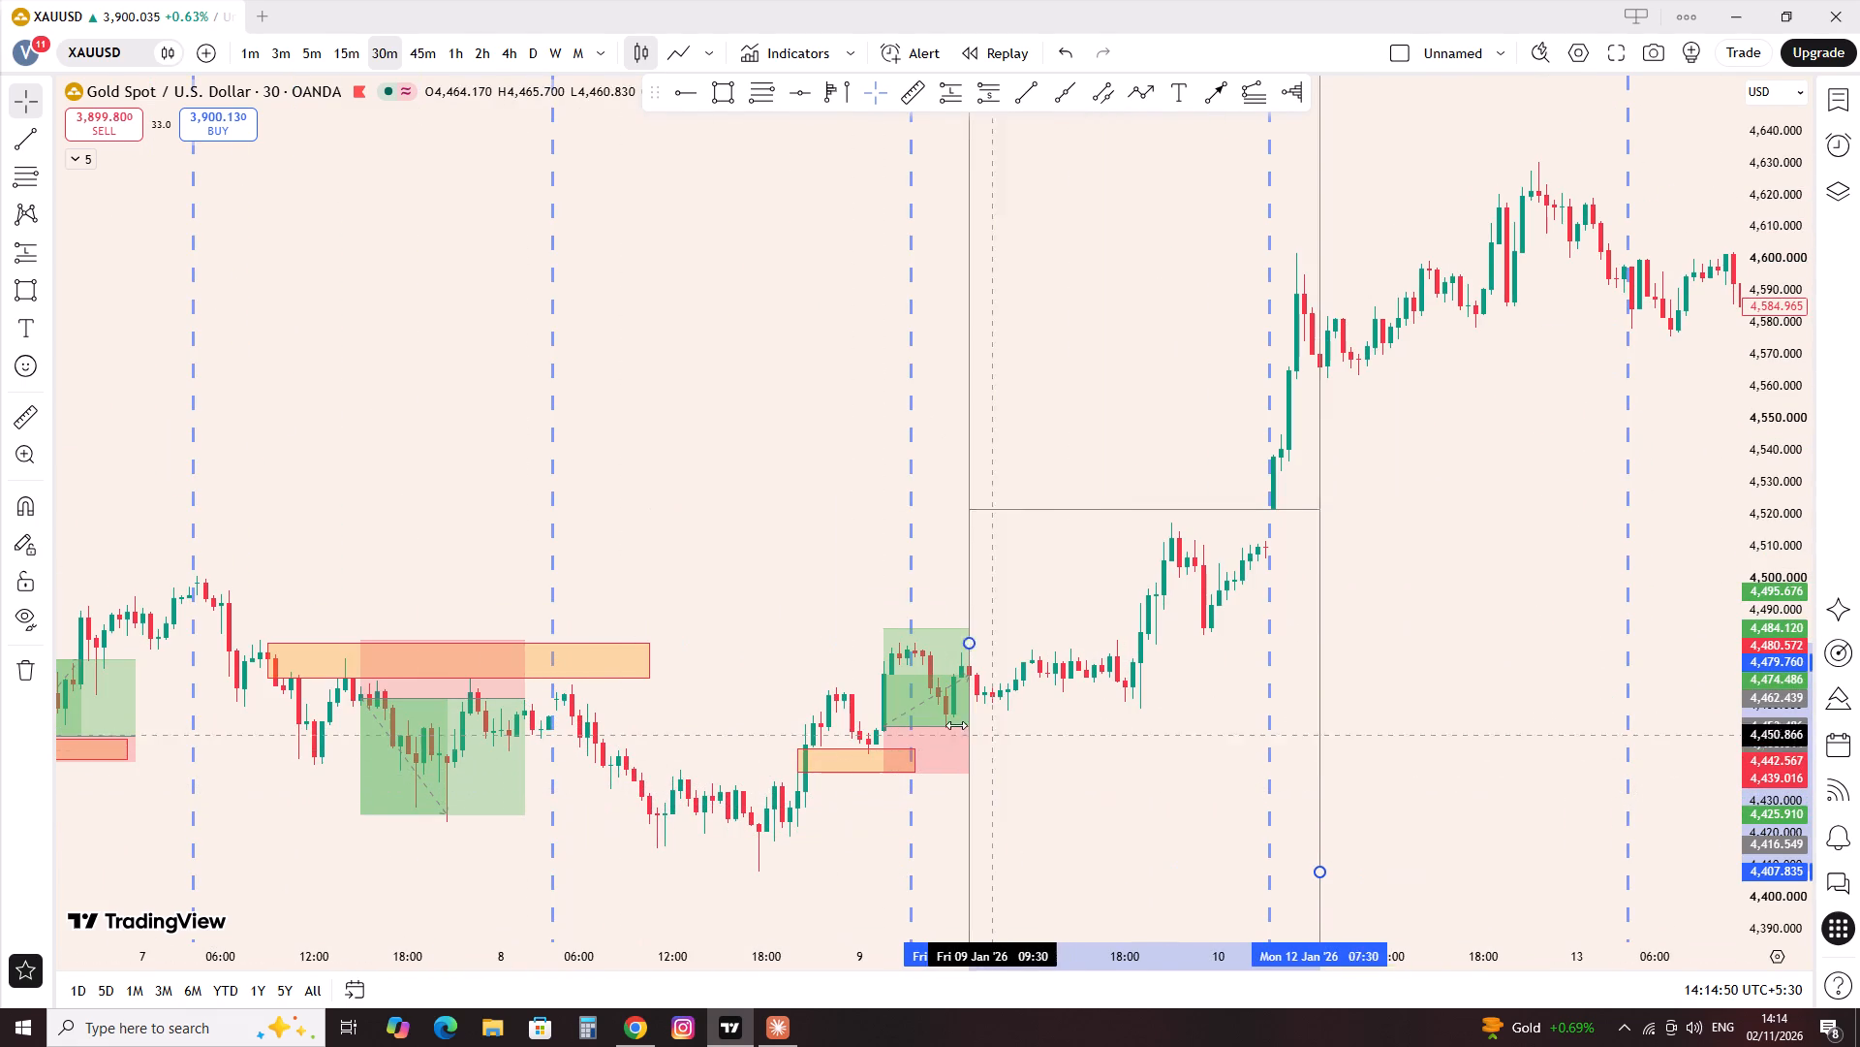
pyautogui.moveTo(956, 725); pyautogui.dragTo(940, 708)
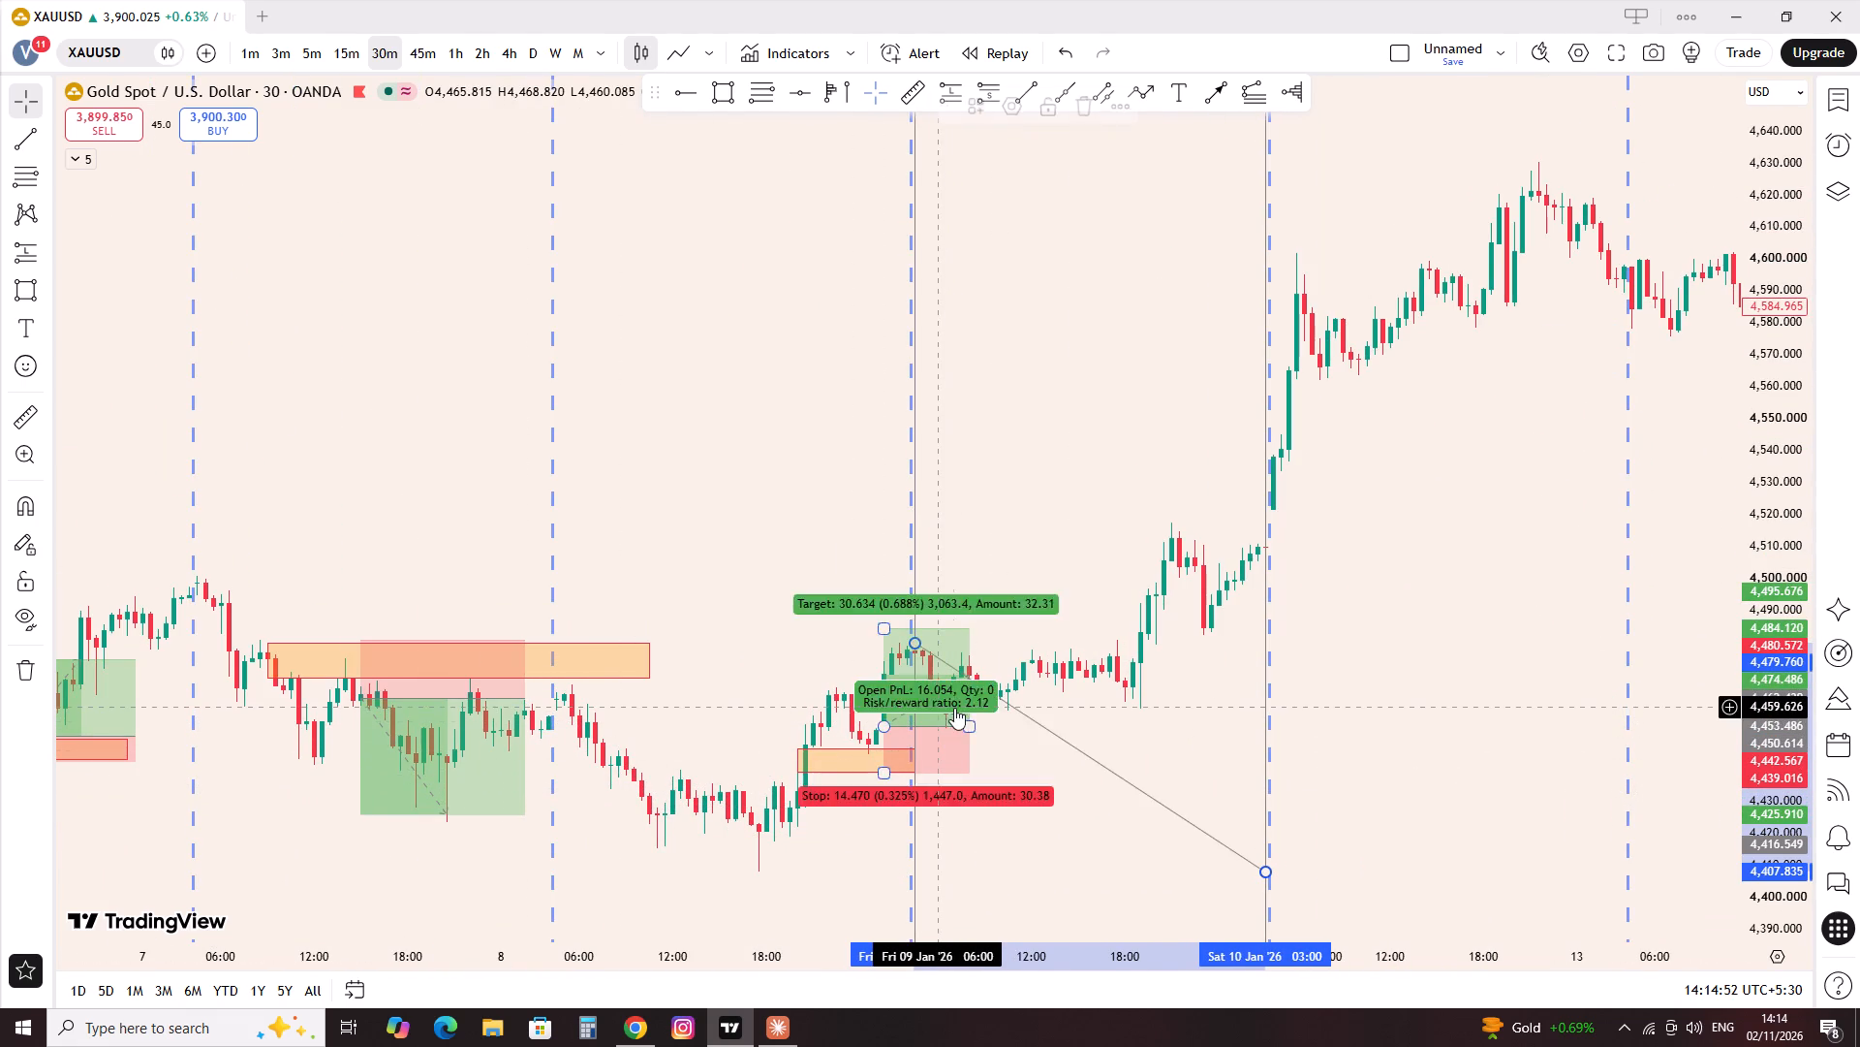
pyautogui.click(1448, 675)
pyautogui.scroll(3, 1448, 675)
pyautogui.moveTo(1308, 625); pyautogui.dragTo(1014, 623)
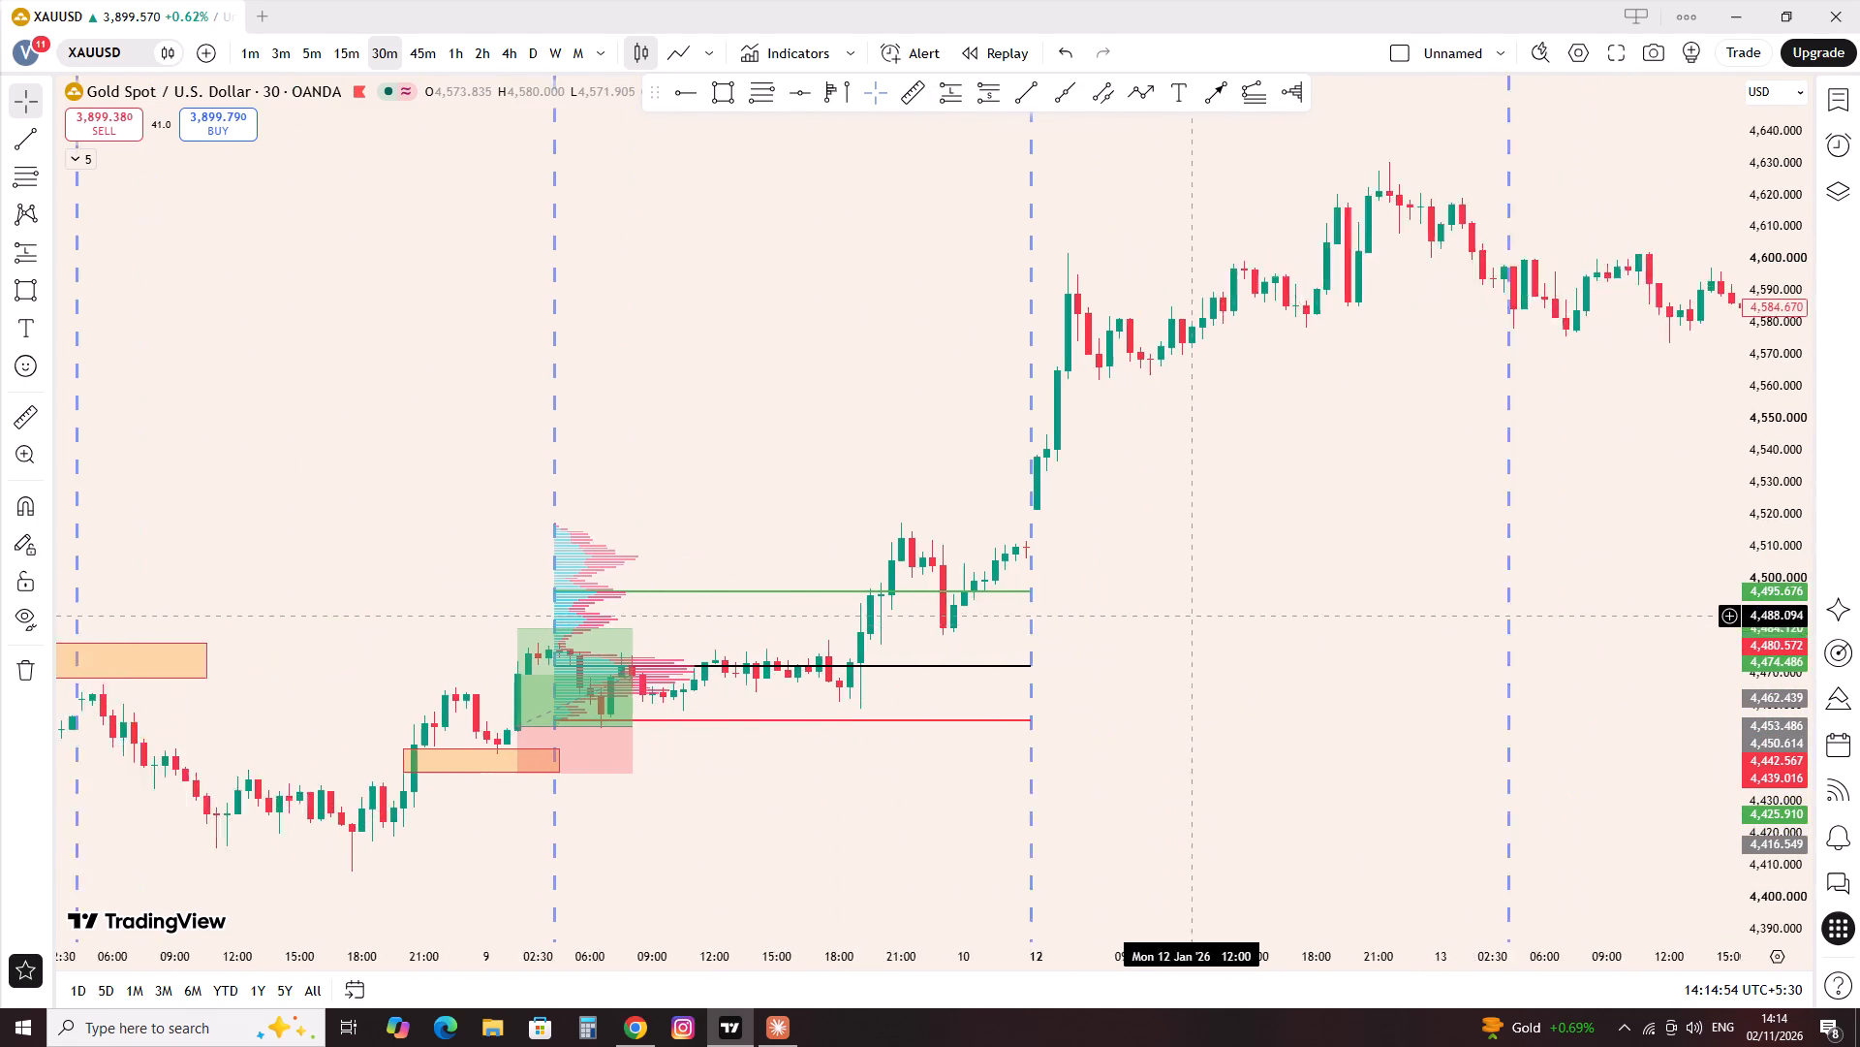
# Move the volume profile from the 9 Jan session to the 12 Jan session.
pyautogui.moveTo(1014, 623); pyautogui.dragTo(898, 648)
pyautogui.scroll(-6, 899, 648)
pyautogui.moveTo(977, 545); pyautogui.dragTo(1313, 529)
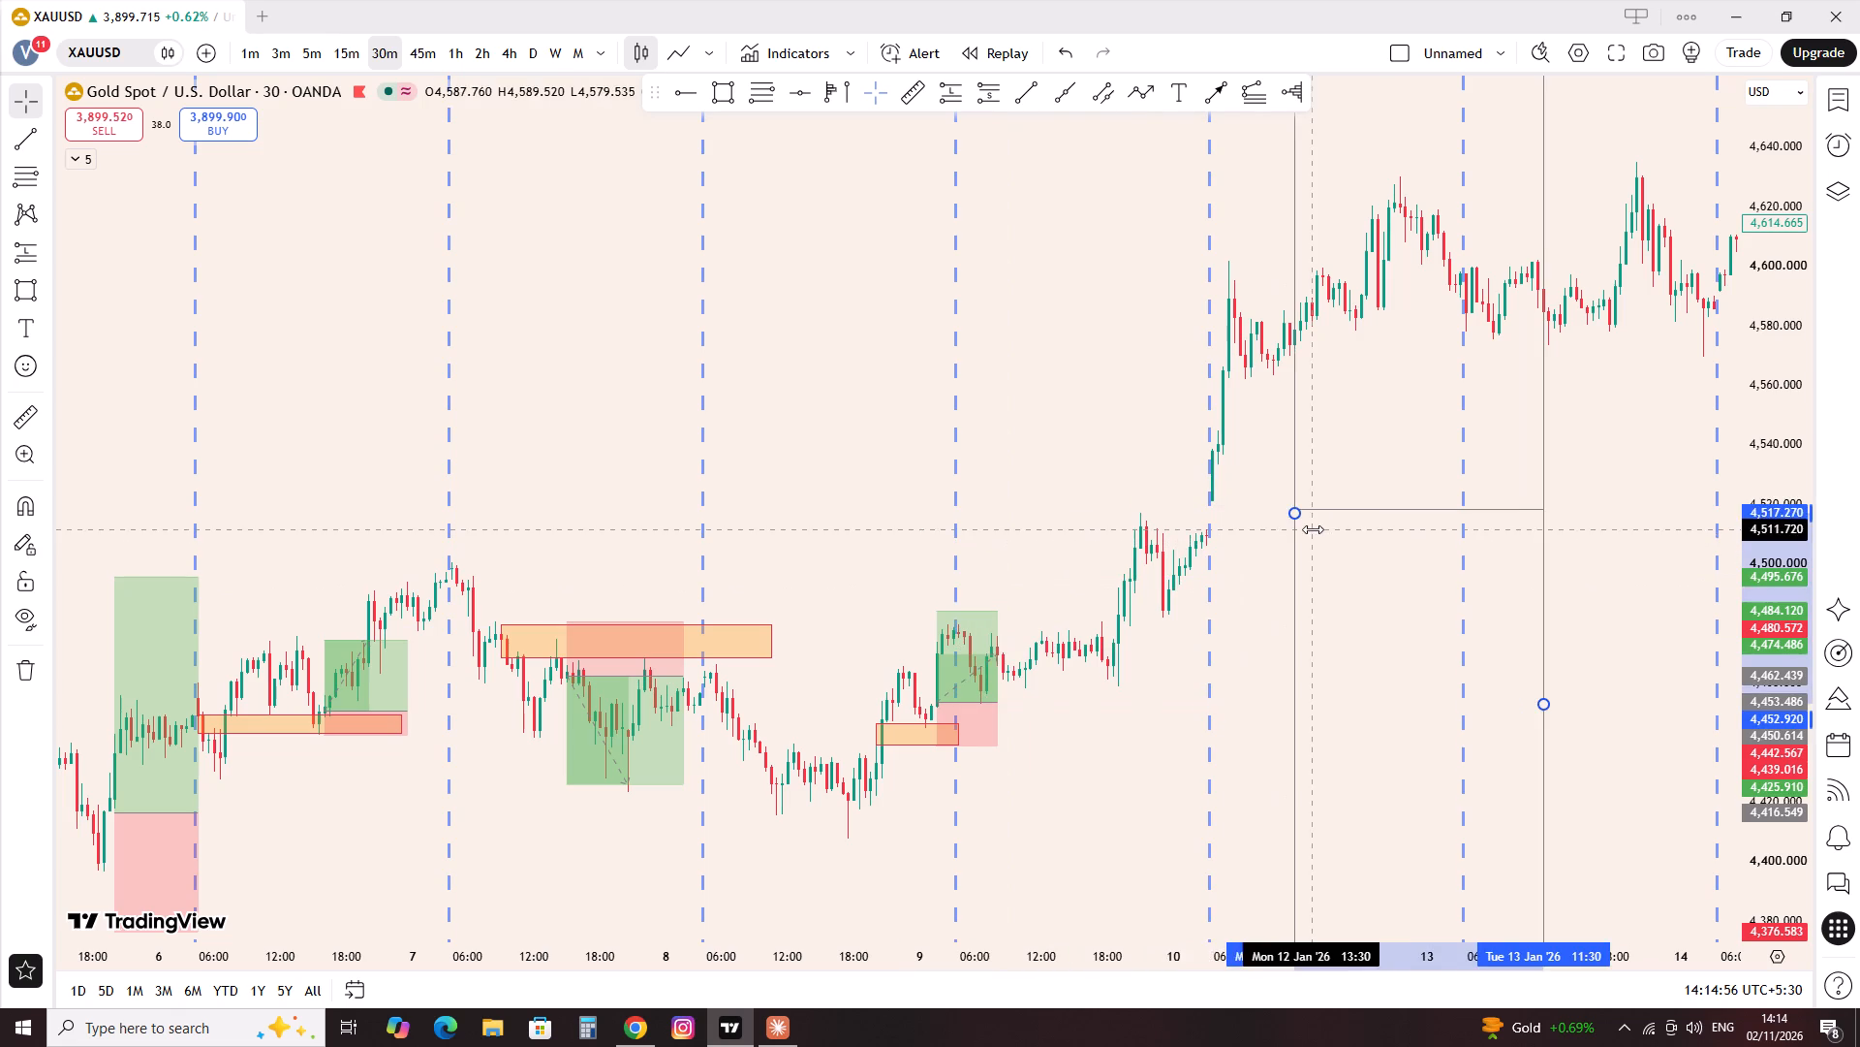
pyautogui.moveTo(1313, 529); pyautogui.dragTo(1230, 512)
# Examine the 13 Jan price action against the levels of the 12 Jan volume profile for a possible zone or trade.
pyautogui.moveTo(1547, 552); pyautogui.dragTo(1152, 629)
pyautogui.scroll(6, 1152, 629)
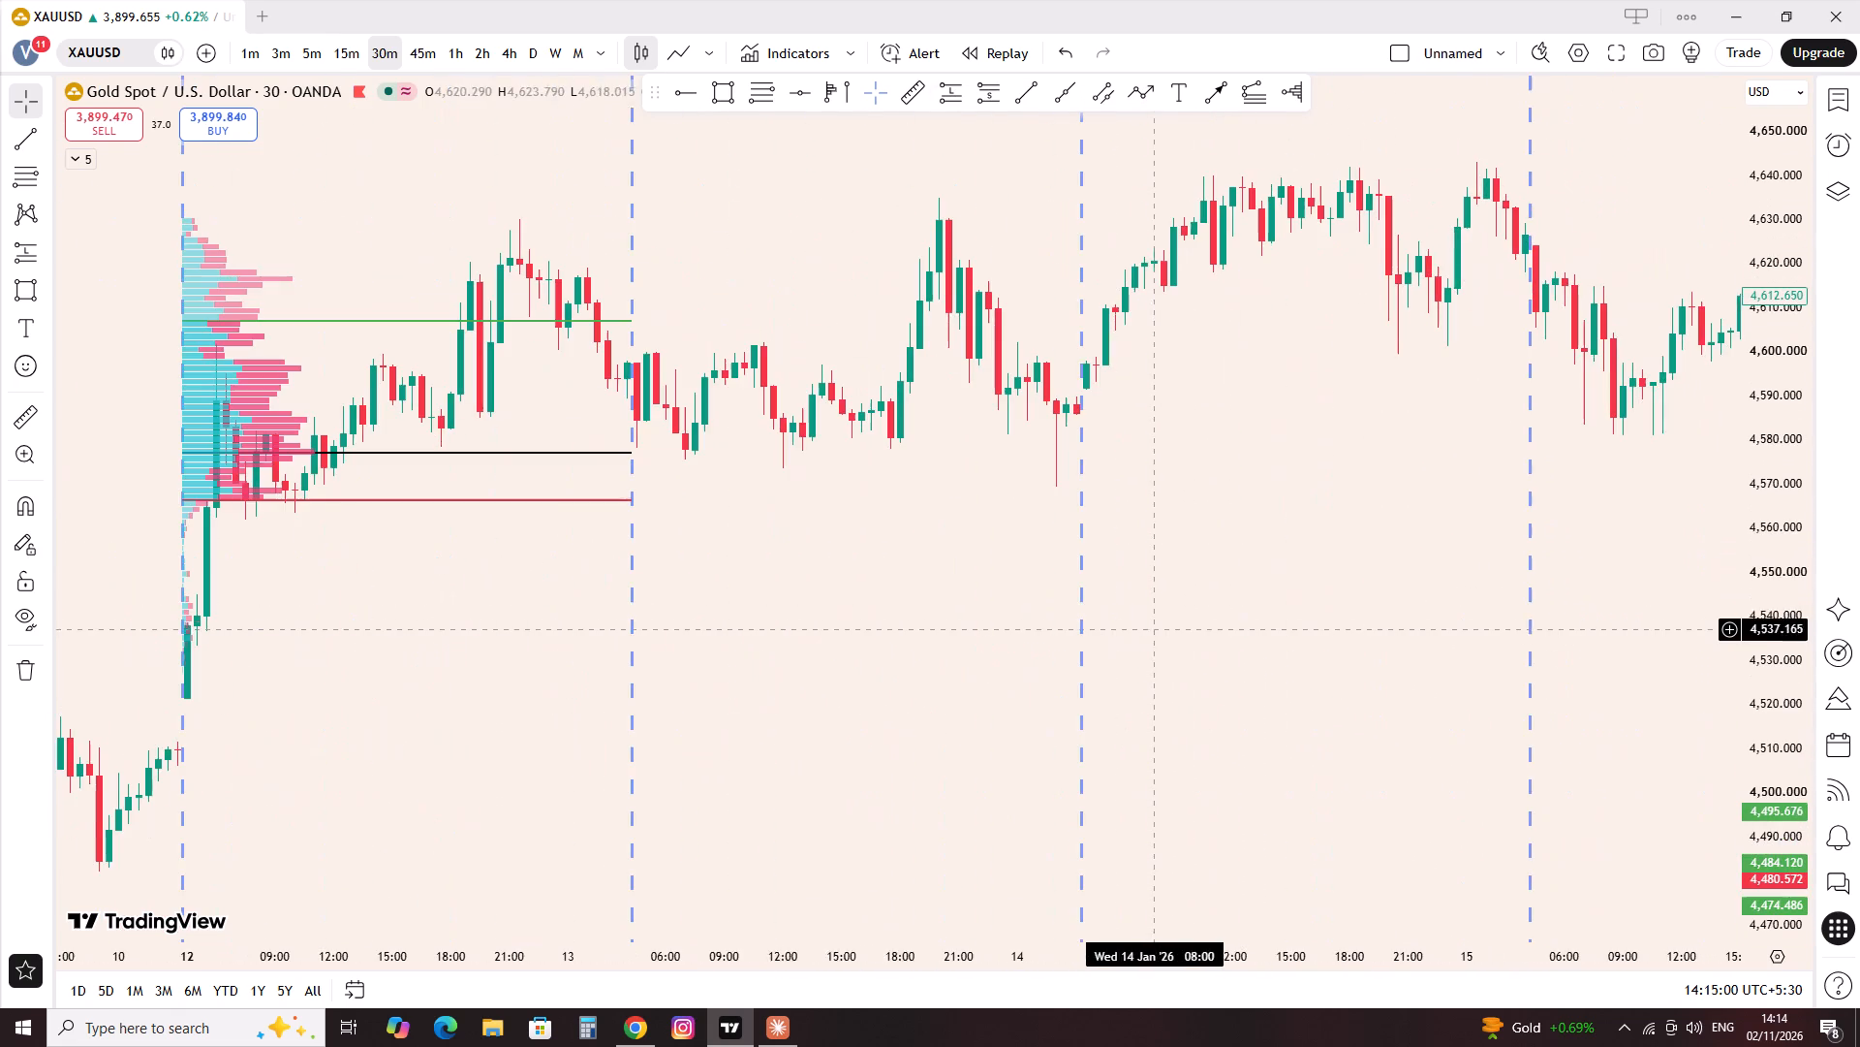
pyautogui.moveTo(786, 609); pyautogui.dragTo(1073, 869)
pyautogui.scroll(5, 1080, 847)
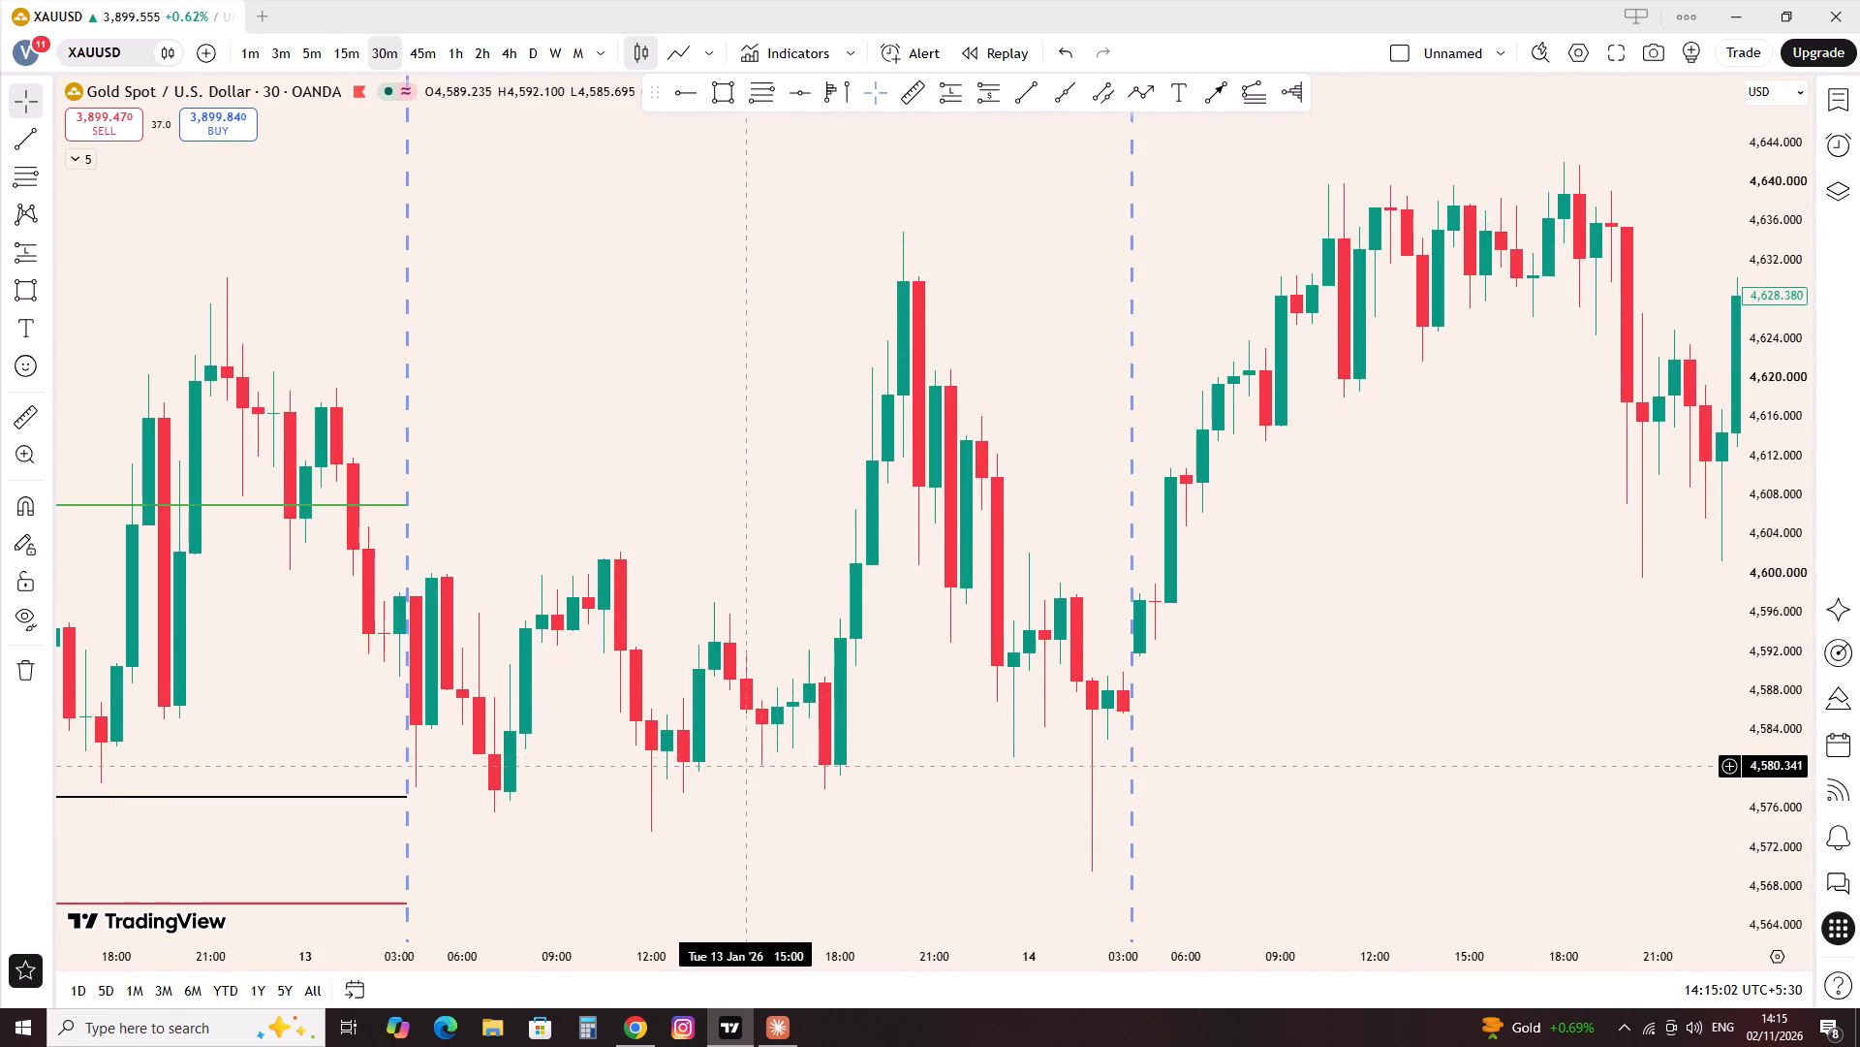
pyautogui.scroll(-1, 752, 775)
pyautogui.scroll(-1, 662, 728)
pyautogui.scroll(1, 728, 526)
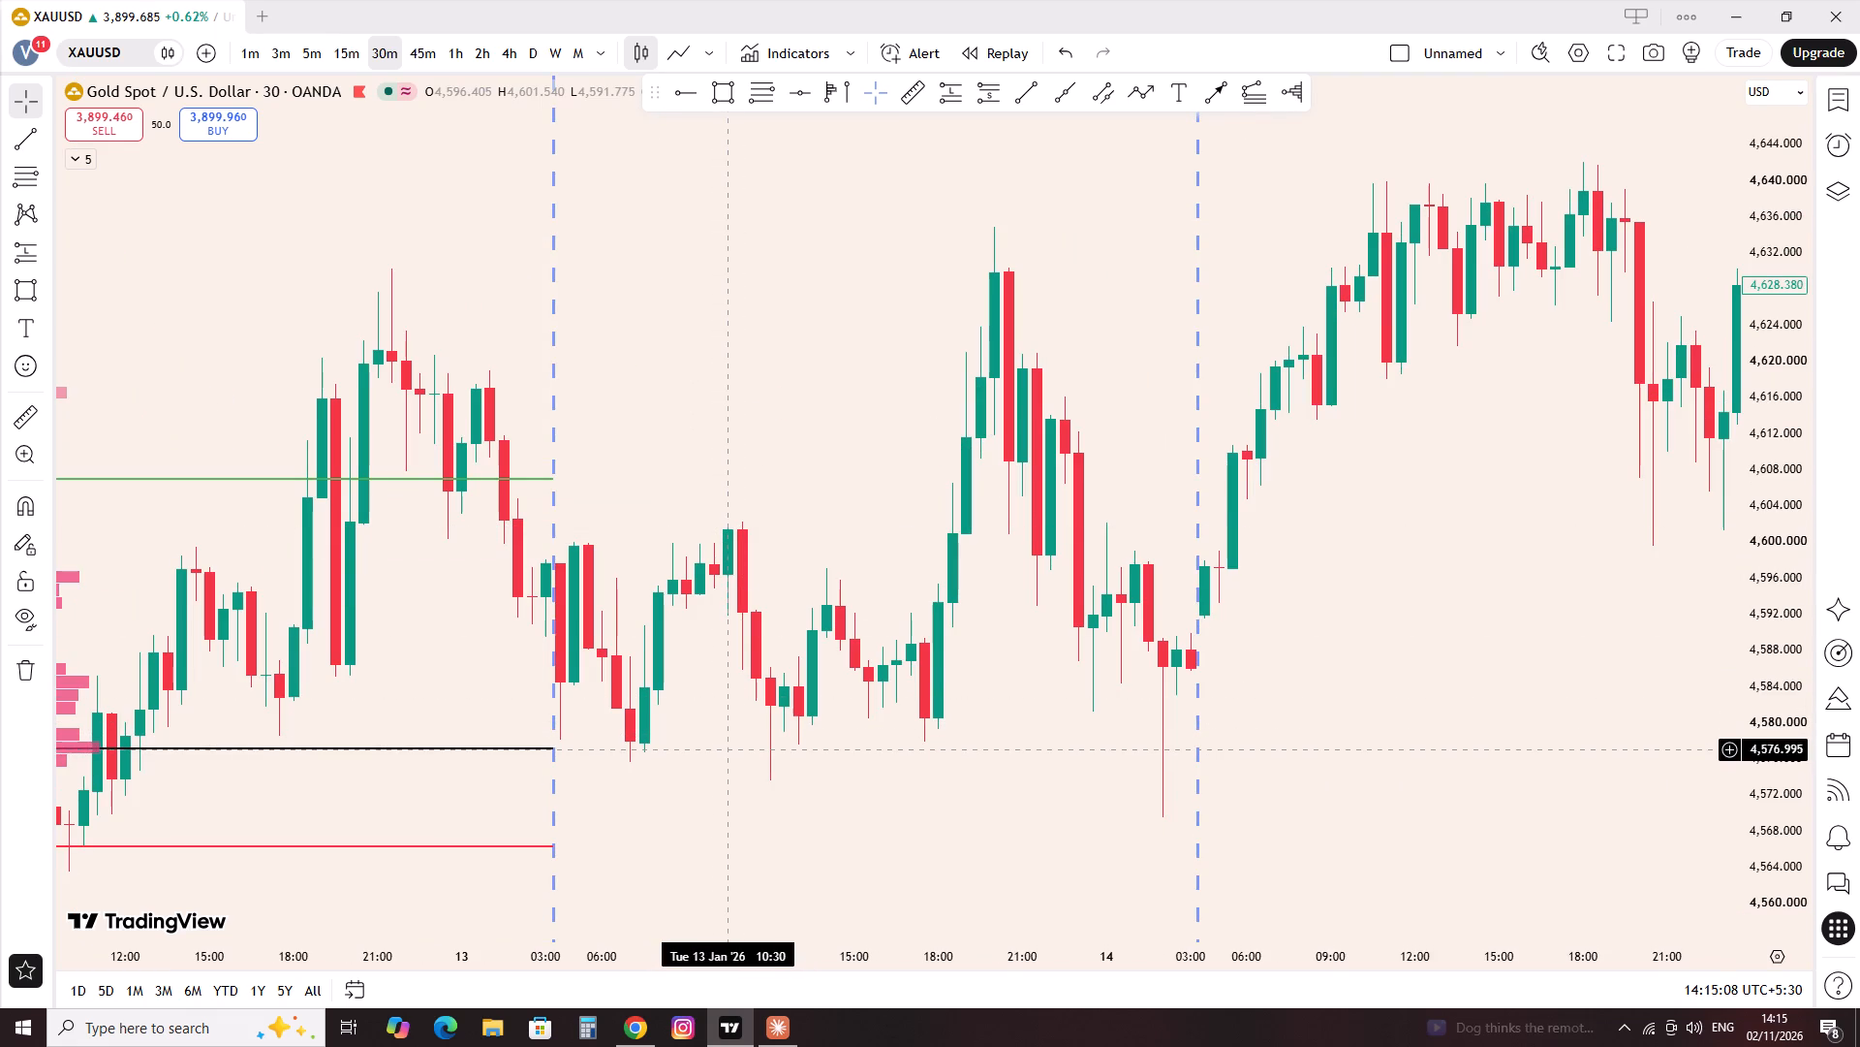
# Move the volume profile from the 12 Jan session to the 13 Jan session.
pyautogui.scroll(-7, 733, 747)
pyautogui.moveTo(1161, 643); pyautogui.dragTo(639, 674)
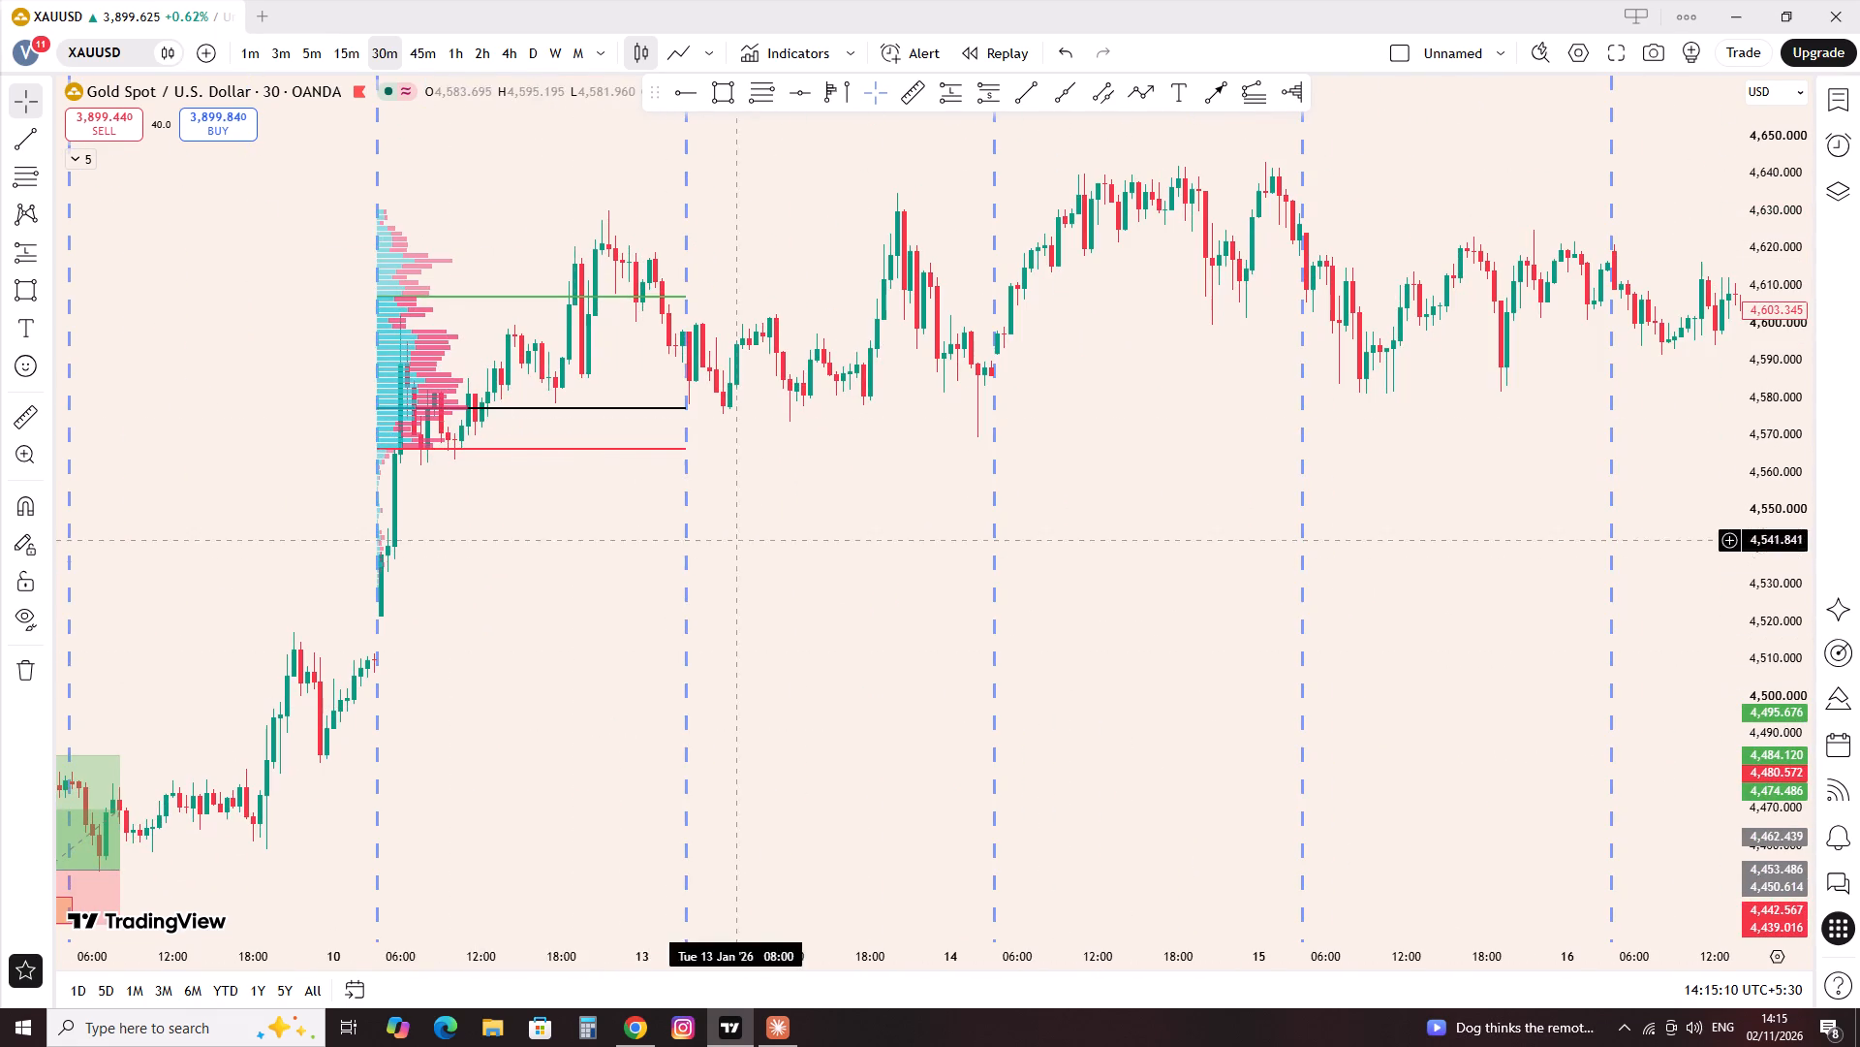
pyautogui.moveTo(387, 351); pyautogui.dragTo(698, 428)
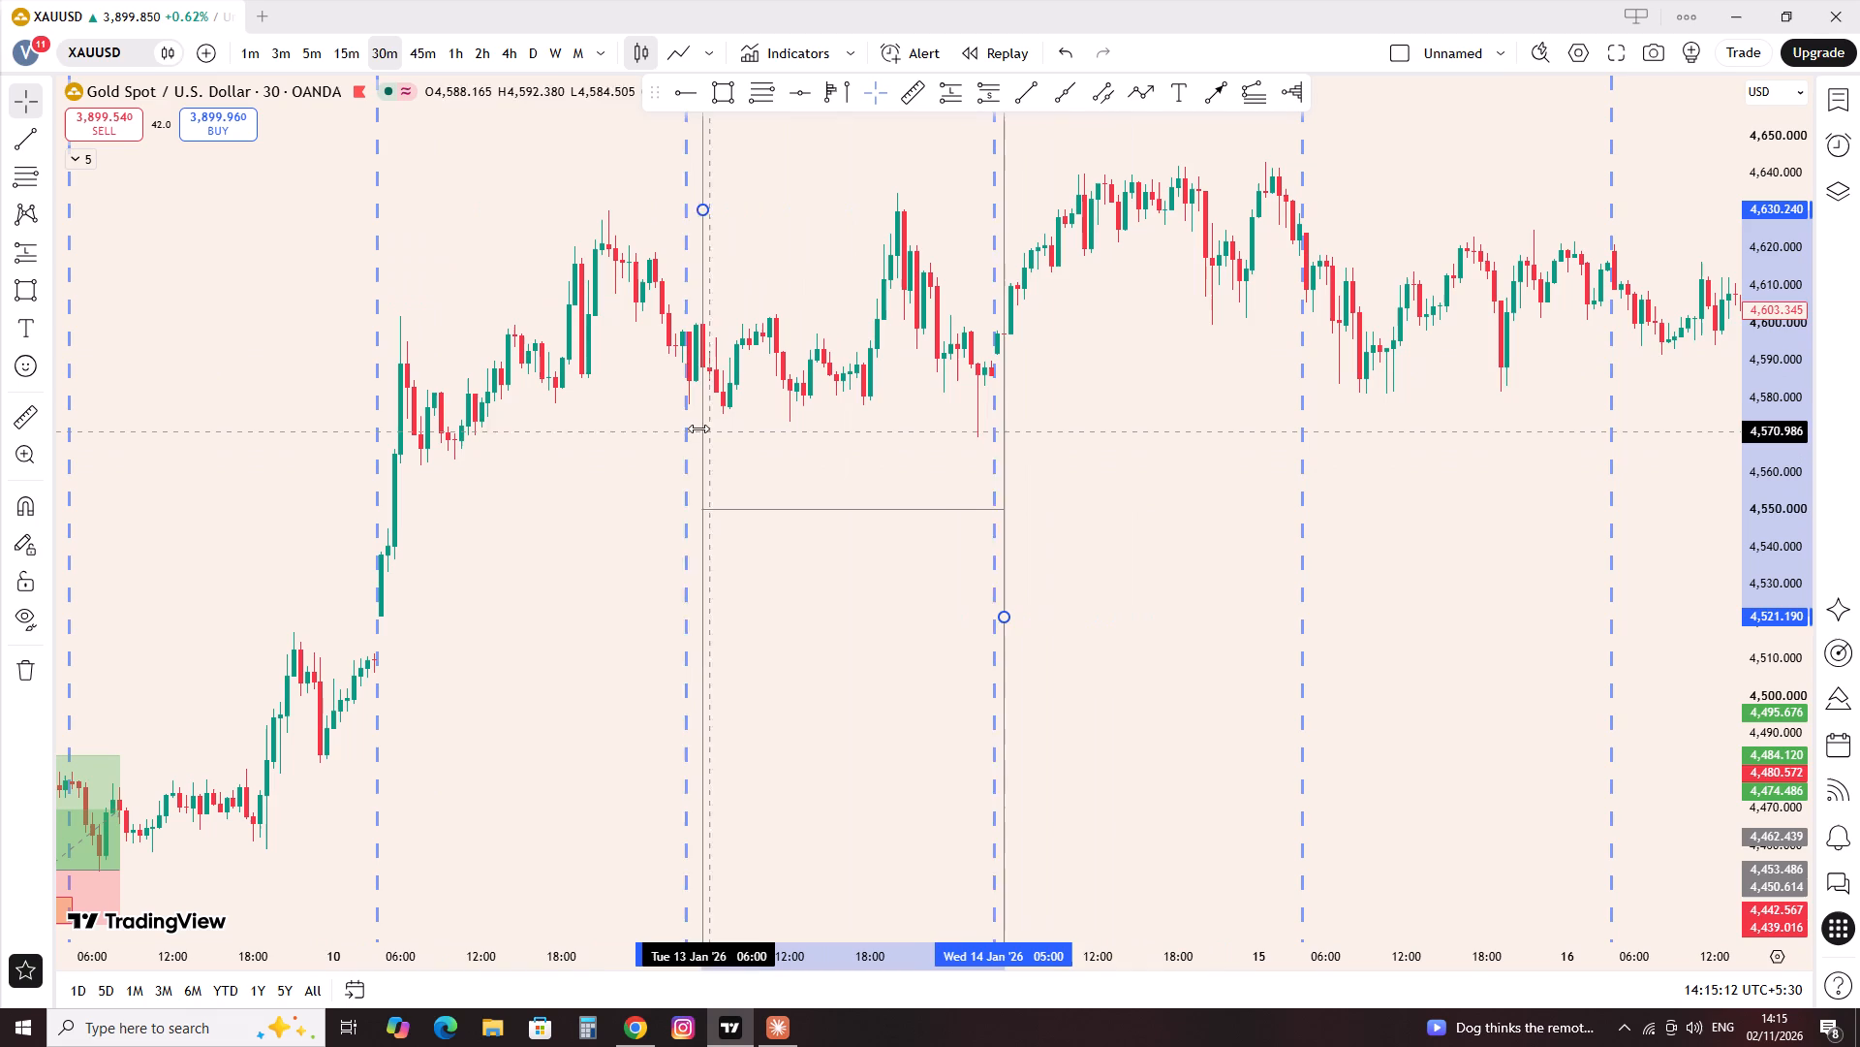
pyautogui.moveTo(698, 428); pyautogui.dragTo(696, 427)
pyautogui.click(1225, 485)
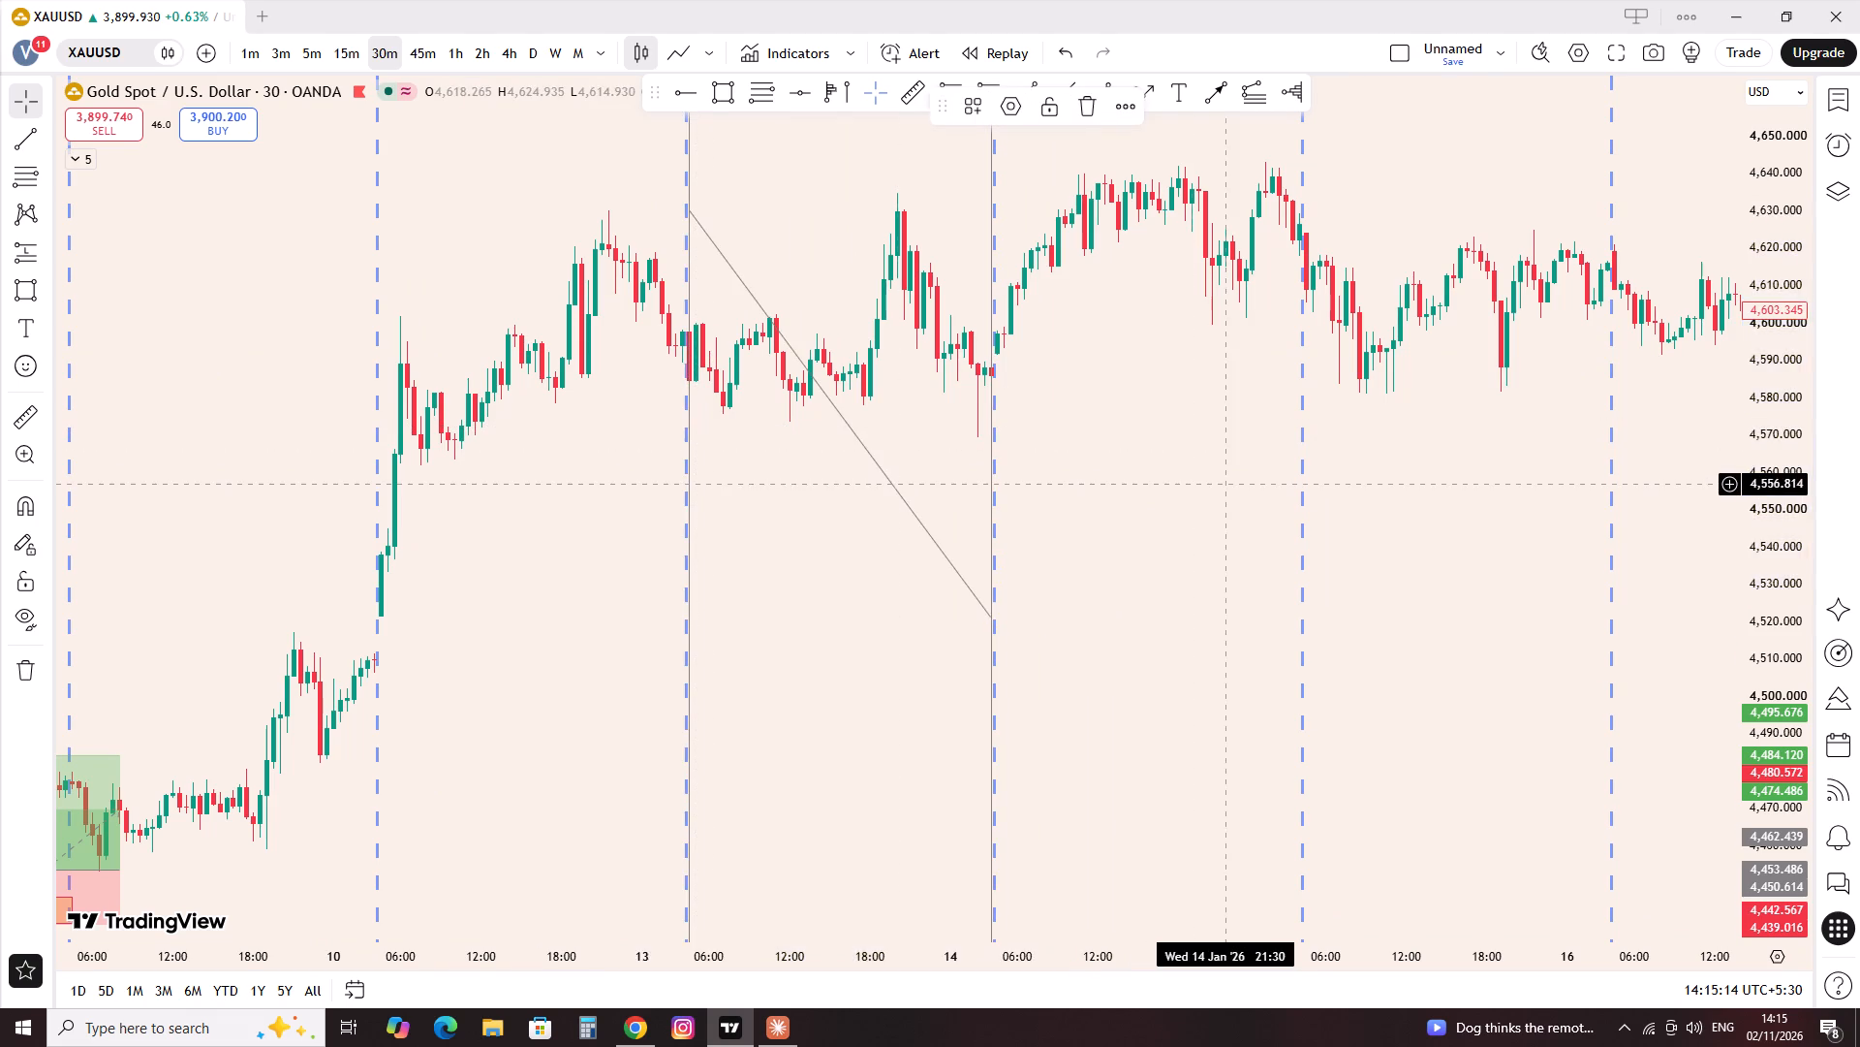
# Move the volume profile from the 13 Jan session to the 14 Jan session.
pyautogui.scroll(4, 1225, 485)
pyautogui.scroll(-2, 895, 534)
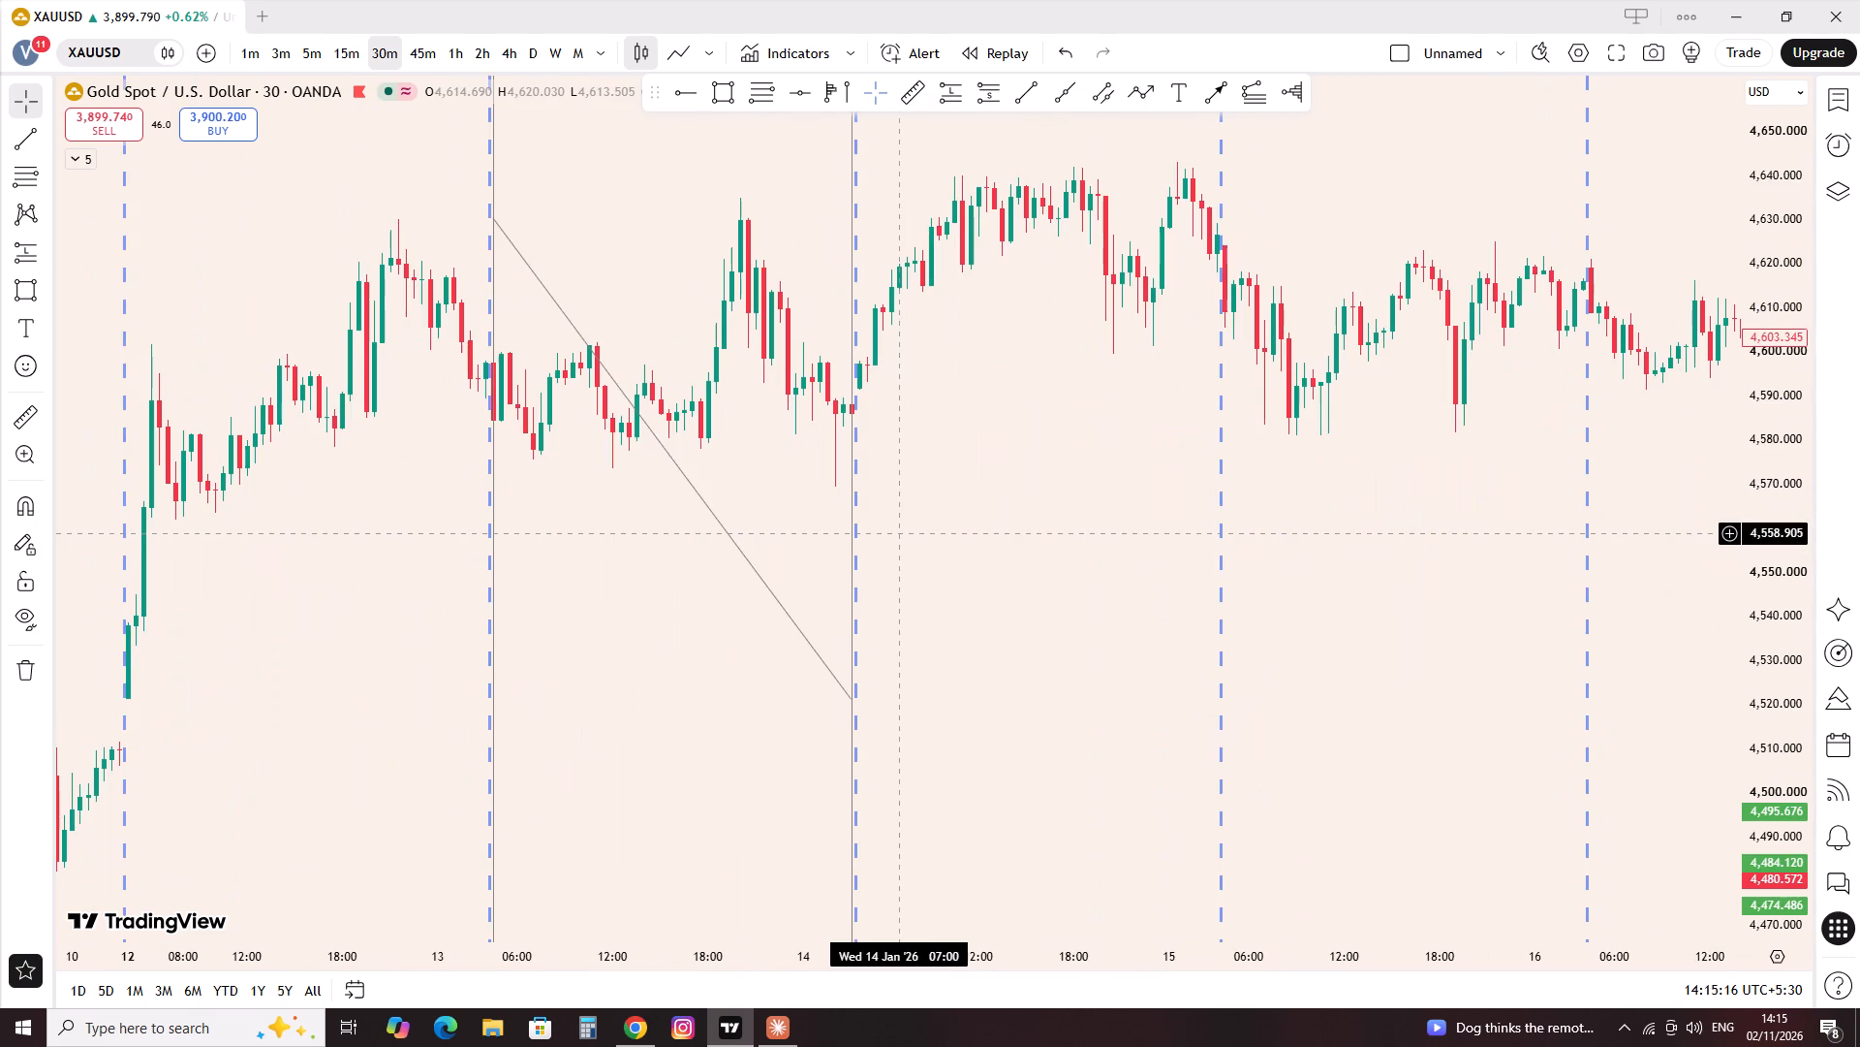
pyautogui.scroll(1, 1009, 515)
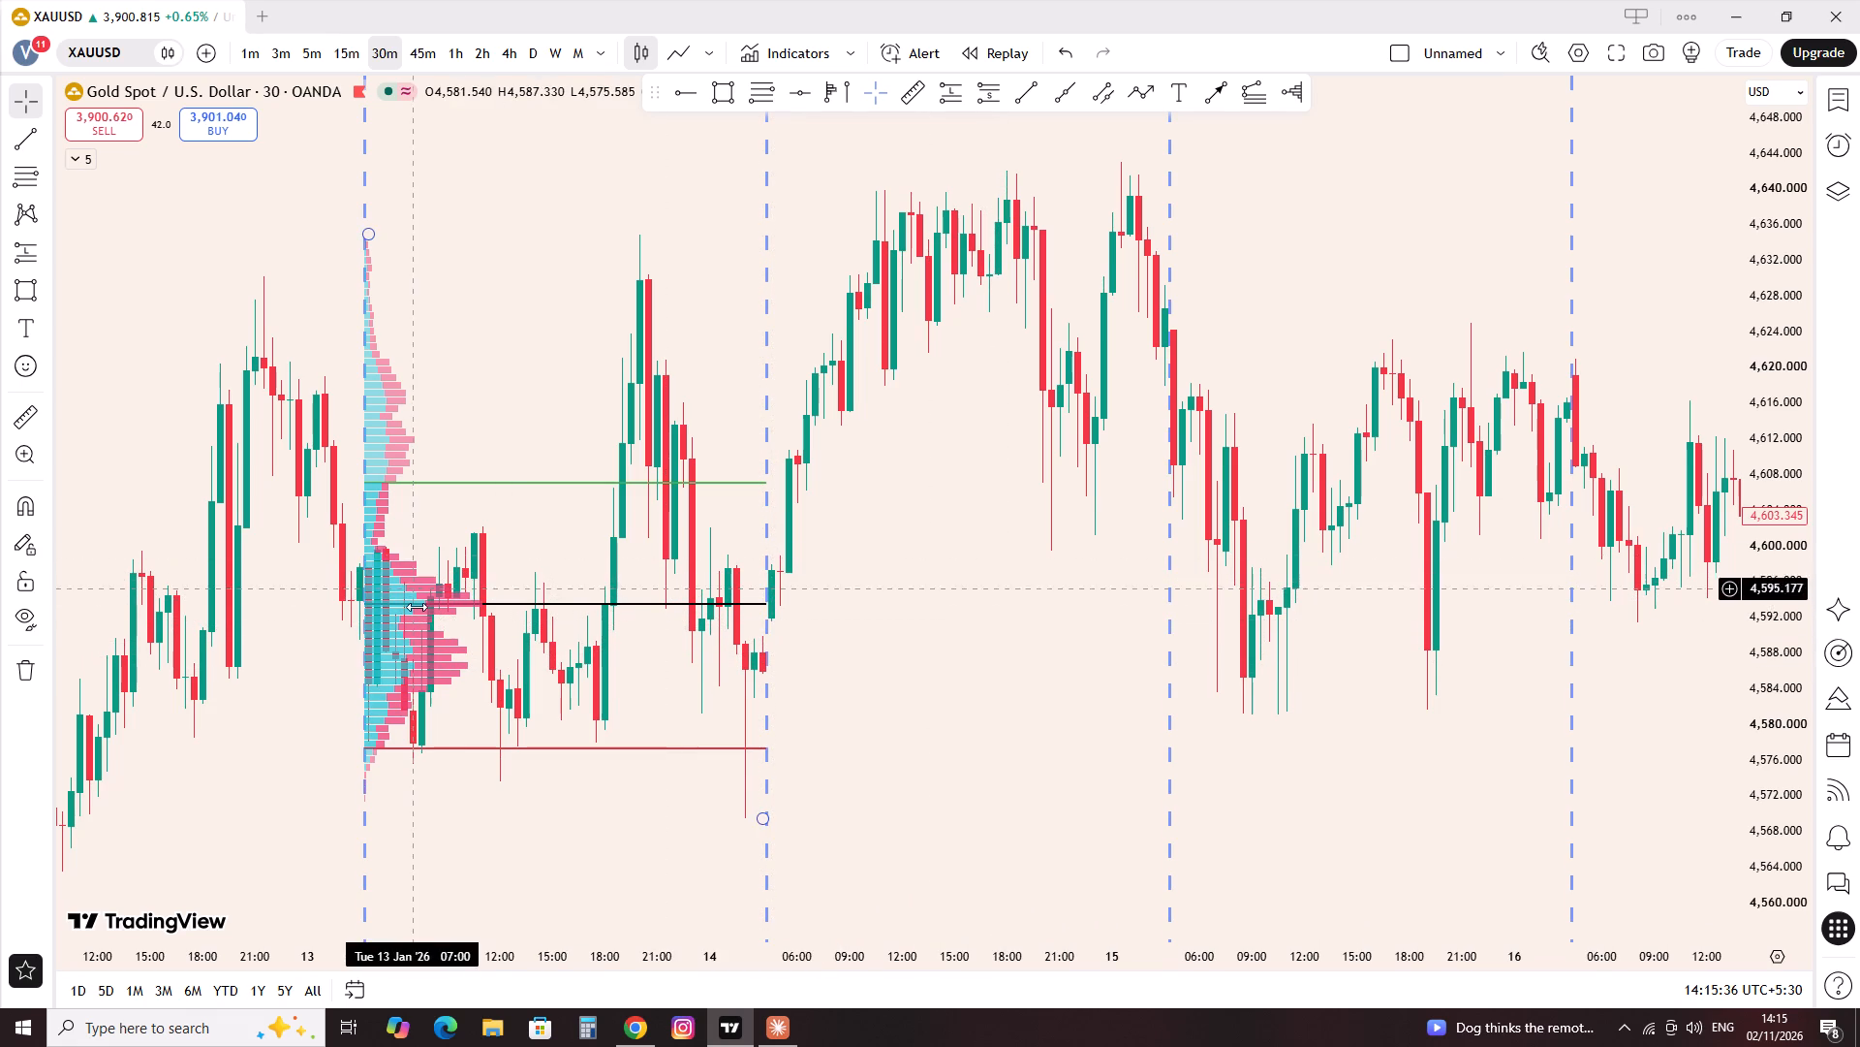
pyautogui.moveTo(417, 612); pyautogui.dragTo(818, 635)
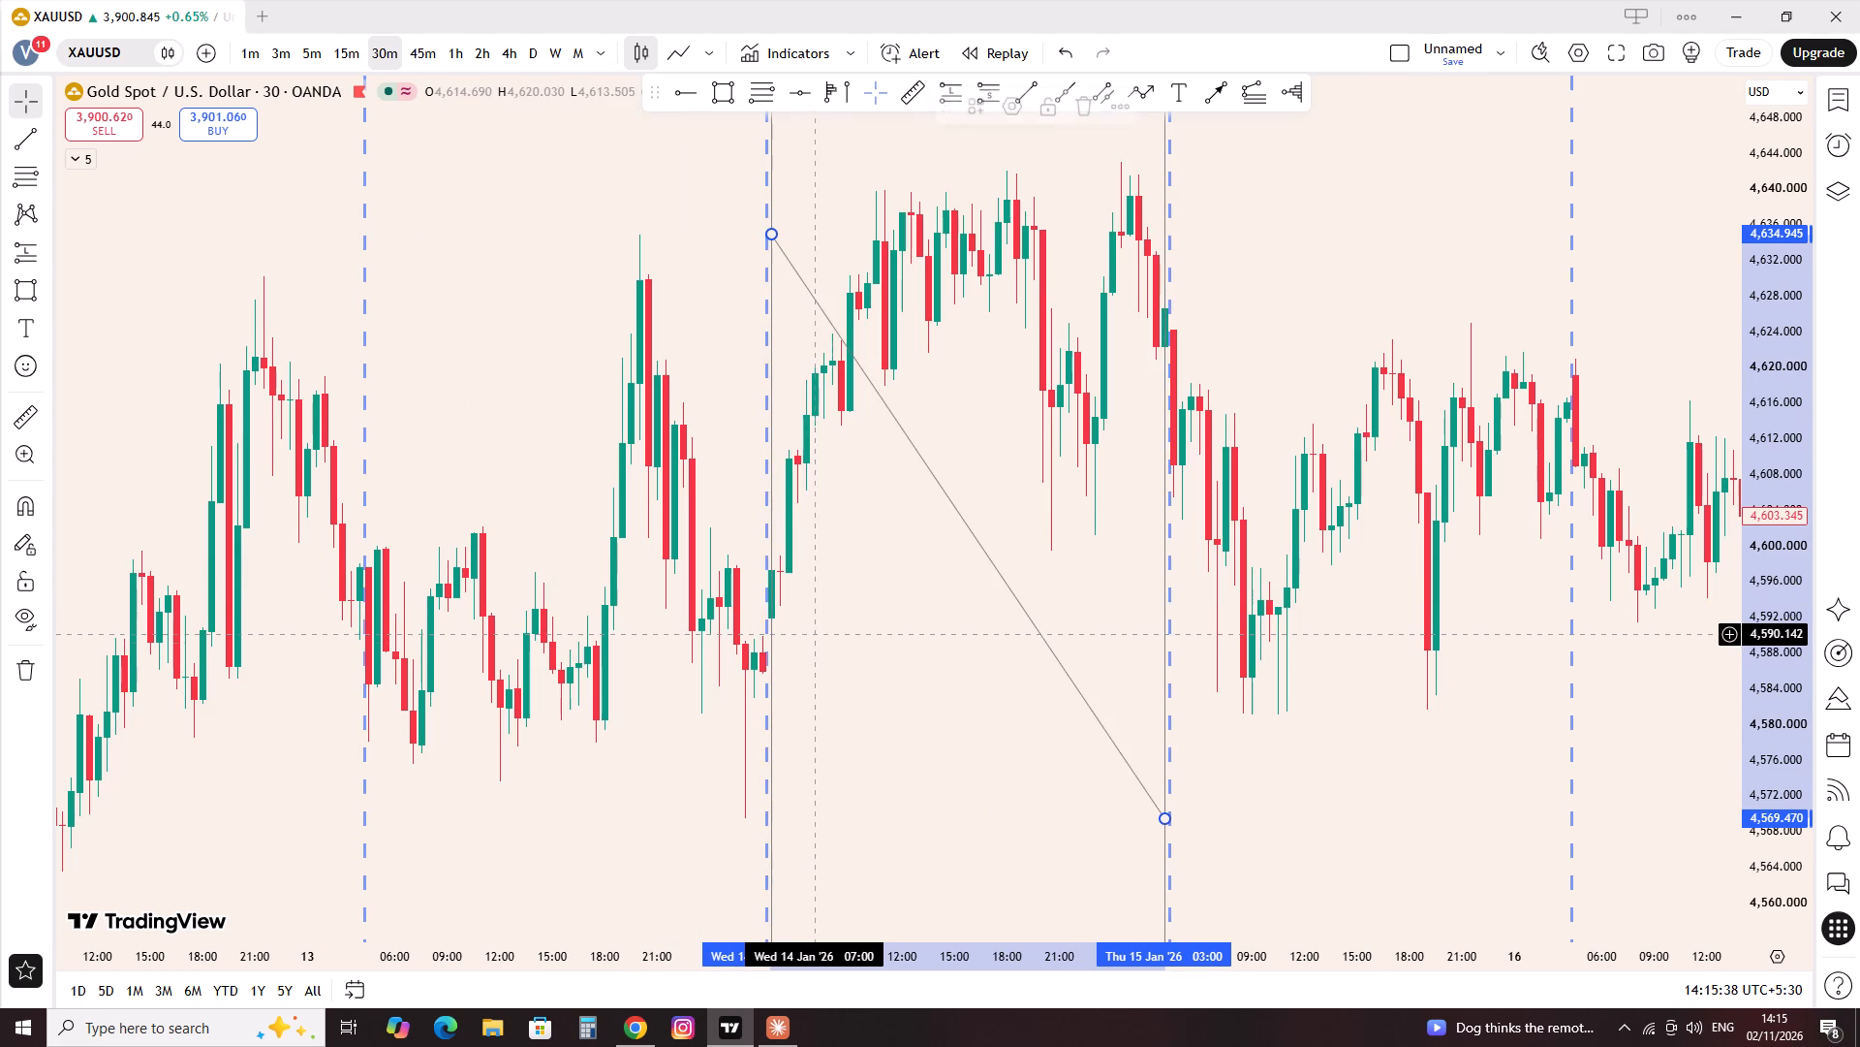
# Move the volume profile from the 14 Jan session to the 15 Jan session, starting at 04:30.
pyautogui.moveTo(1349, 720); pyautogui.dragTo(1242, 766)
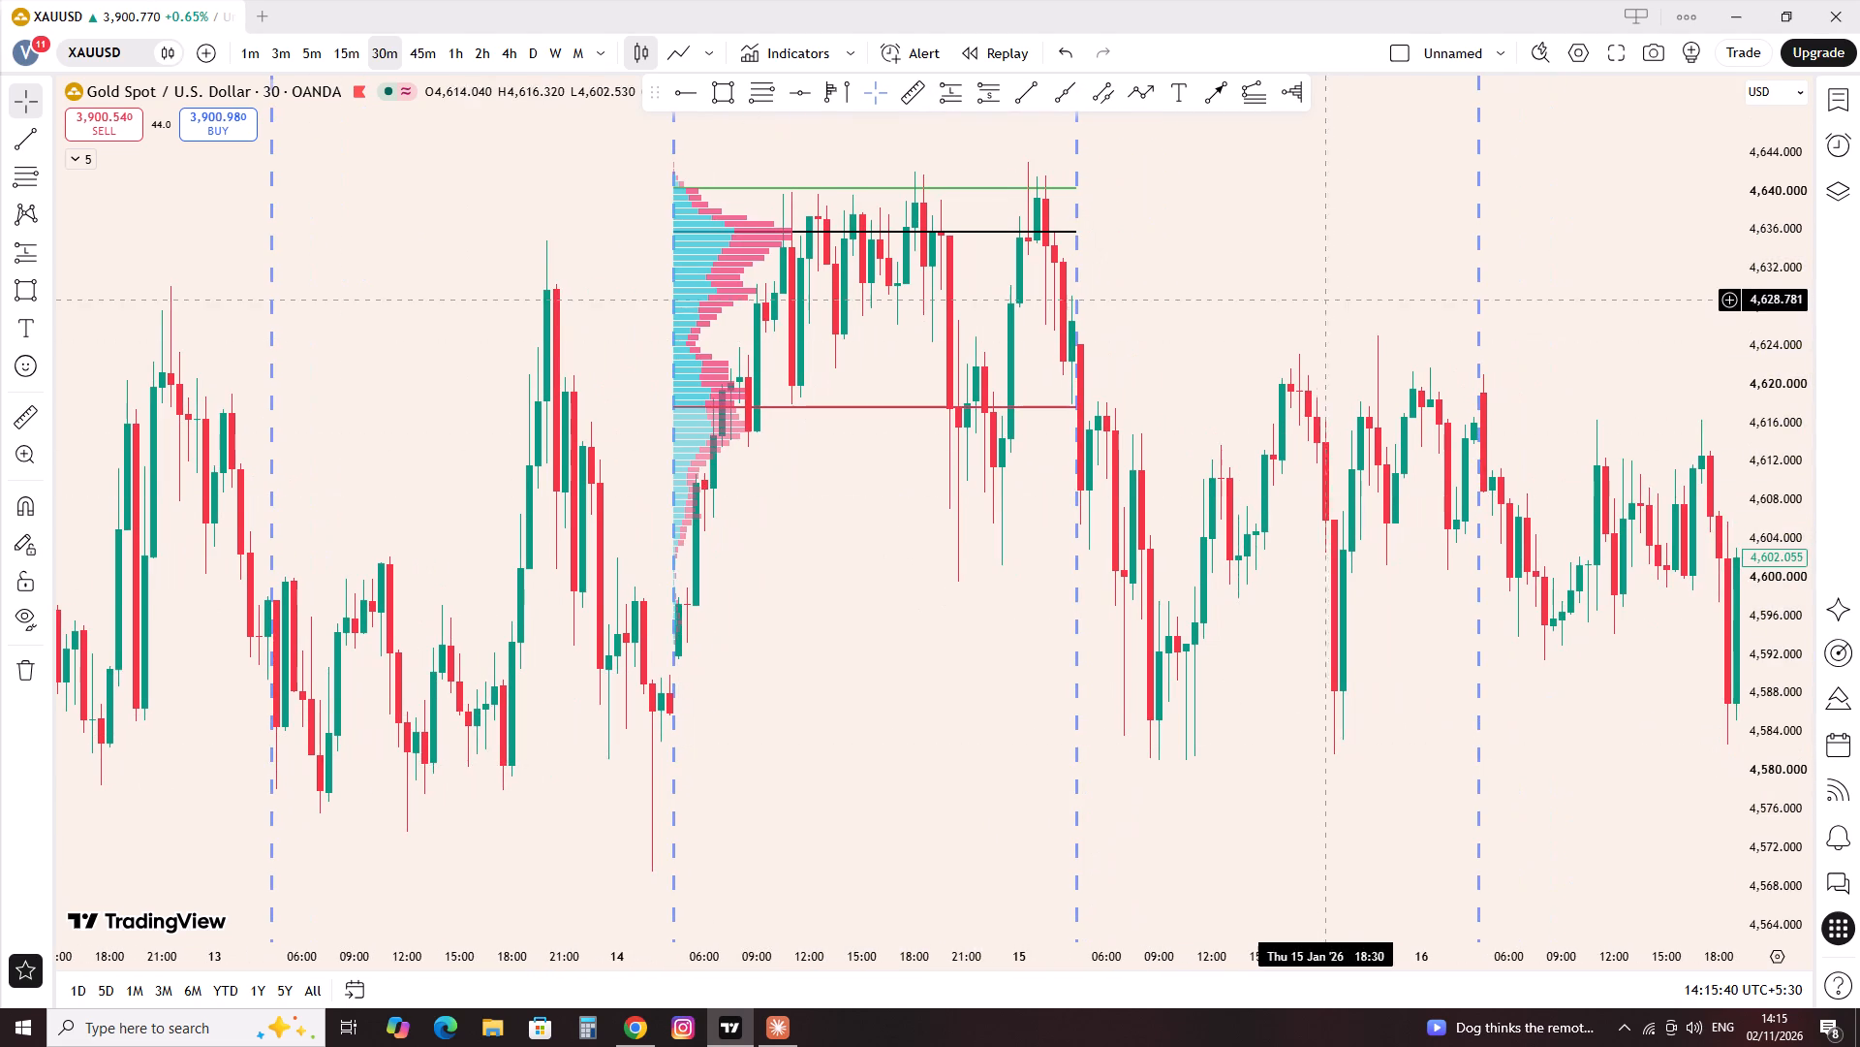
pyautogui.moveTo(1333, 294); pyautogui.dragTo(945, 374)
pyautogui.moveTo(309, 447); pyautogui.dragTo(670, 456)
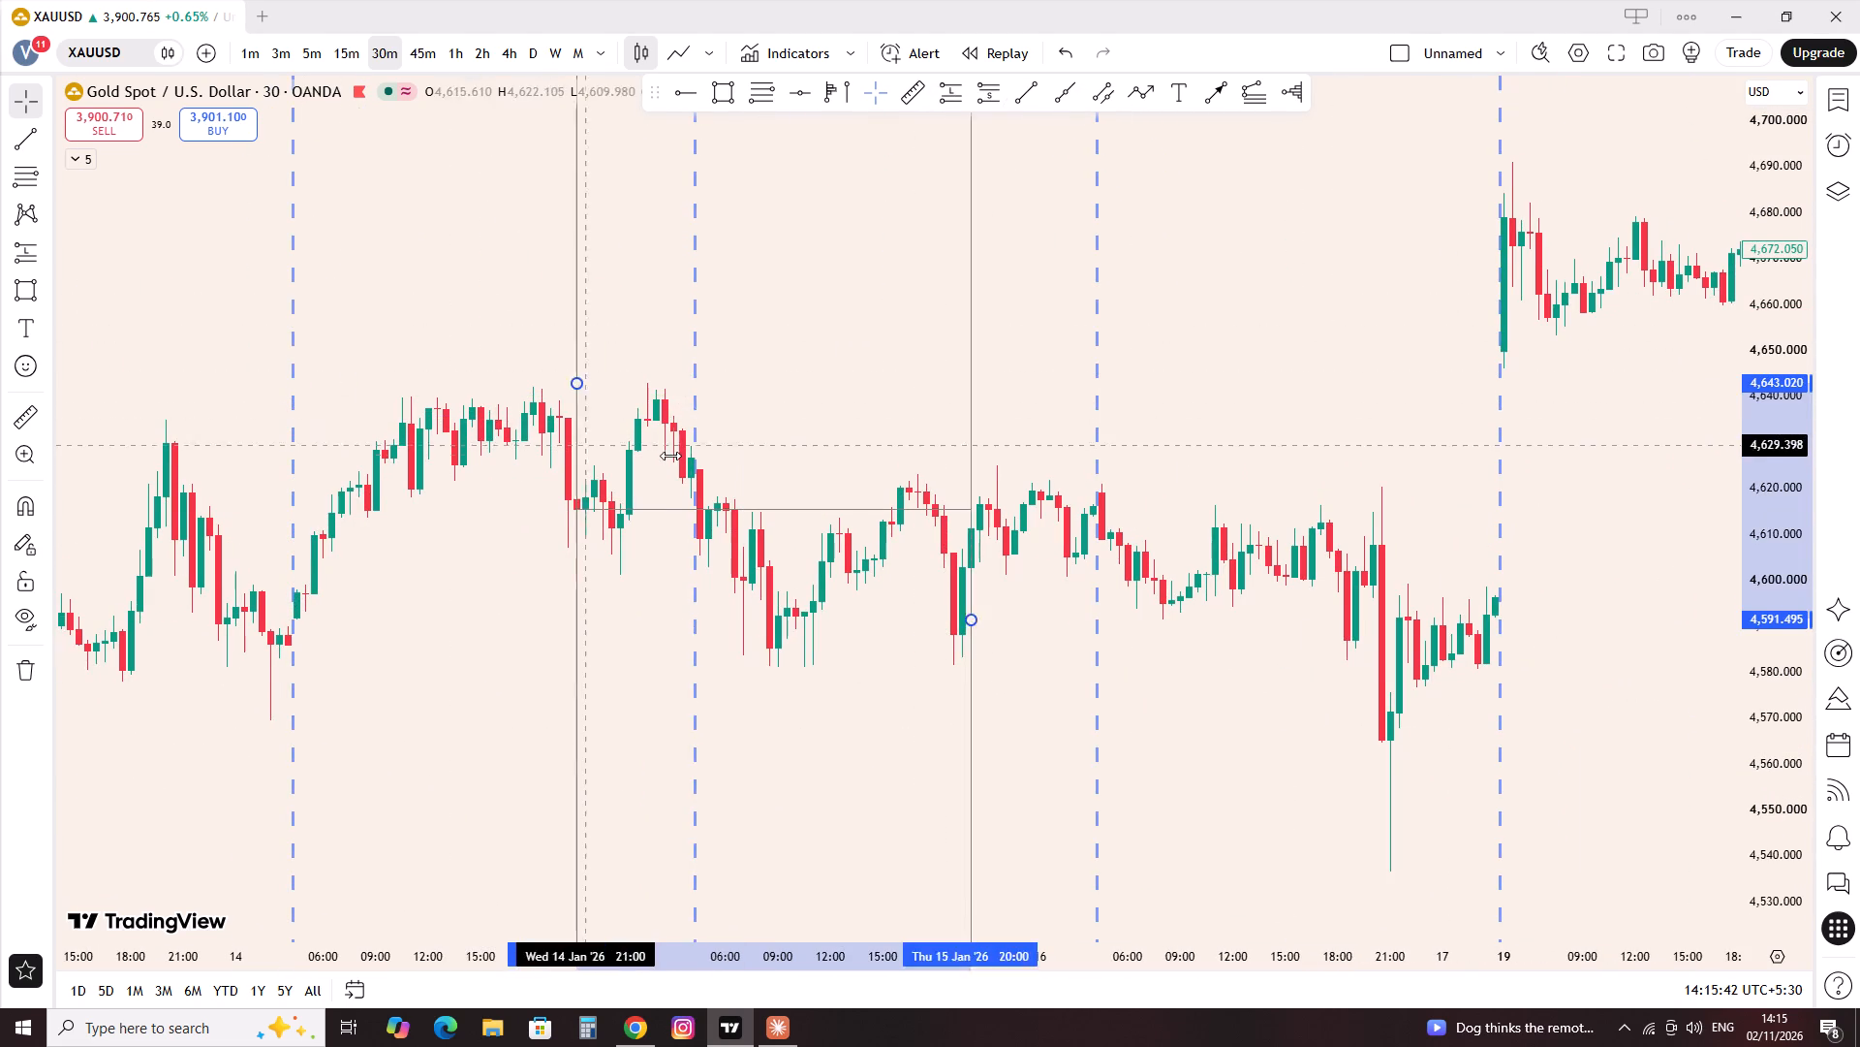
pyautogui.moveTo(670, 456); pyautogui.dragTo(710, 461)
# Draw an orange rectangular zone from 16 Jan 04:30 to 17 Jan 02:00, between about 4,622.0 and 4,610.9.
pyautogui.scroll(5, 1166, 548)
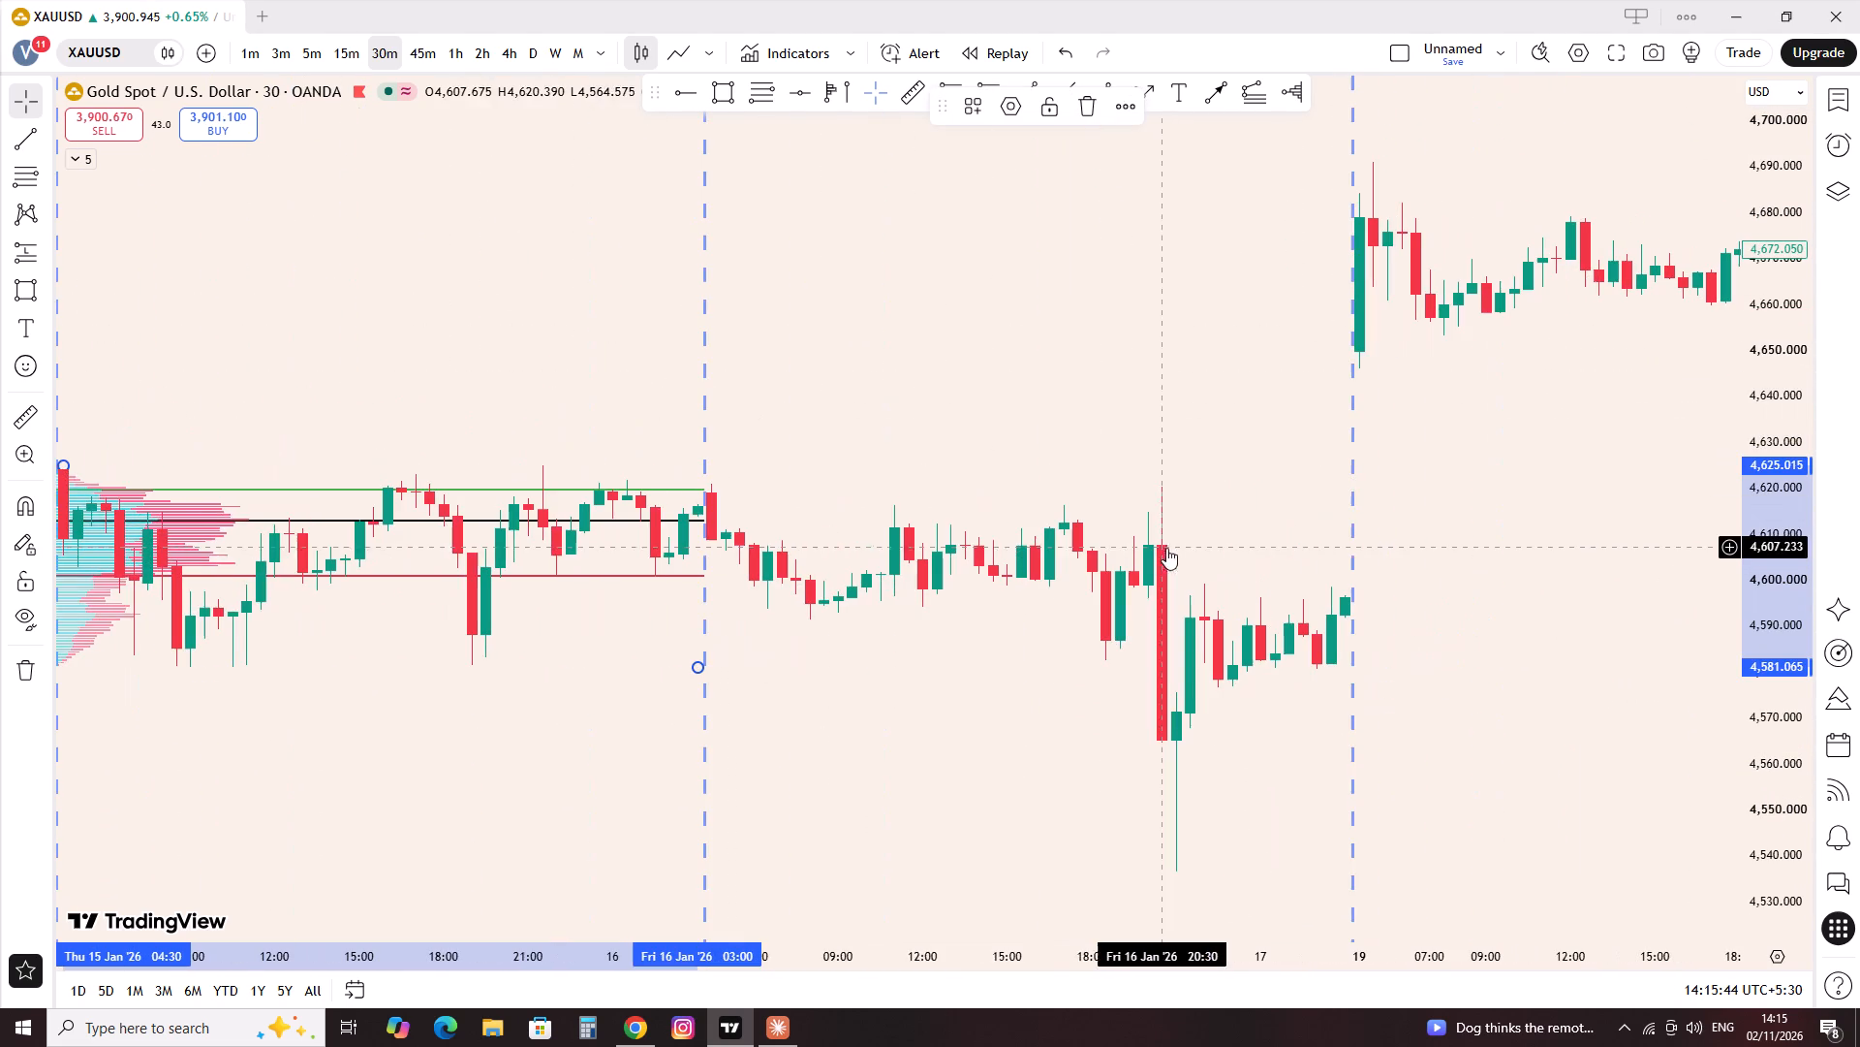
pyautogui.click(708, 87)
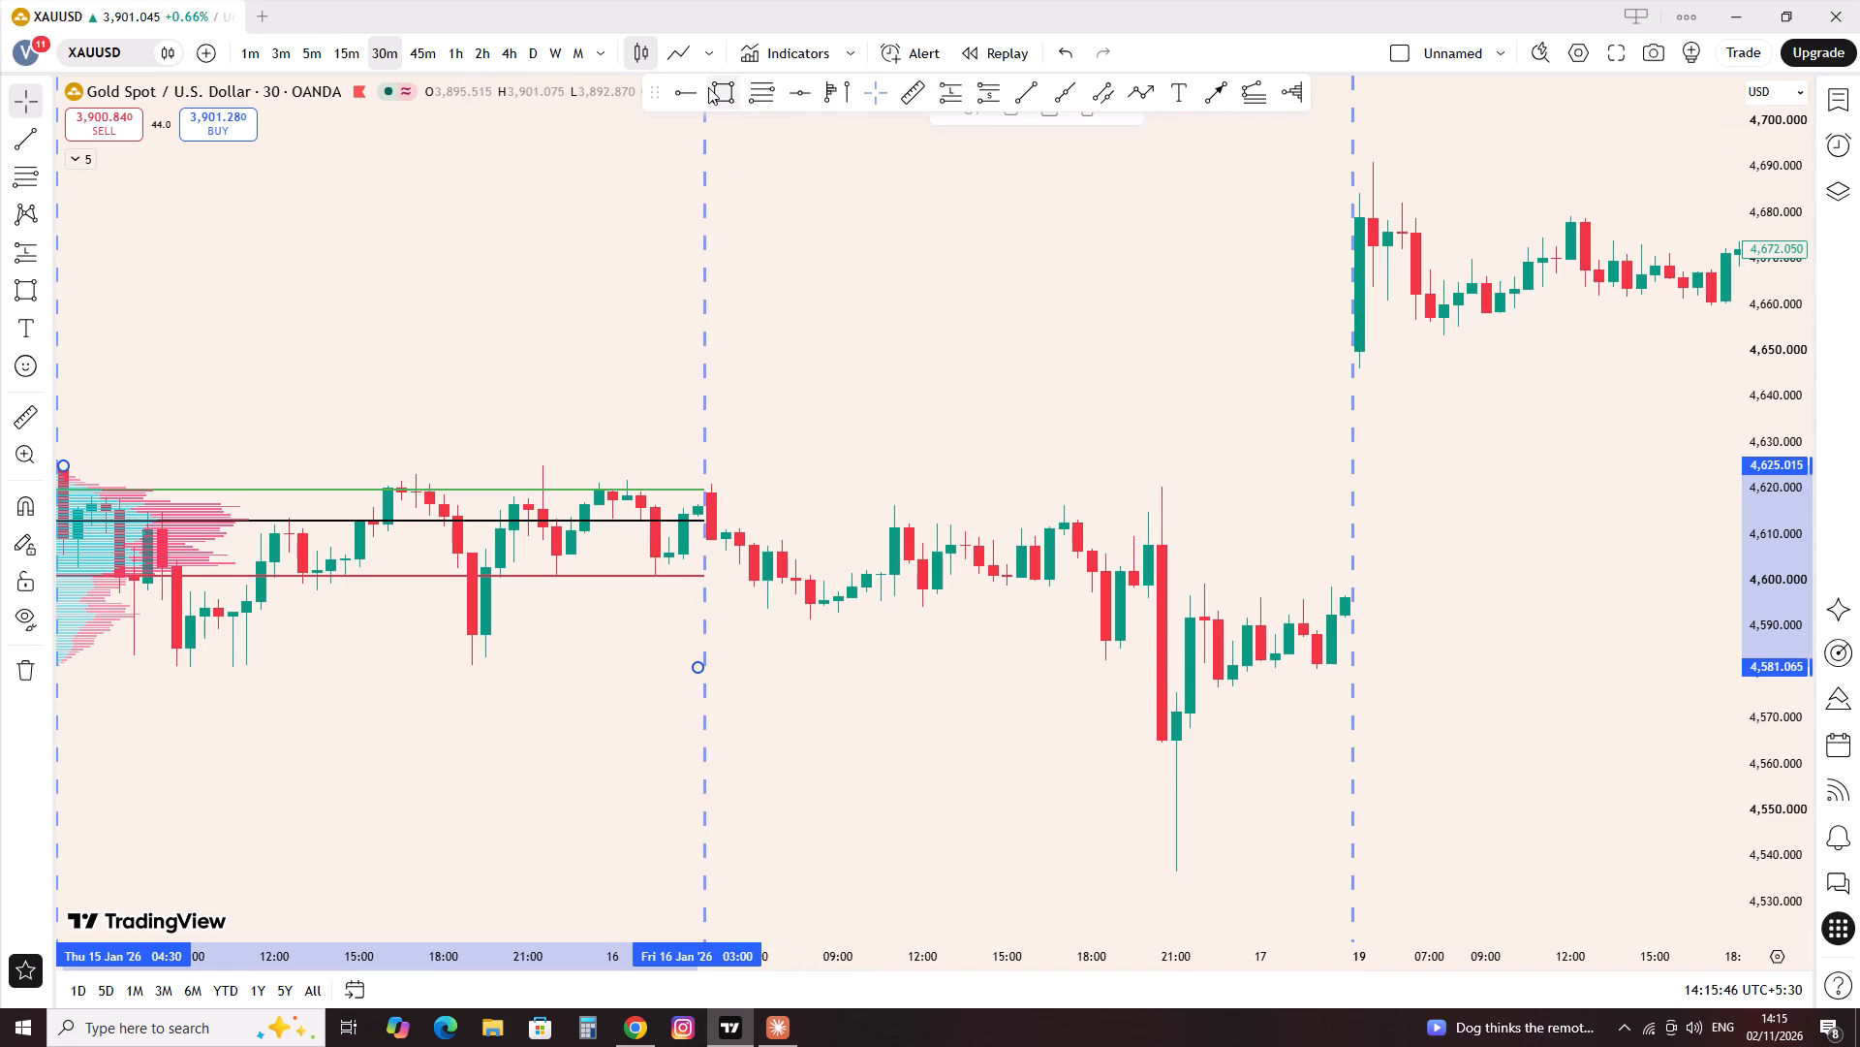
pyautogui.click(707, 480)
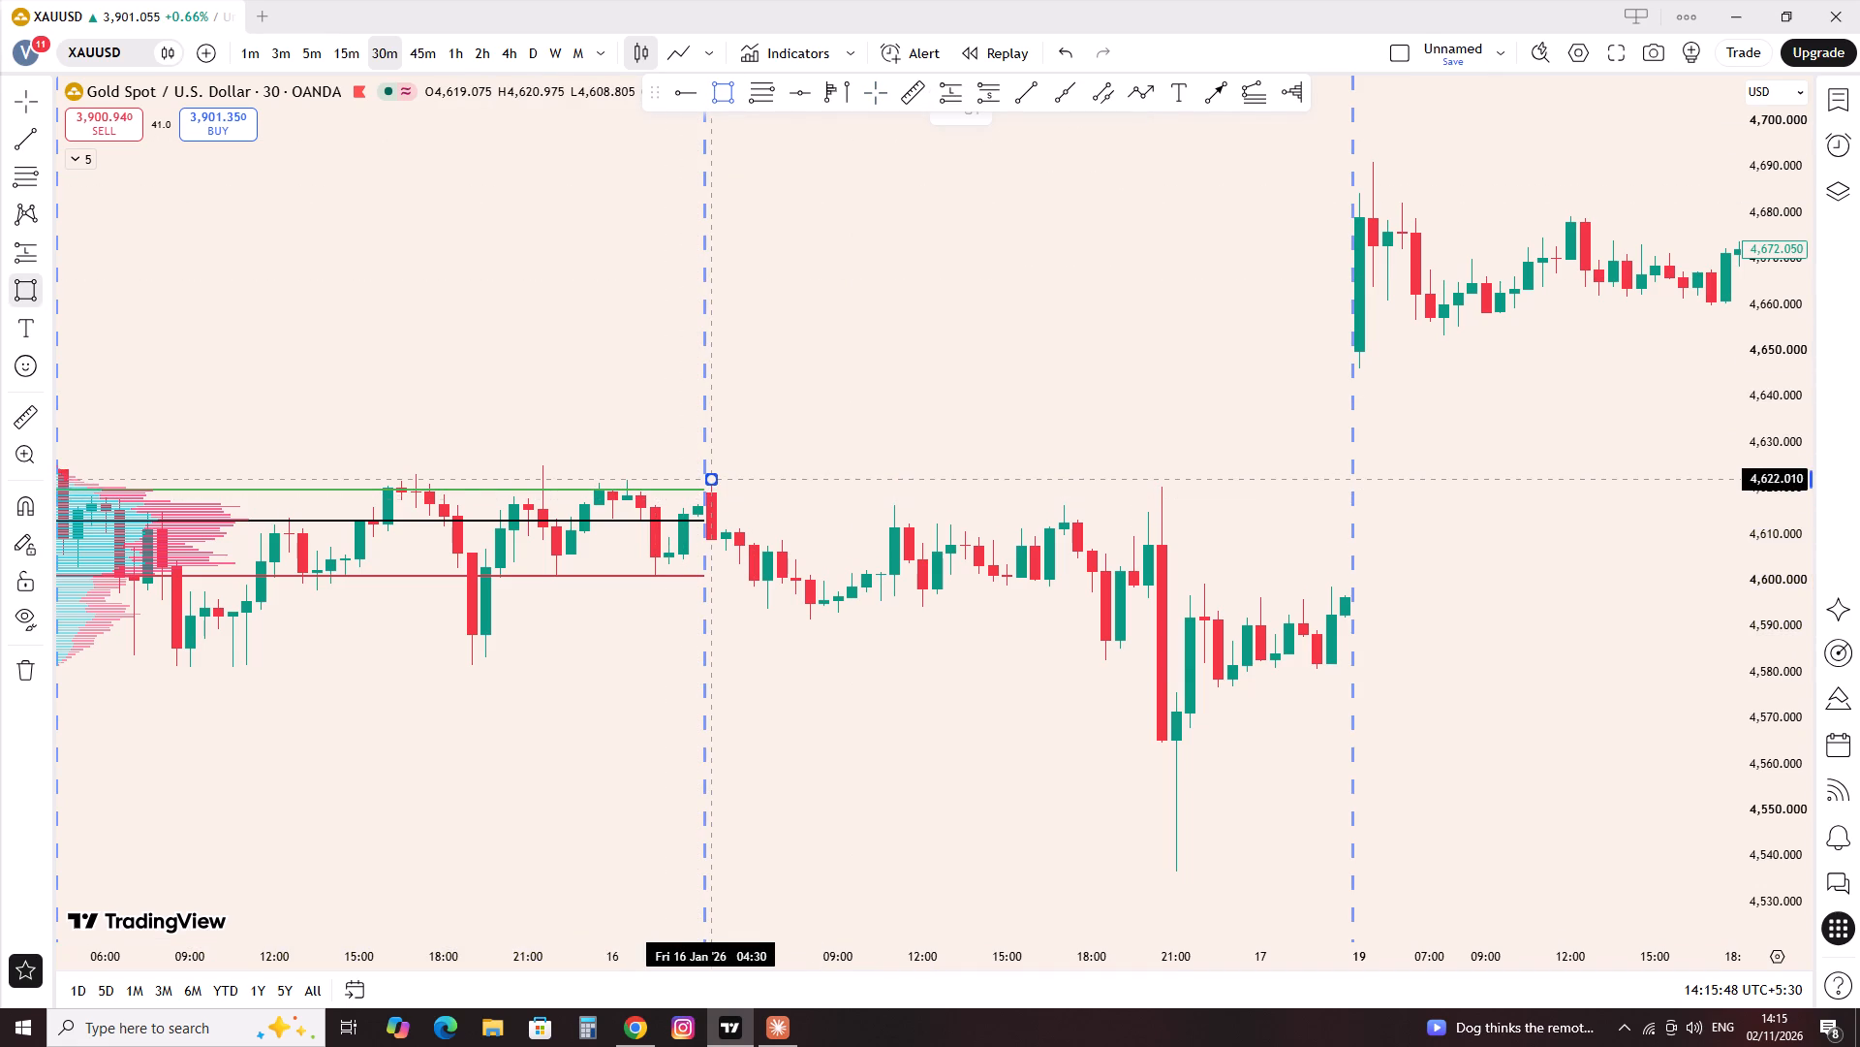
pyautogui.click(722, 530)
pyautogui.moveTo(723, 504); pyautogui.dragTo(1315, 557)
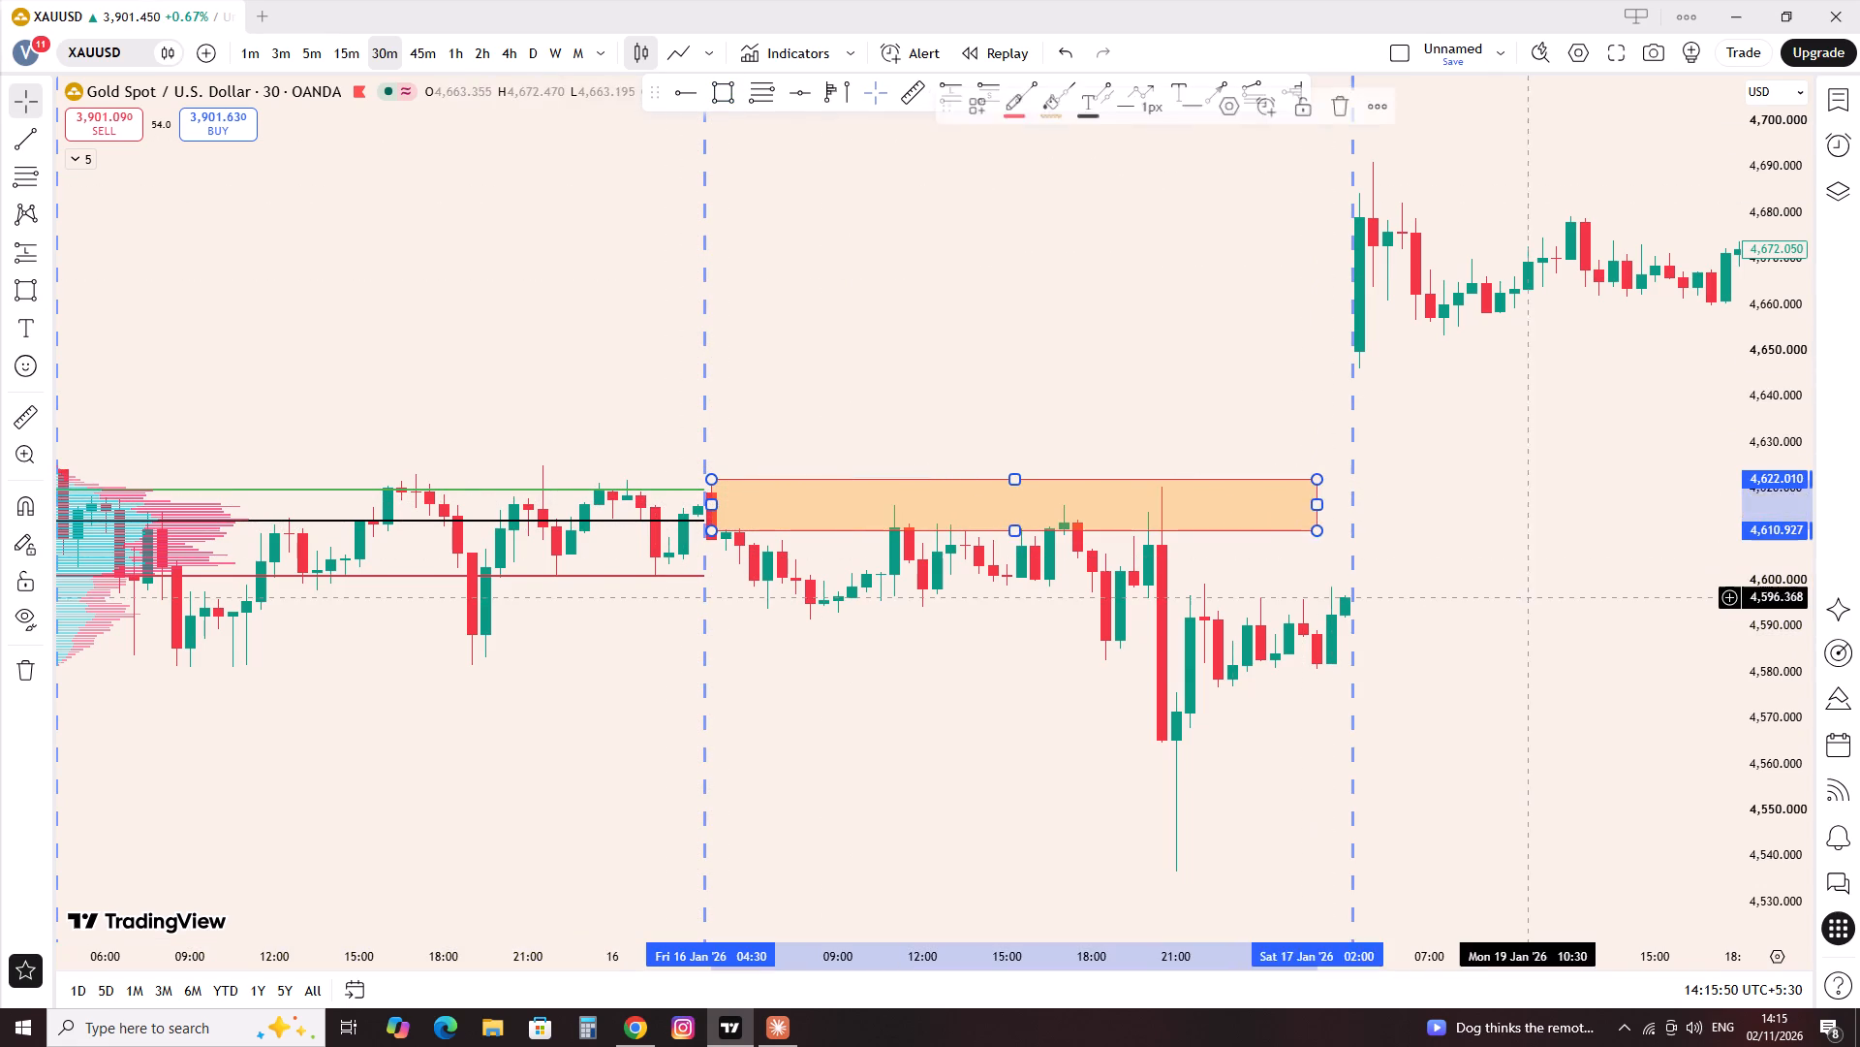
pyautogui.click(1556, 601)
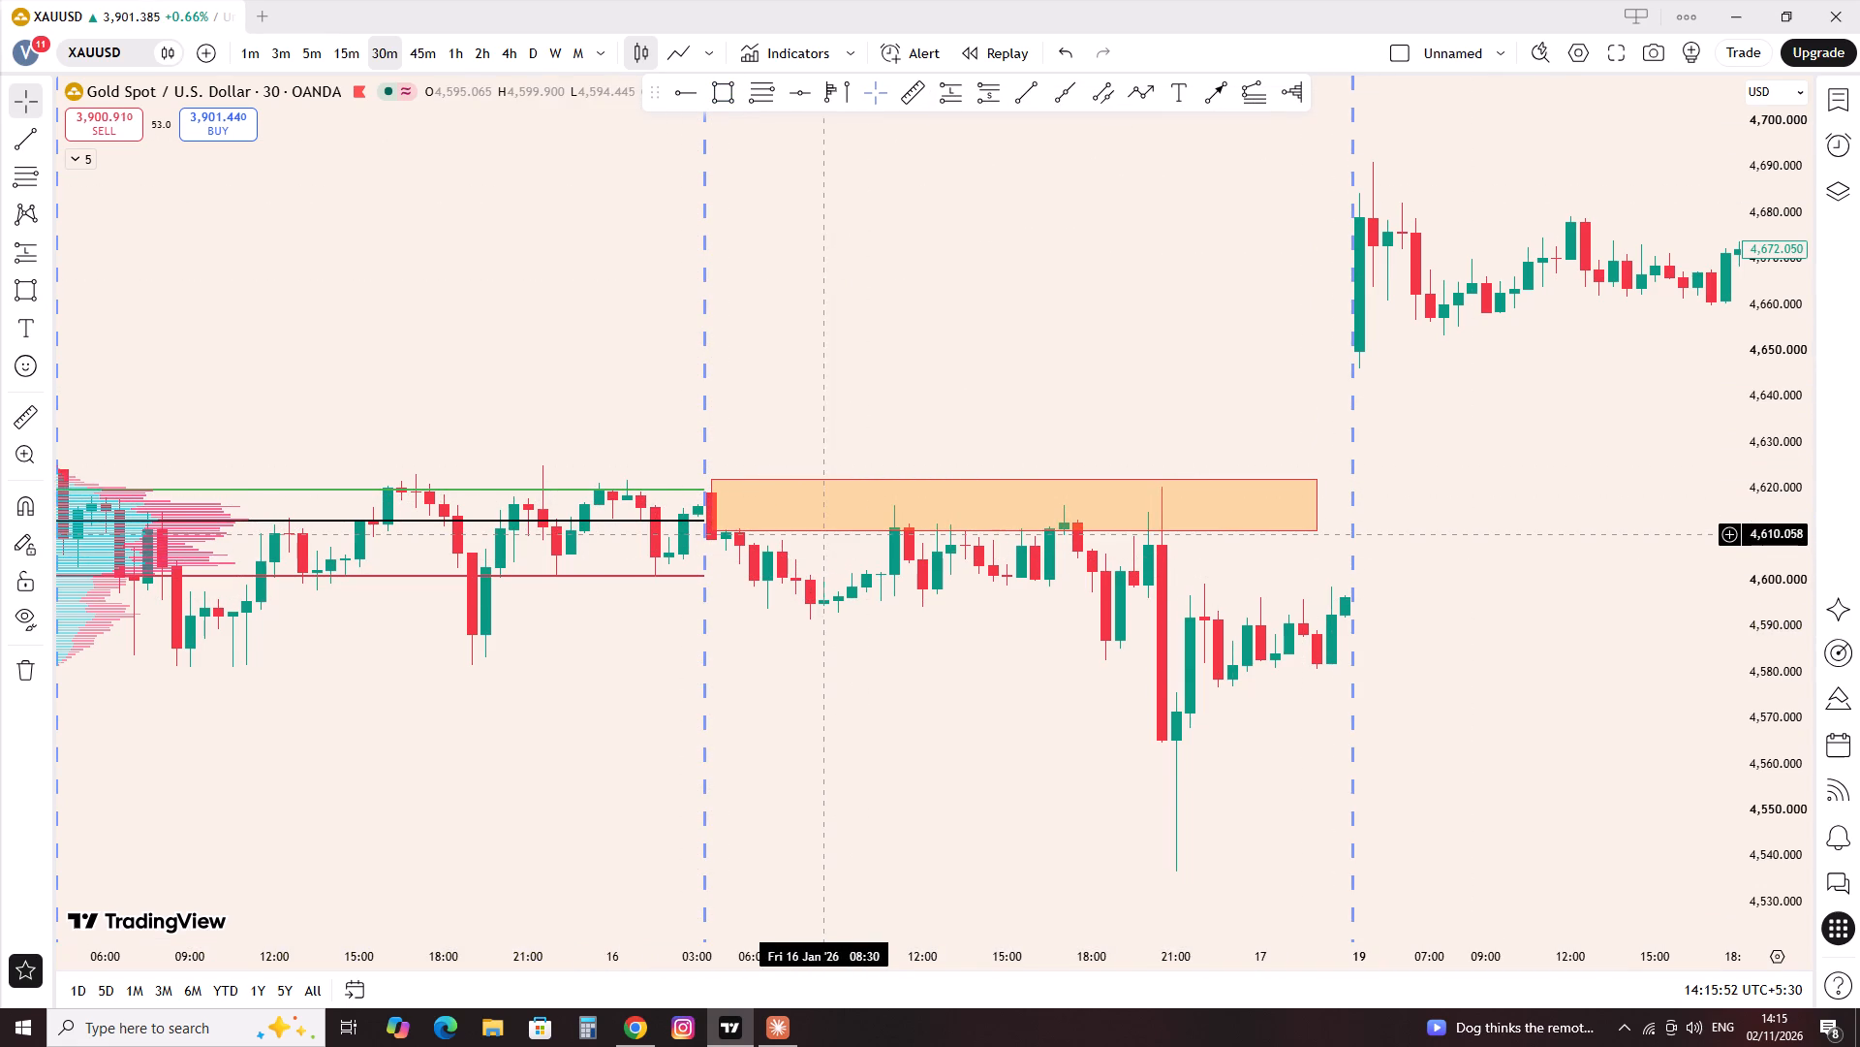
# Place a short position at 16 Jan 18:00 with entry about 4,605.7, stop 4,622.2 and target 4,554.0, ending 17 Jan 03:00.
pyautogui.scroll(-7, 841, 535)
pyautogui.scroll(4, 844, 540)
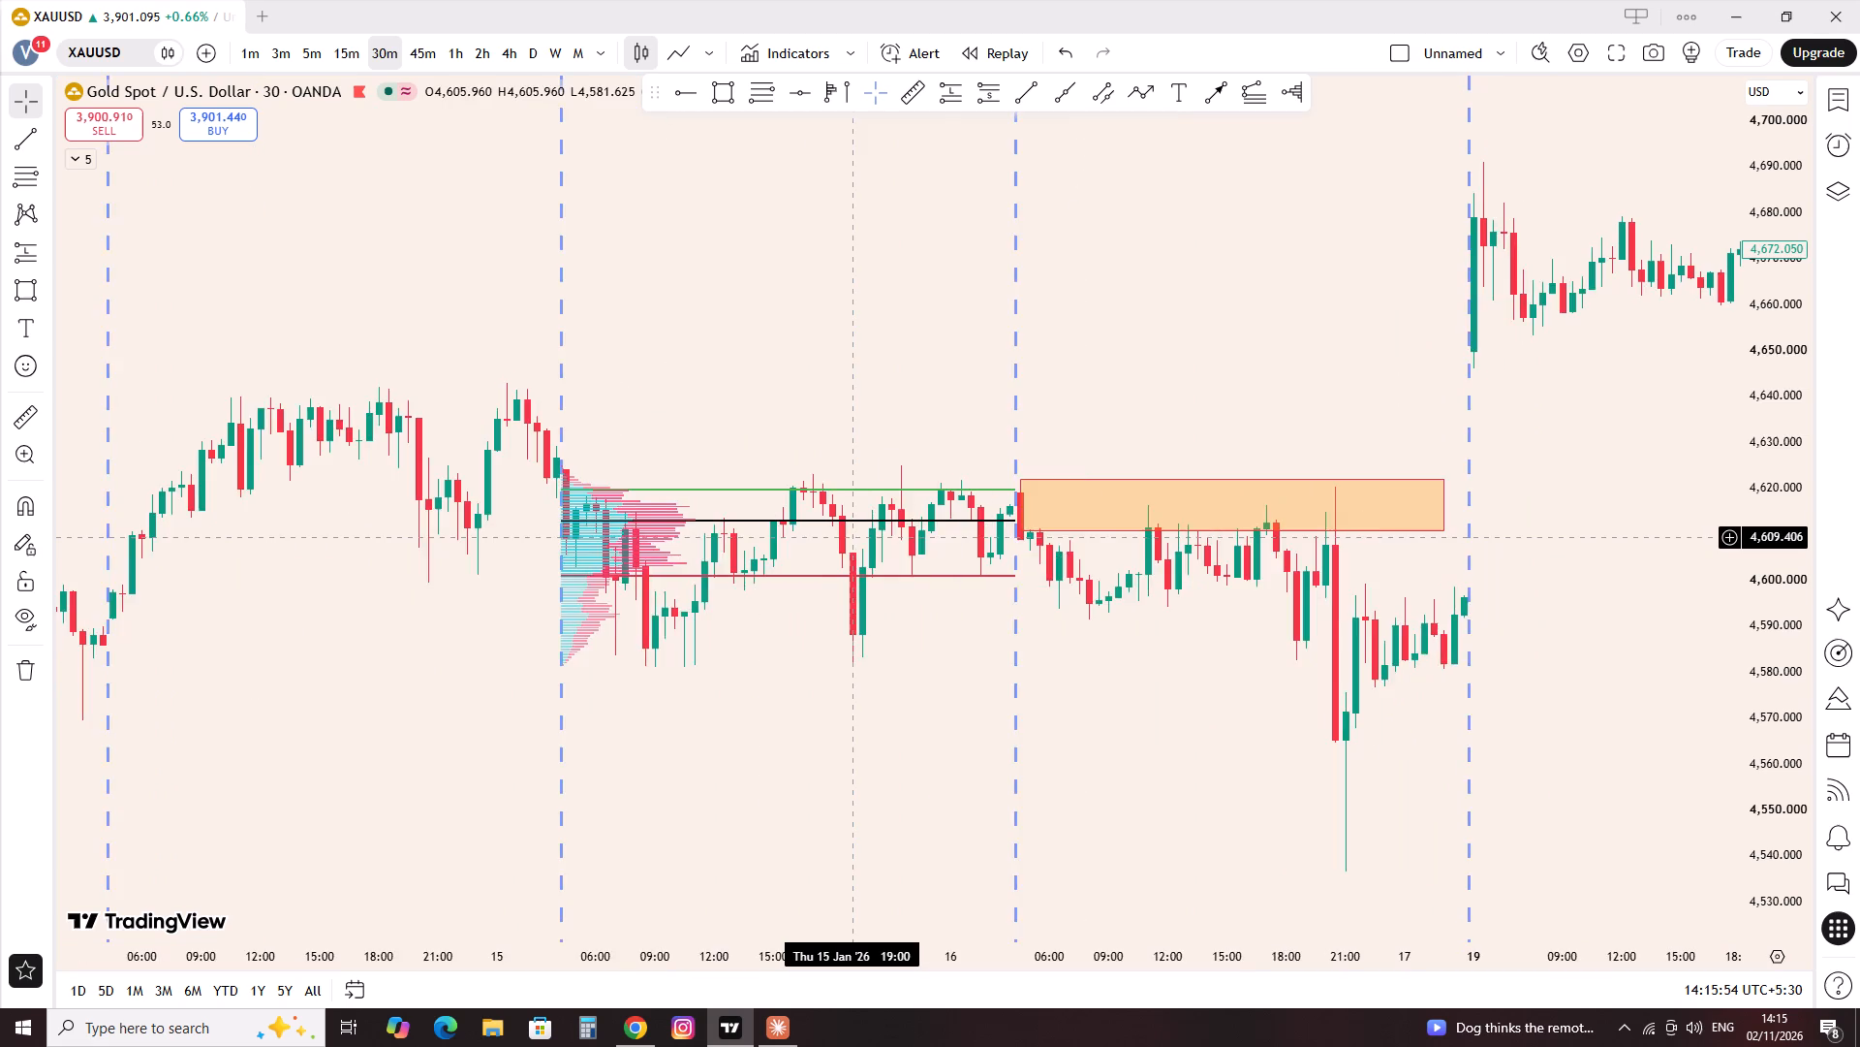
pyautogui.scroll(4, 850, 538)
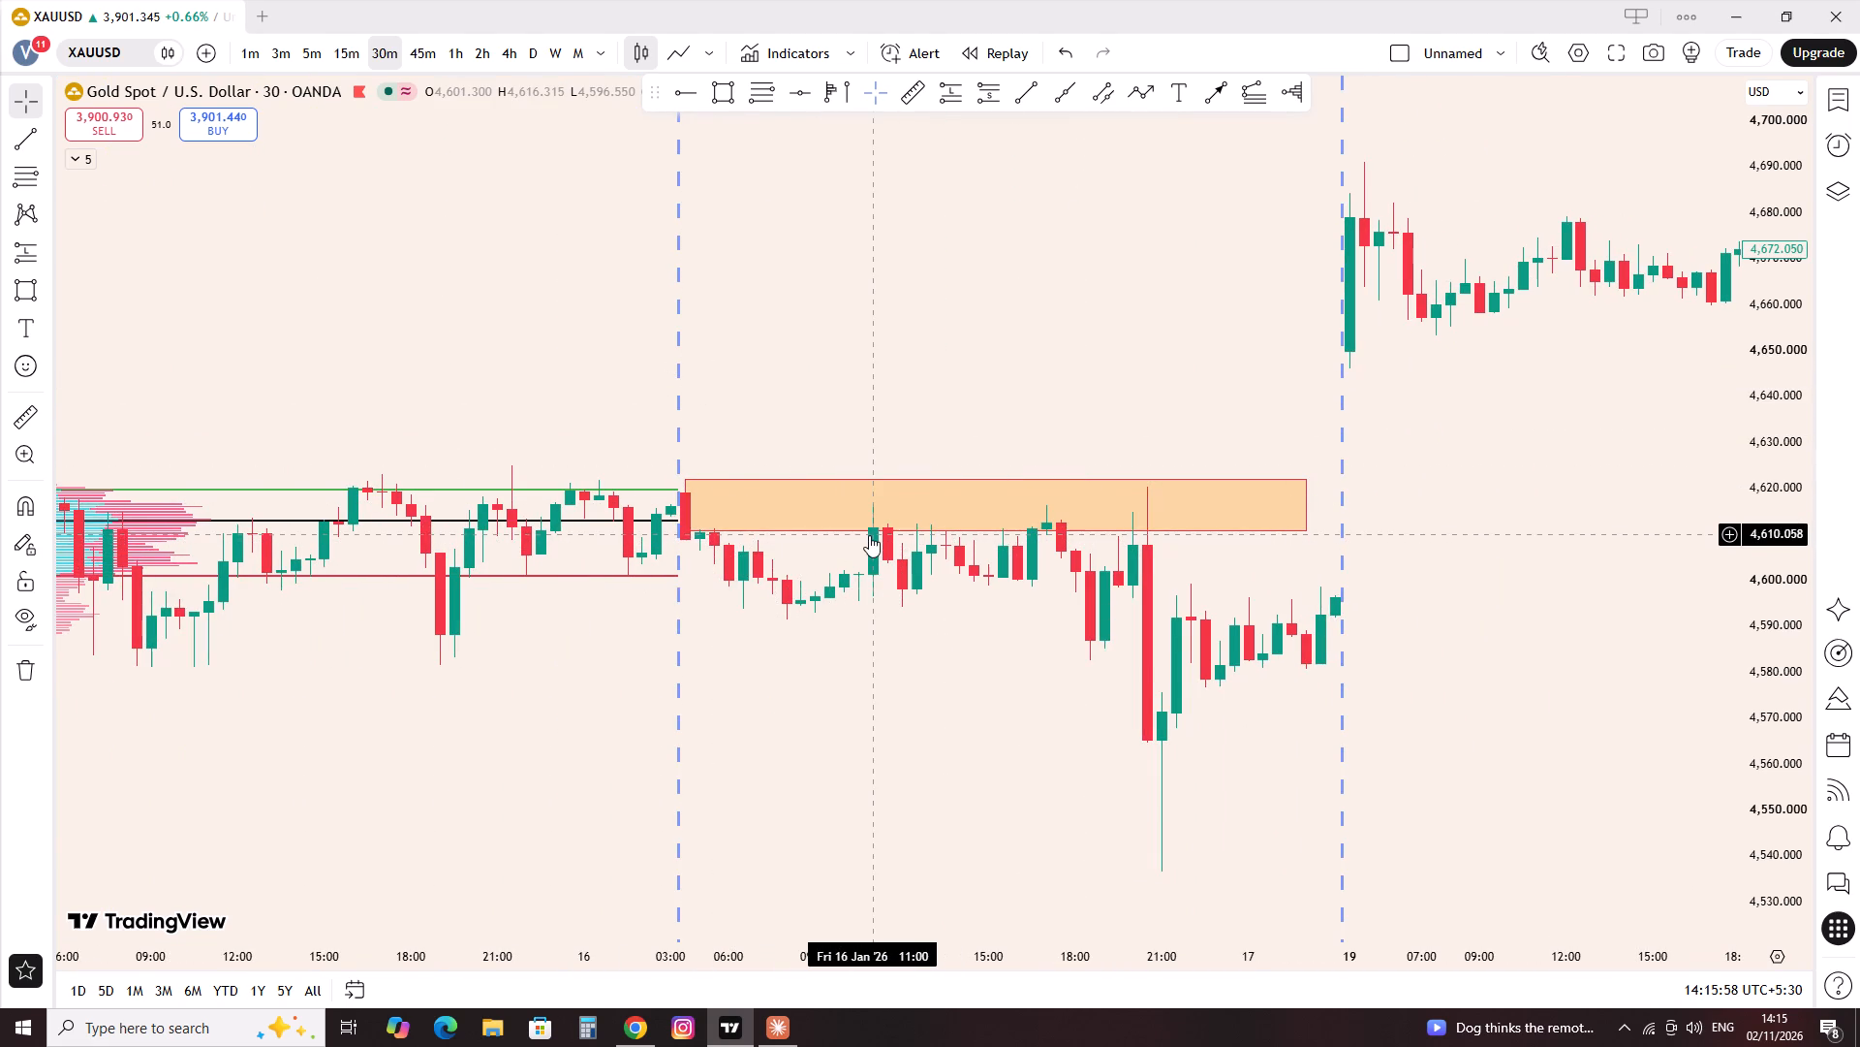
pyautogui.click(987, 93)
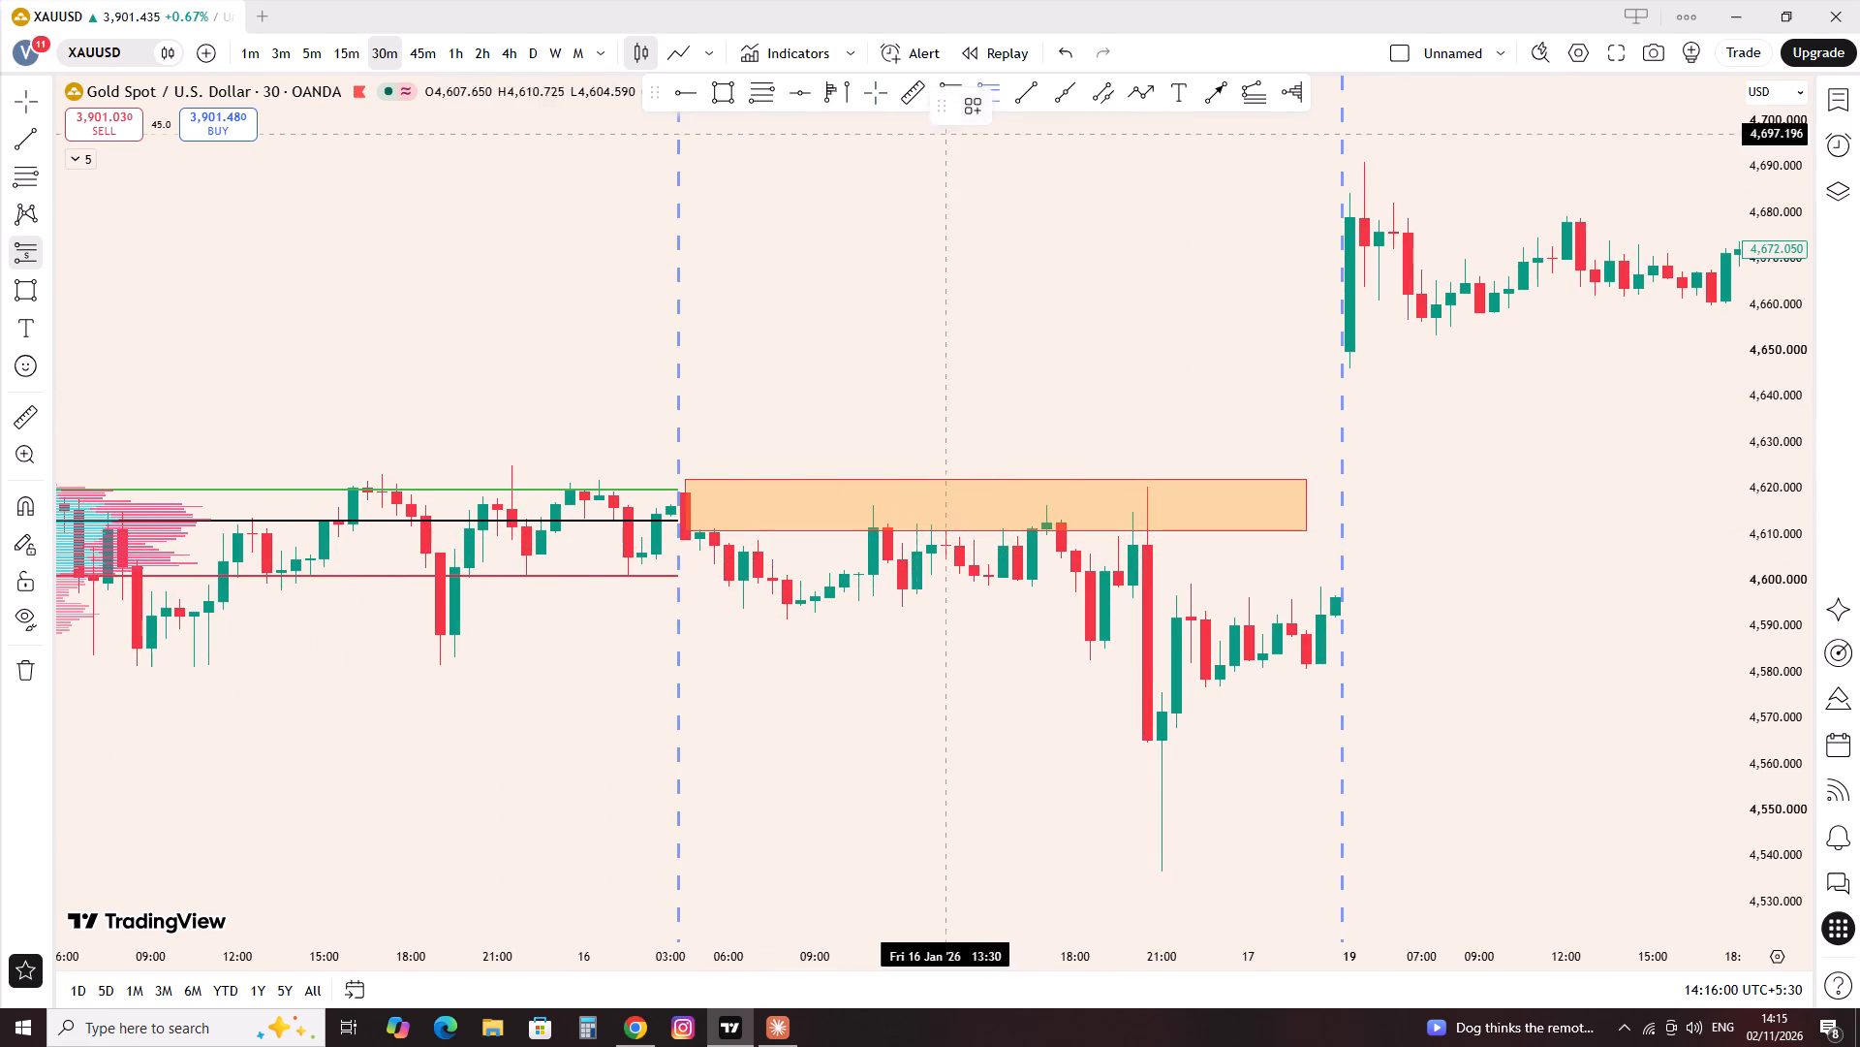
pyautogui.click(1073, 555)
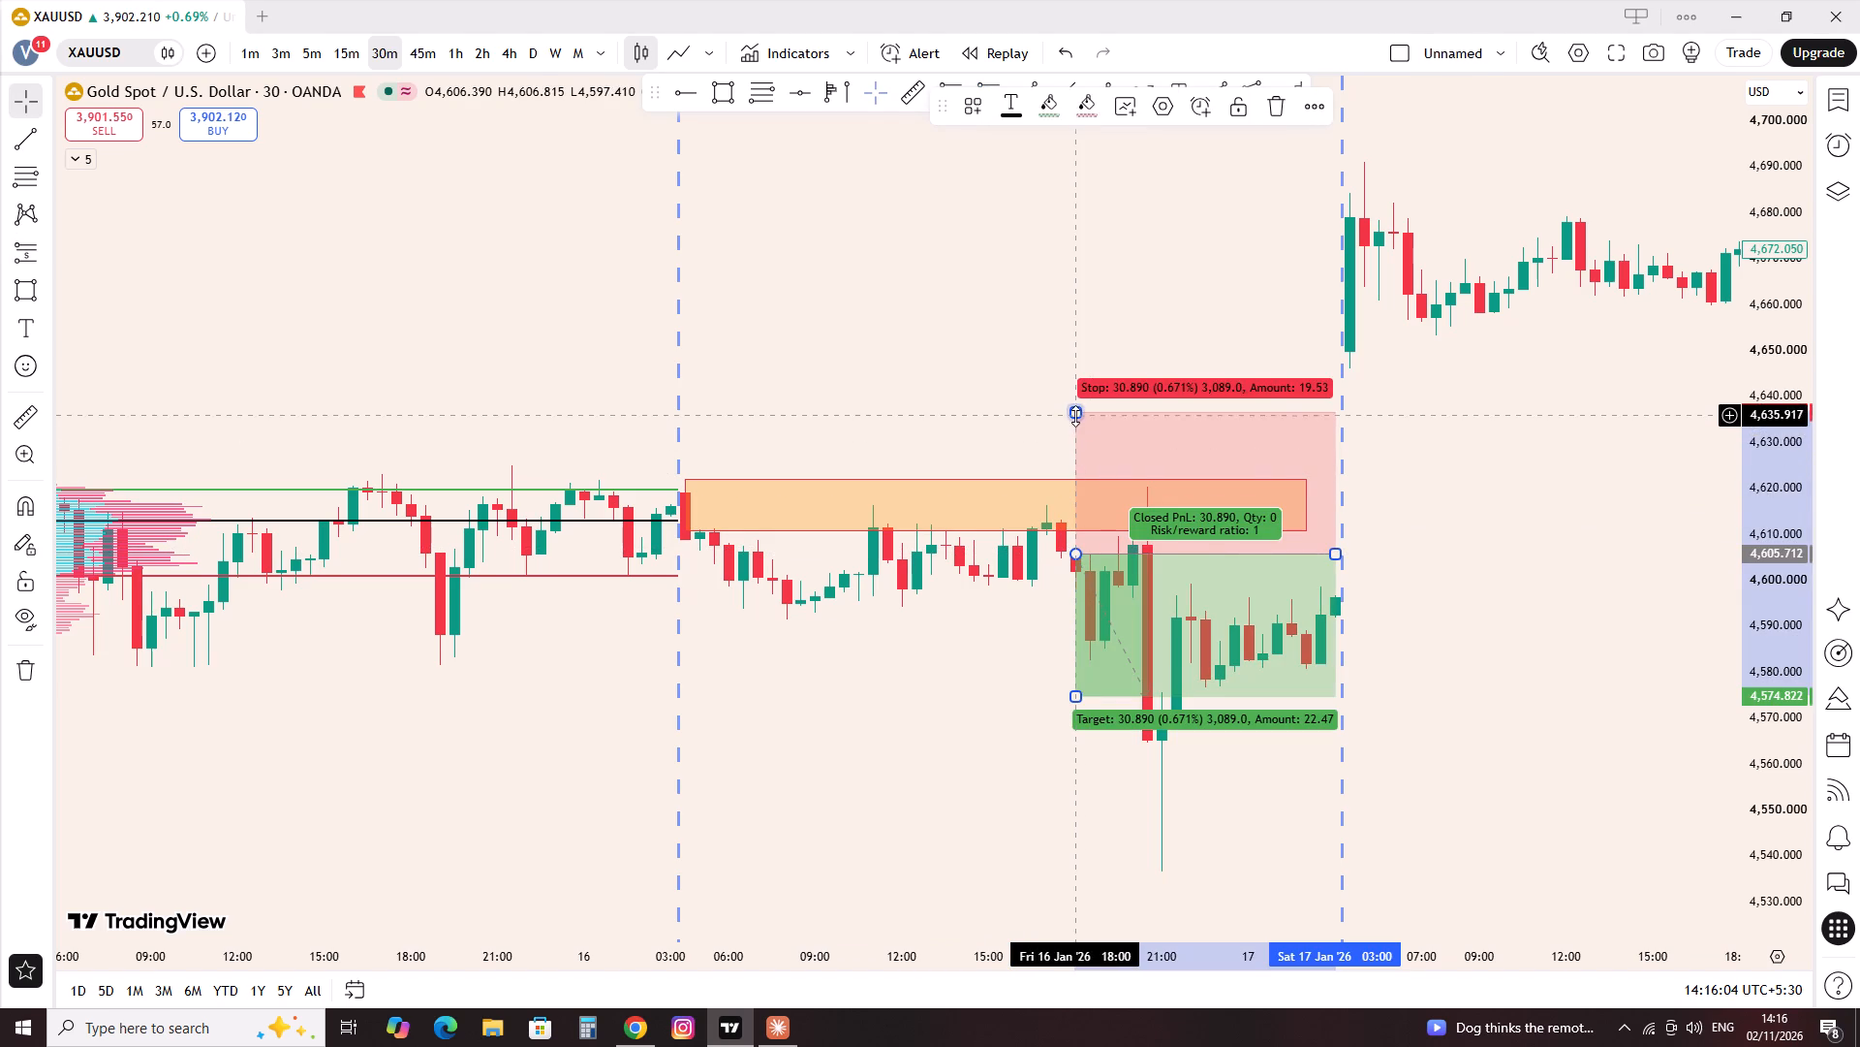
pyautogui.moveTo(1076, 414); pyautogui.dragTo(1076, 479)
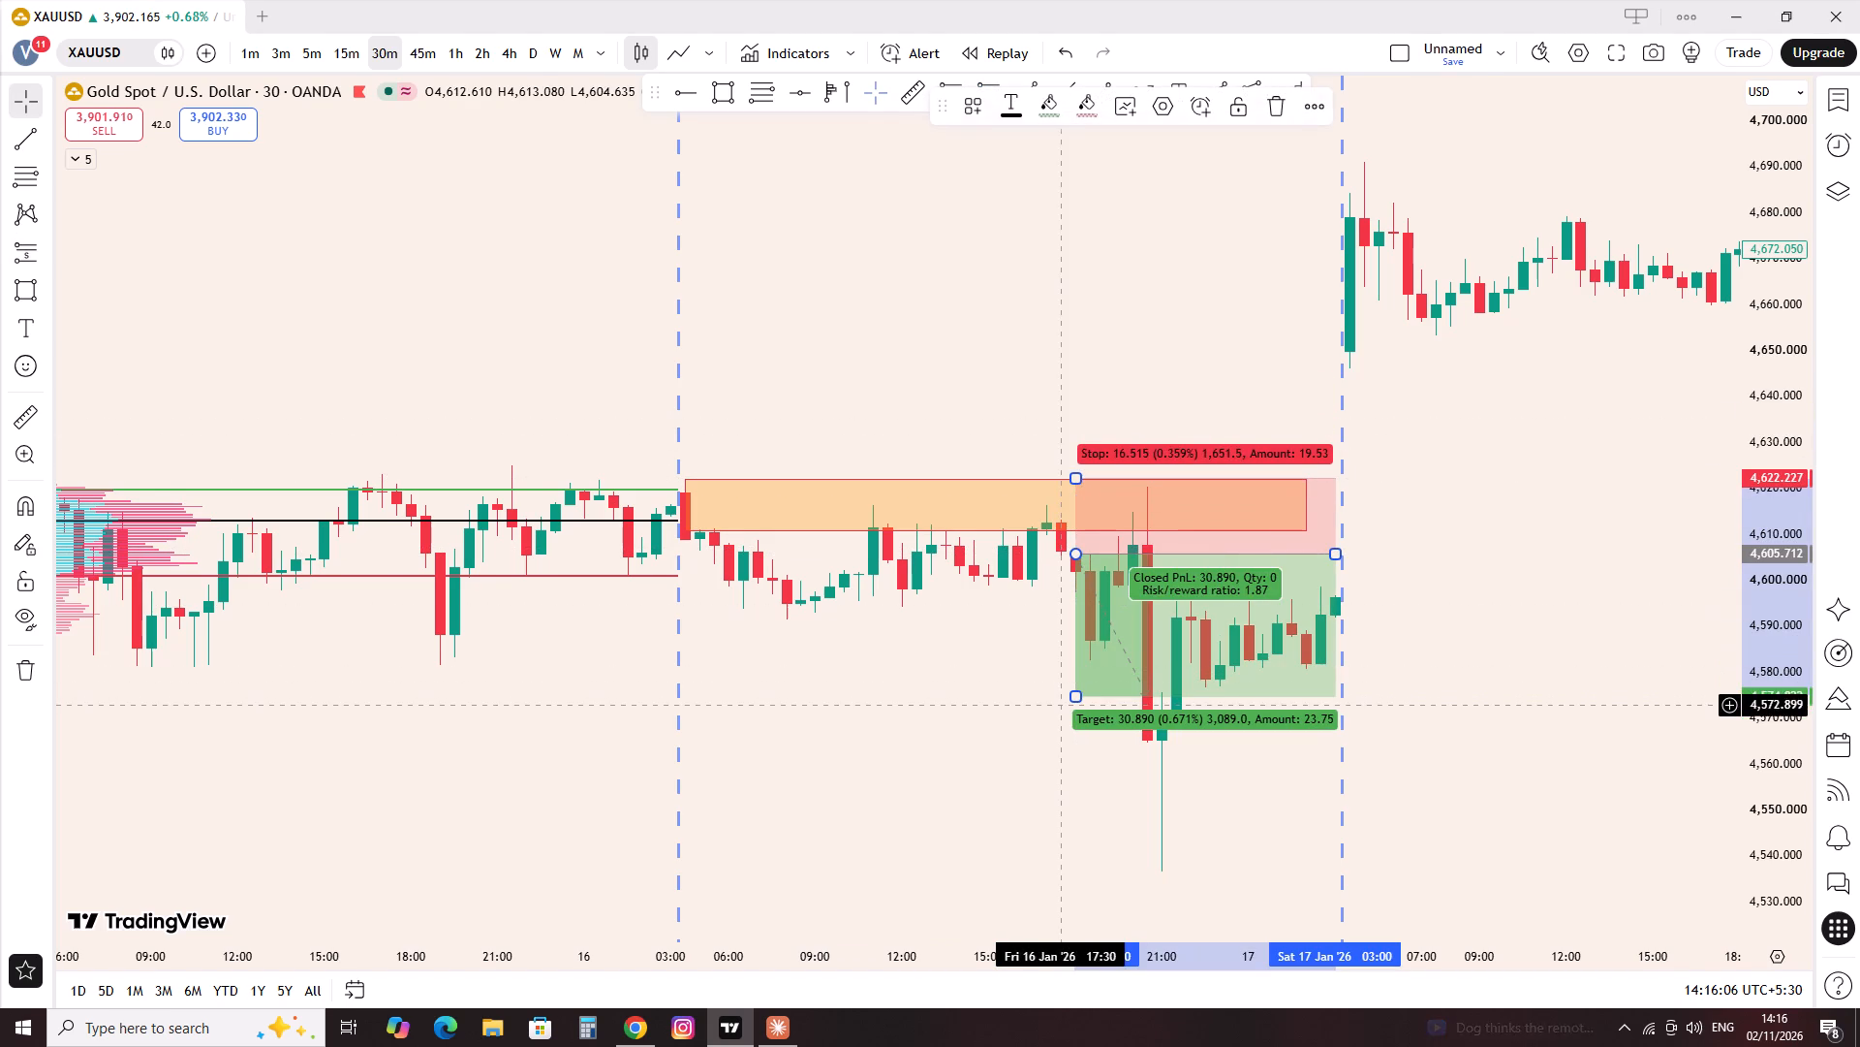
pyautogui.moveTo(1076, 695); pyautogui.dragTo(1095, 792)
pyautogui.click(975, 768)
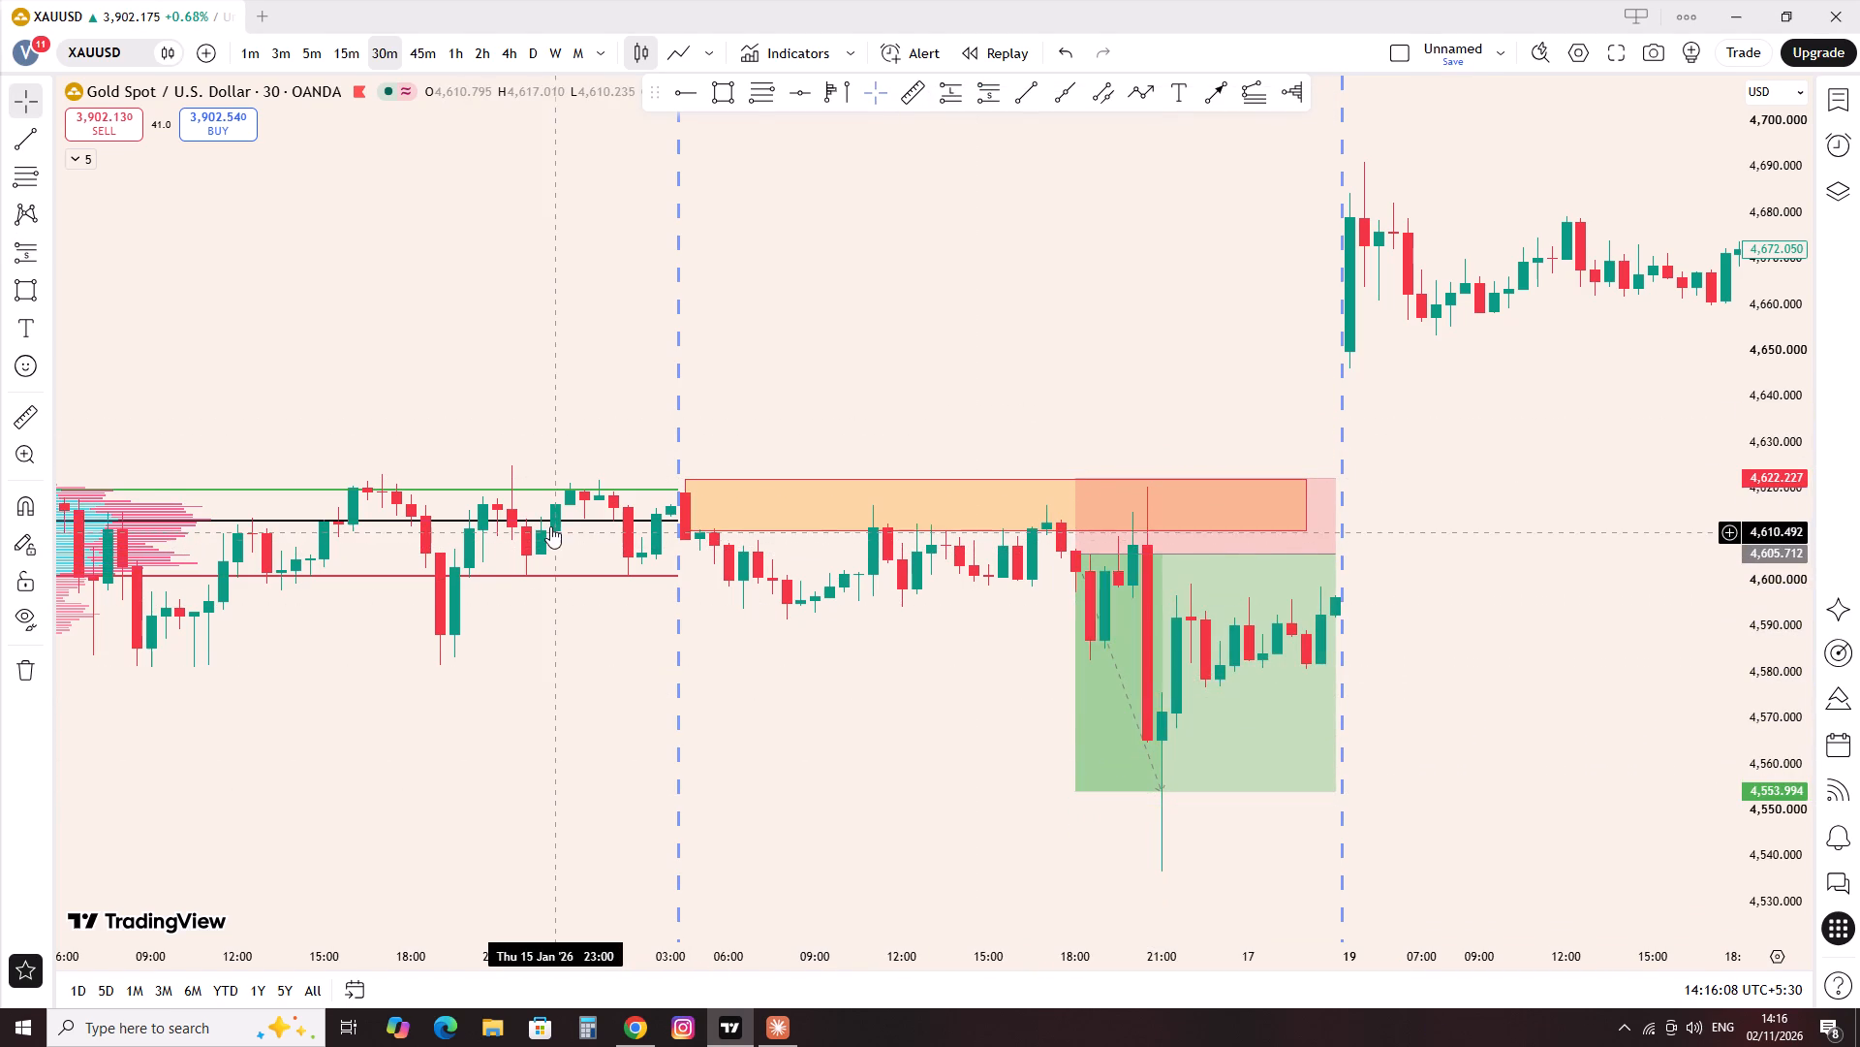
# Delete the volume profile on the 15 Jan session.
pyautogui.click(549, 519)
pyautogui.press('Delete')
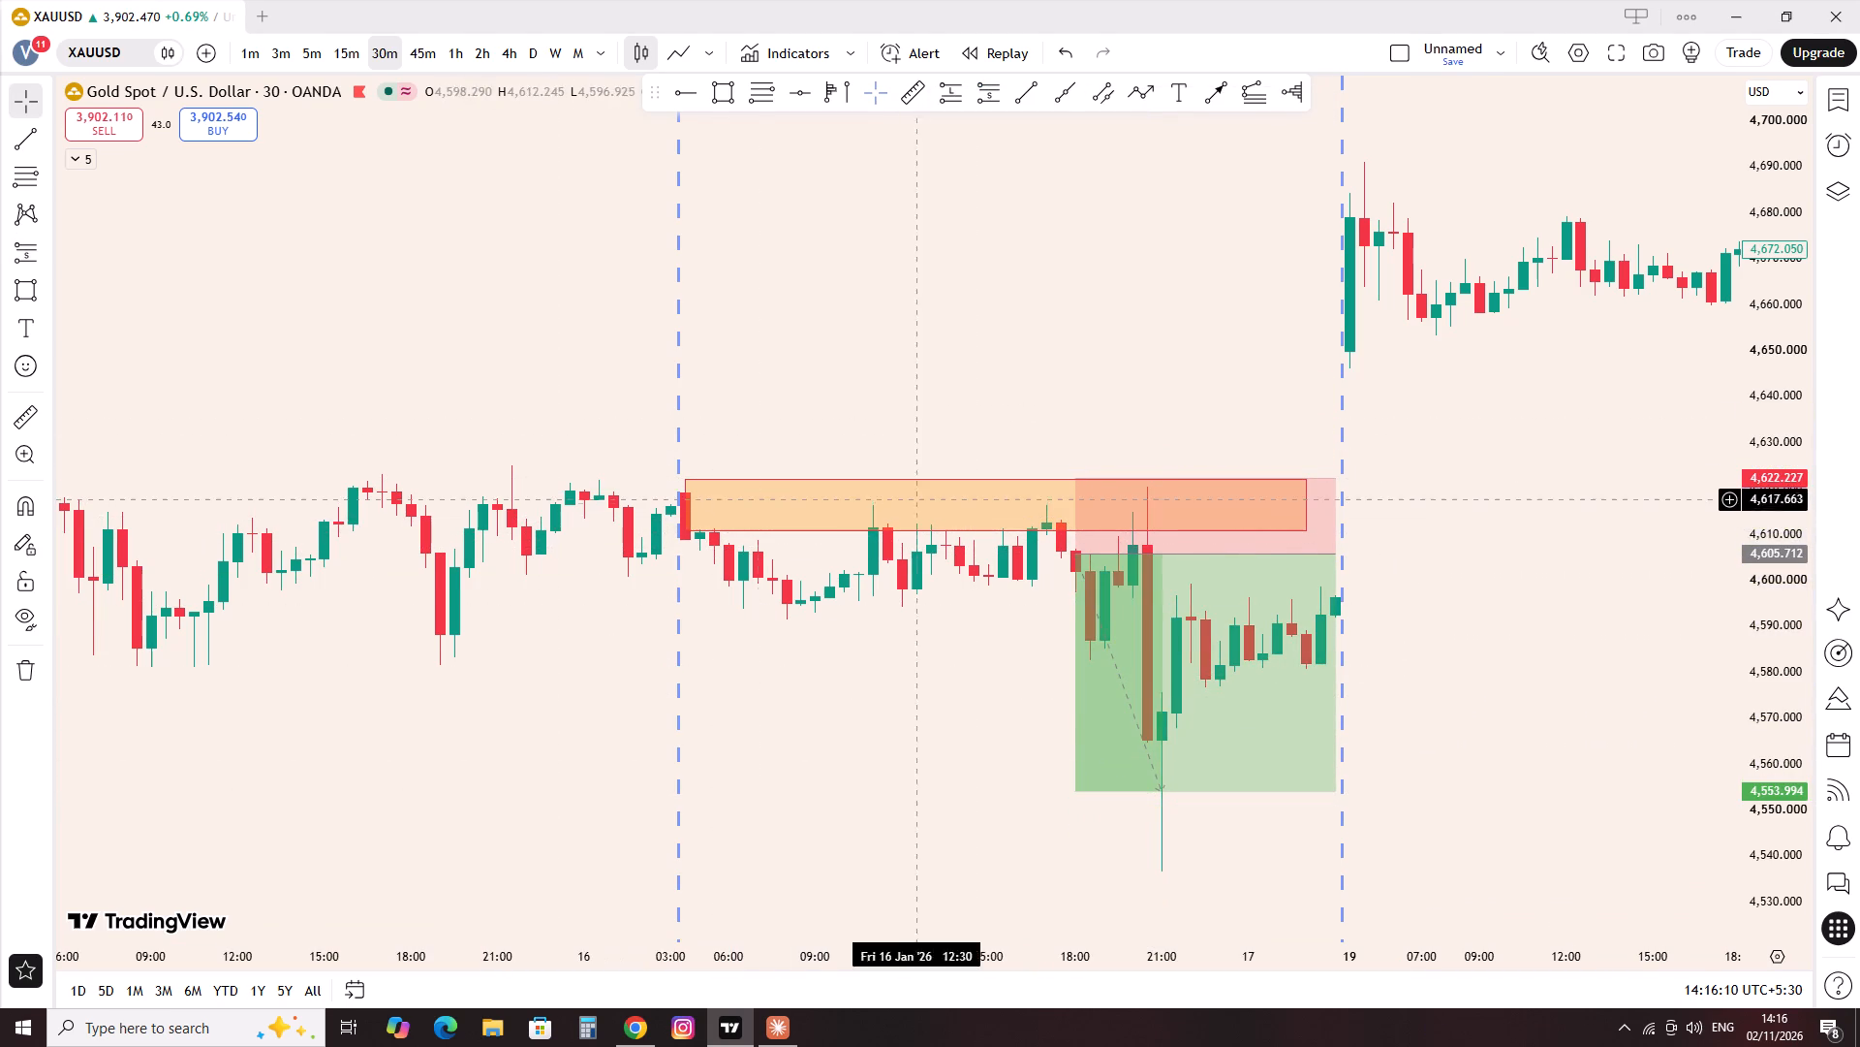
# Draw a fixed range volume profile over the 16 Jan session, from 16 Jan 04:30 to about 17 Jan 03:00.
pyautogui.moveTo(1568, 514); pyautogui.dragTo(1007, 562)
pyautogui.click(847, 106)
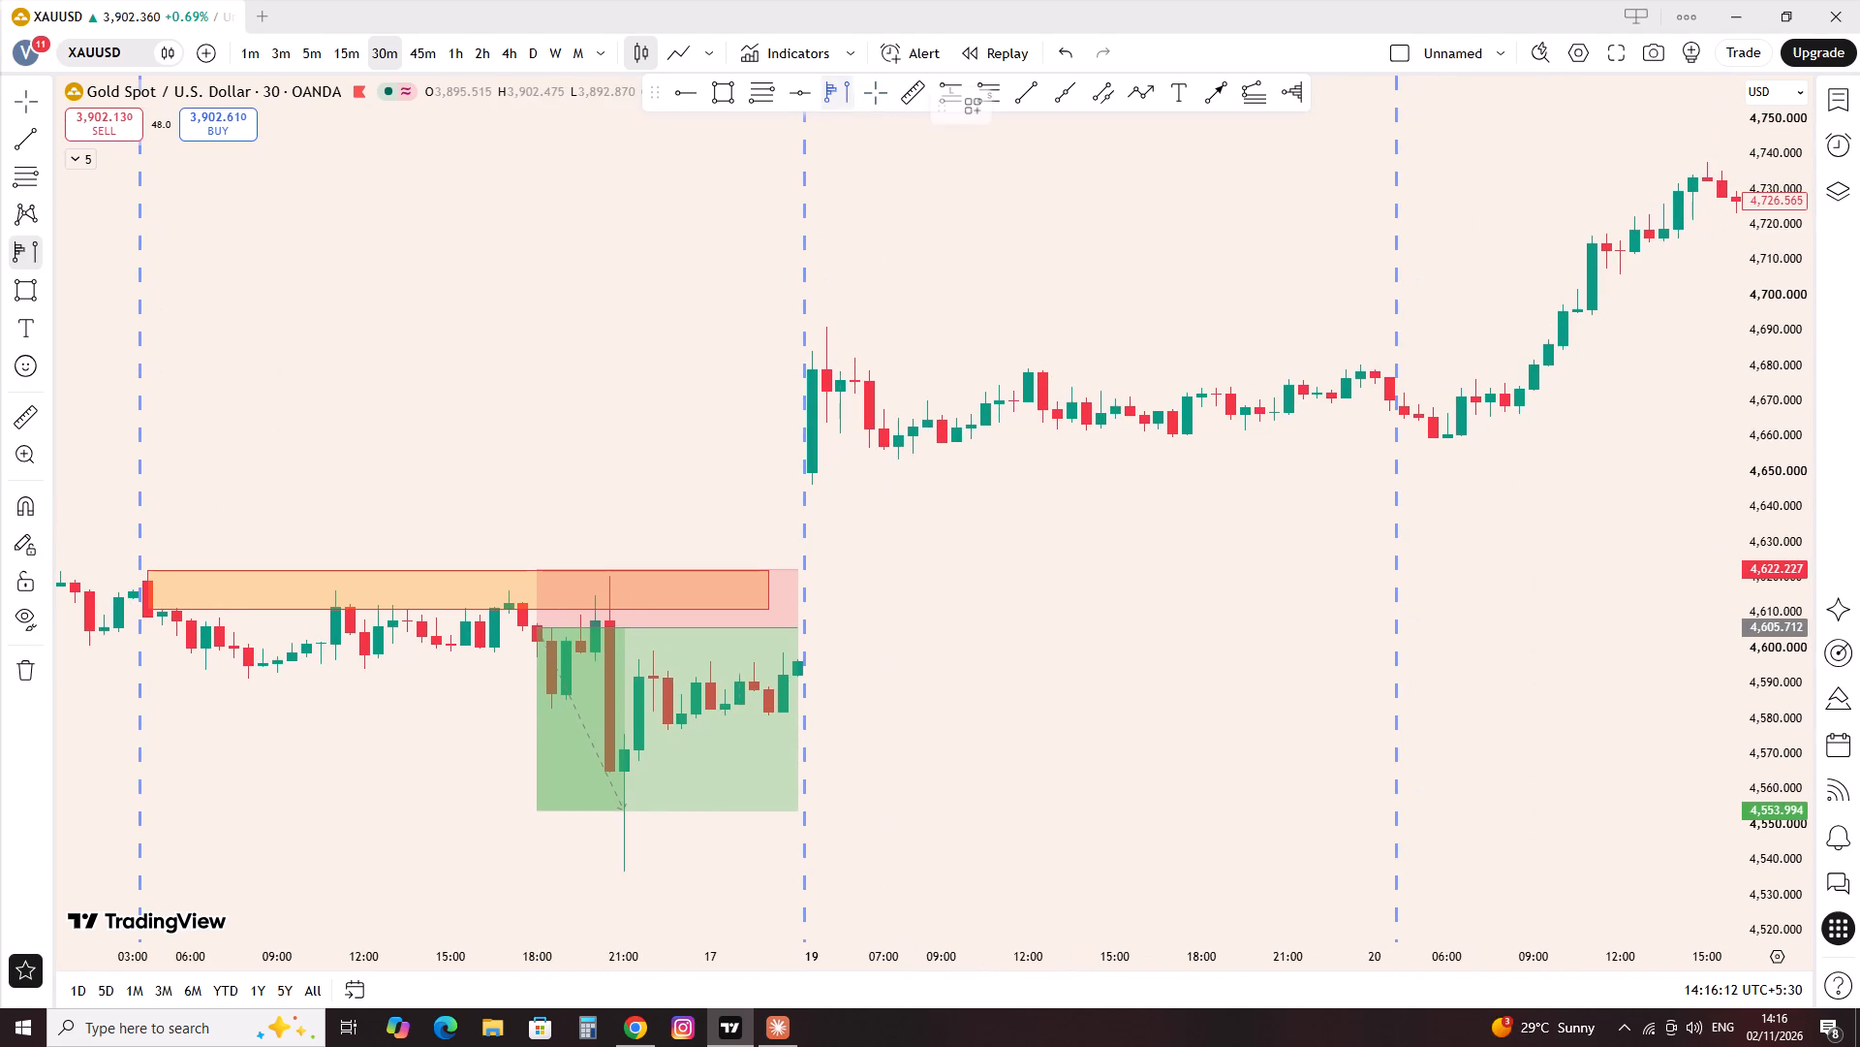
pyautogui.click(147, 692)
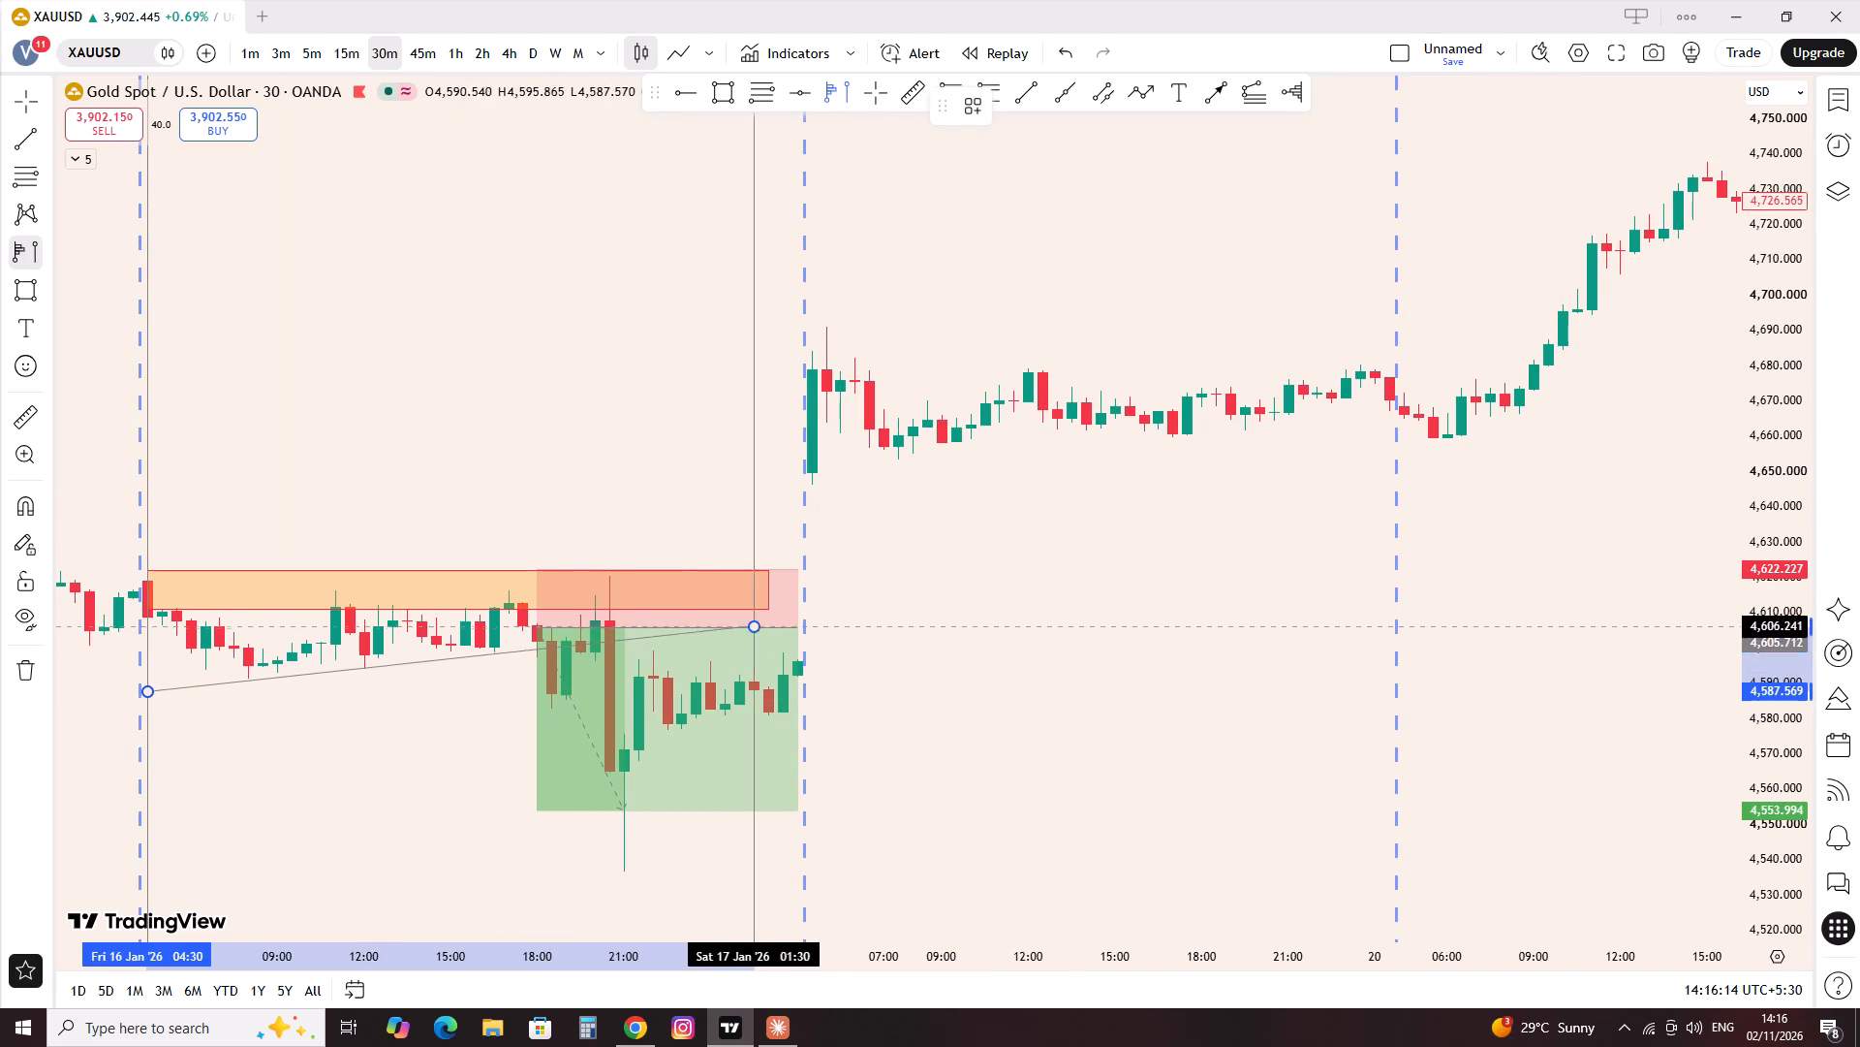
pyautogui.click(794, 618)
pyautogui.click(932, 619)
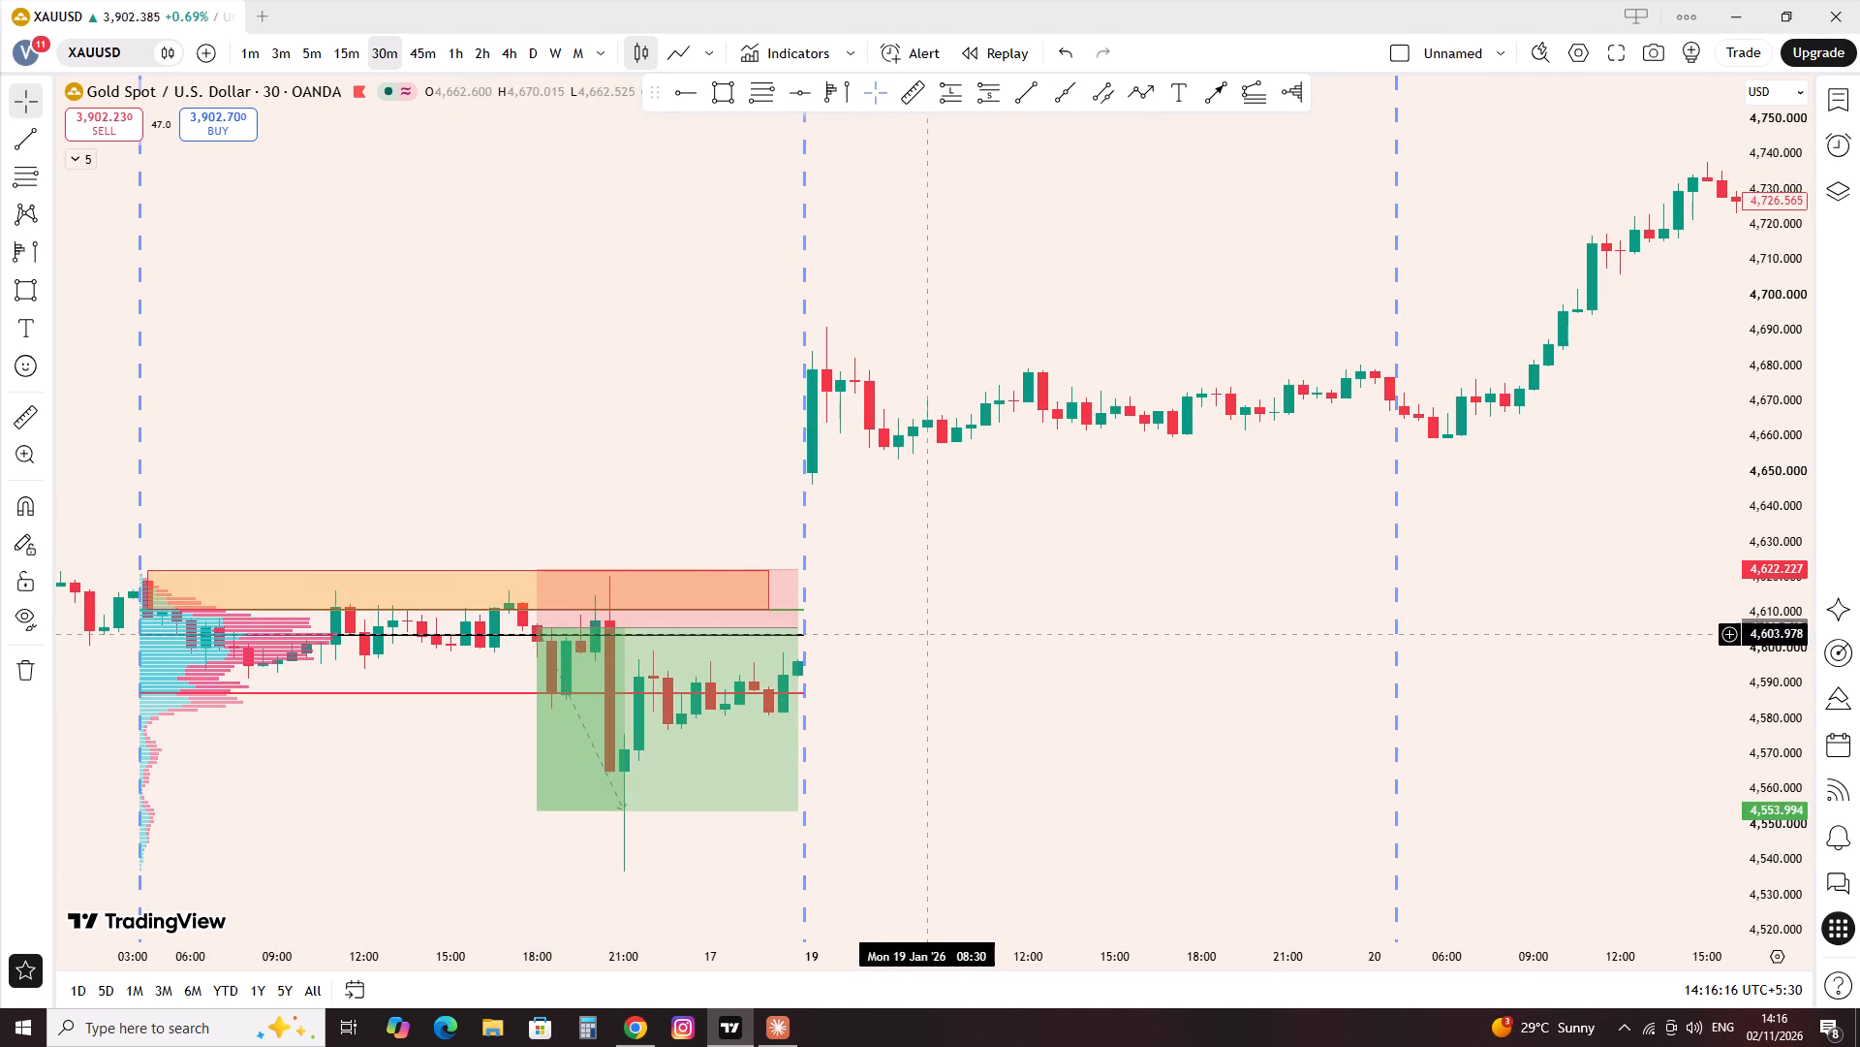
# Fit the 16 Jan volume profile to the 19 Jan session, starting 19 Jan 04:30 and ending 20 Jan 00:30.
pyautogui.moveTo(190, 675); pyautogui.dragTo(882, 579)
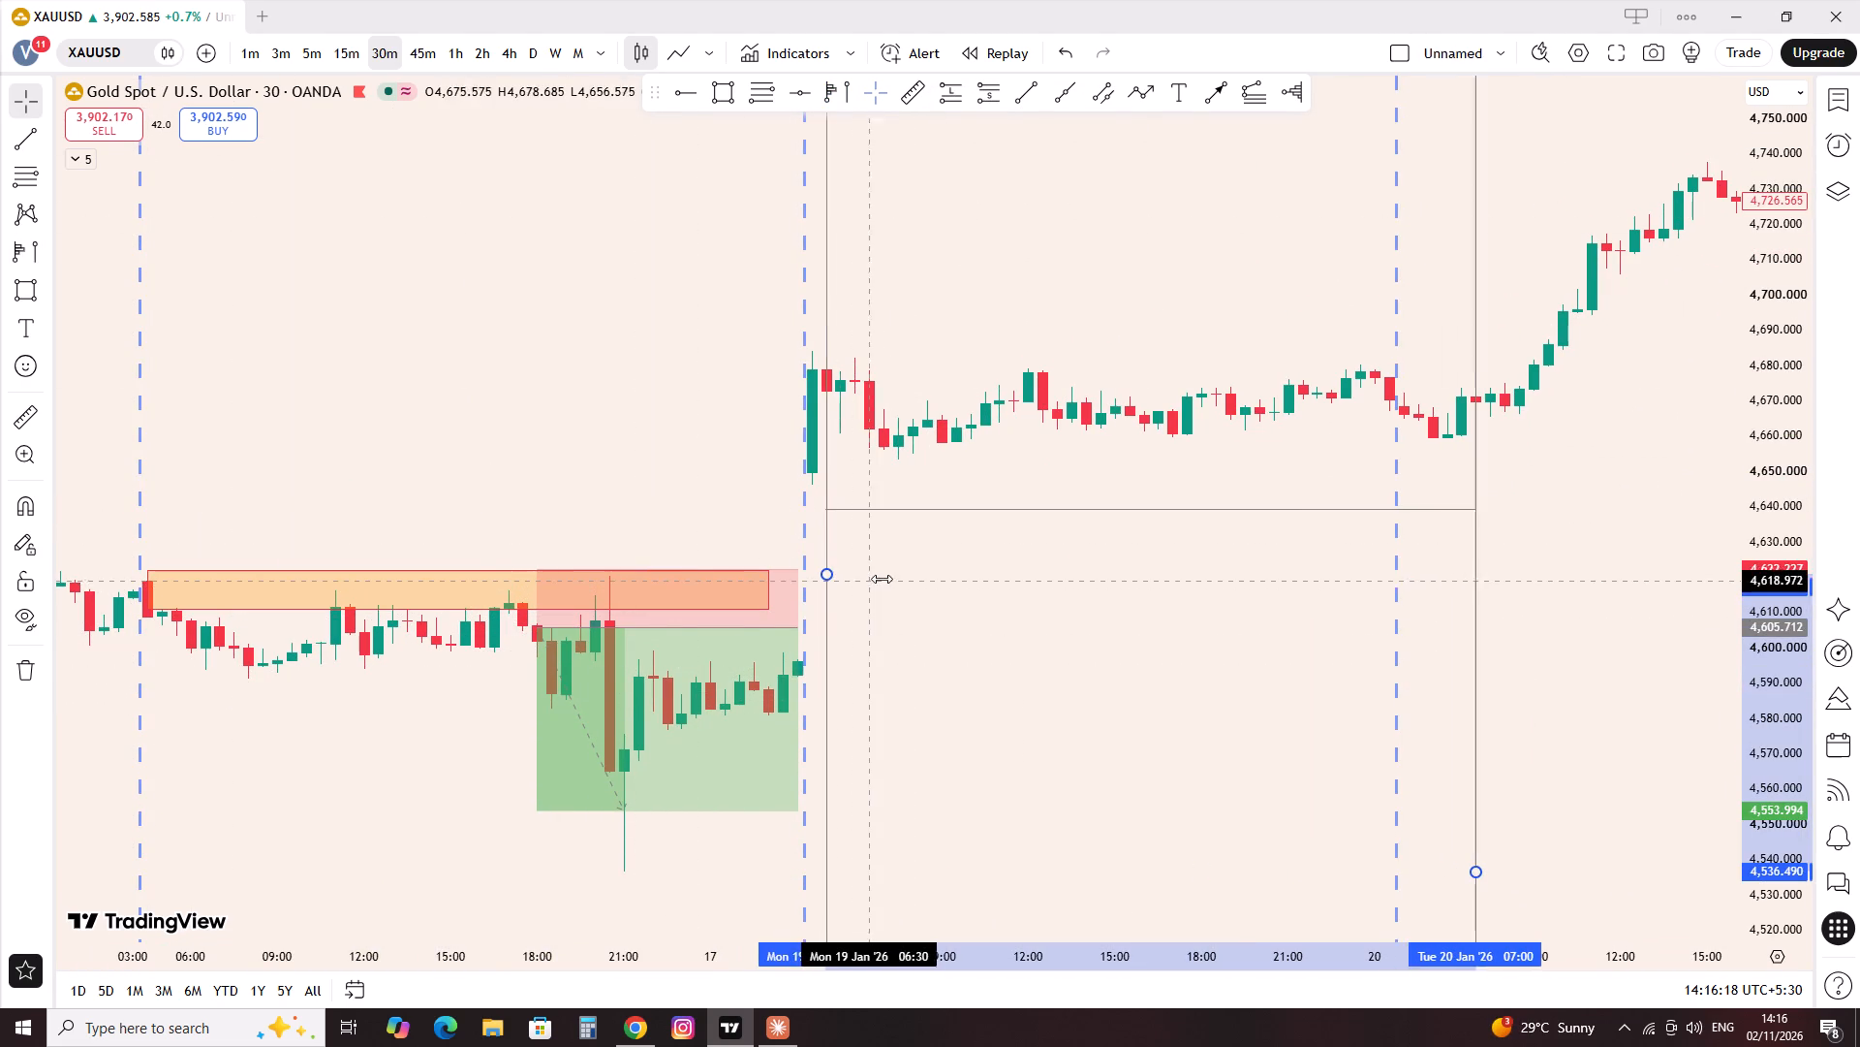
pyautogui.moveTo(882, 579); pyautogui.dragTo(852, 565)
pyautogui.moveTo(1573, 526); pyautogui.dragTo(1253, 539)
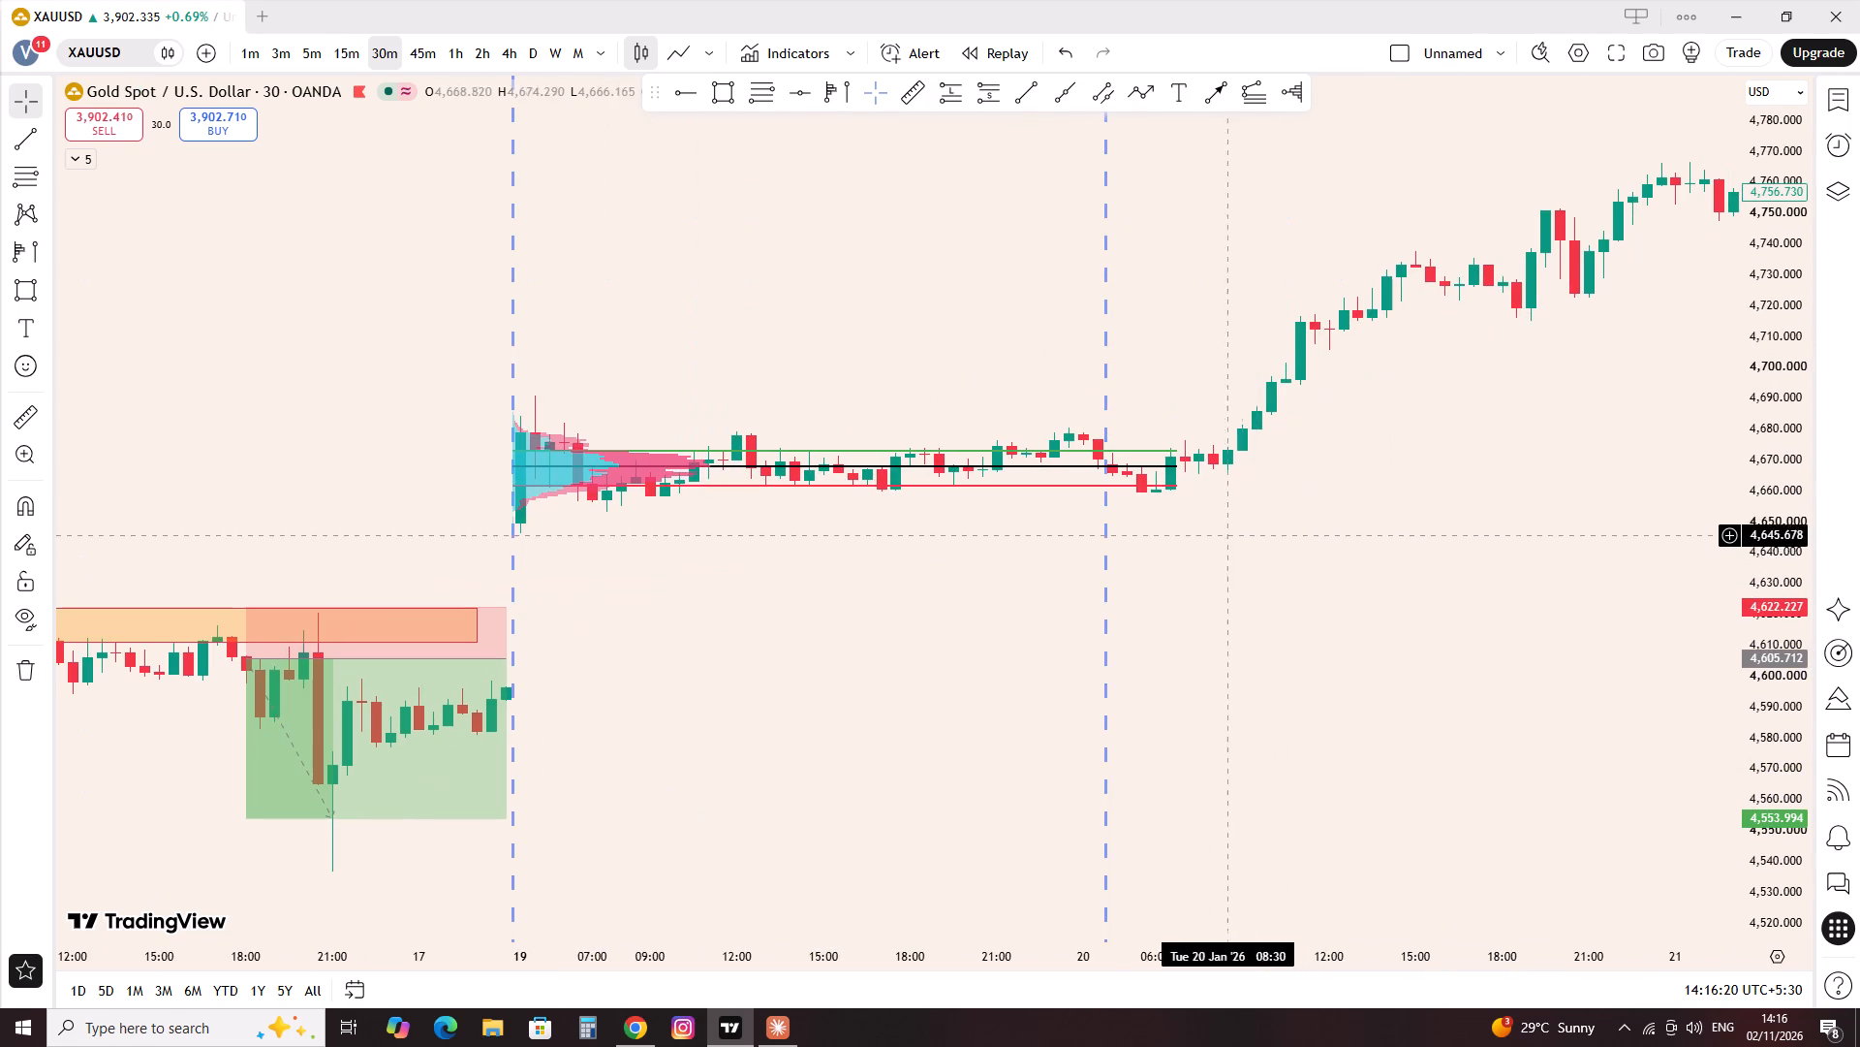
pyautogui.moveTo(1169, 539); pyautogui.dragTo(1158, 543)
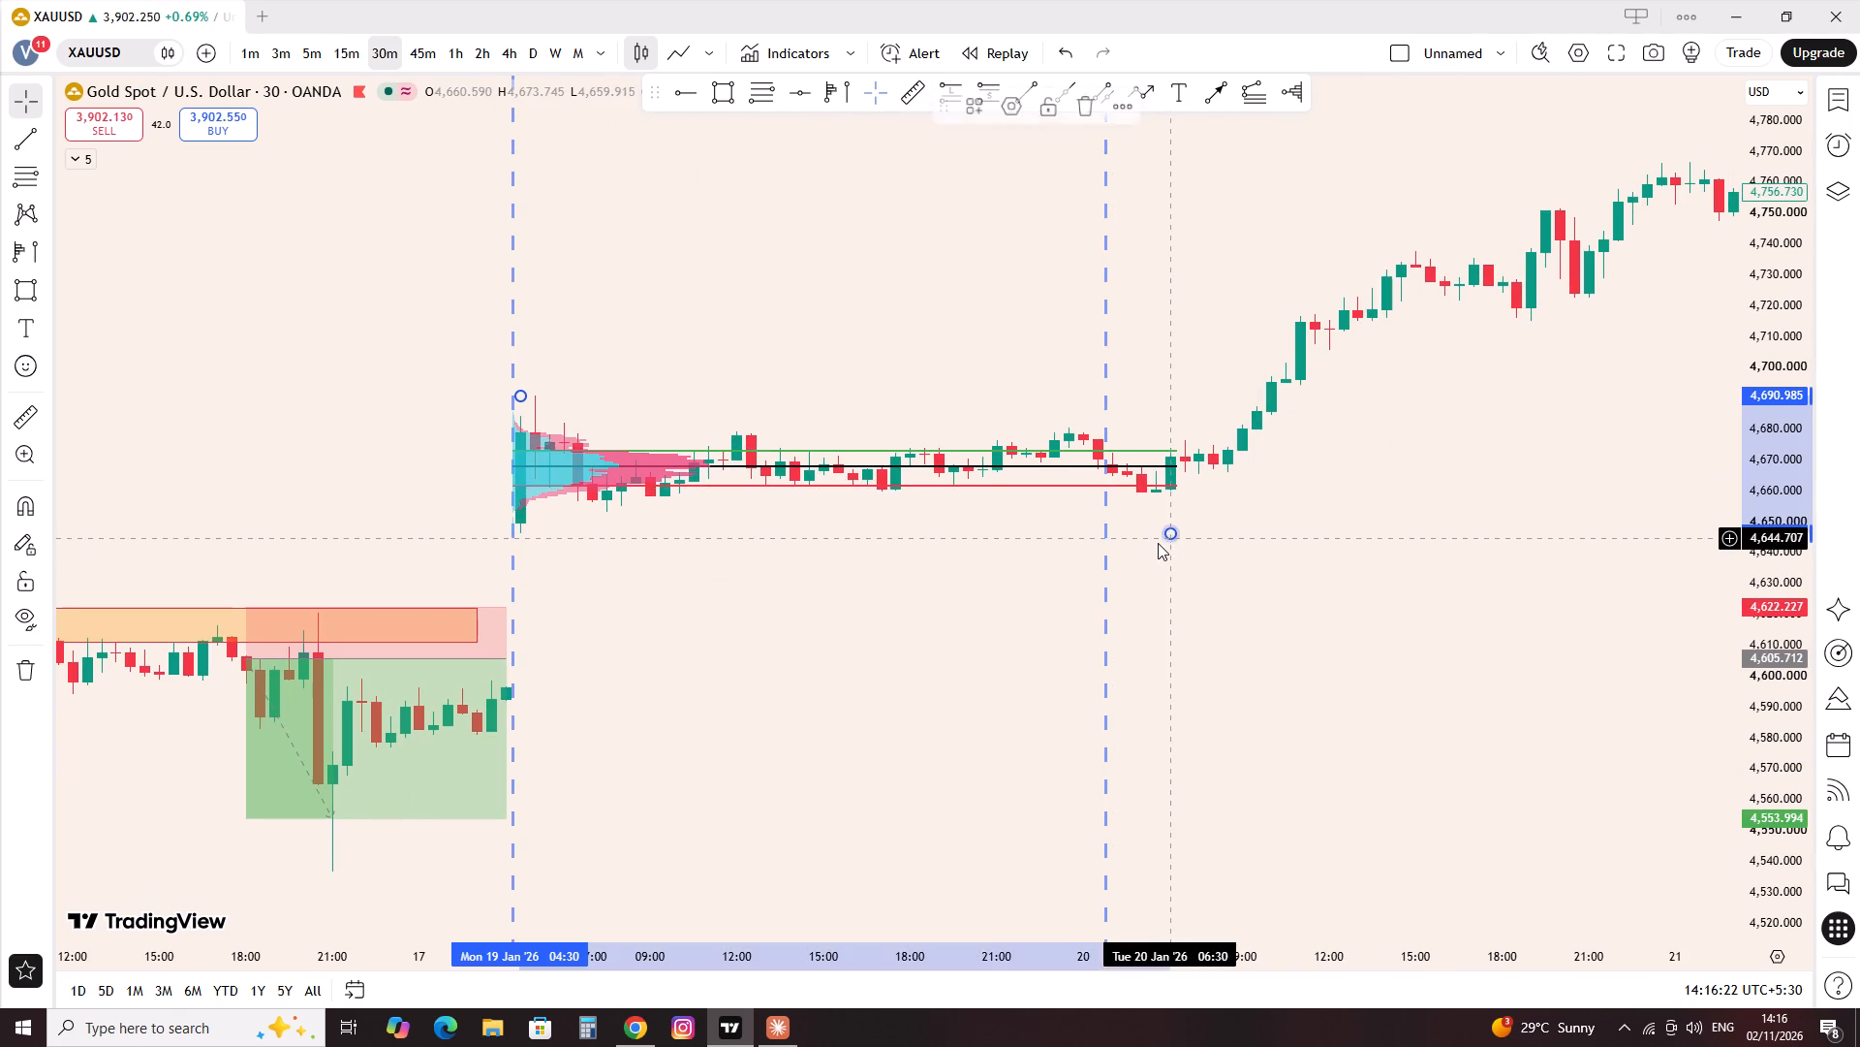
pyautogui.moveTo(1158, 543); pyautogui.dragTo(1095, 545)
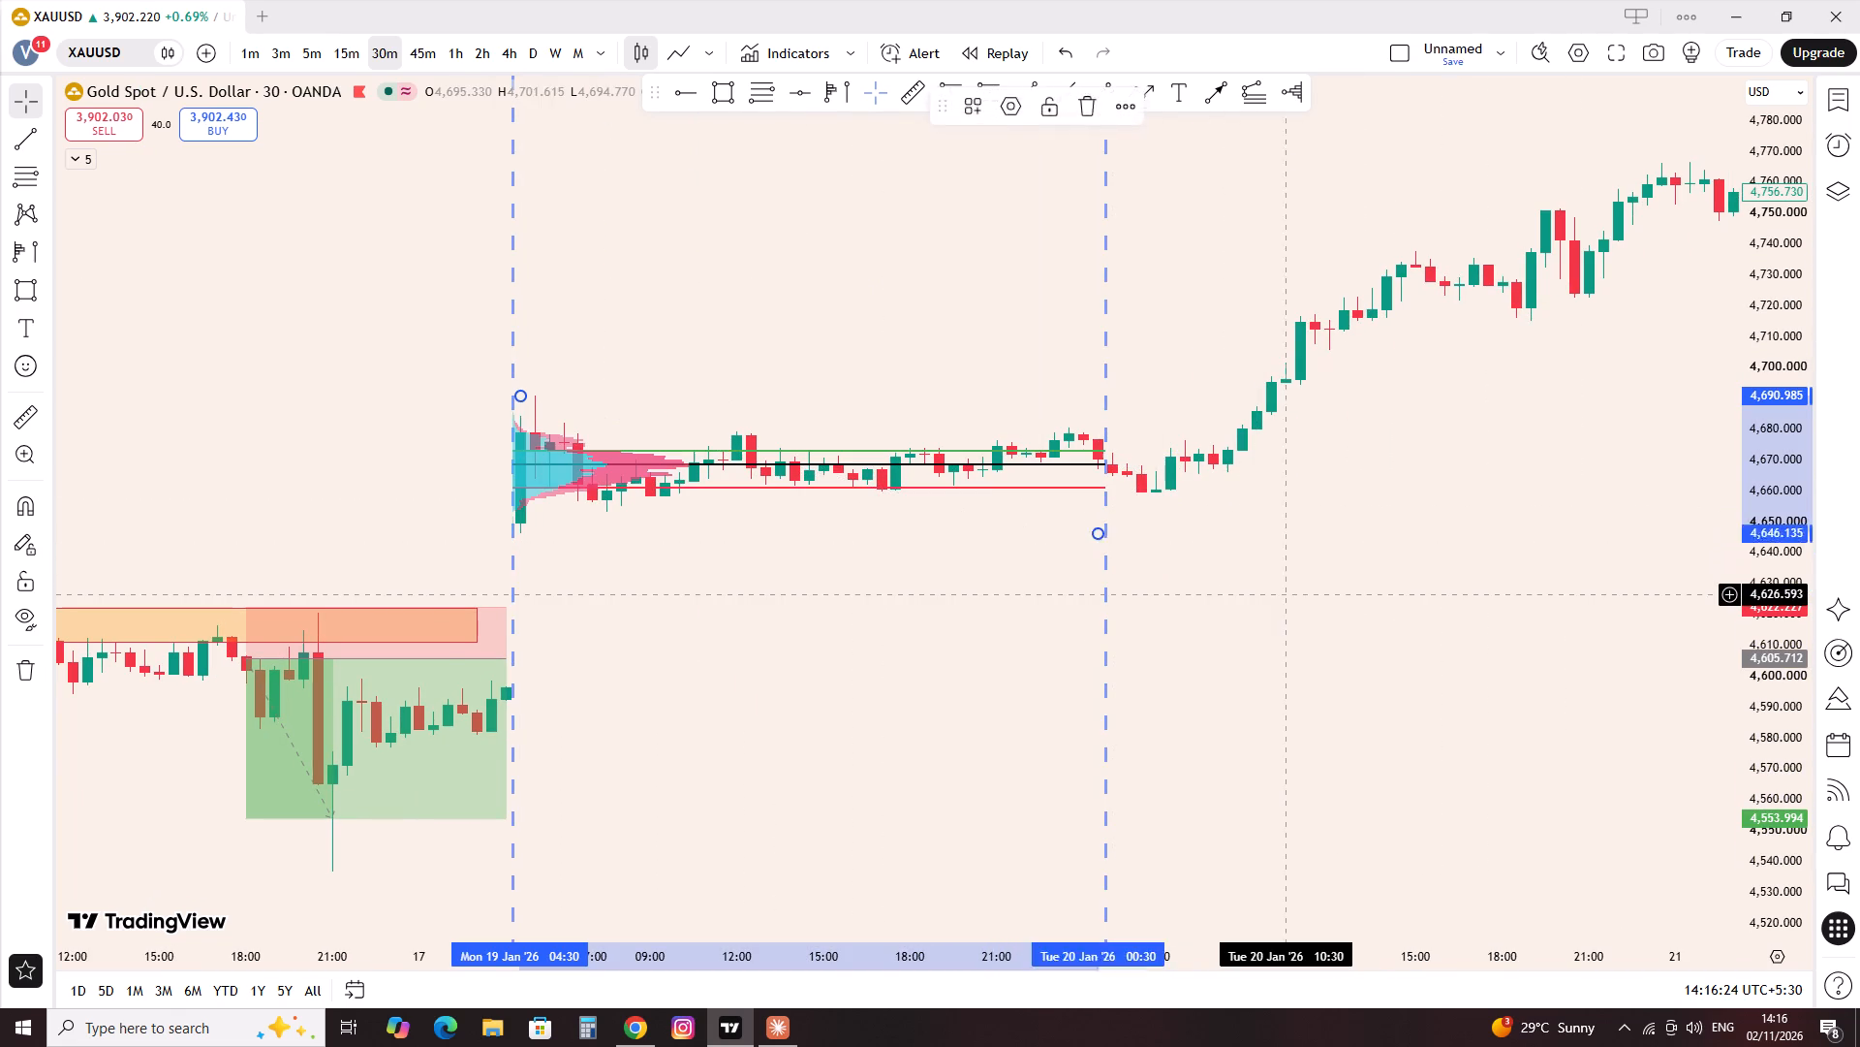
# Examine price behaviour around the 19 Jan value area and into the opening of the 20 Jan session.
pyautogui.click(1300, 594)
pyautogui.scroll(-4, 1300, 594)
pyautogui.moveTo(1504, 559); pyautogui.dragTo(1348, 578)
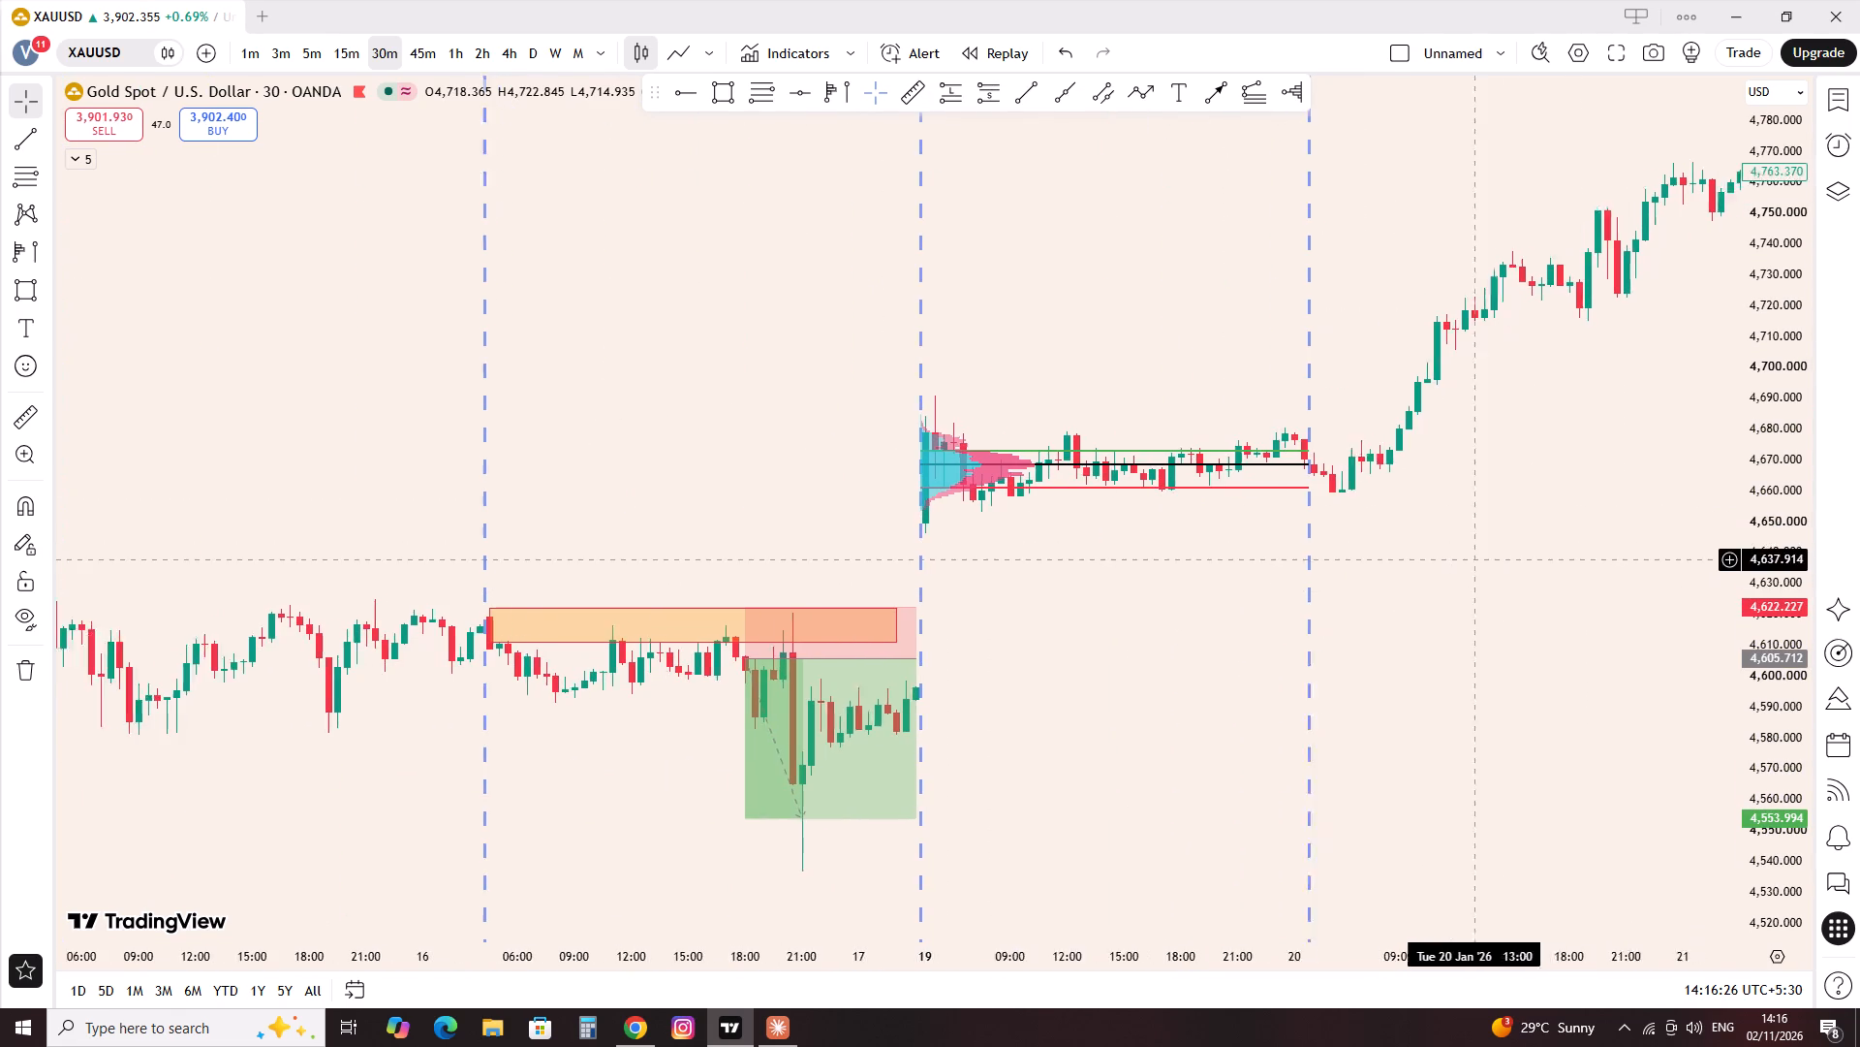
pyautogui.moveTo(1348, 578); pyautogui.dragTo(1099, 639)
pyautogui.scroll(4, 1105, 639)
pyautogui.moveTo(820, 613); pyautogui.dragTo(1842, 564)
pyautogui.scroll(11, 1549, 556)
pyautogui.moveTo(1517, 490); pyautogui.dragTo(1332, 490)
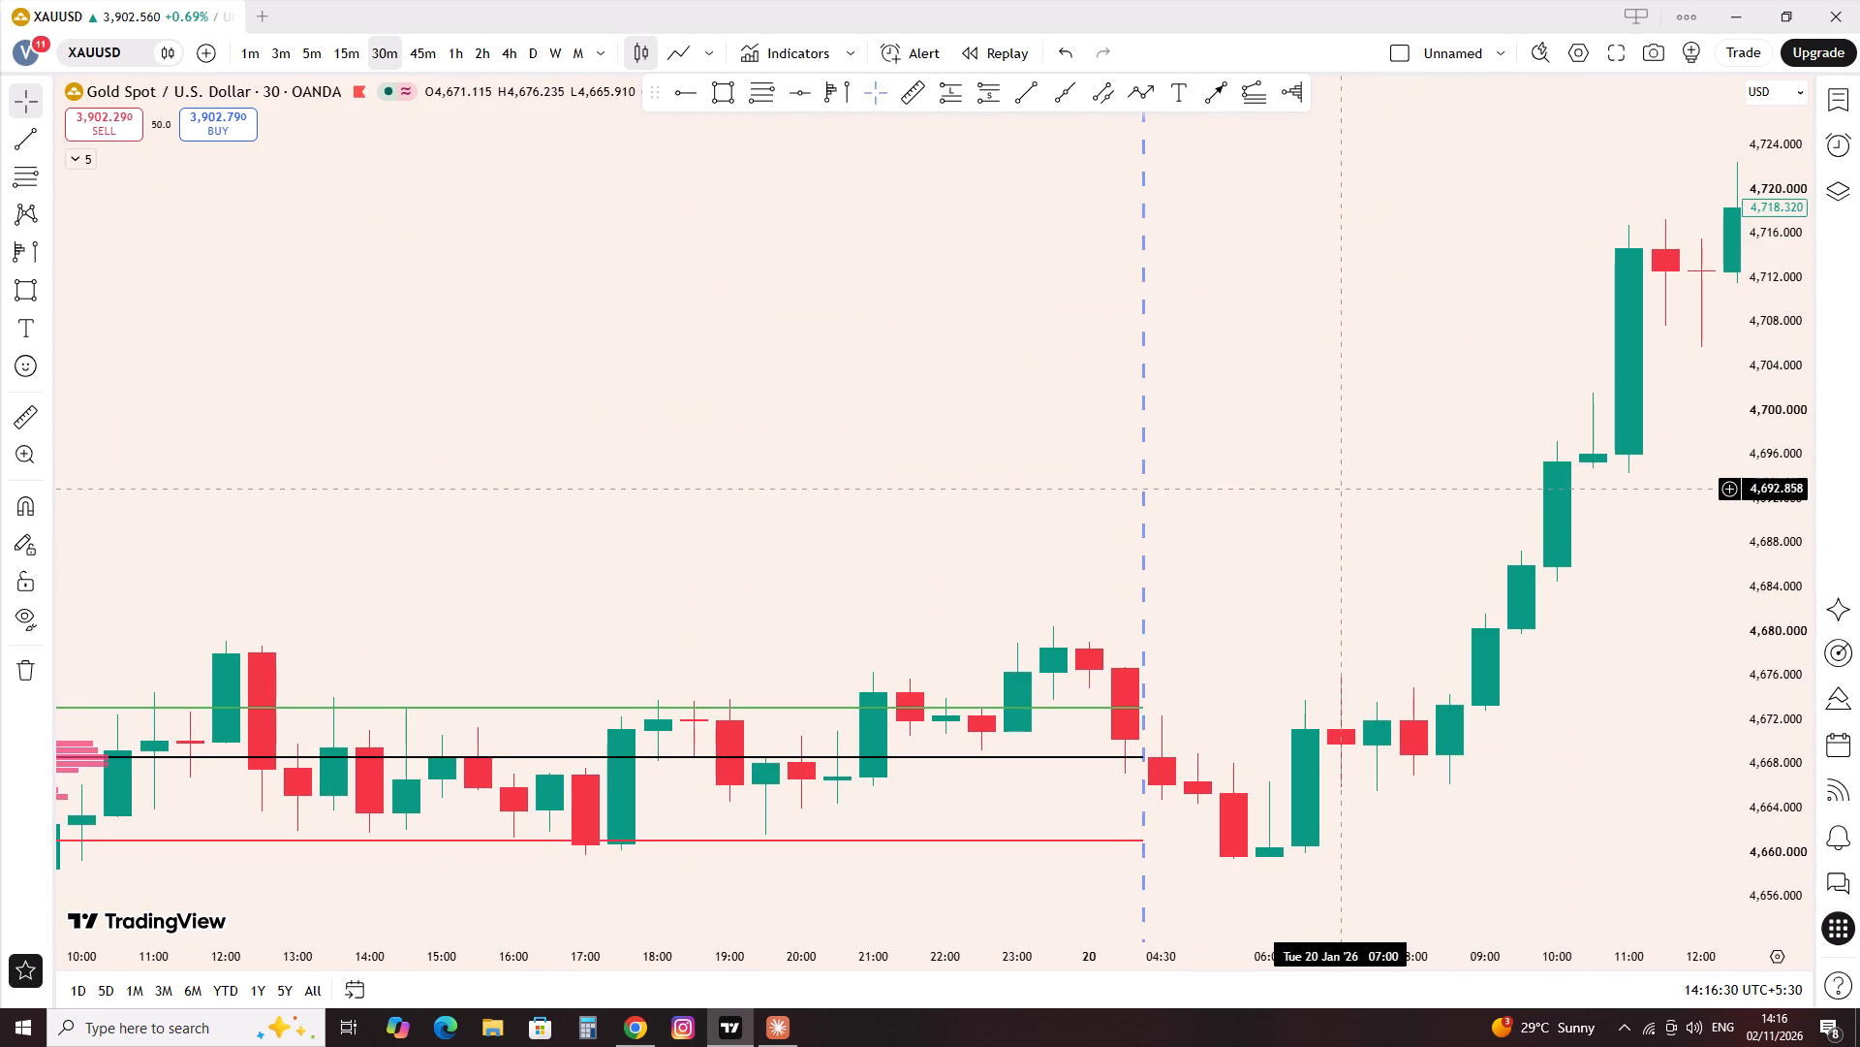
pyautogui.moveTo(1332, 490); pyautogui.dragTo(1293, 478)
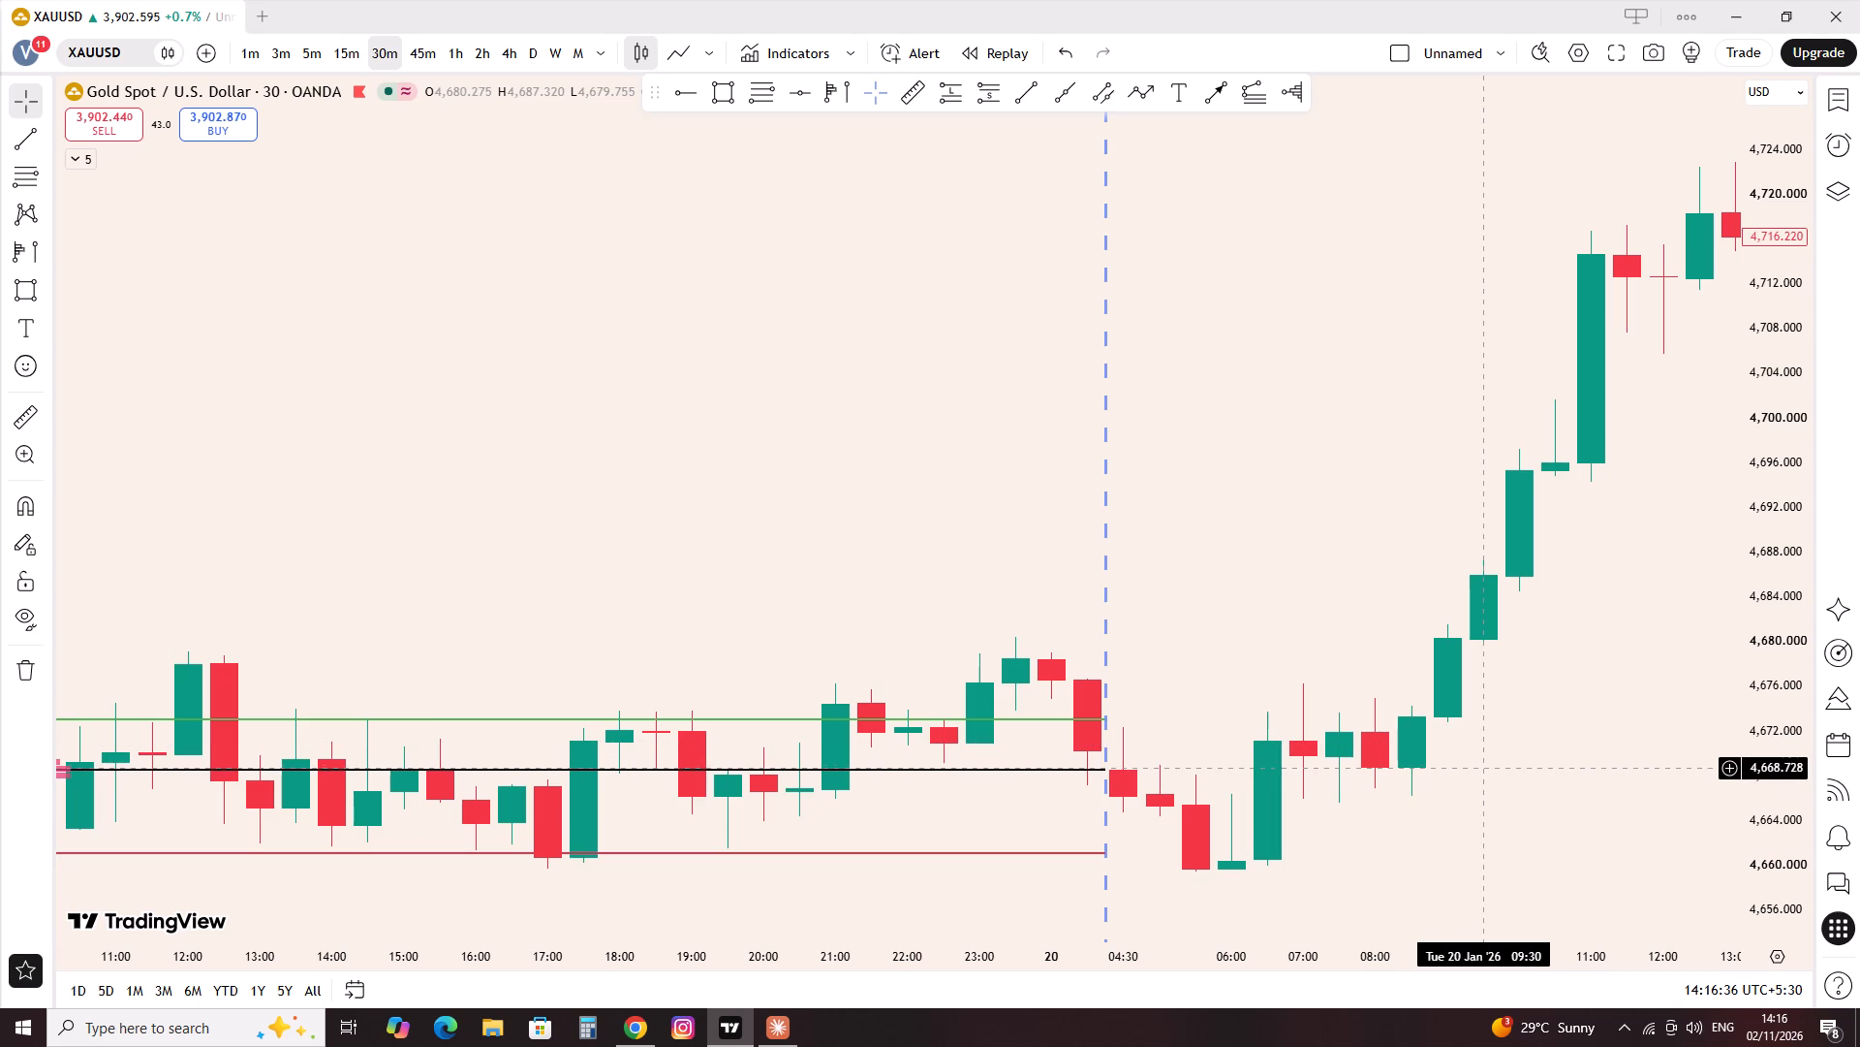
# Place a long position at 20 Jan 09:00 with entry about 4,674.9, stop 4,660.1 and target 4,889.9, ending 20 Jan 16:30.
pyautogui.moveTo(1472, 770); pyautogui.dragTo(985, 758)
pyautogui.scroll(-8, 992, 761)
pyautogui.moveTo(1449, 730); pyautogui.dragTo(677, 754)
pyautogui.scroll(-2, 691, 754)
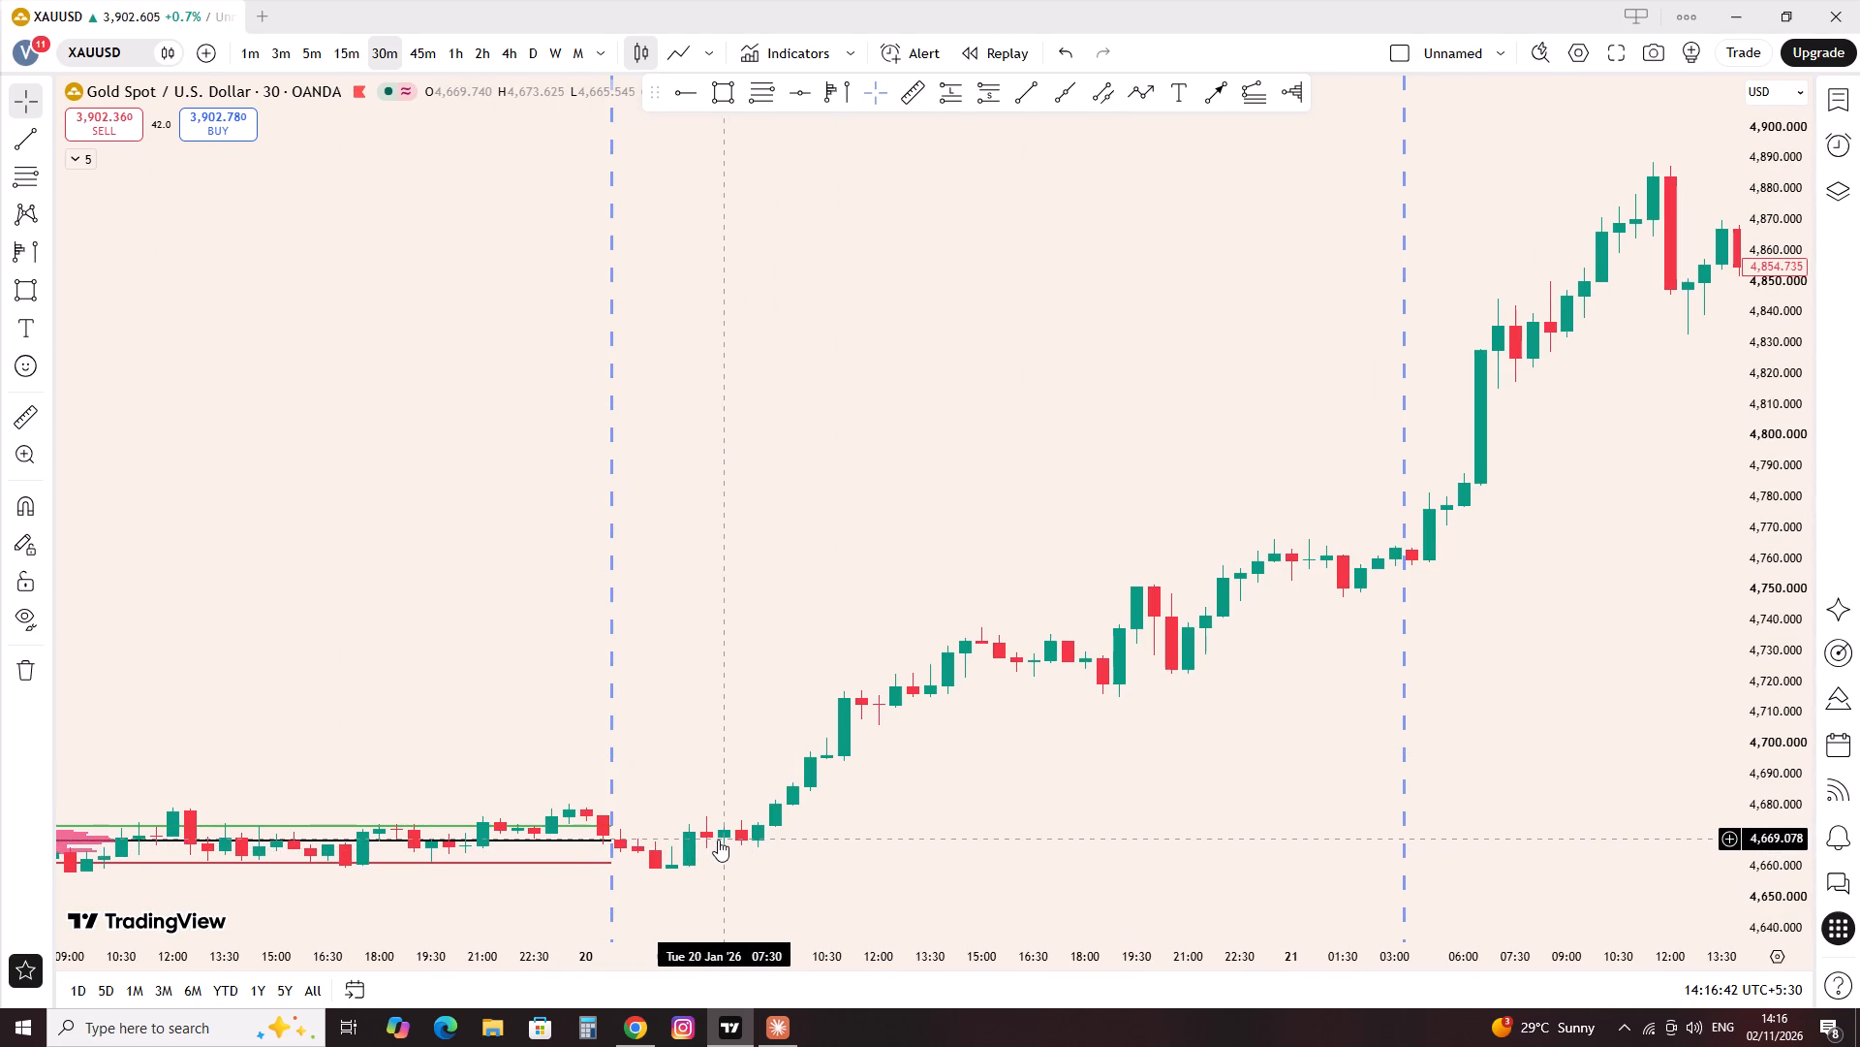
pyautogui.click(957, 88)
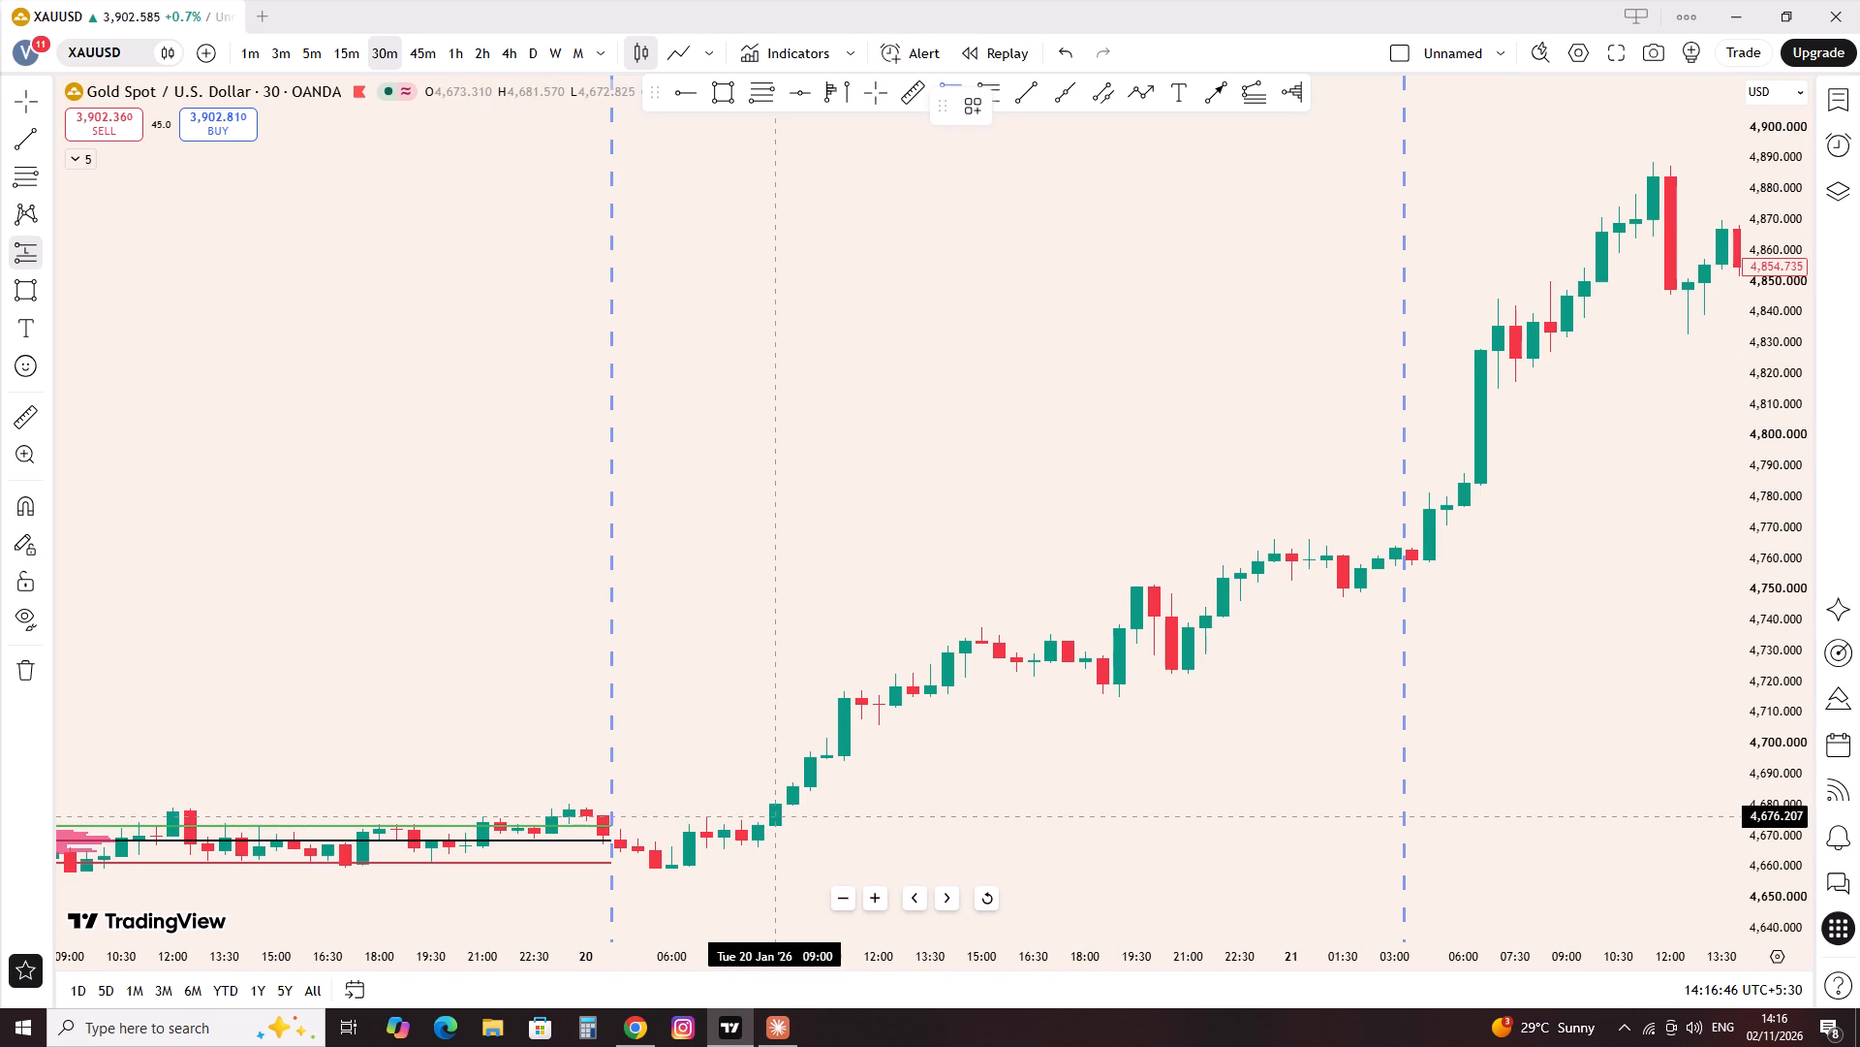
pyautogui.click(778, 821)
pyautogui.scroll(-5, 759, 905)
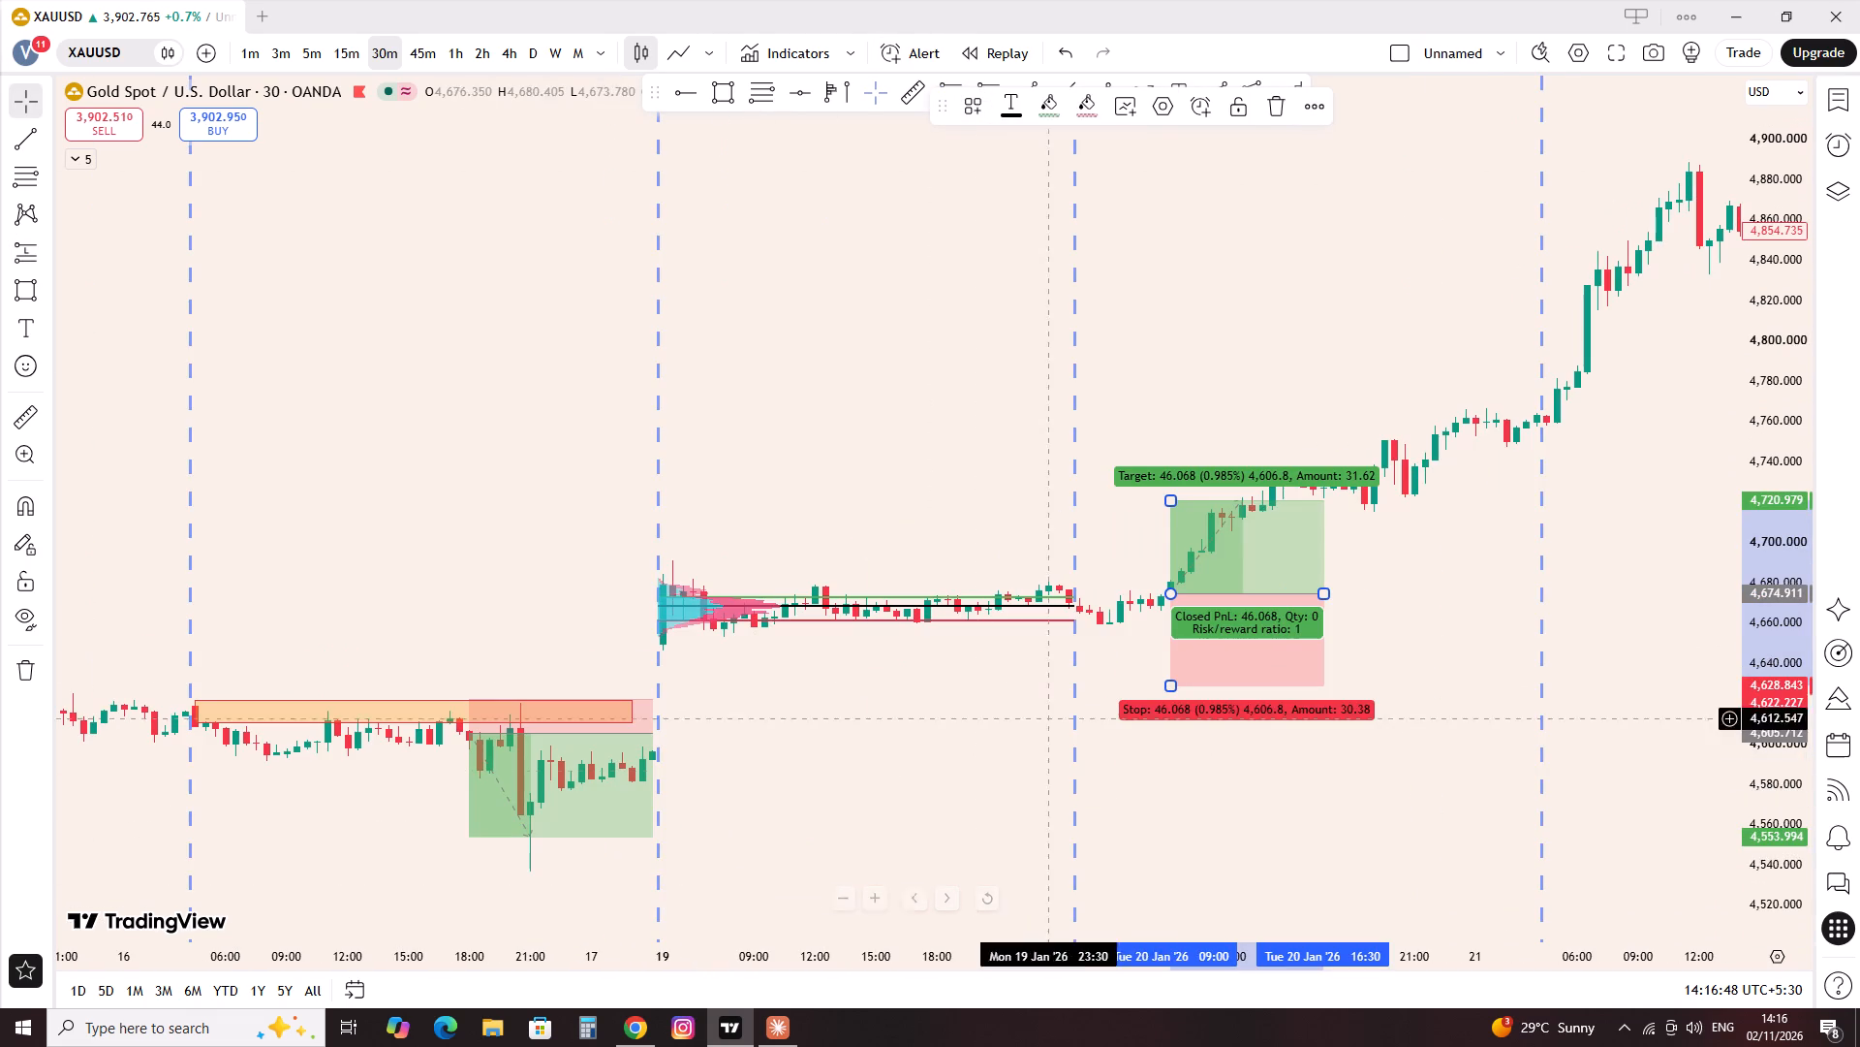
pyautogui.moveTo(1166, 682); pyautogui.dragTo(1195, 623)
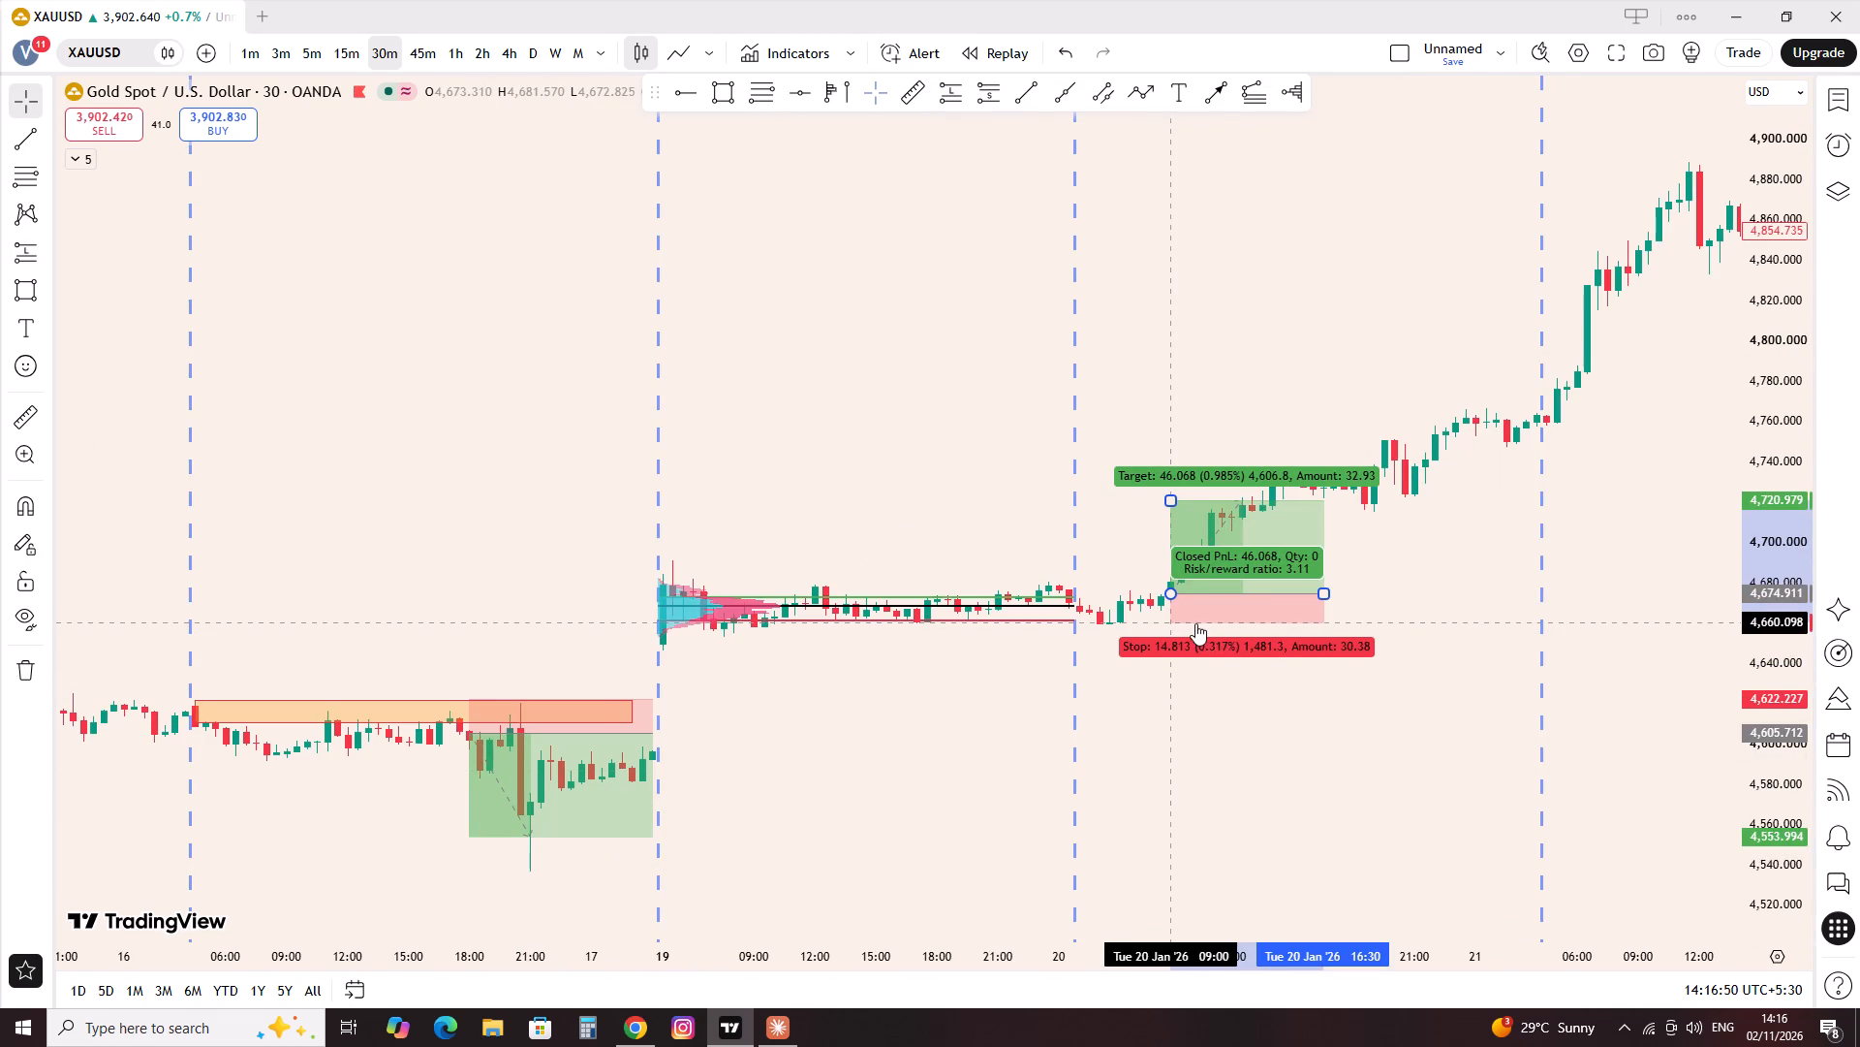
pyautogui.moveTo(1174, 503); pyautogui.dragTo(1194, 160)
# Fit the 19 Jan volume profile to the 20 Jan session, starting 20 Jan 04:30 and ending 21 Jan 03:00.
pyautogui.click(690, 597)
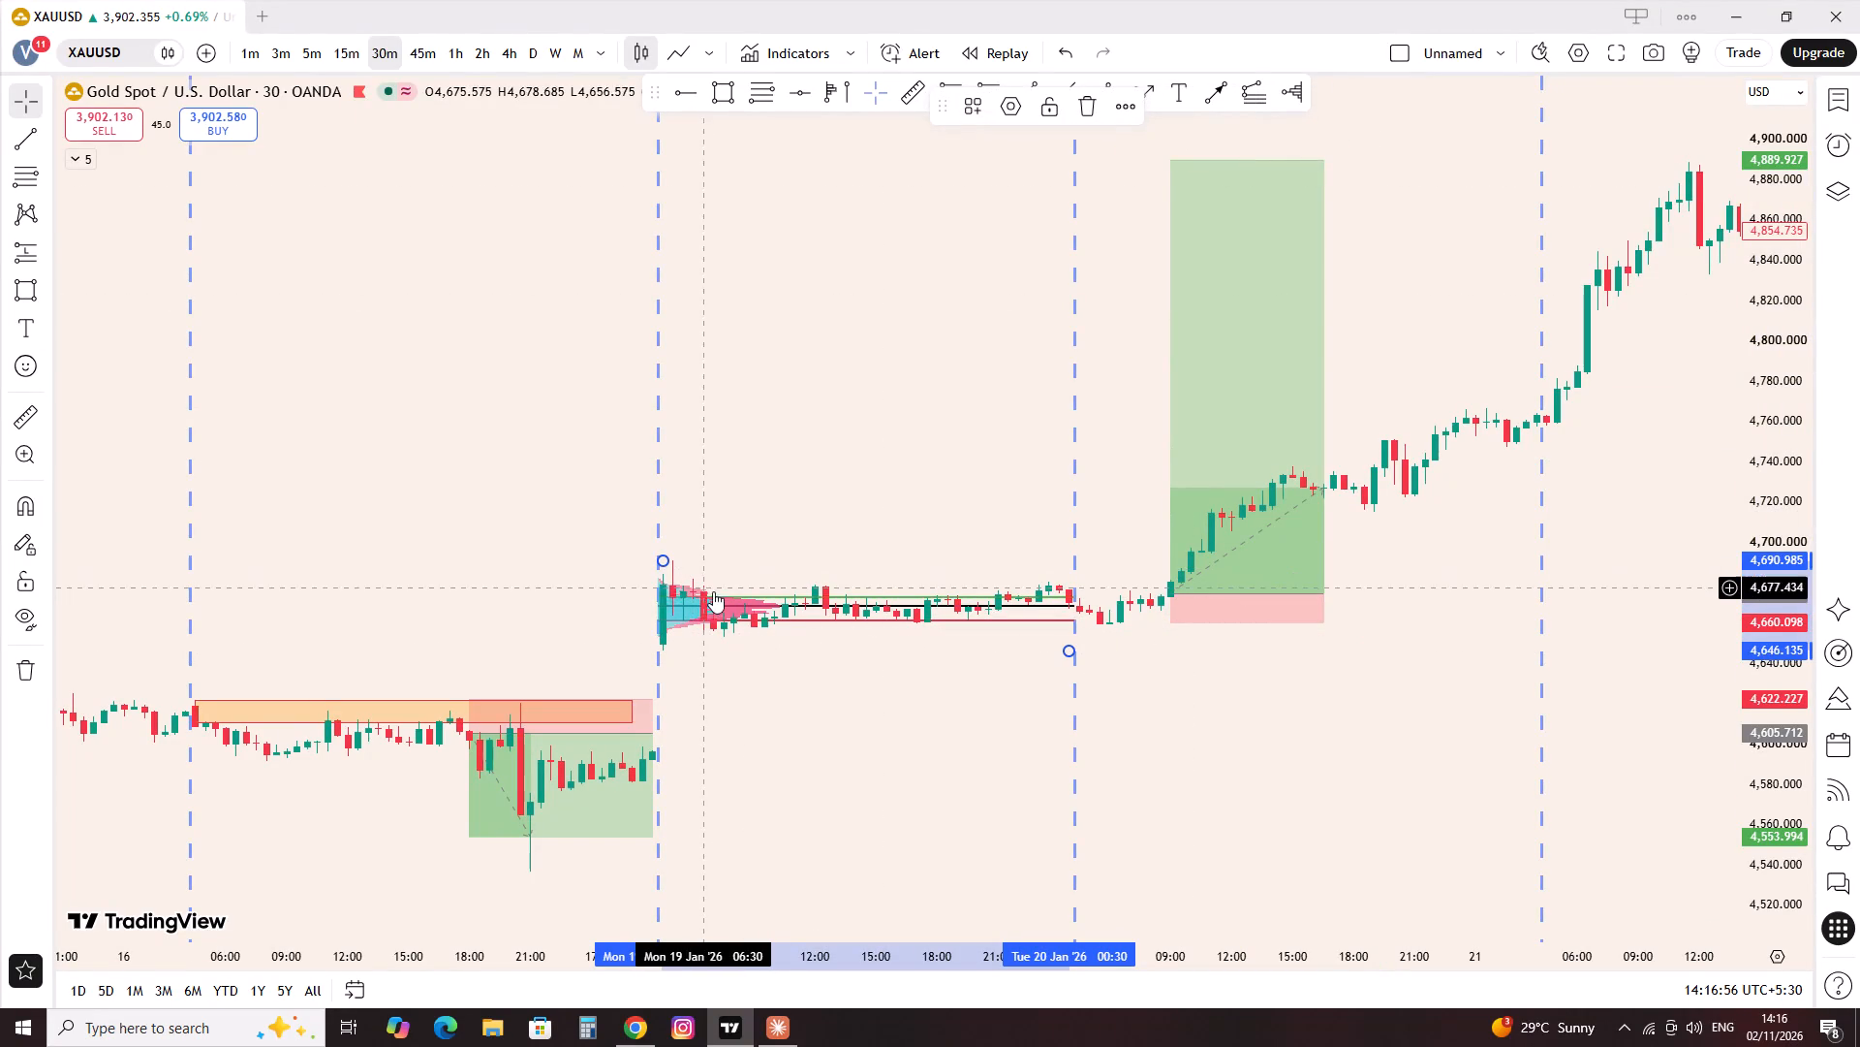
pyautogui.moveTo(693, 618); pyautogui.dragTo(1119, 626)
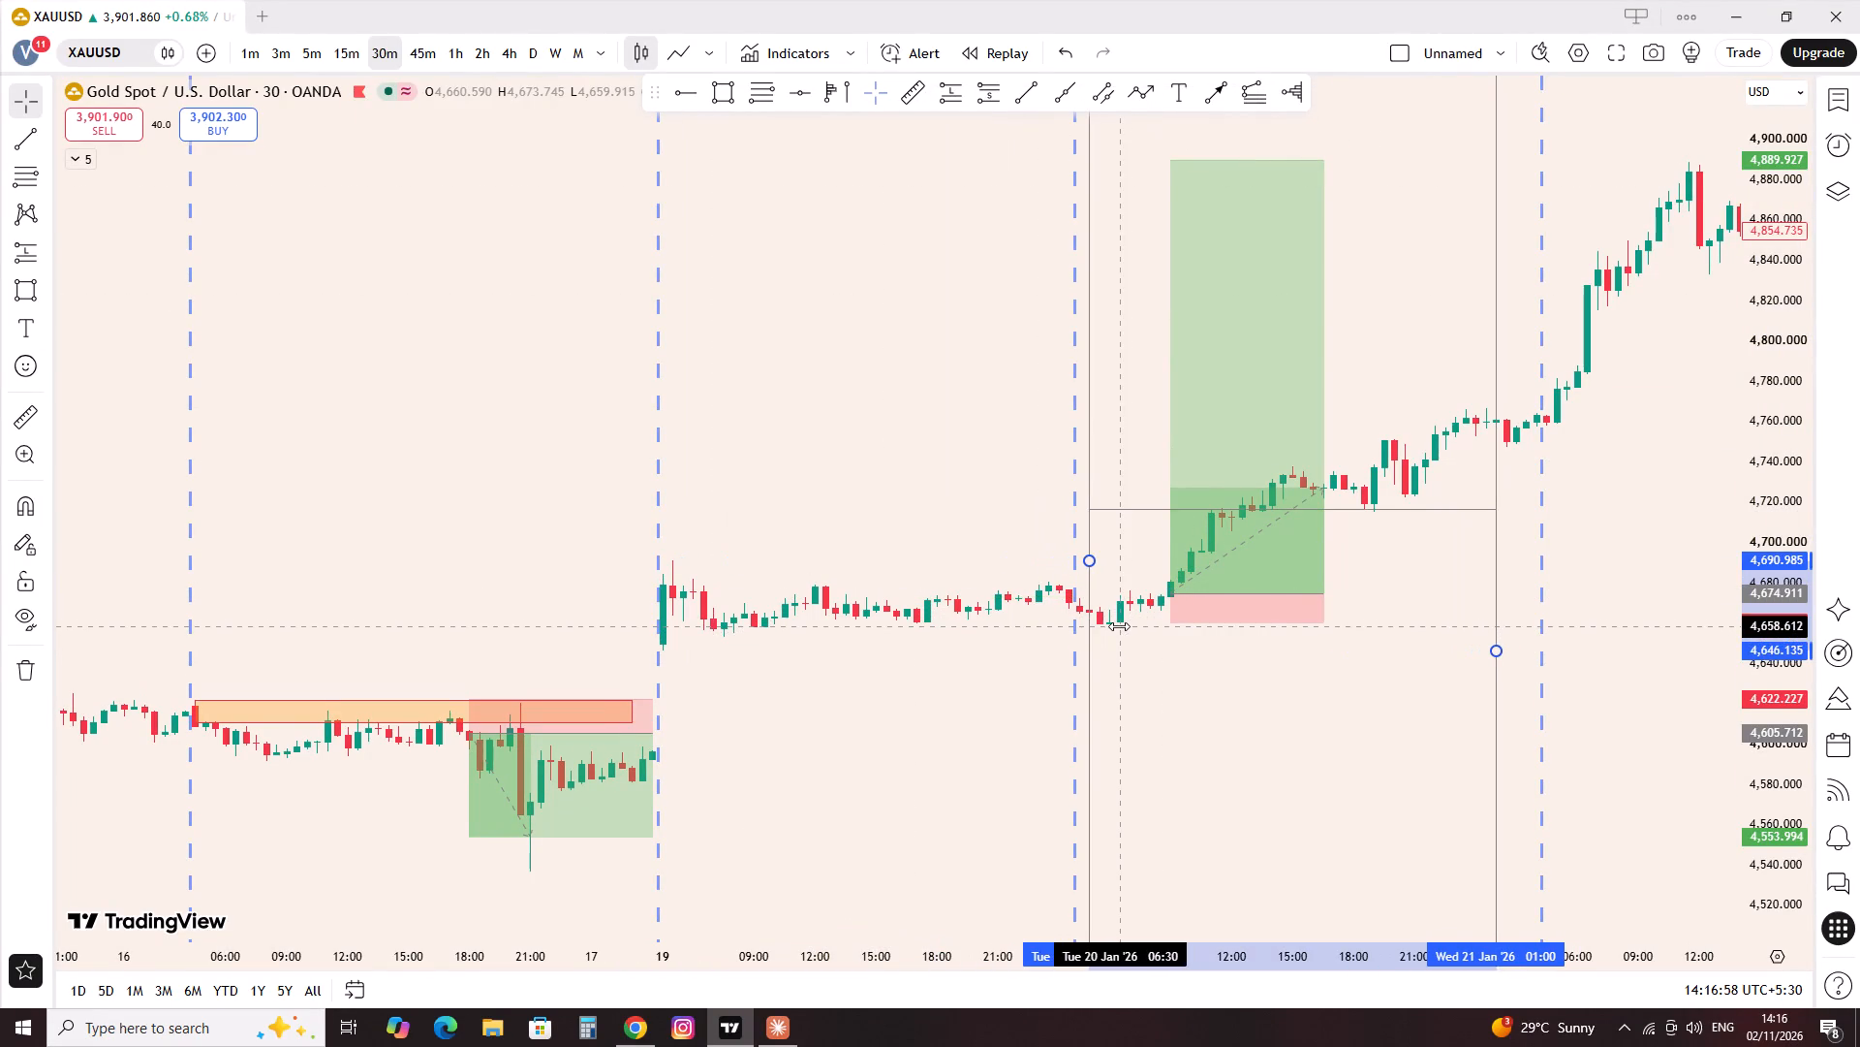
pyautogui.moveTo(1119, 626); pyautogui.dragTo(1114, 626)
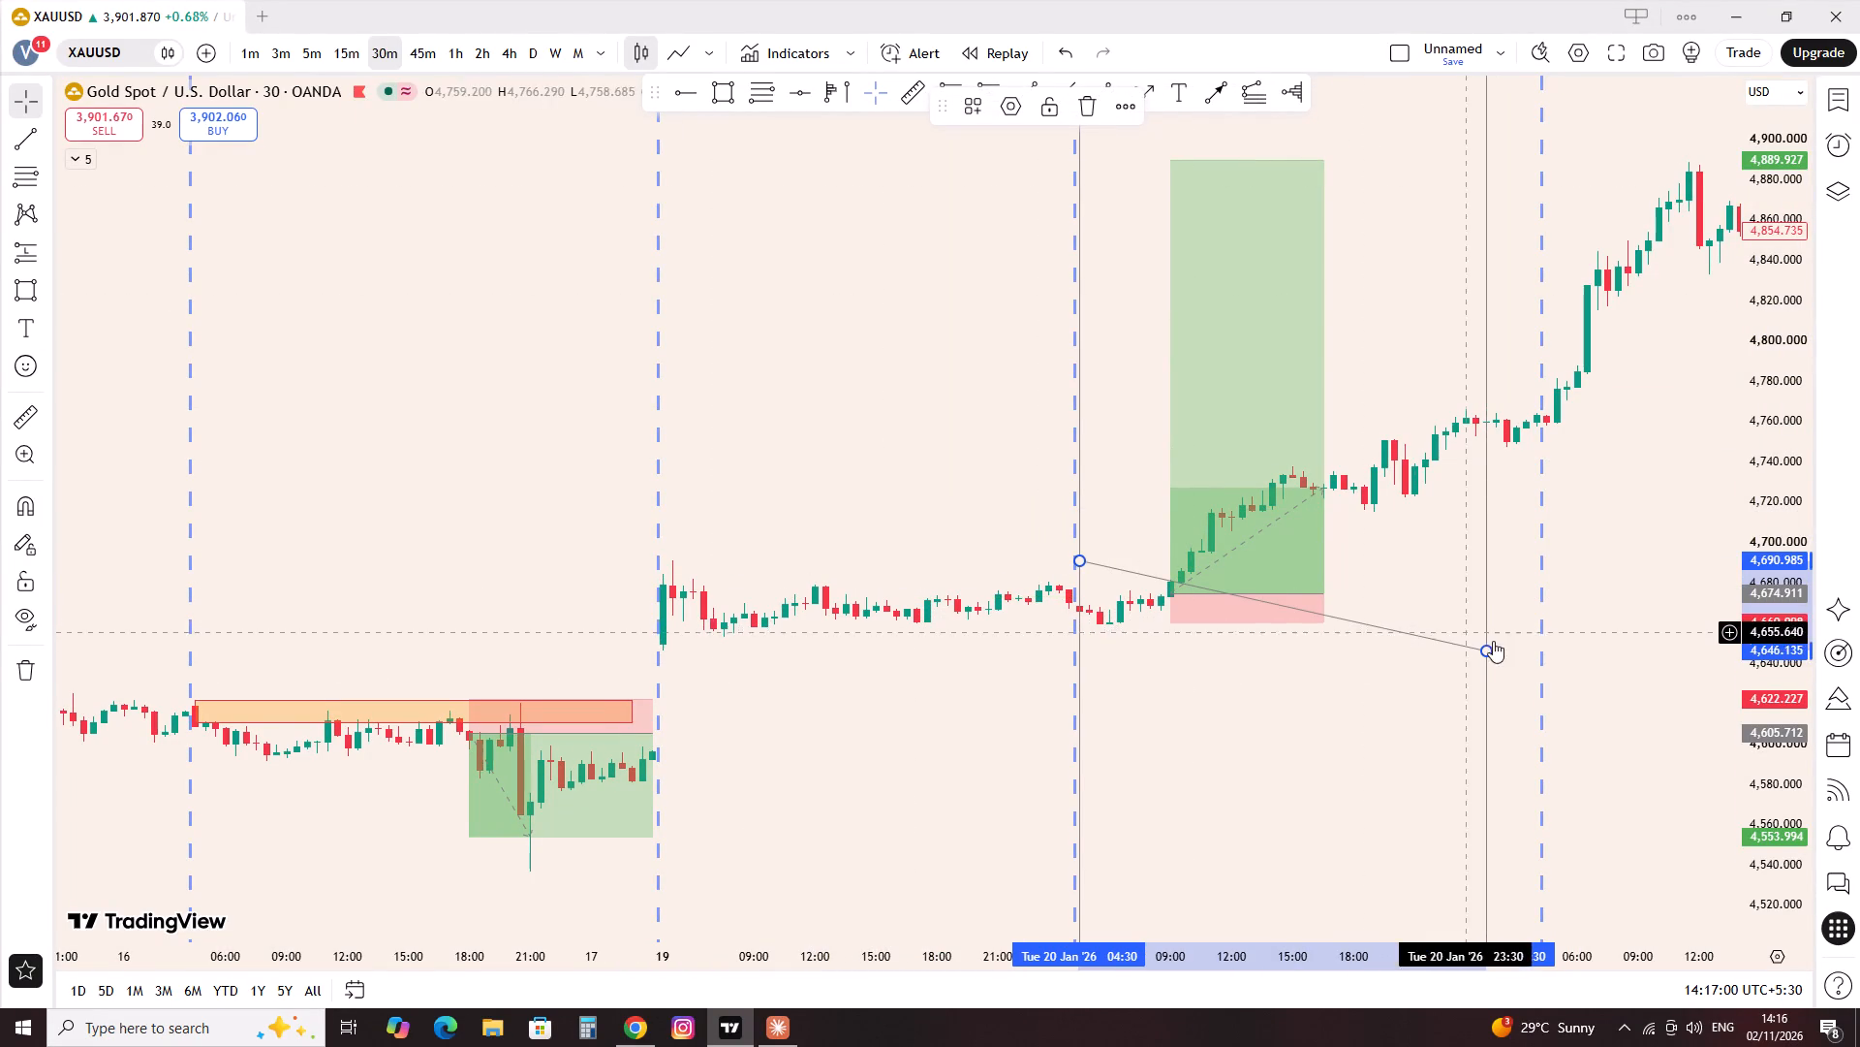
pyautogui.moveTo(1480, 650); pyautogui.dragTo(1530, 651)
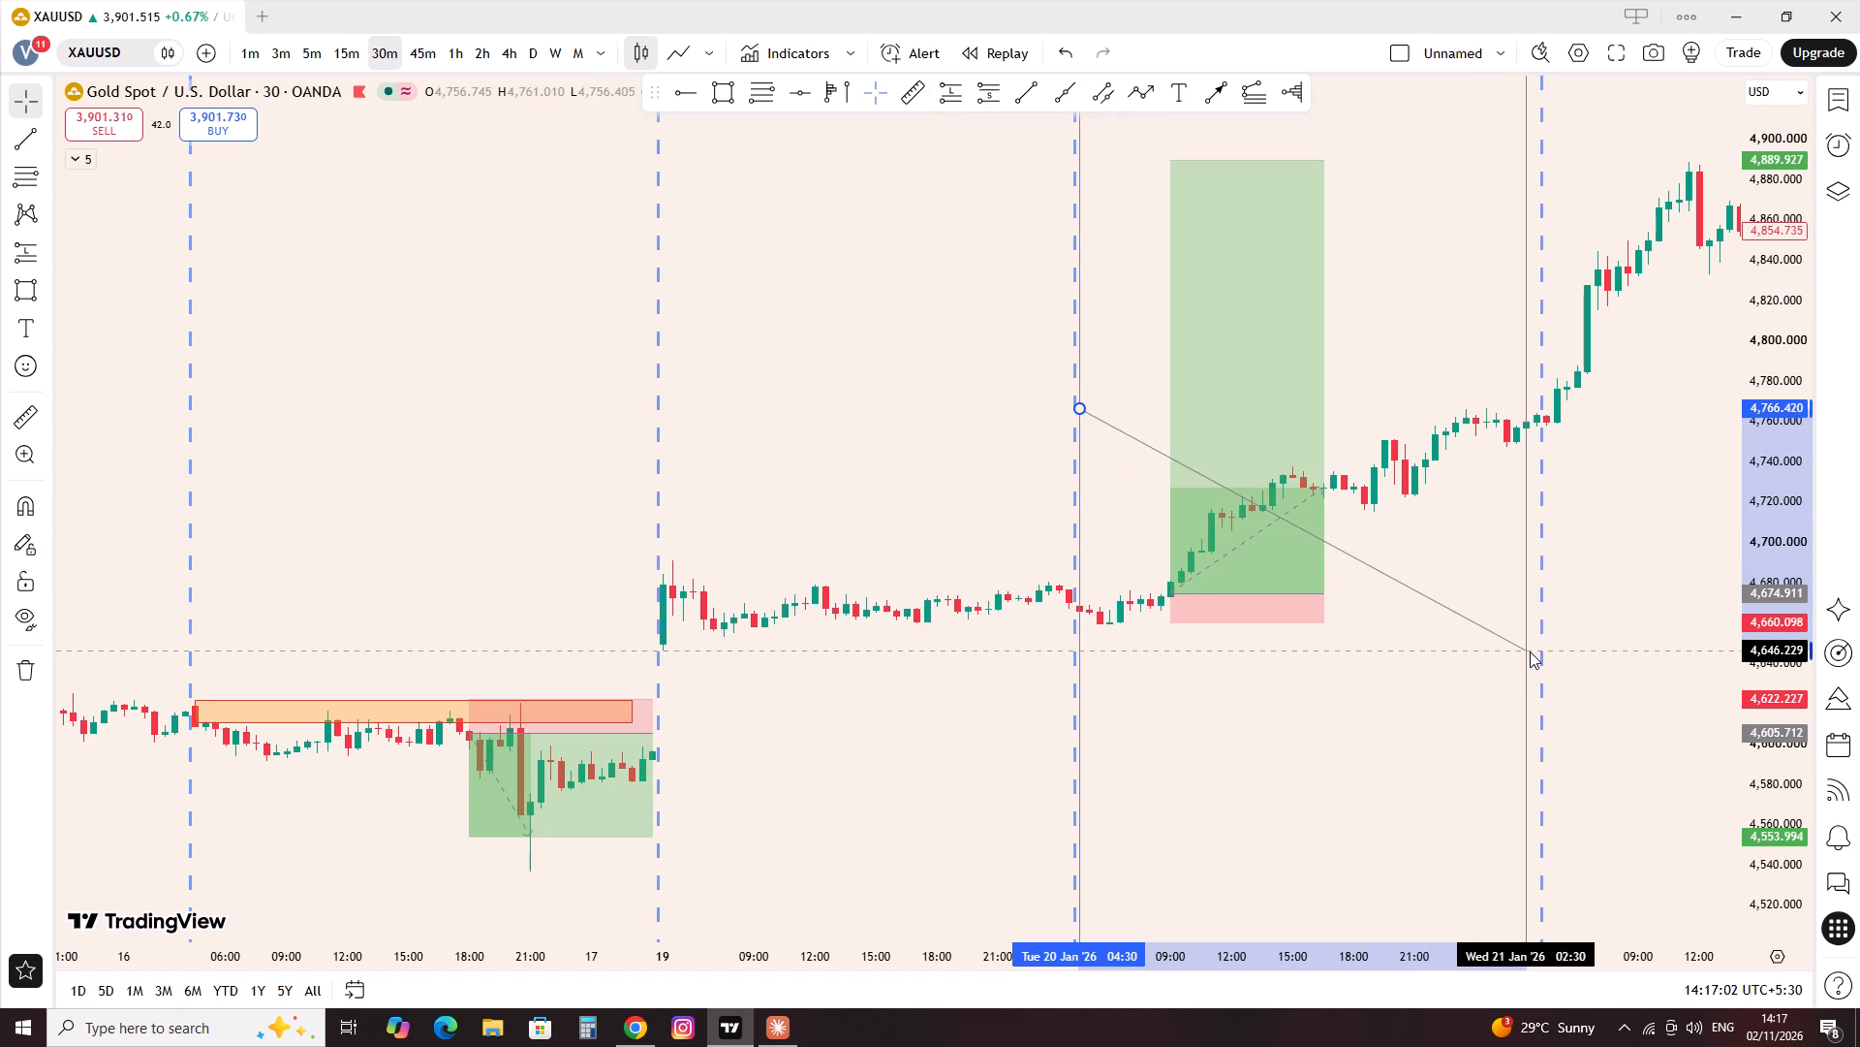
pyautogui.moveTo(1530, 651); pyautogui.dragTo(1536, 651)
pyautogui.click(1599, 631)
# Move the 20 Jan volume profile onto the 21 Jan session, ending 22 Jan 03:00.
pyautogui.scroll(4, 1608, 628)
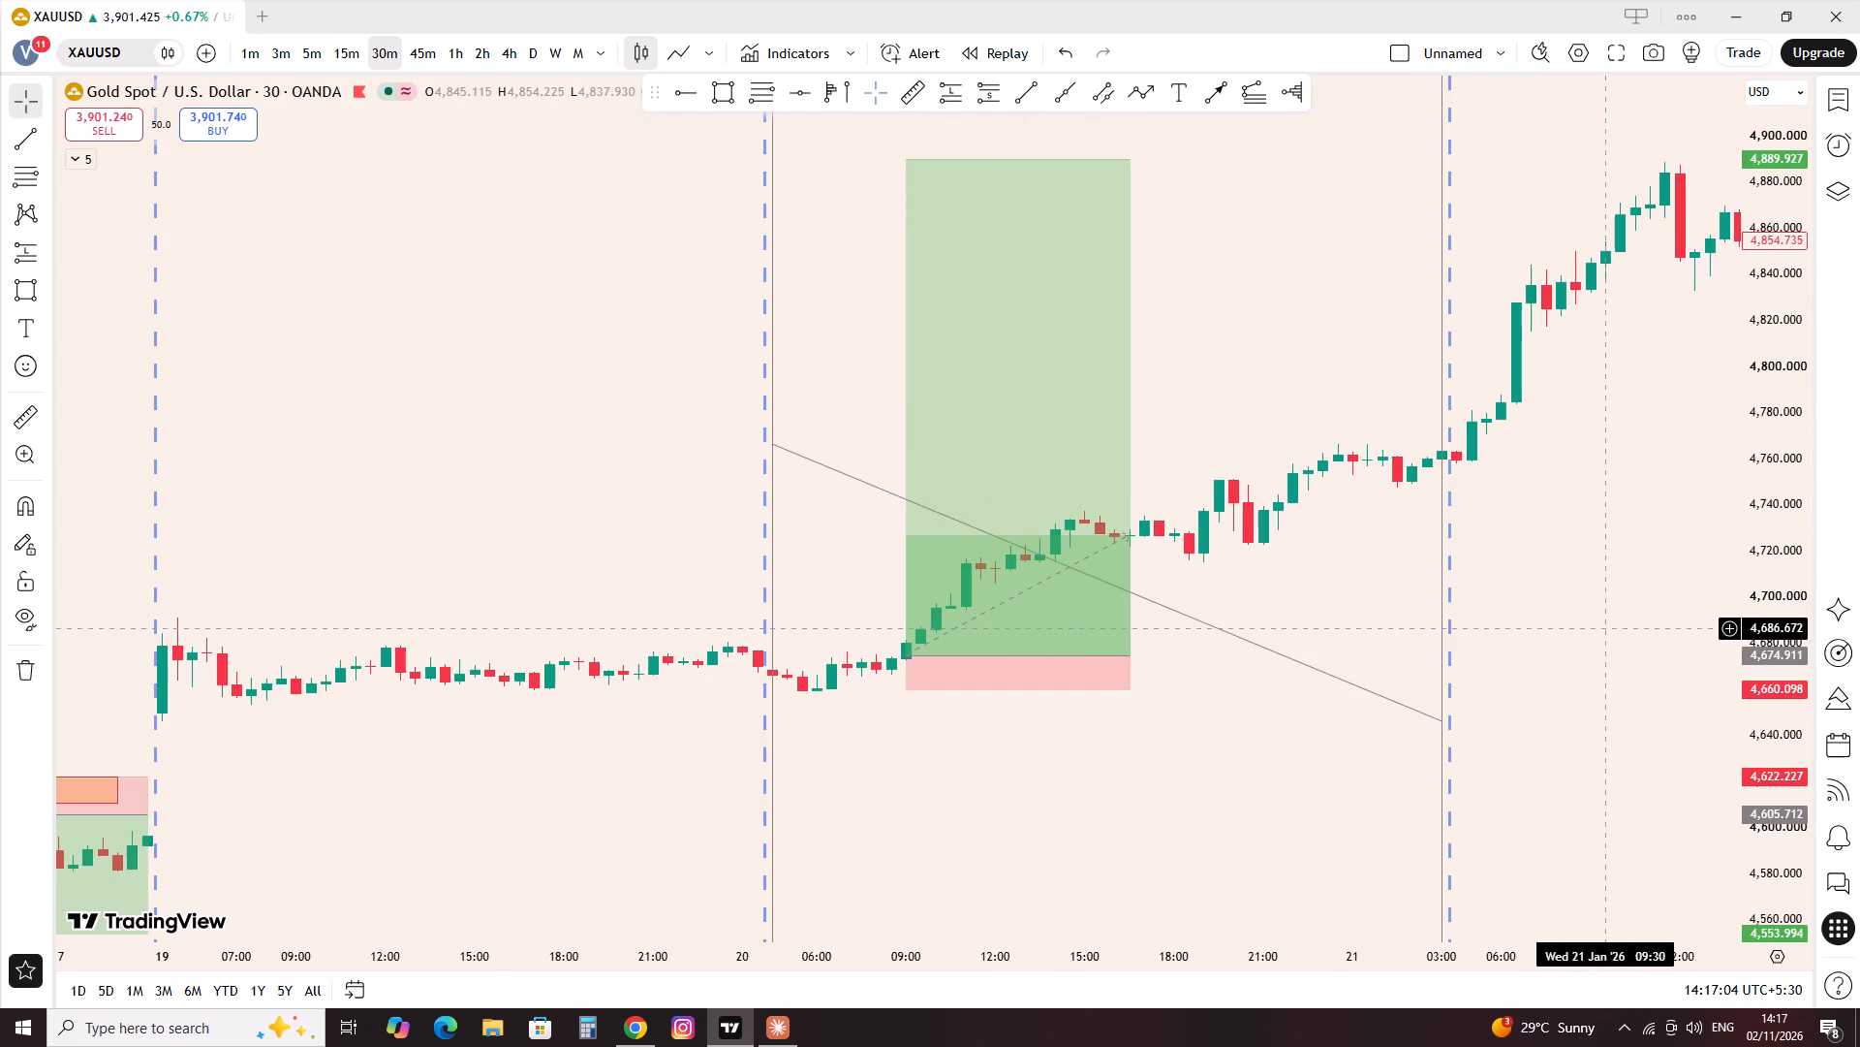
pyautogui.moveTo(1608, 628); pyautogui.dragTo(815, 723)
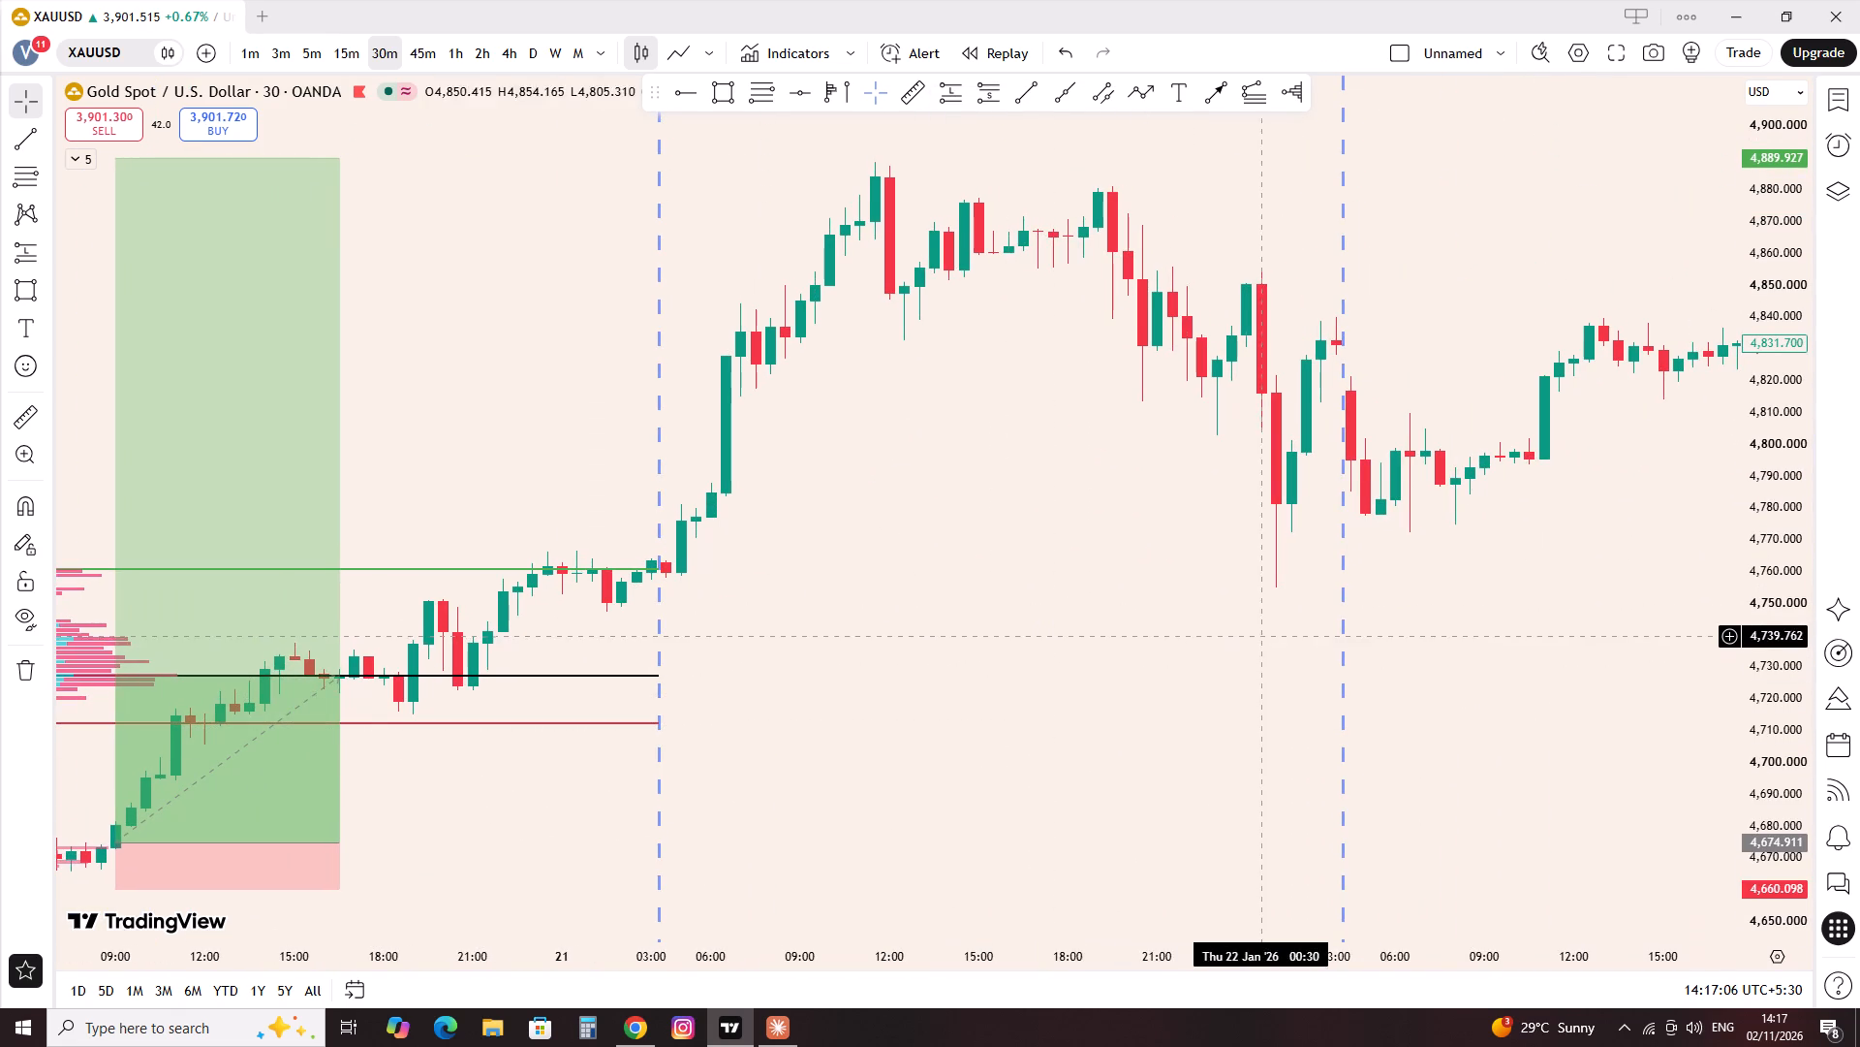
pyautogui.moveTo(1245, 635); pyautogui.dragTo(1036, 630)
pyautogui.scroll(-7, 1035, 632)
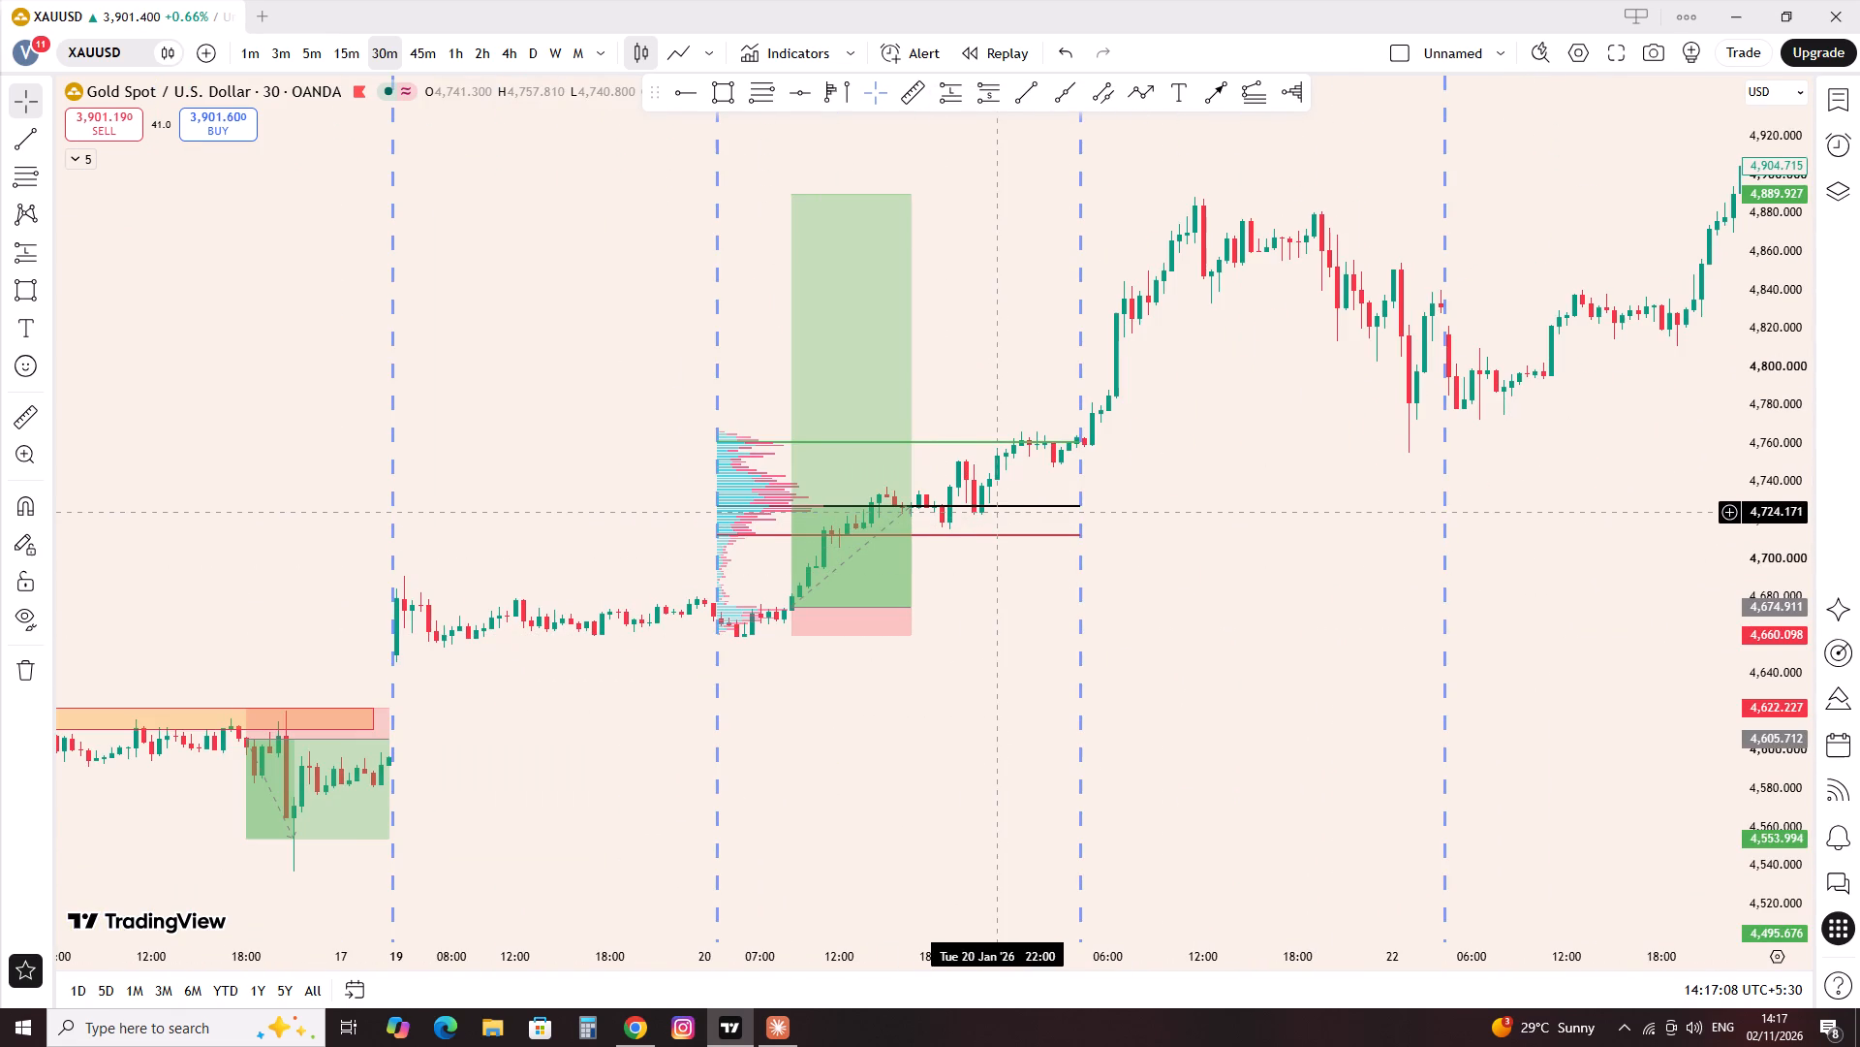
pyautogui.moveTo(1005, 507); pyautogui.dragTo(1237, 487)
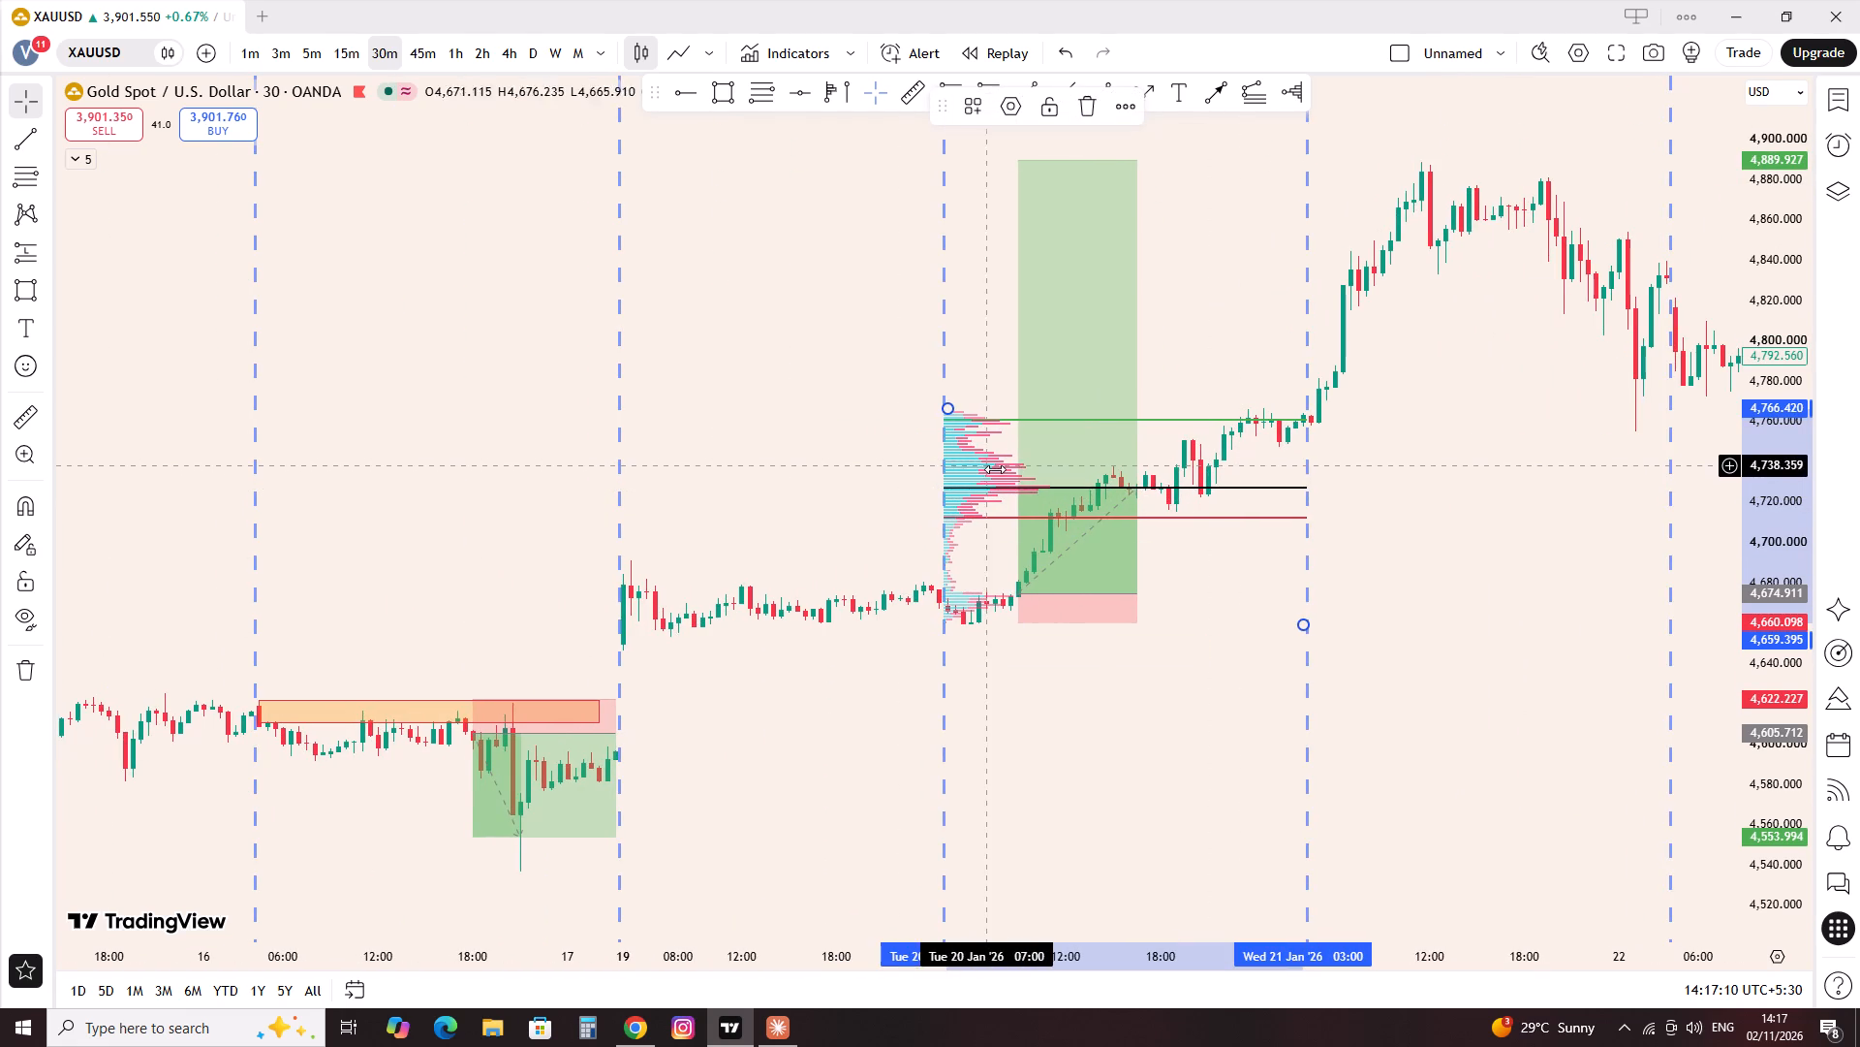
pyautogui.moveTo(995, 469); pyautogui.dragTo(1358, 511)
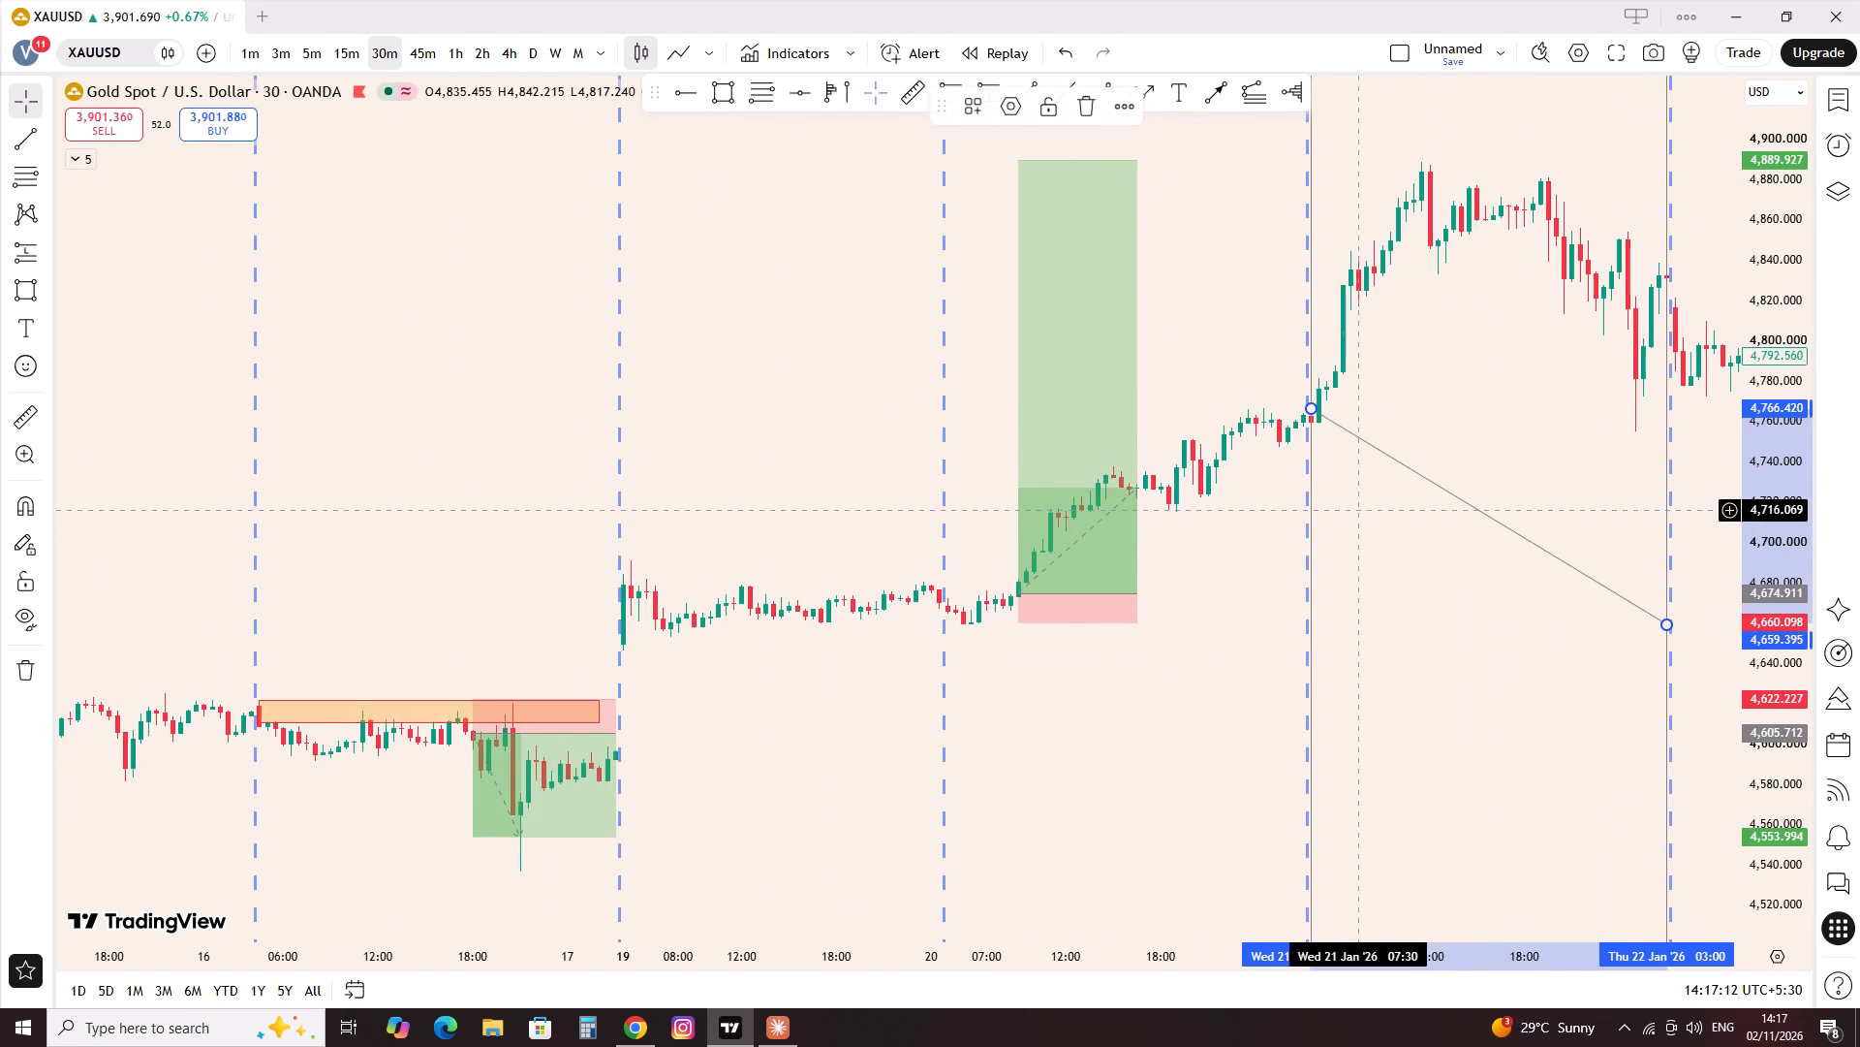
# Draw a rectangle zone from about 4,856.0 to 4,869.7, spanning 22 Jan 20:30 to 23 Jan 02:30.
pyautogui.moveTo(1419, 565); pyautogui.dragTo(790, 655)
pyautogui.scroll(2, 999, 635)
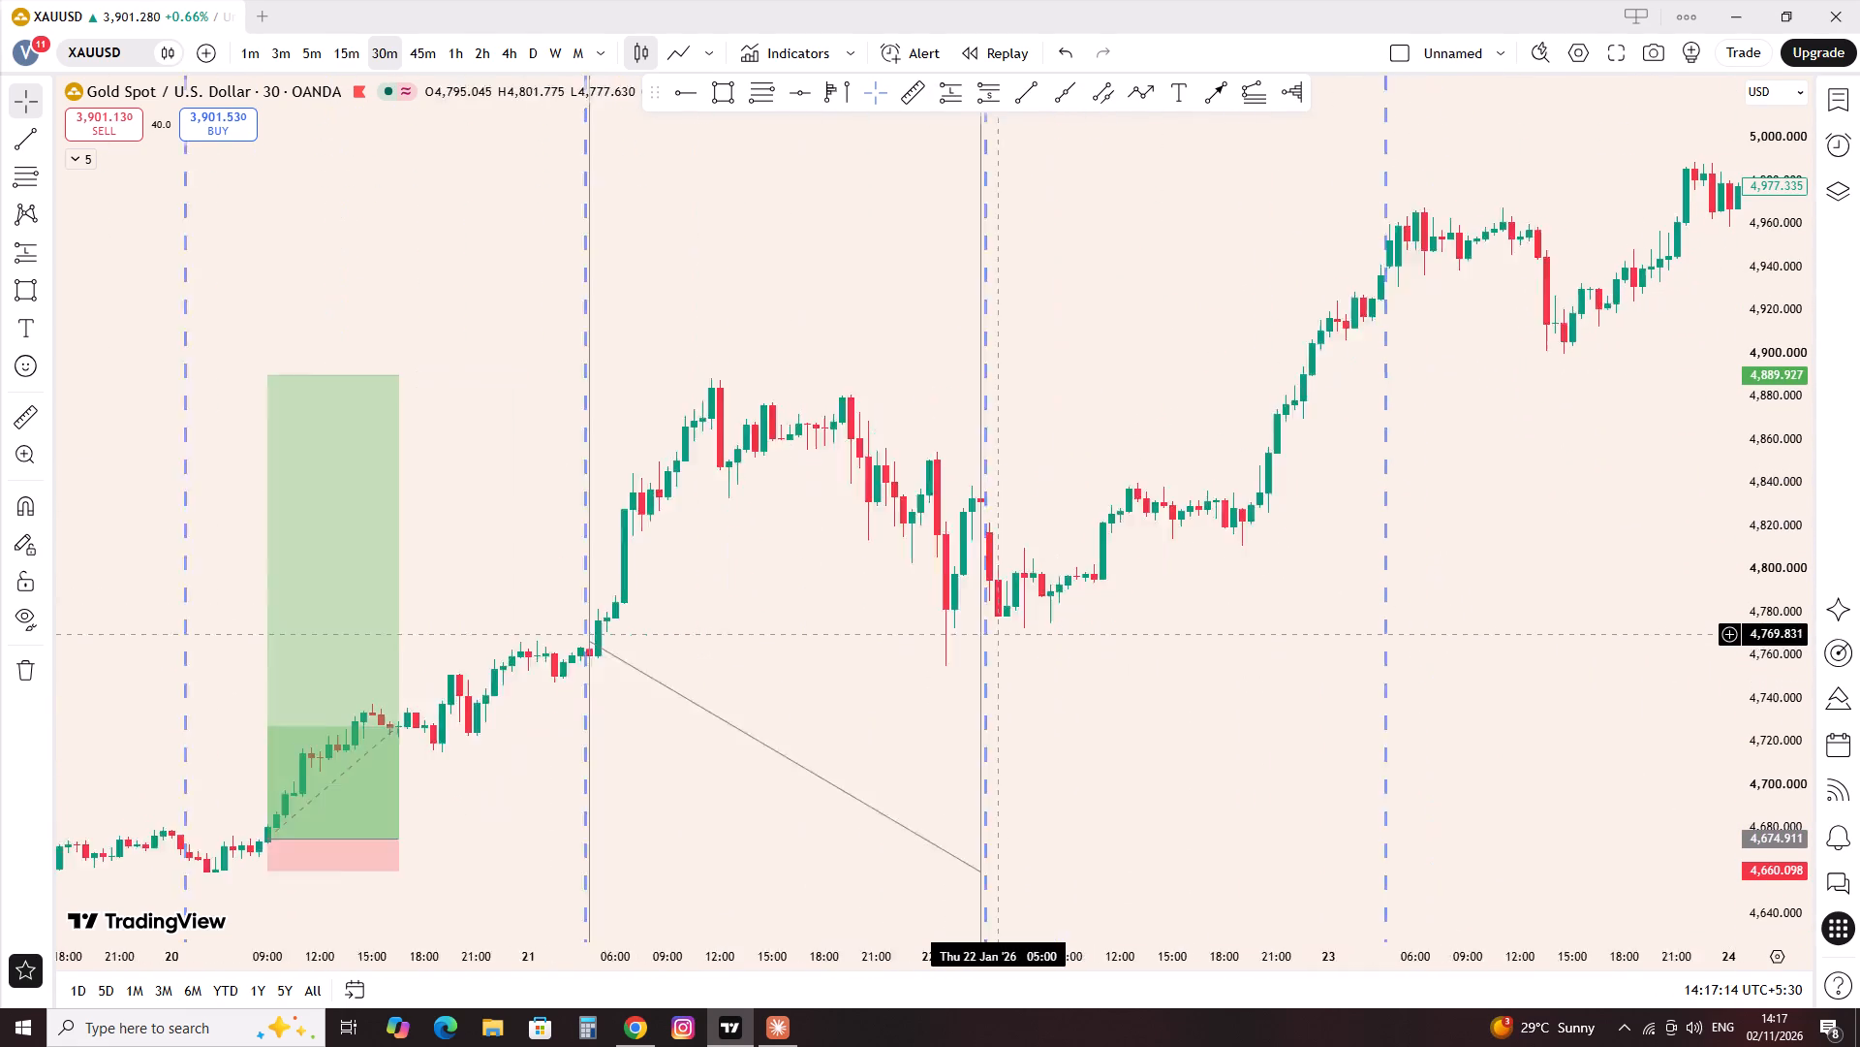
pyautogui.scroll(2, 999, 635)
pyautogui.moveTo(840, 638); pyautogui.dragTo(1076, 744)
pyautogui.scroll(2, 774, 658)
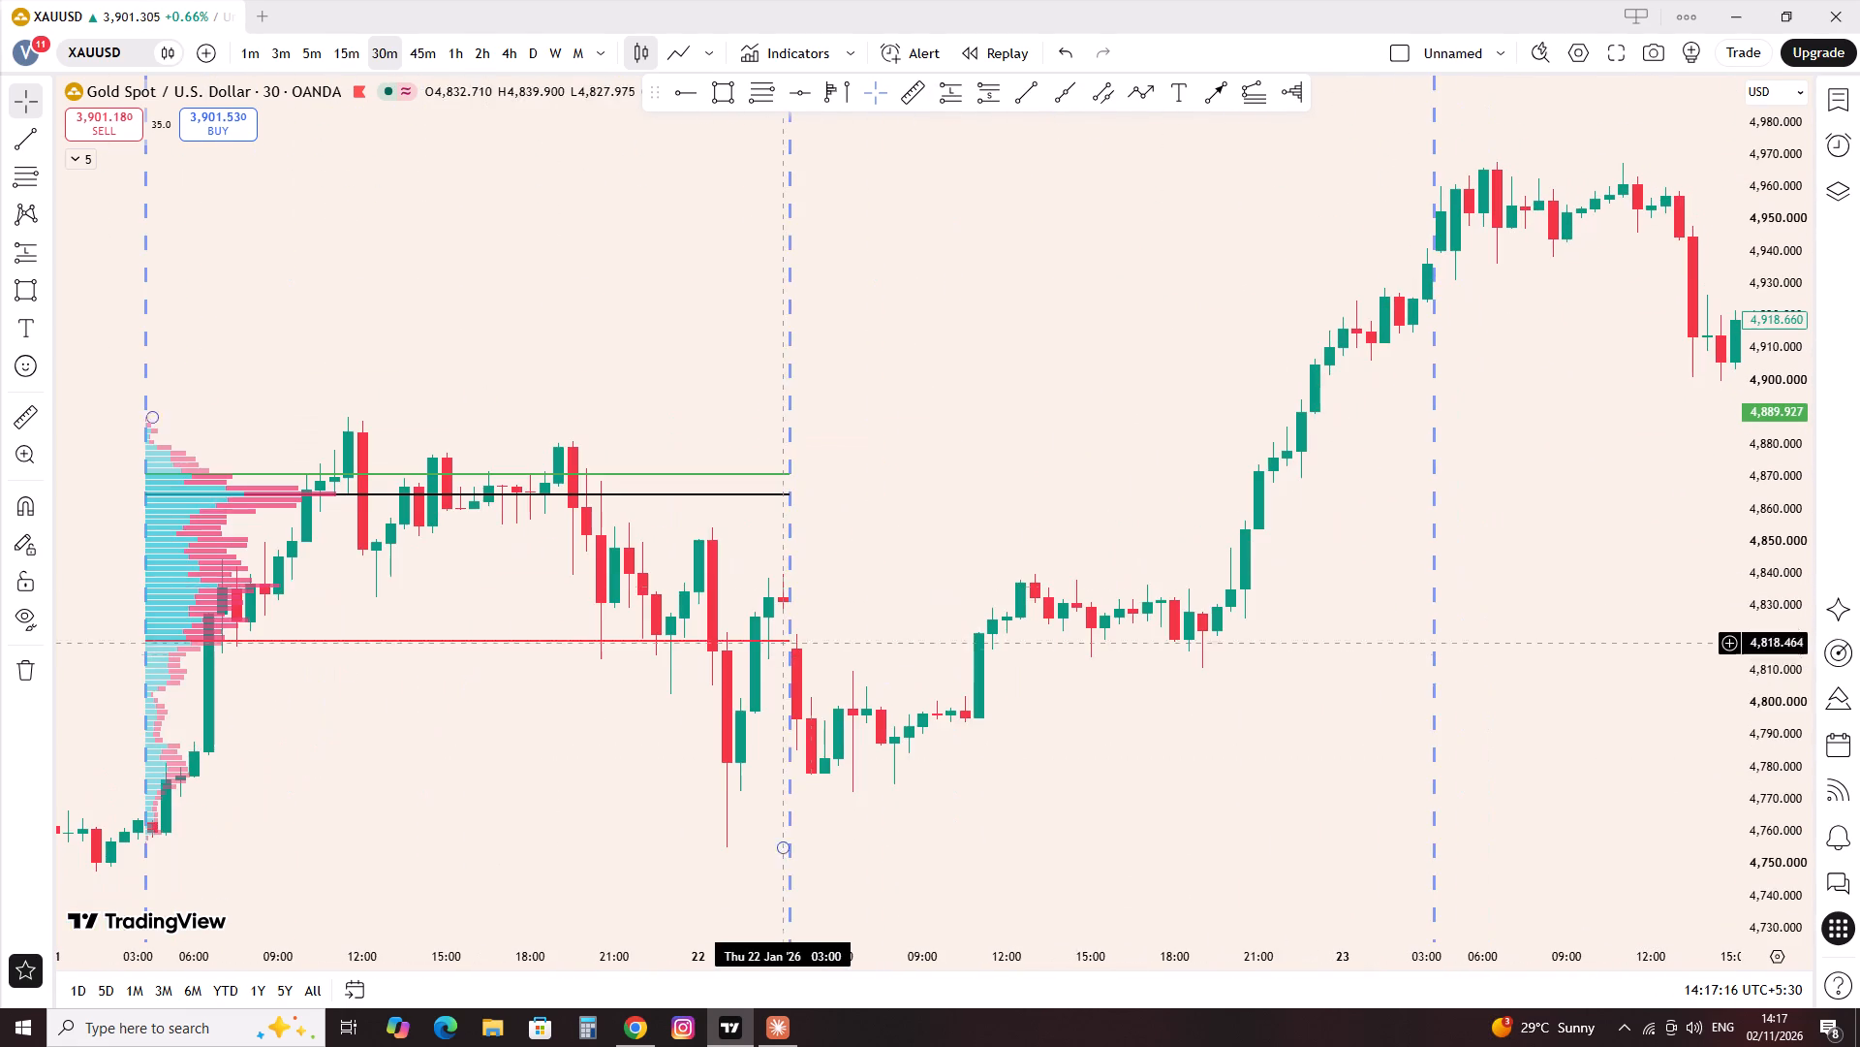
pyautogui.scroll(1, 823, 503)
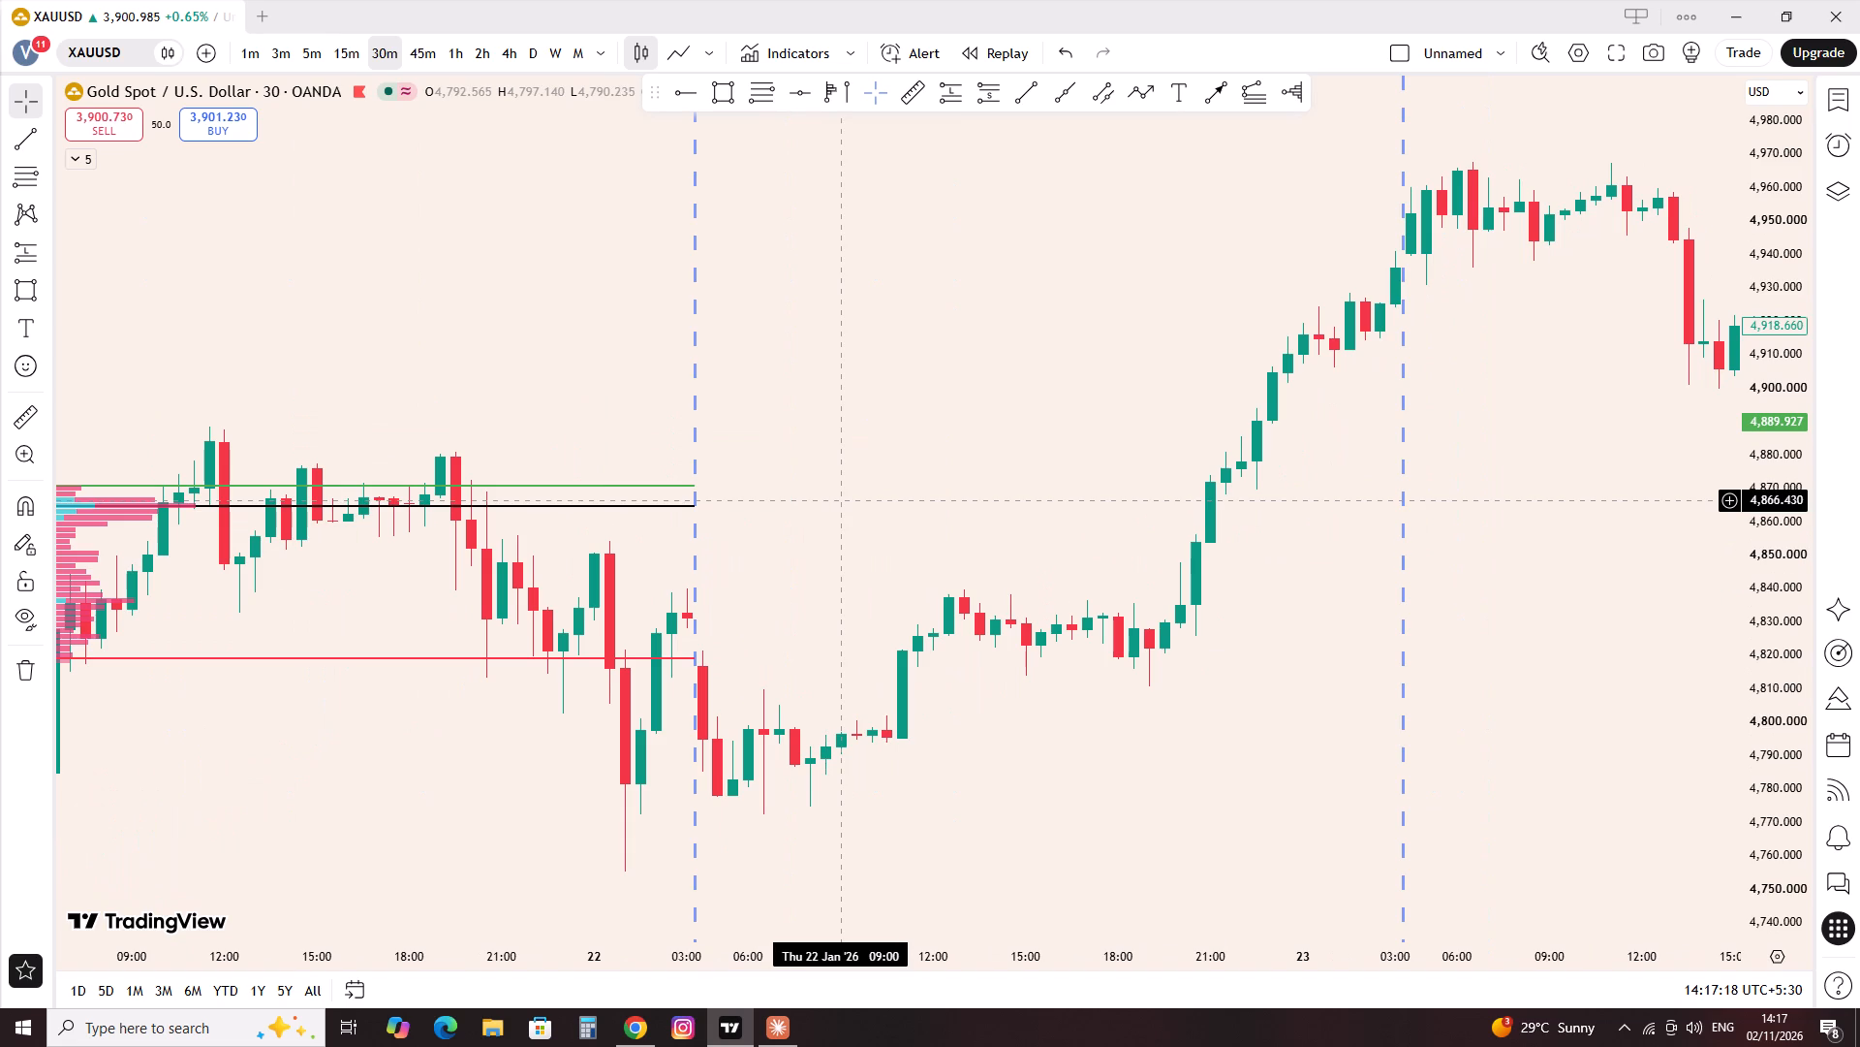
pyautogui.click(732, 82)
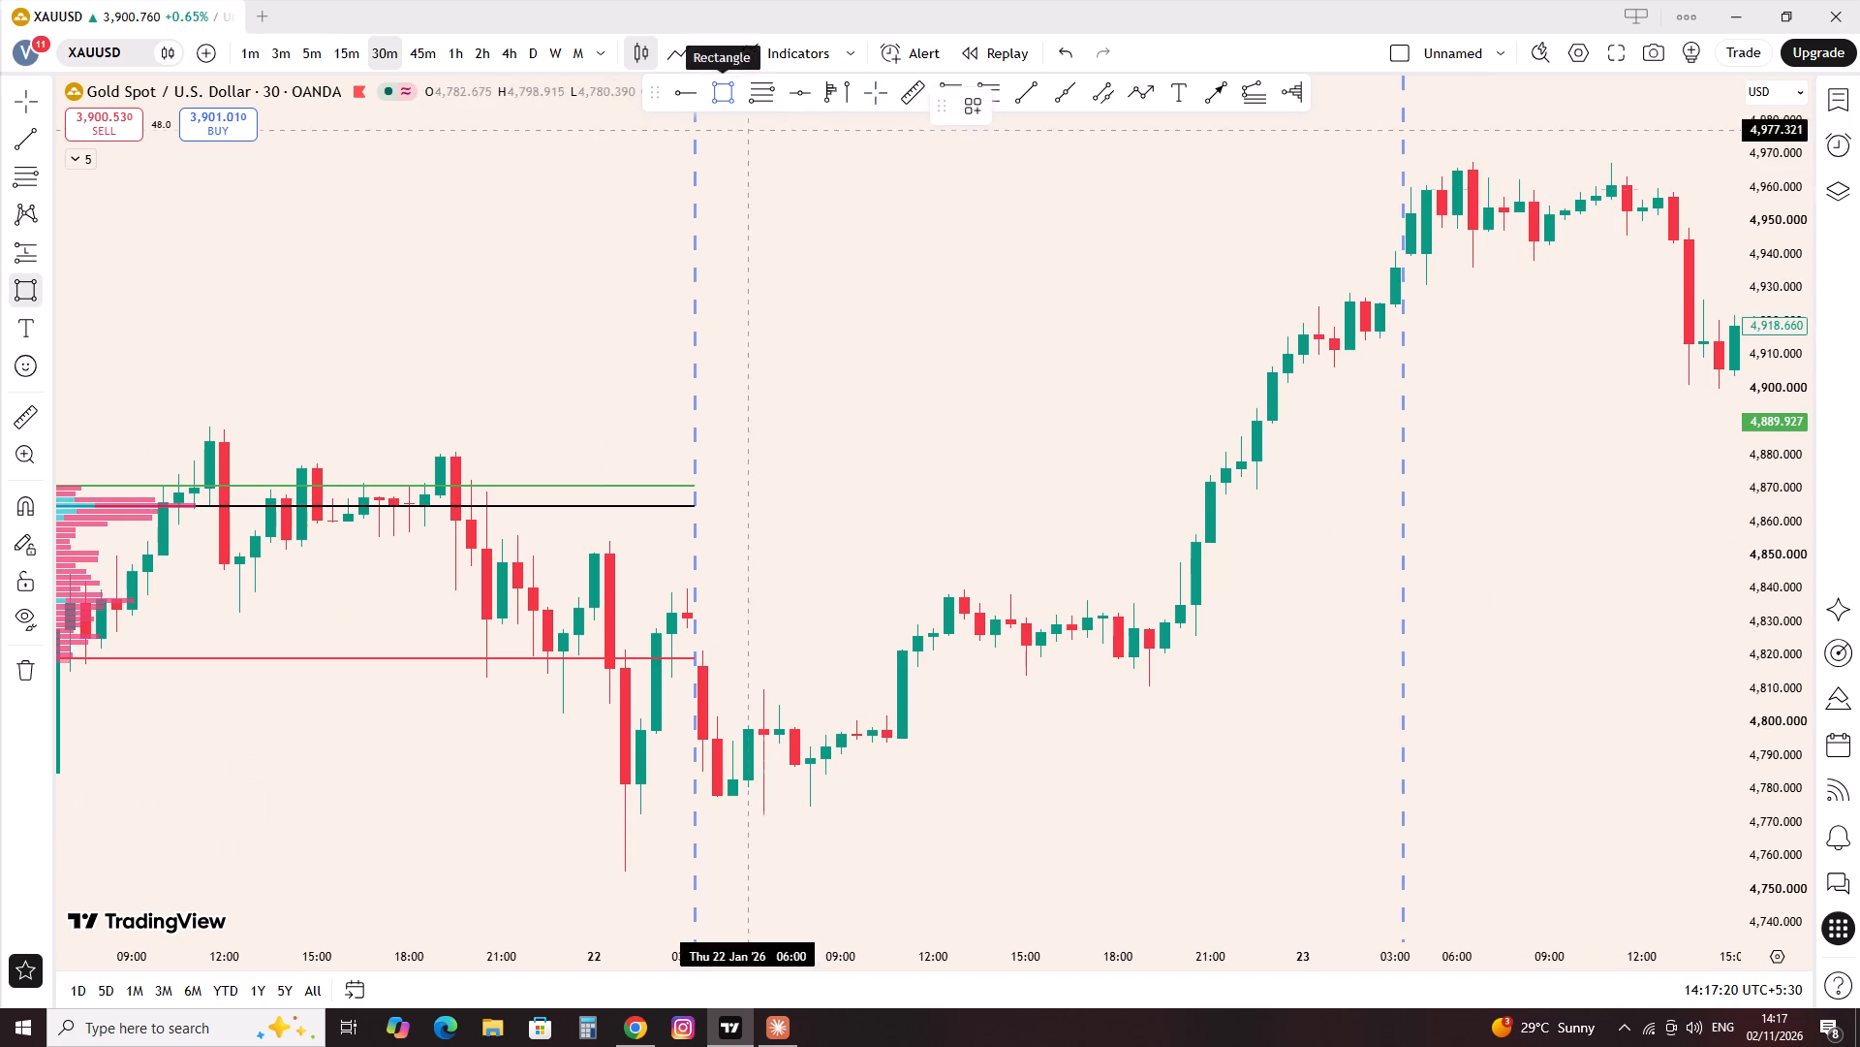
pyautogui.click(1190, 536)
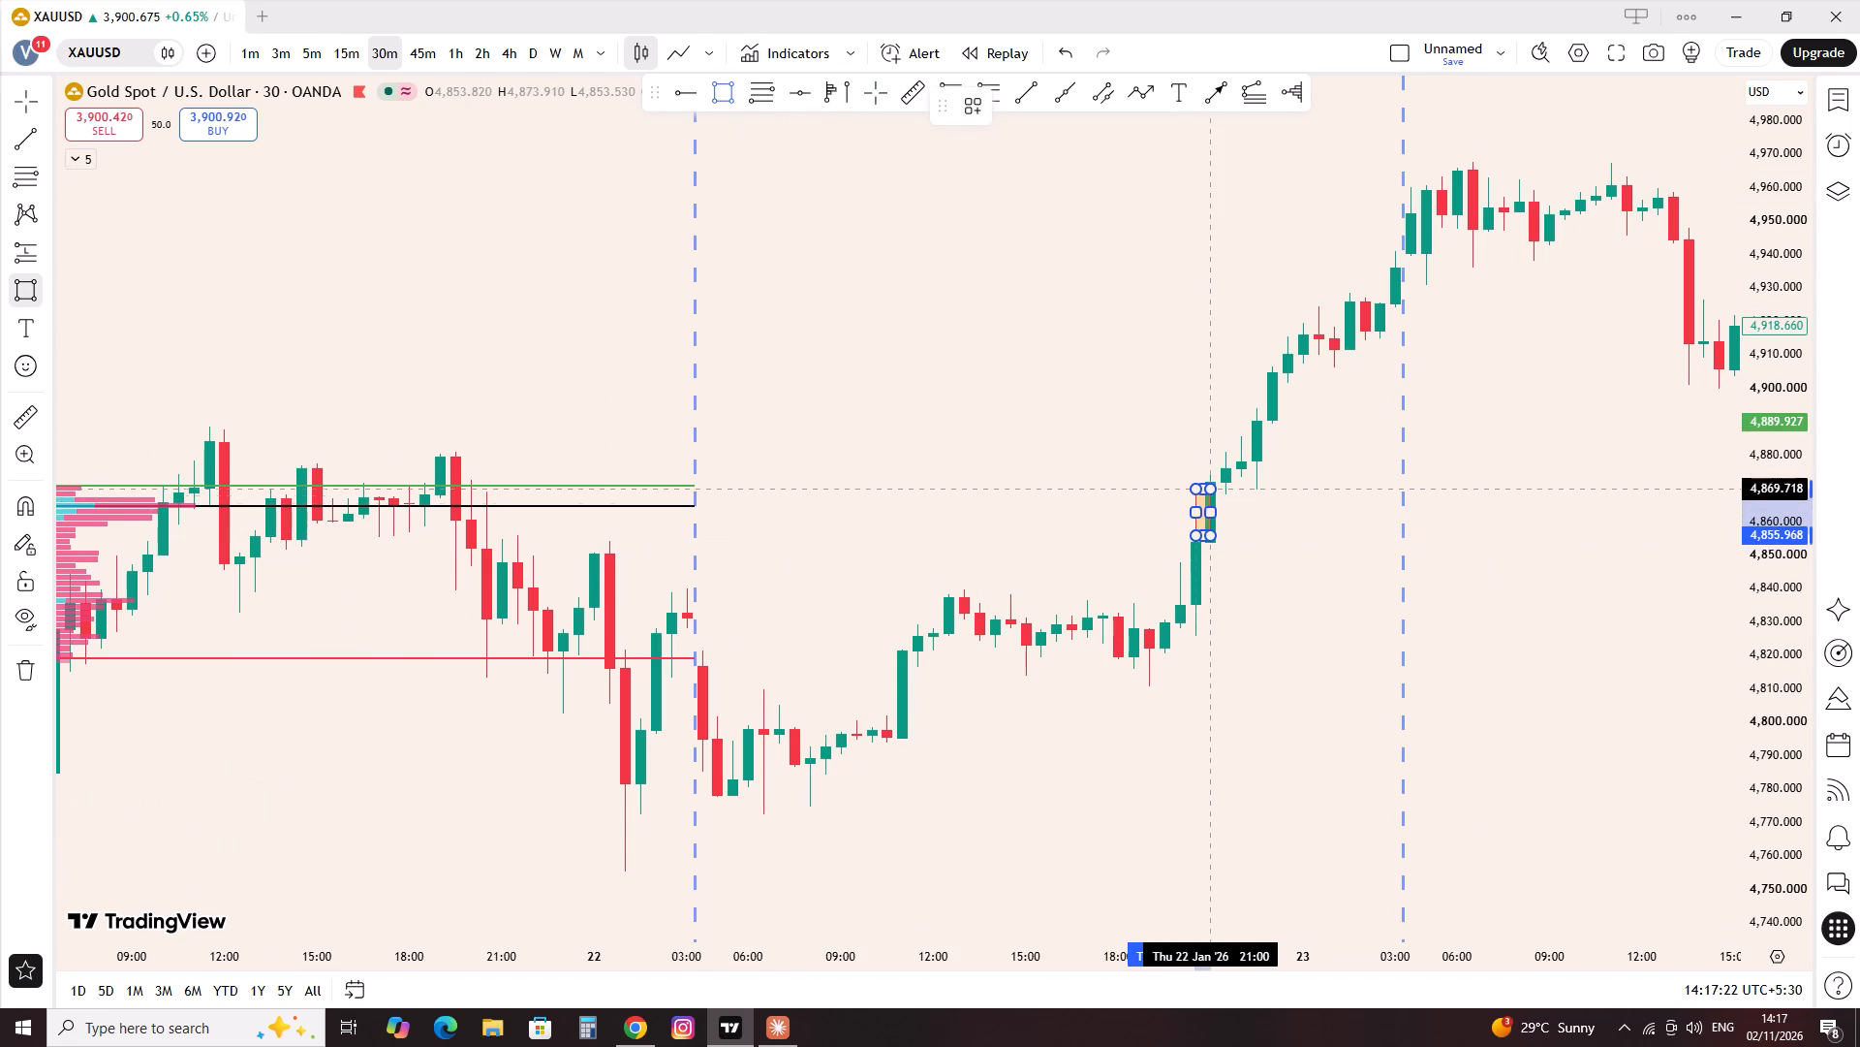
pyautogui.click(1213, 489)
pyautogui.moveTo(1213, 514); pyautogui.dragTo(1382, 539)
pyautogui.click(1506, 489)
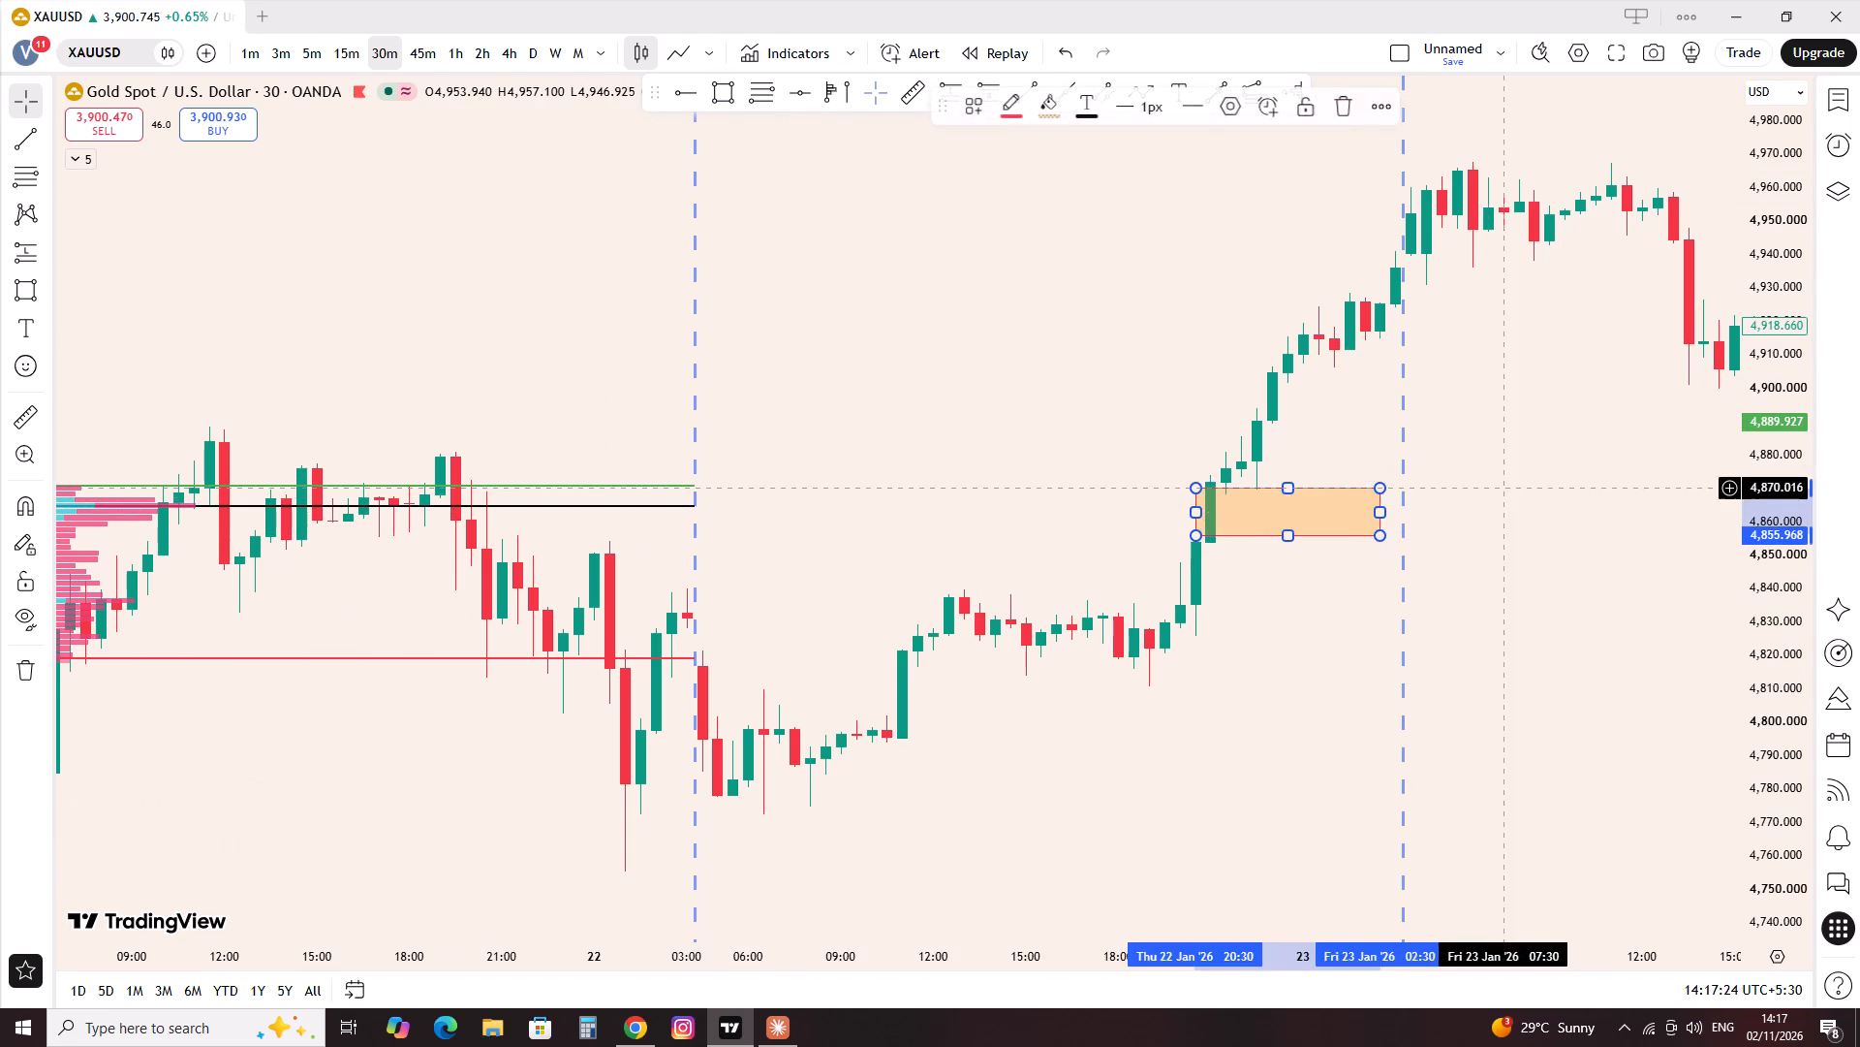
# Place a long position at 22 Jan 23:00 with entry about 4,890.9, stop 4,868.8 and target 4,952.8, ending 23 Jan 08:00.
pyautogui.click(937, 93)
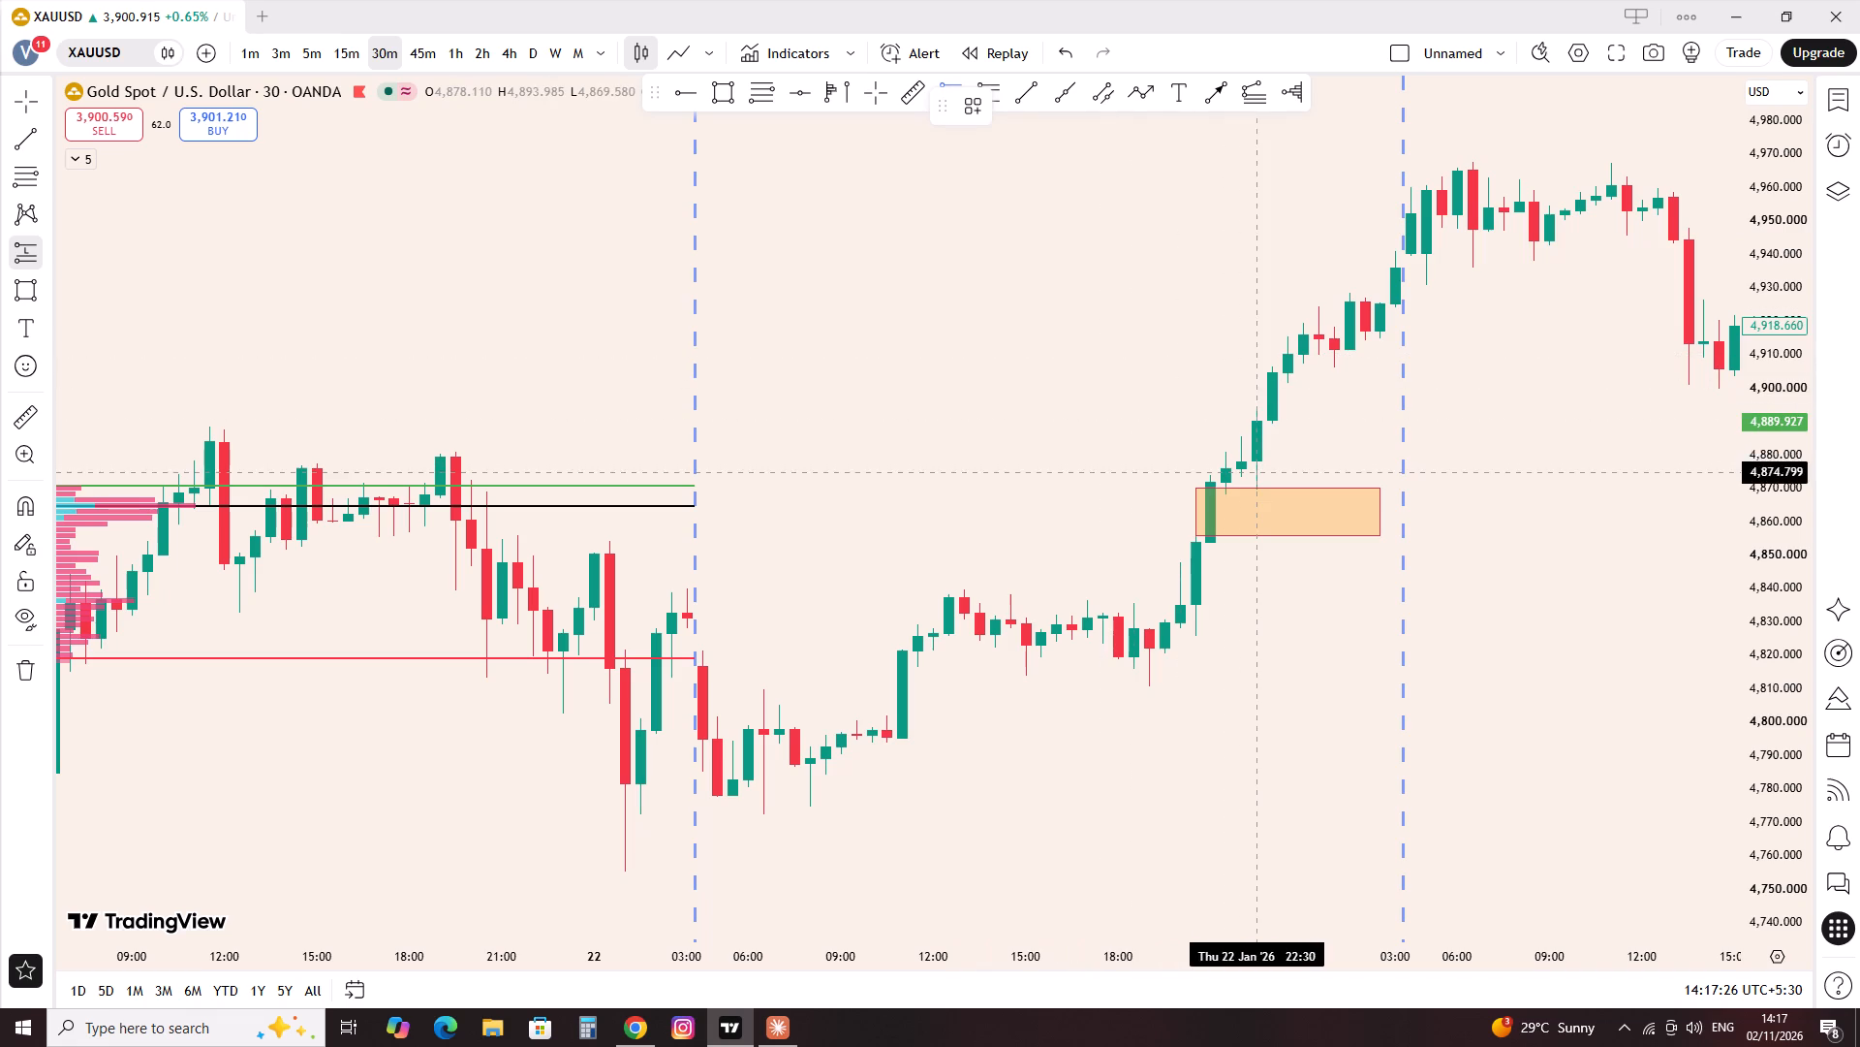
pyautogui.click(1269, 419)
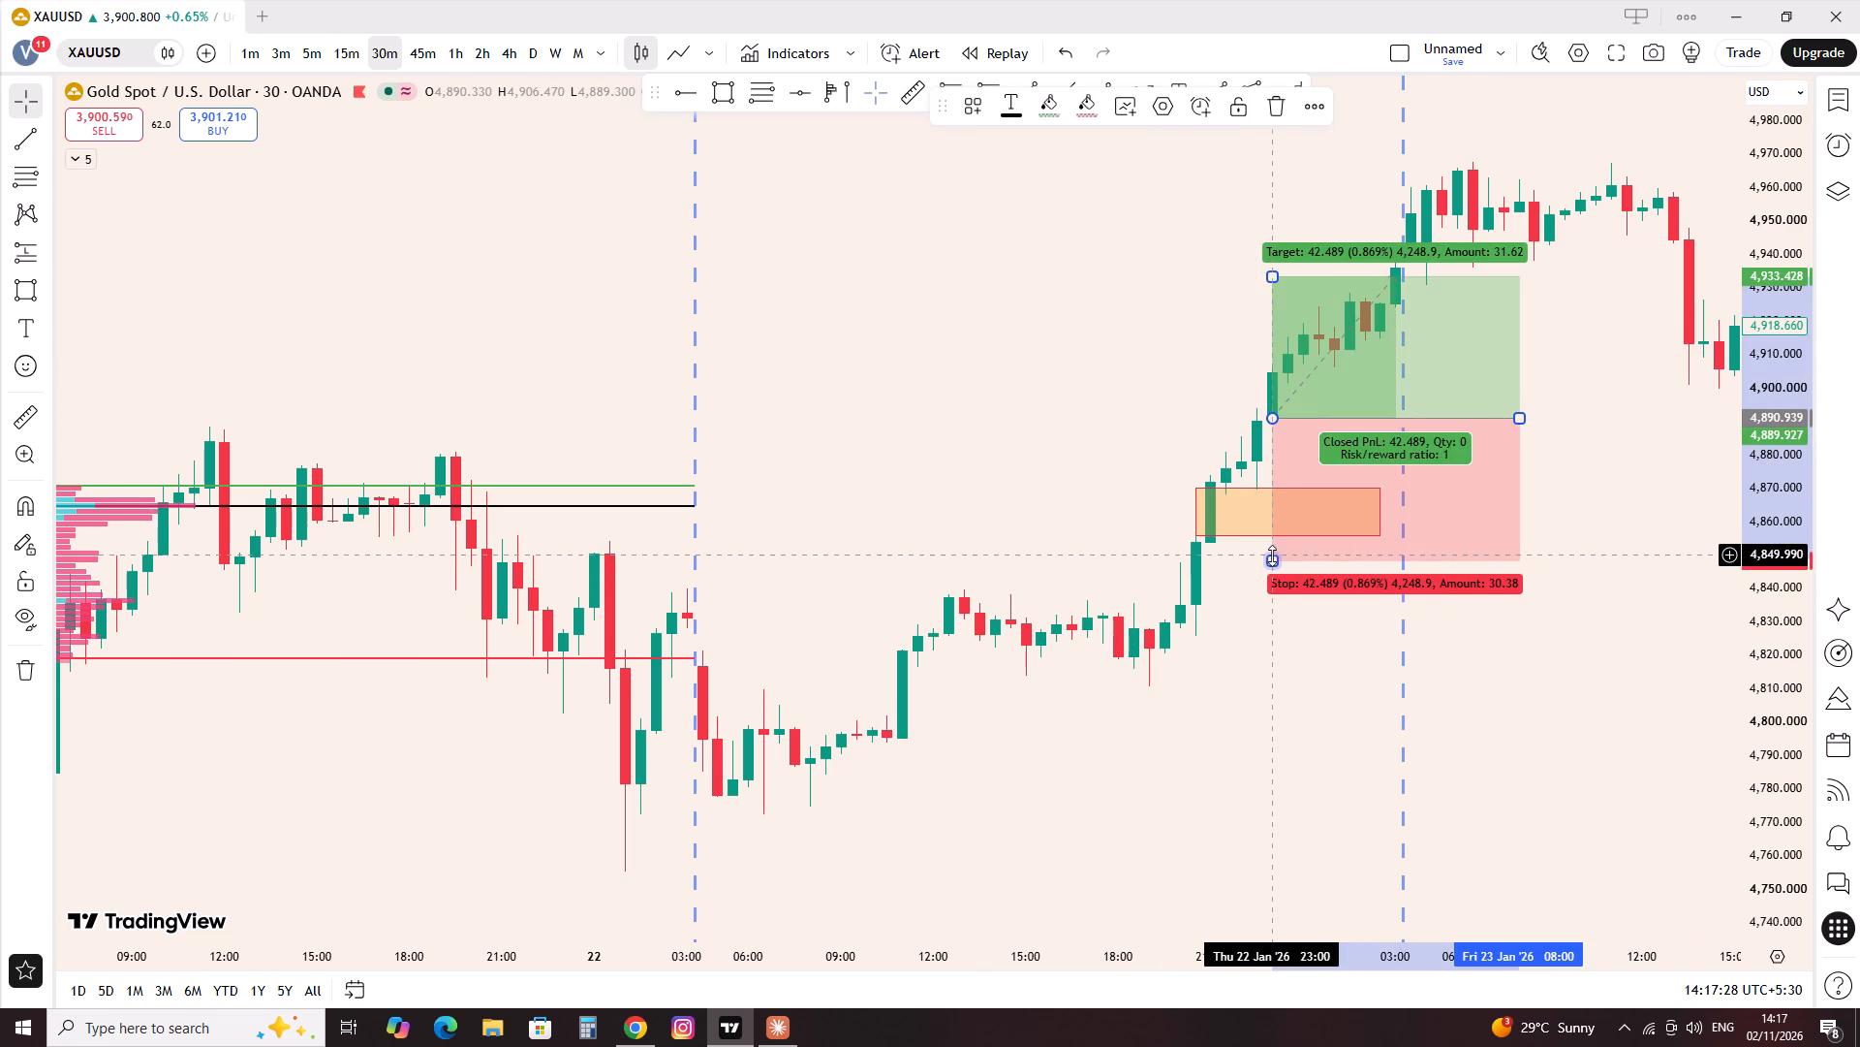
pyautogui.moveTo(1272, 555); pyautogui.dragTo(1291, 543)
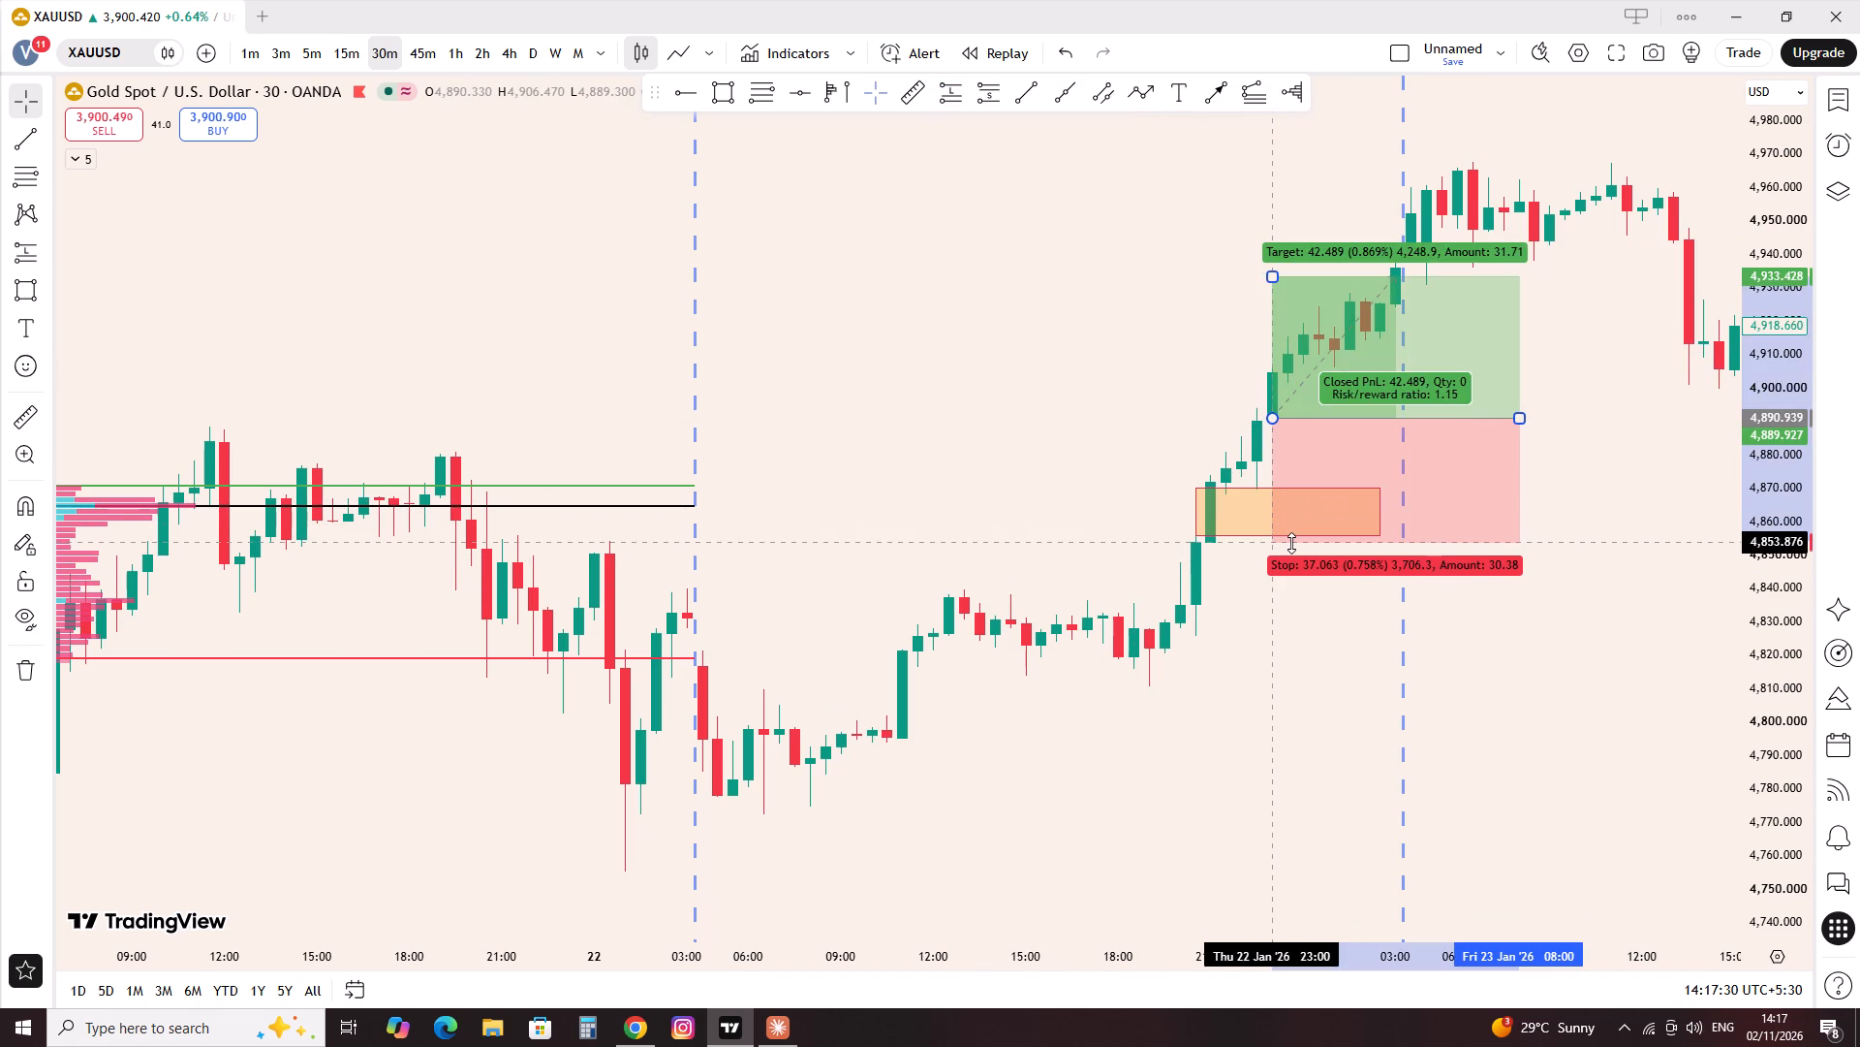
pyautogui.moveTo(1291, 543); pyautogui.dragTo(1292, 507)
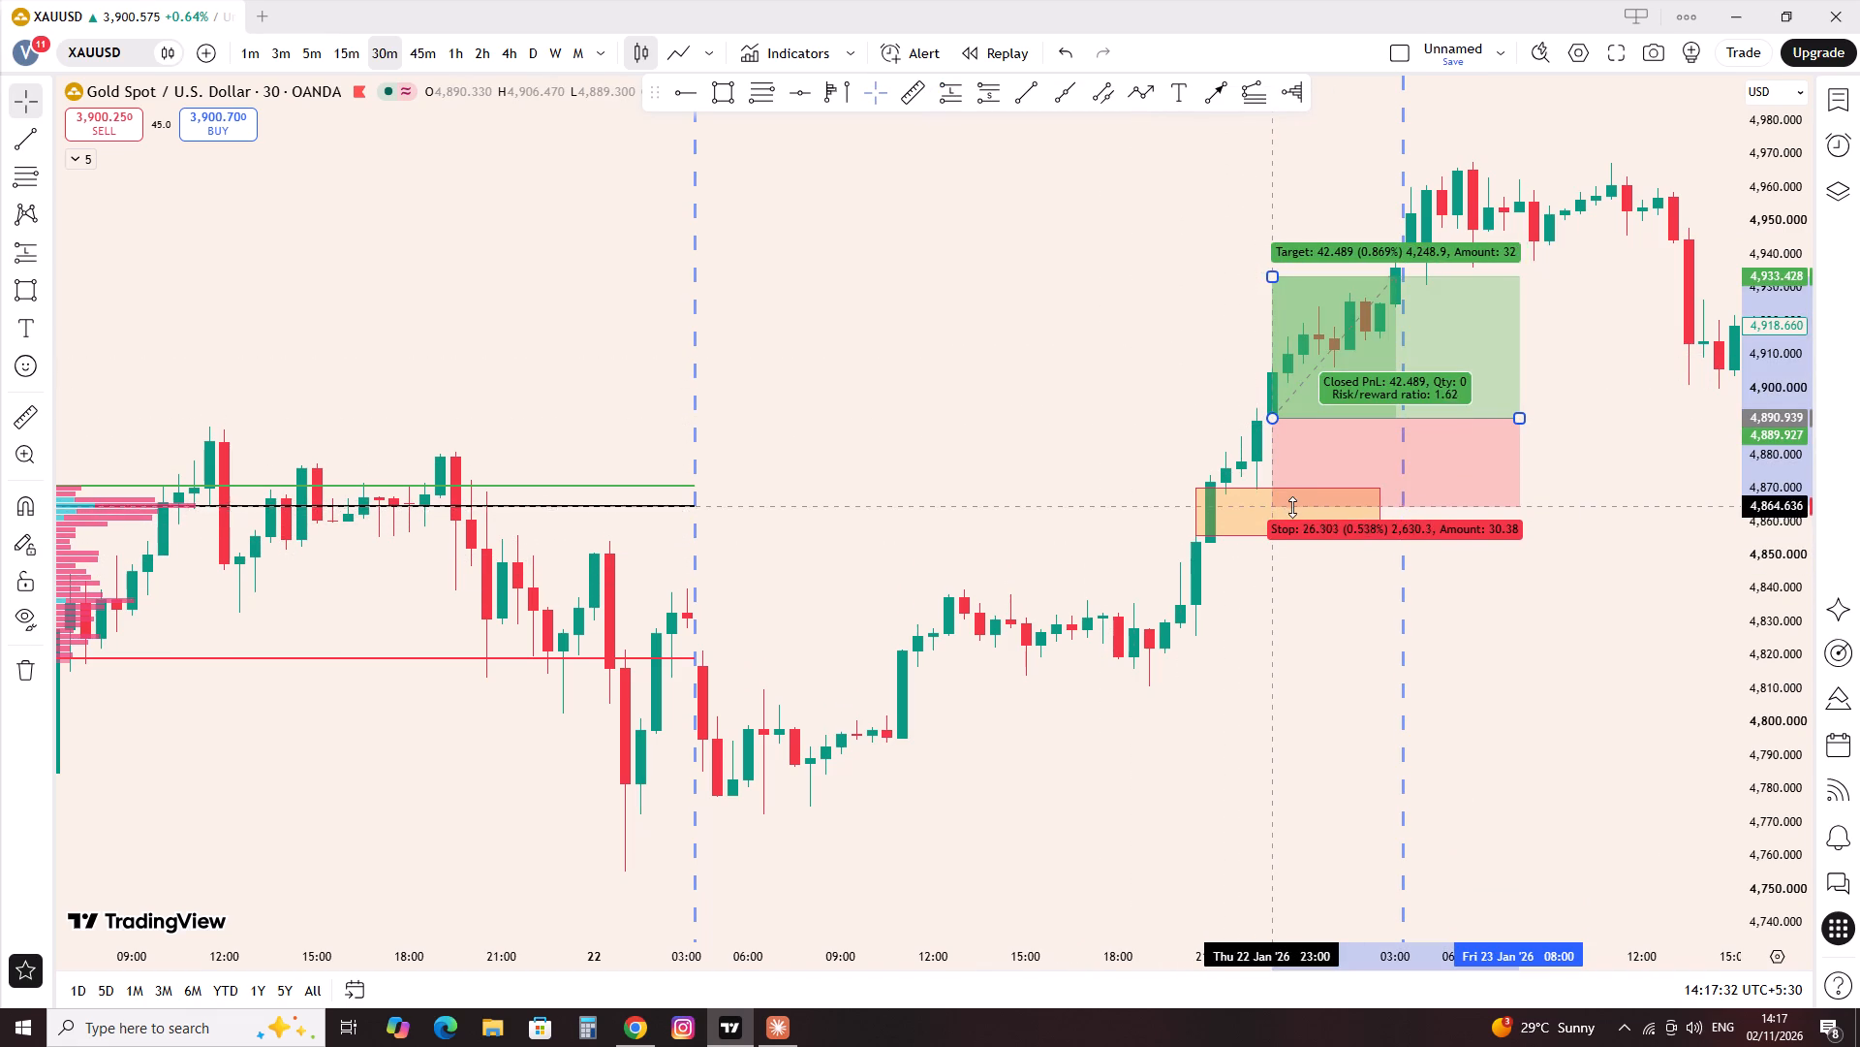
pyautogui.moveTo(1292, 507); pyautogui.dragTo(1310, 492)
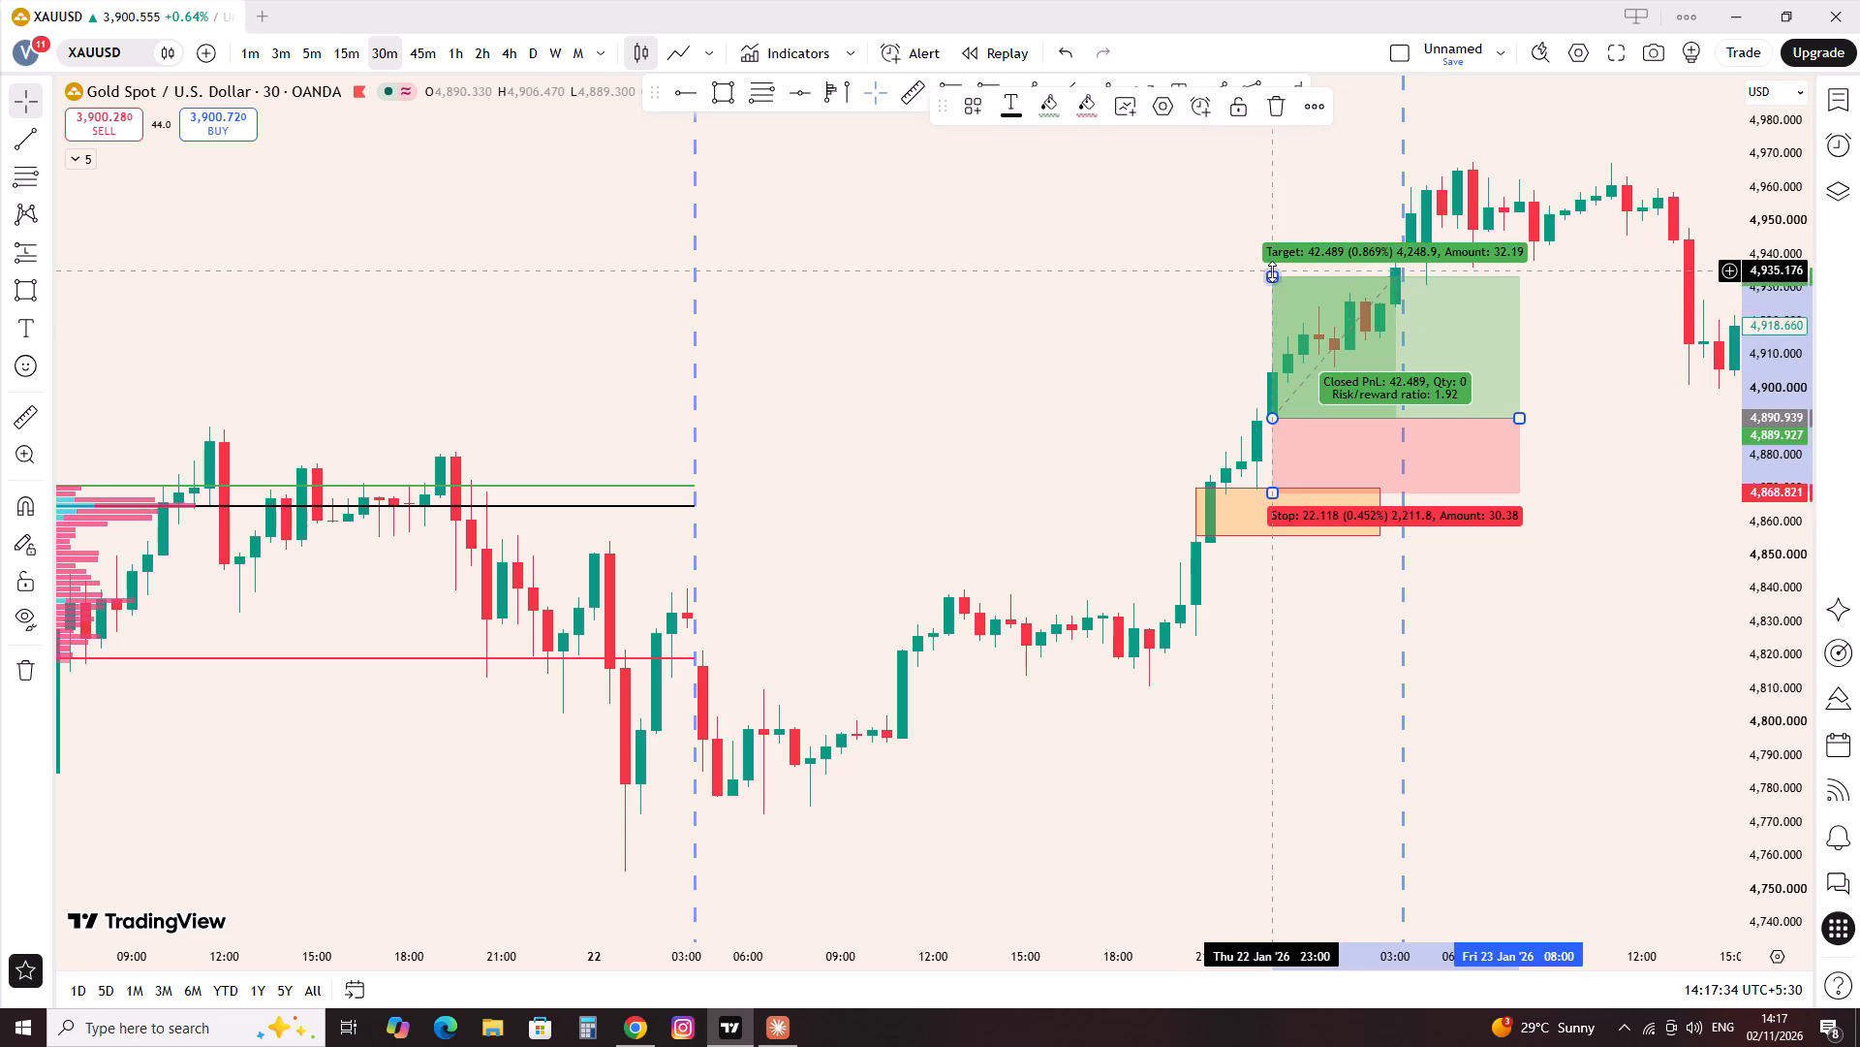
pyautogui.moveTo(1272, 271); pyautogui.dragTo(1239, 212)
# Move the 21 Jan volume profile onto the 22 Jan session, starting 22 Jan 04:30.
pyautogui.moveTo(1027, 367); pyautogui.dragTo(992, 367)
pyautogui.scroll(-4, 516, 481)
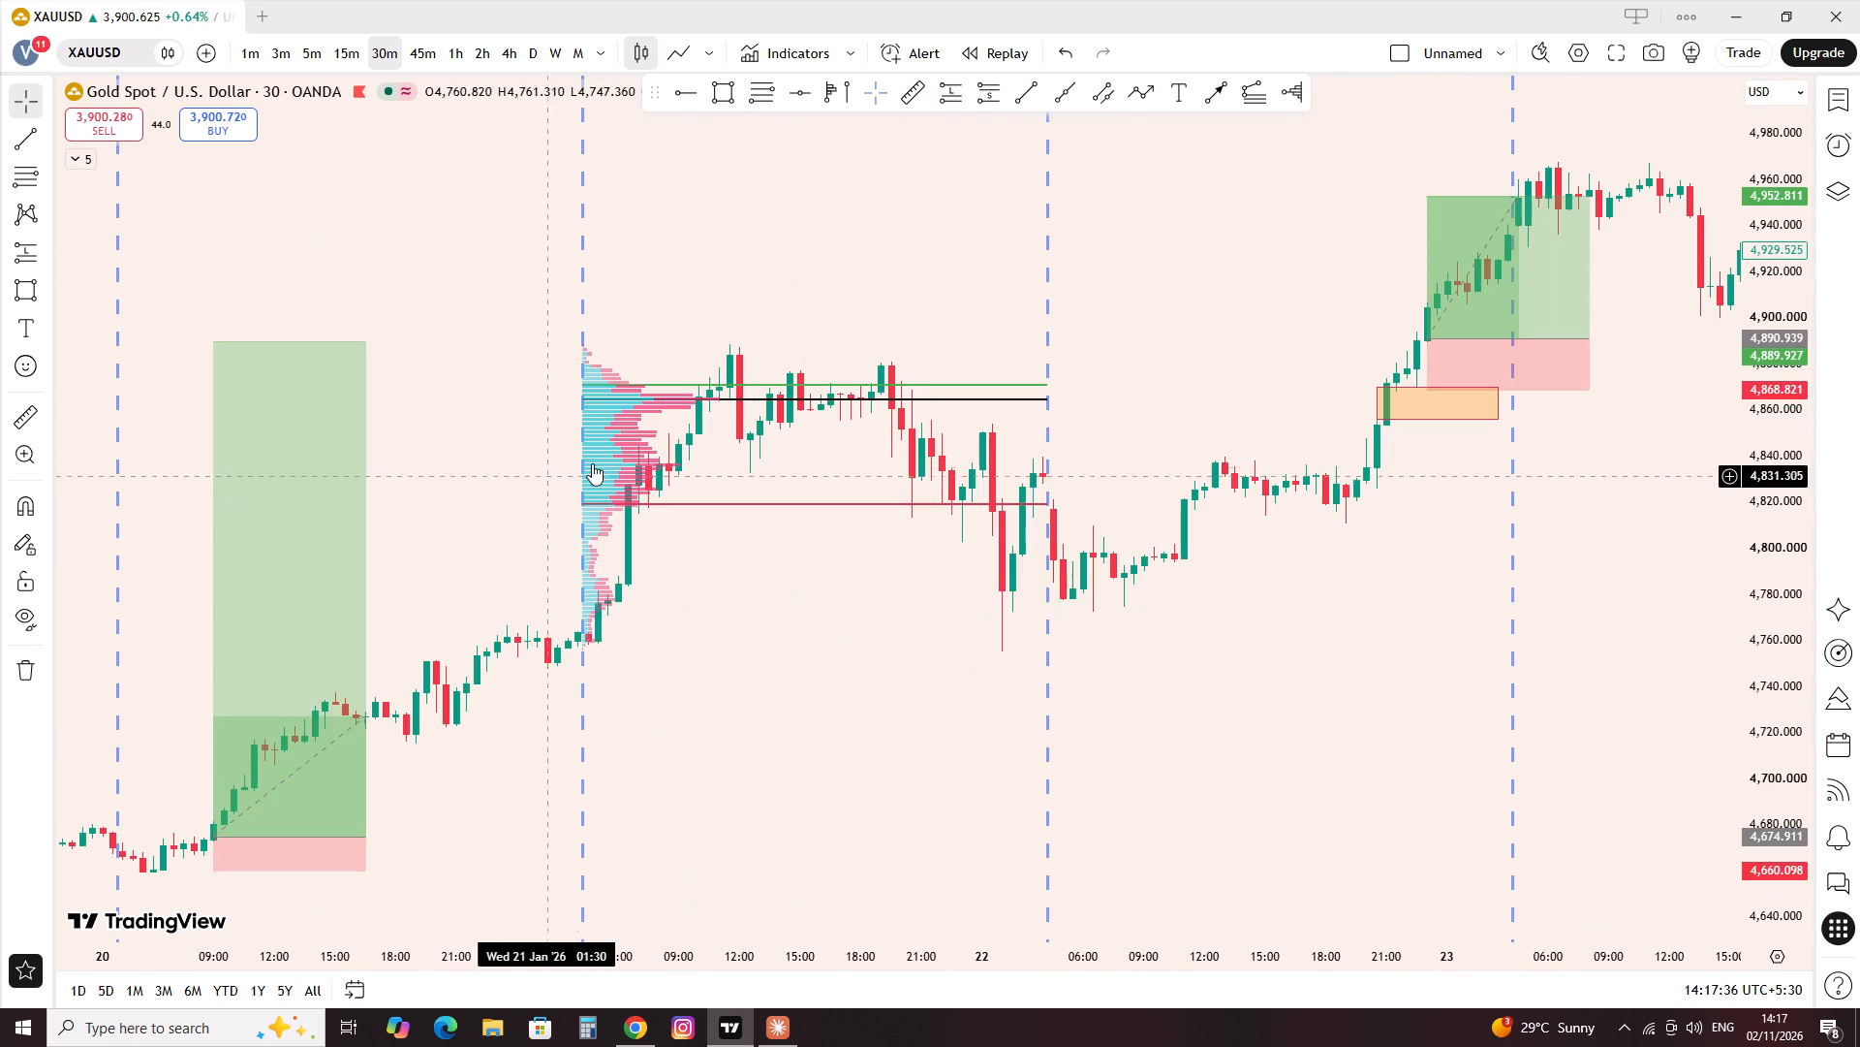
pyautogui.moveTo(605, 460); pyautogui.dragTo(1084, 509)
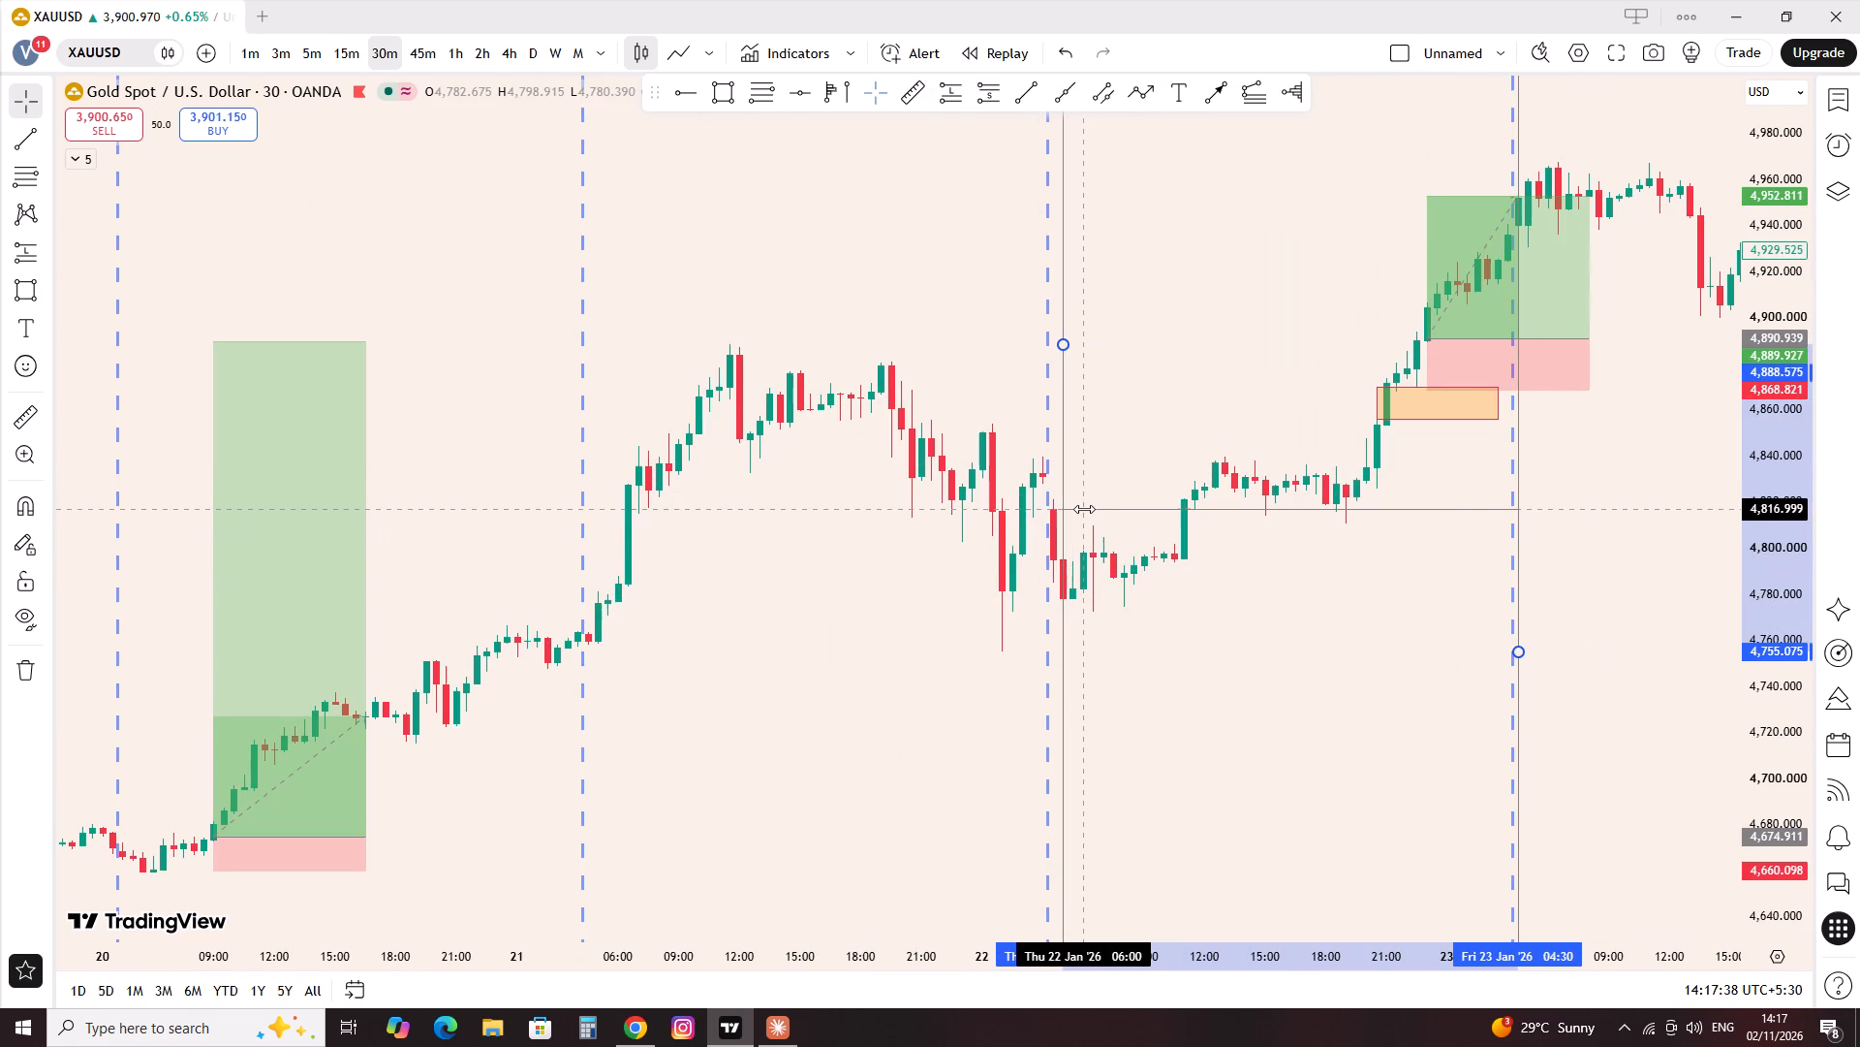
pyautogui.moveTo(1084, 509); pyautogui.dragTo(1076, 506)
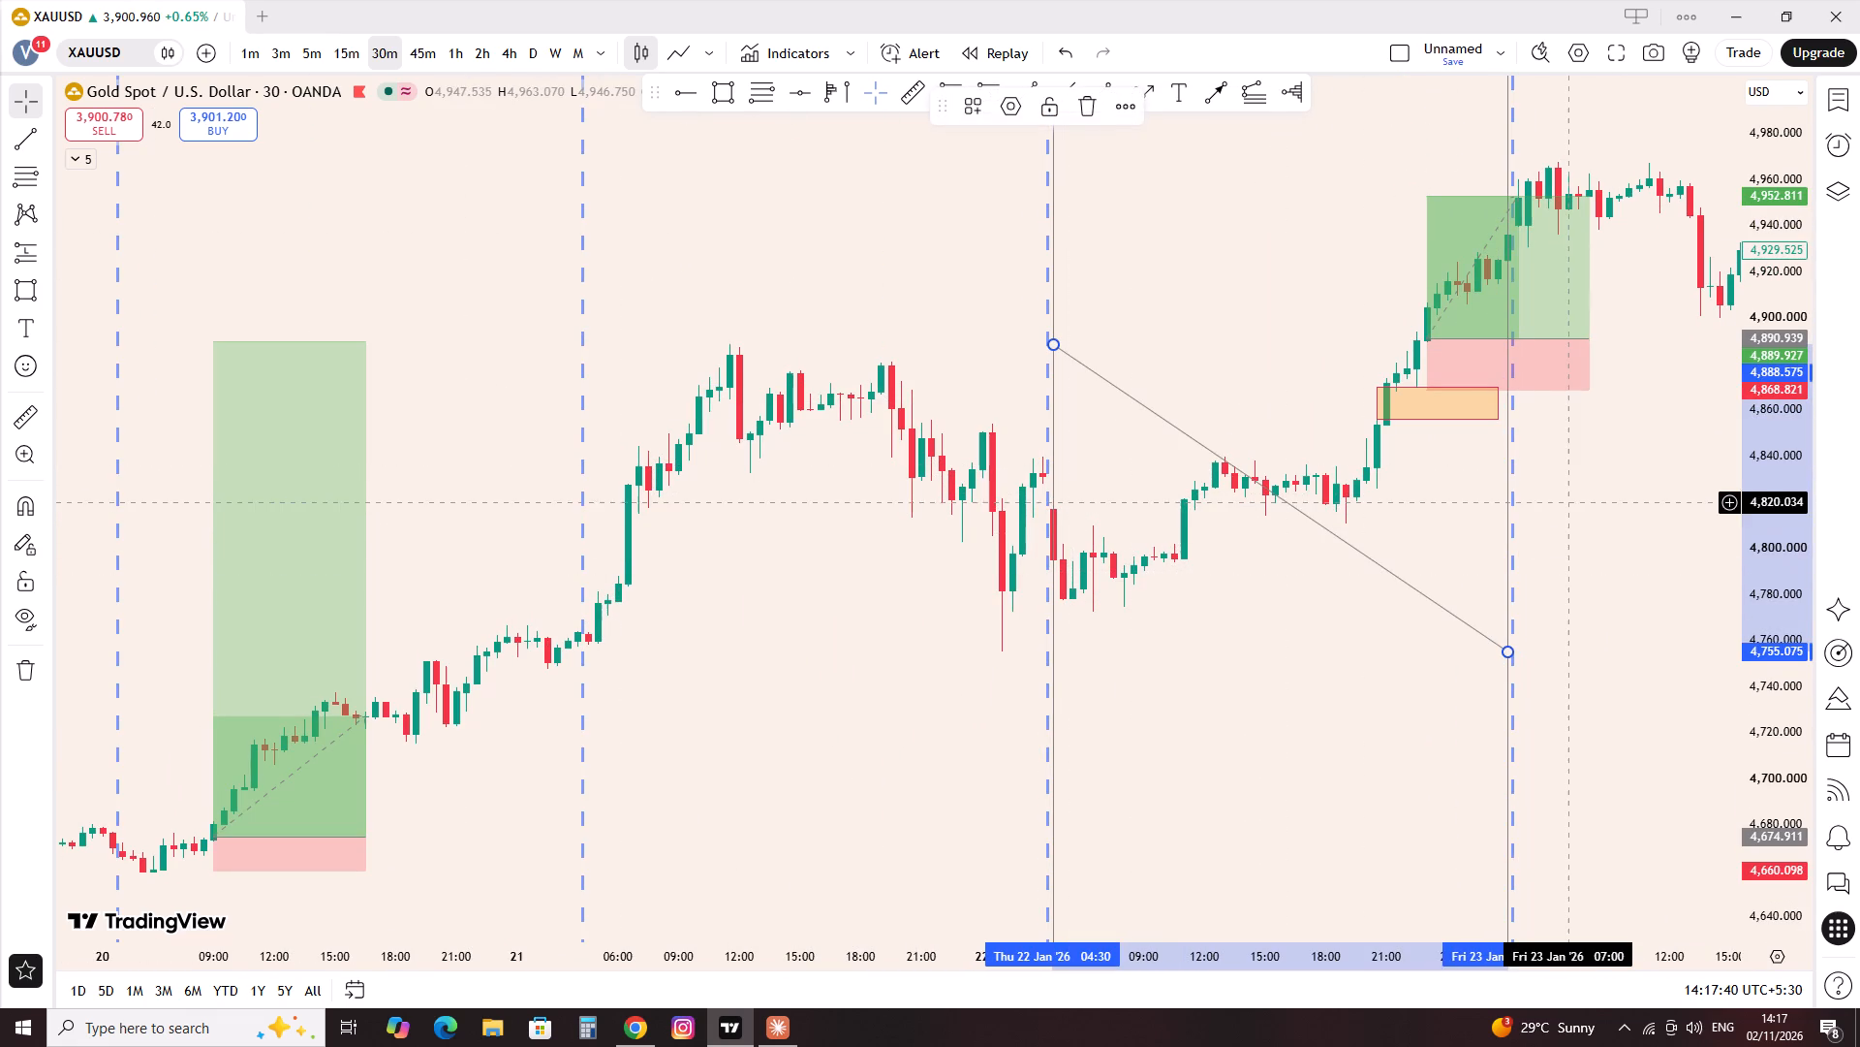
pyautogui.click(1567, 497)
# Examine price action in the 23 Jan and following sessions against the 22 Jan volume profile levels.
pyautogui.moveTo(1588, 502); pyautogui.dragTo(1101, 639)
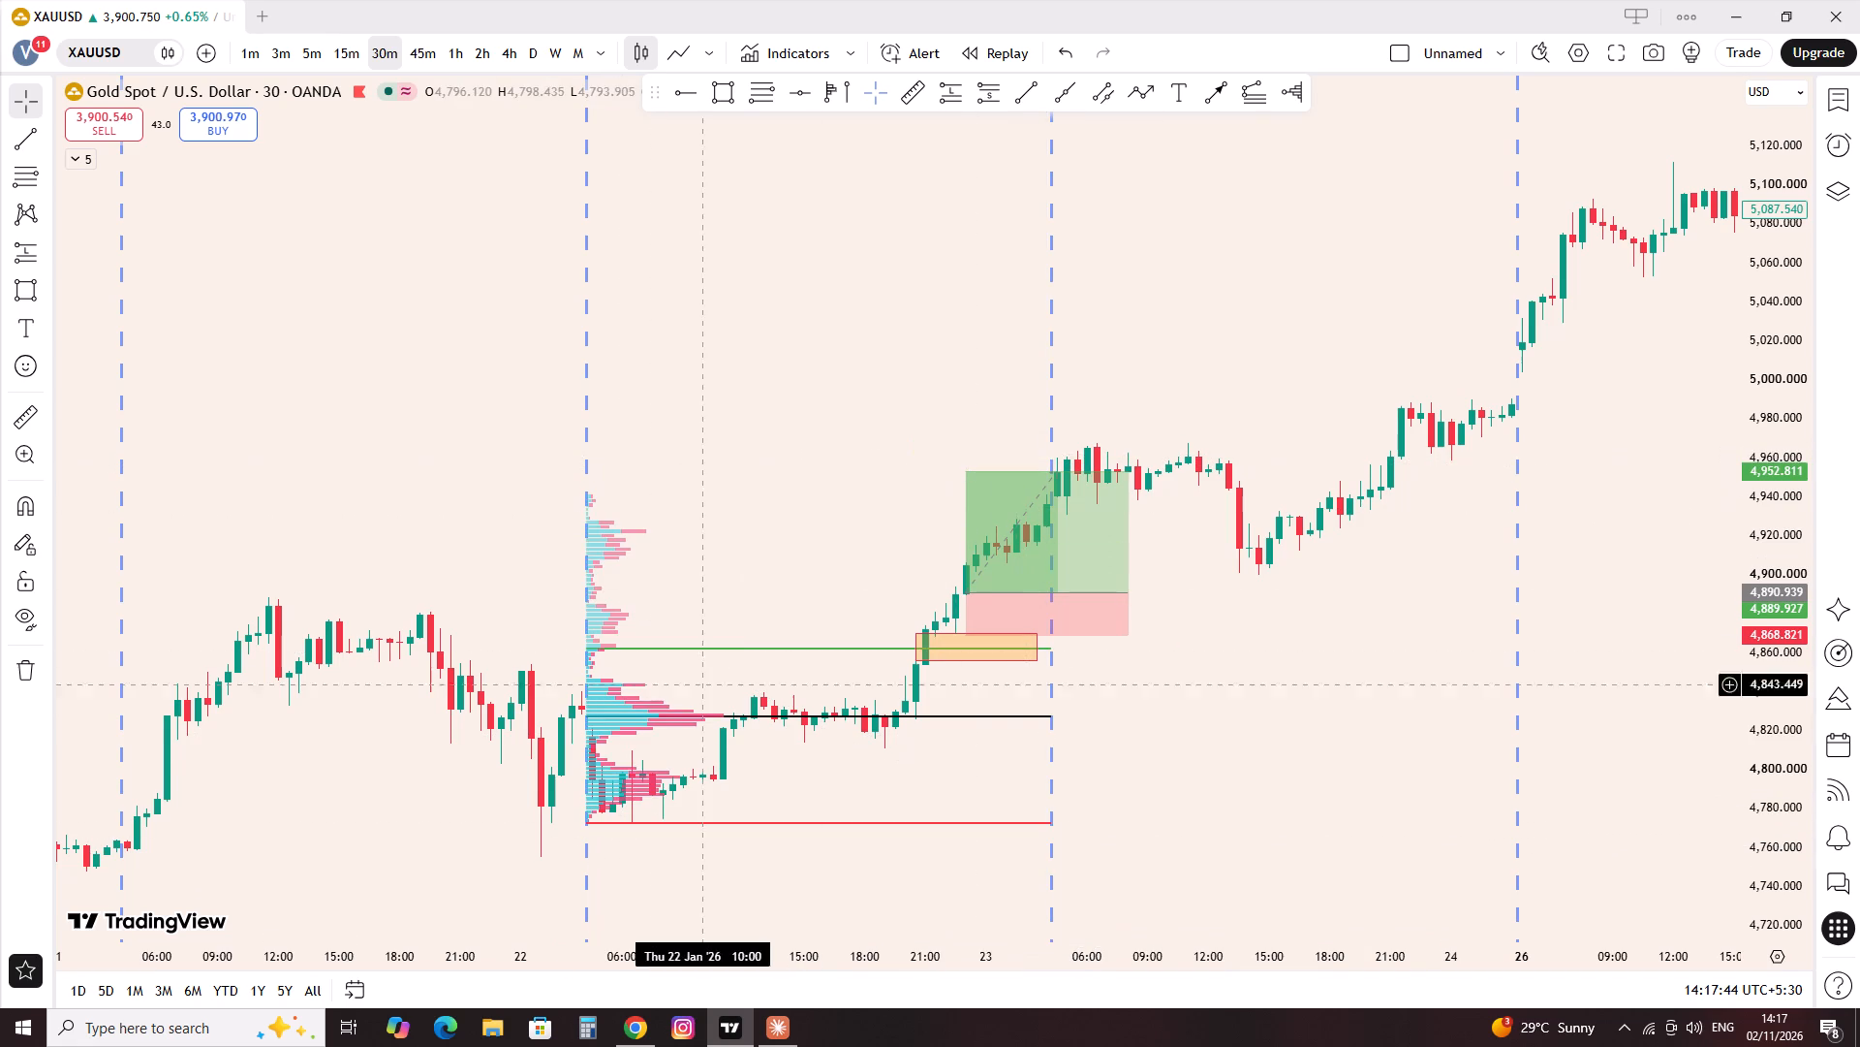
pyautogui.moveTo(1330, 706); pyautogui.dragTo(1082, 714)
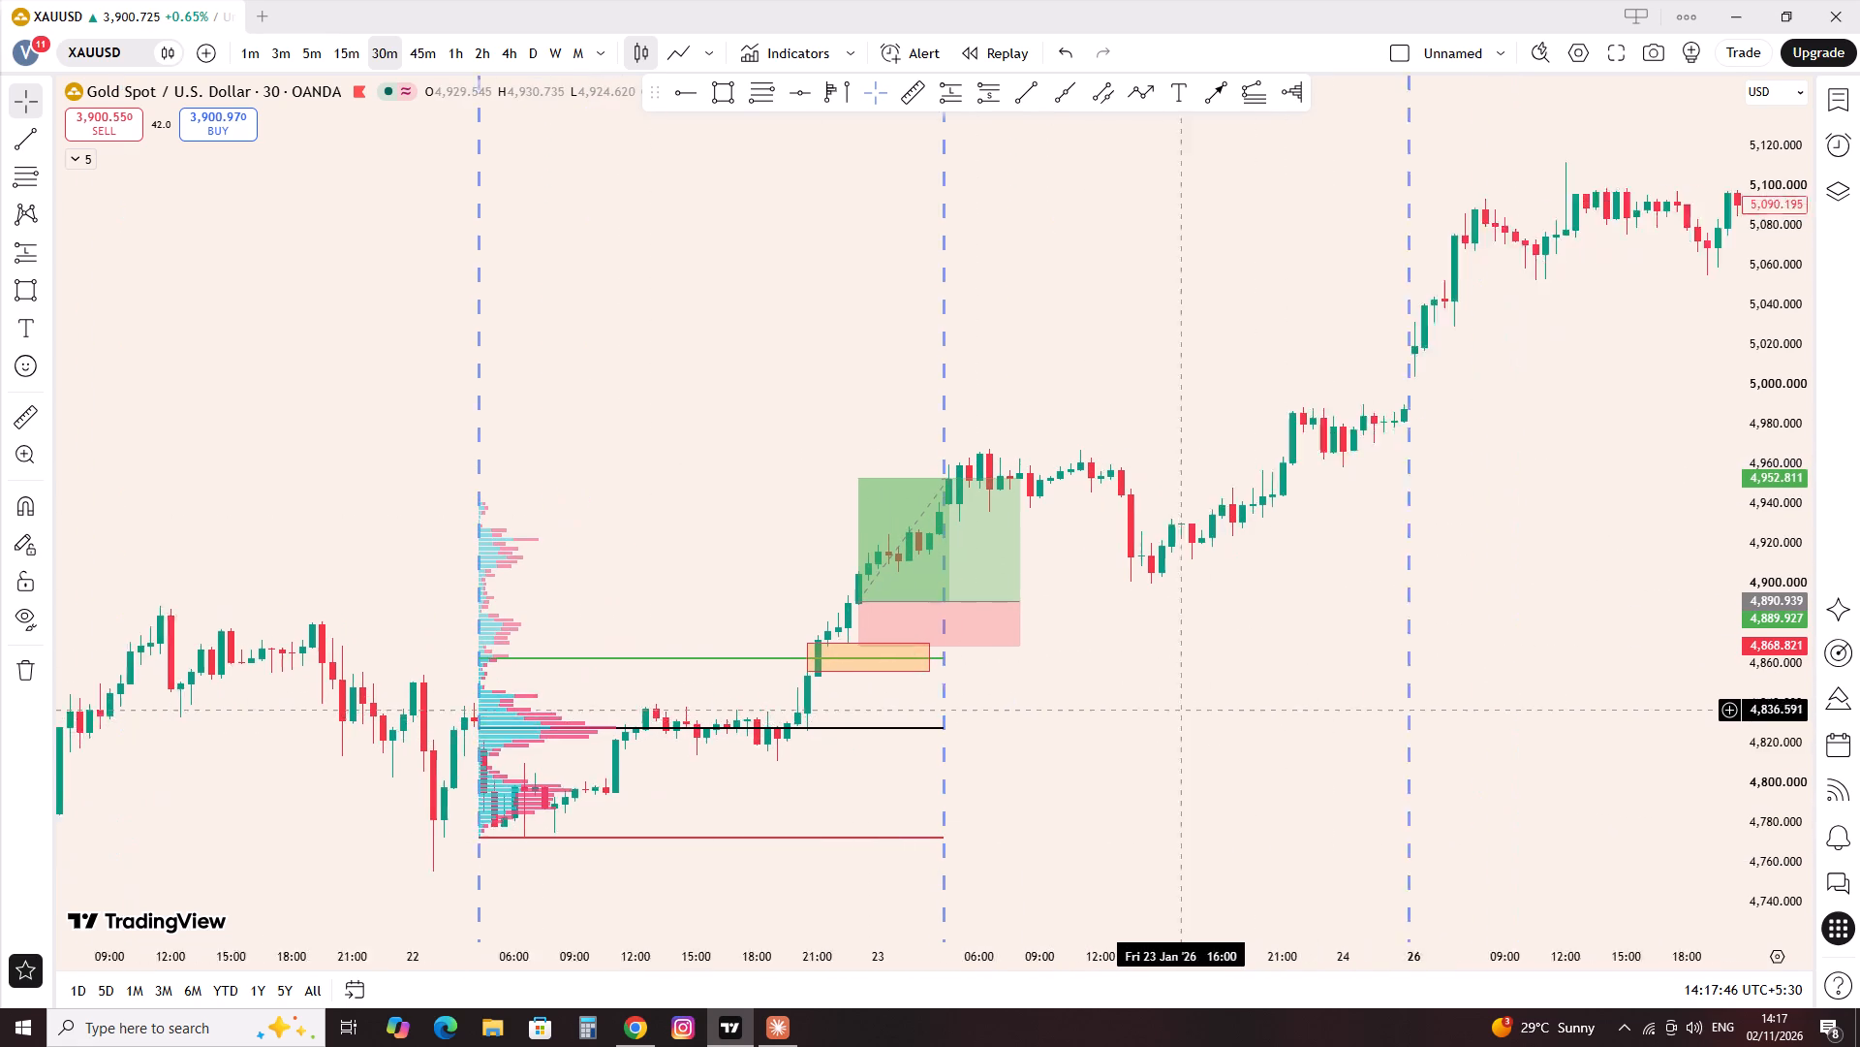
pyautogui.moveTo(1082, 714); pyautogui.dragTo(1058, 716)
pyautogui.scroll(-5, 1097, 734)
pyautogui.moveTo(1405, 724); pyautogui.dragTo(719, 690)
pyautogui.scroll(-7, 938, 701)
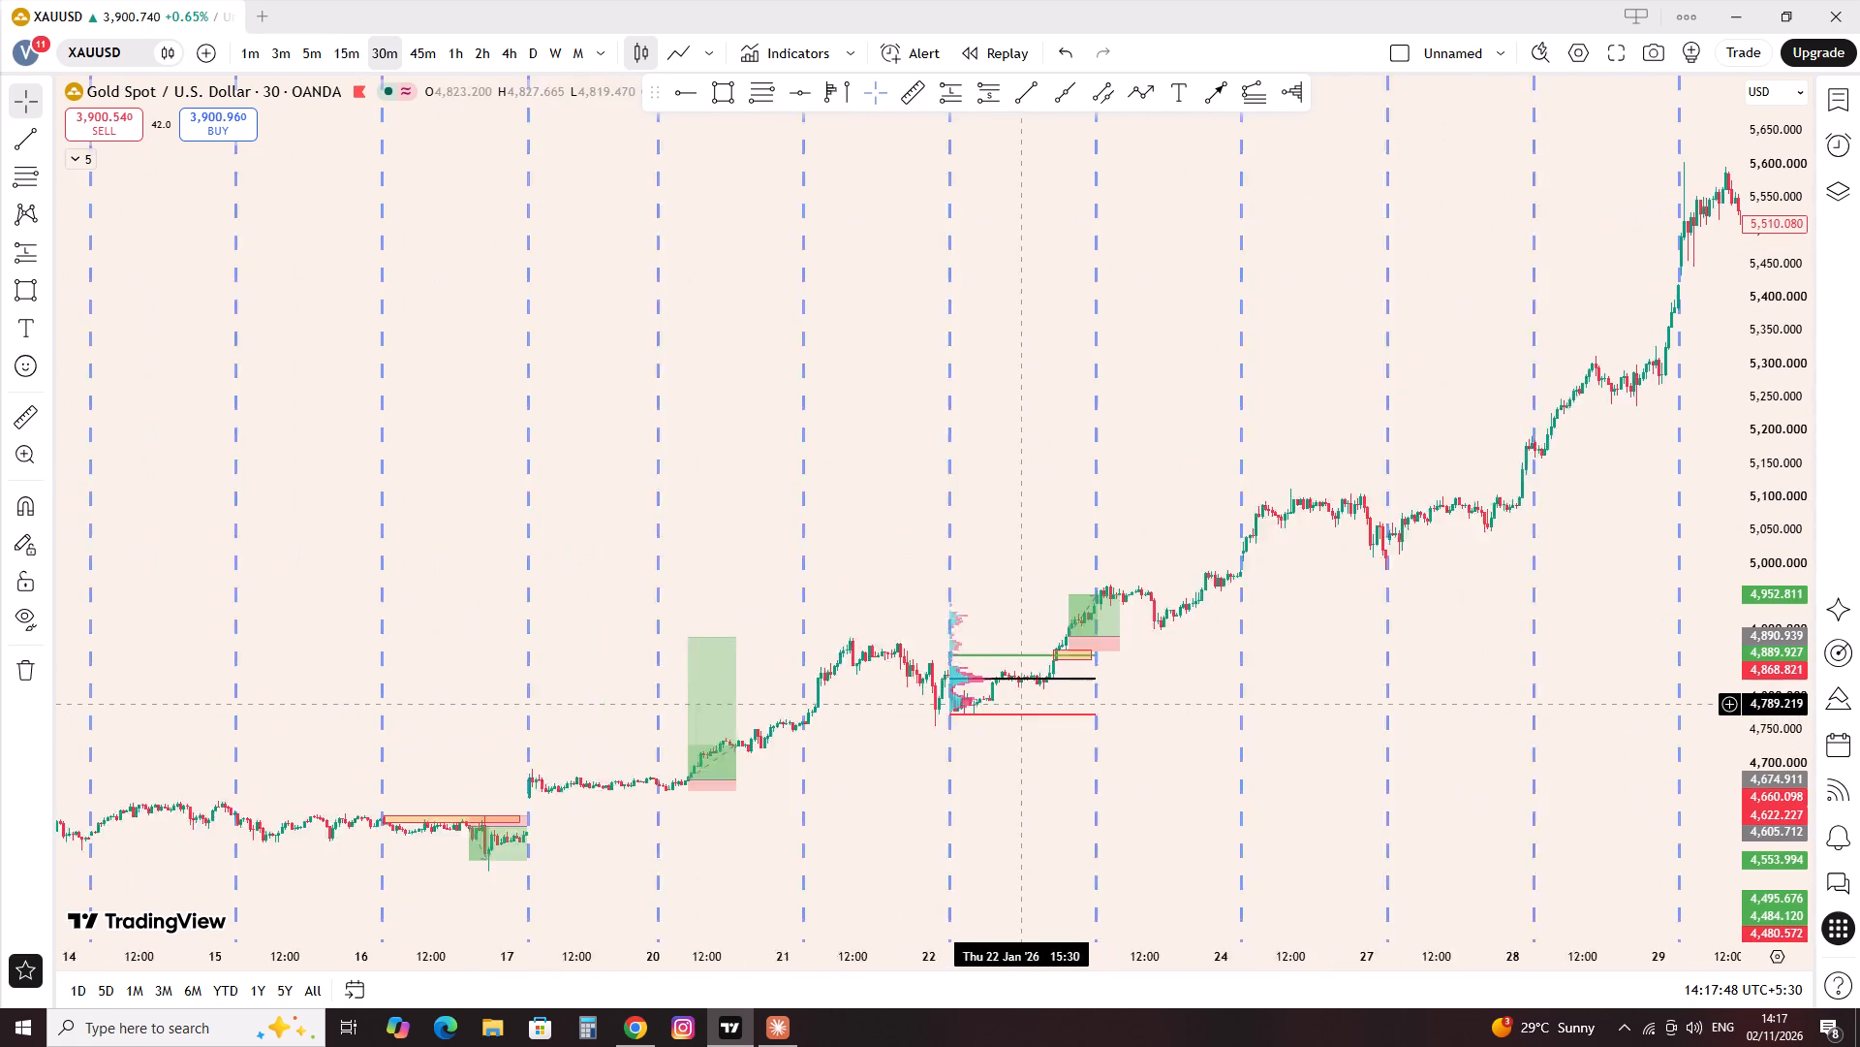
pyautogui.scroll(6, 986, 693)
pyautogui.moveTo(796, 775); pyautogui.dragTo(1267, 820)
pyautogui.scroll(7, 1267, 820)
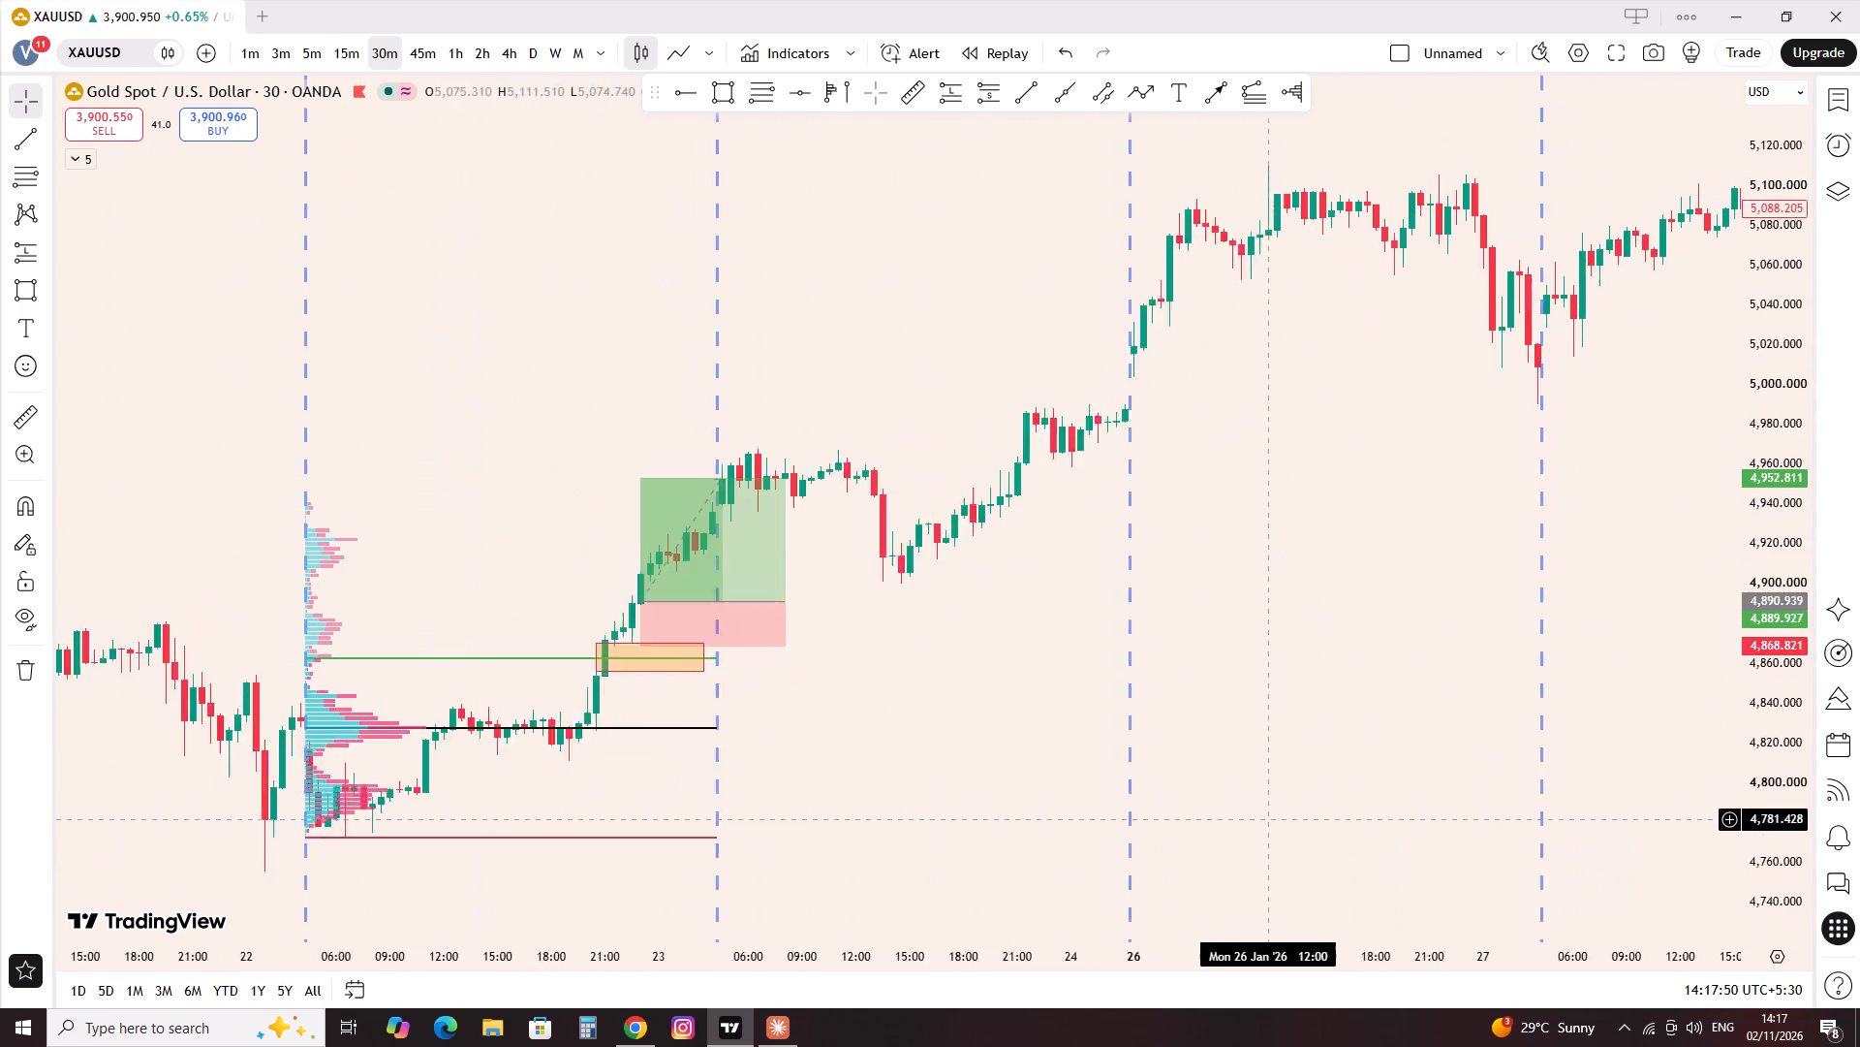
# Move the 22 Jan volume profile onto the 23 Jan session, aligning it with the session start.
pyautogui.moveTo(821, 801); pyautogui.dragTo(1477, 852)
pyautogui.moveTo(825, 647); pyautogui.dragTo(1278, 653)
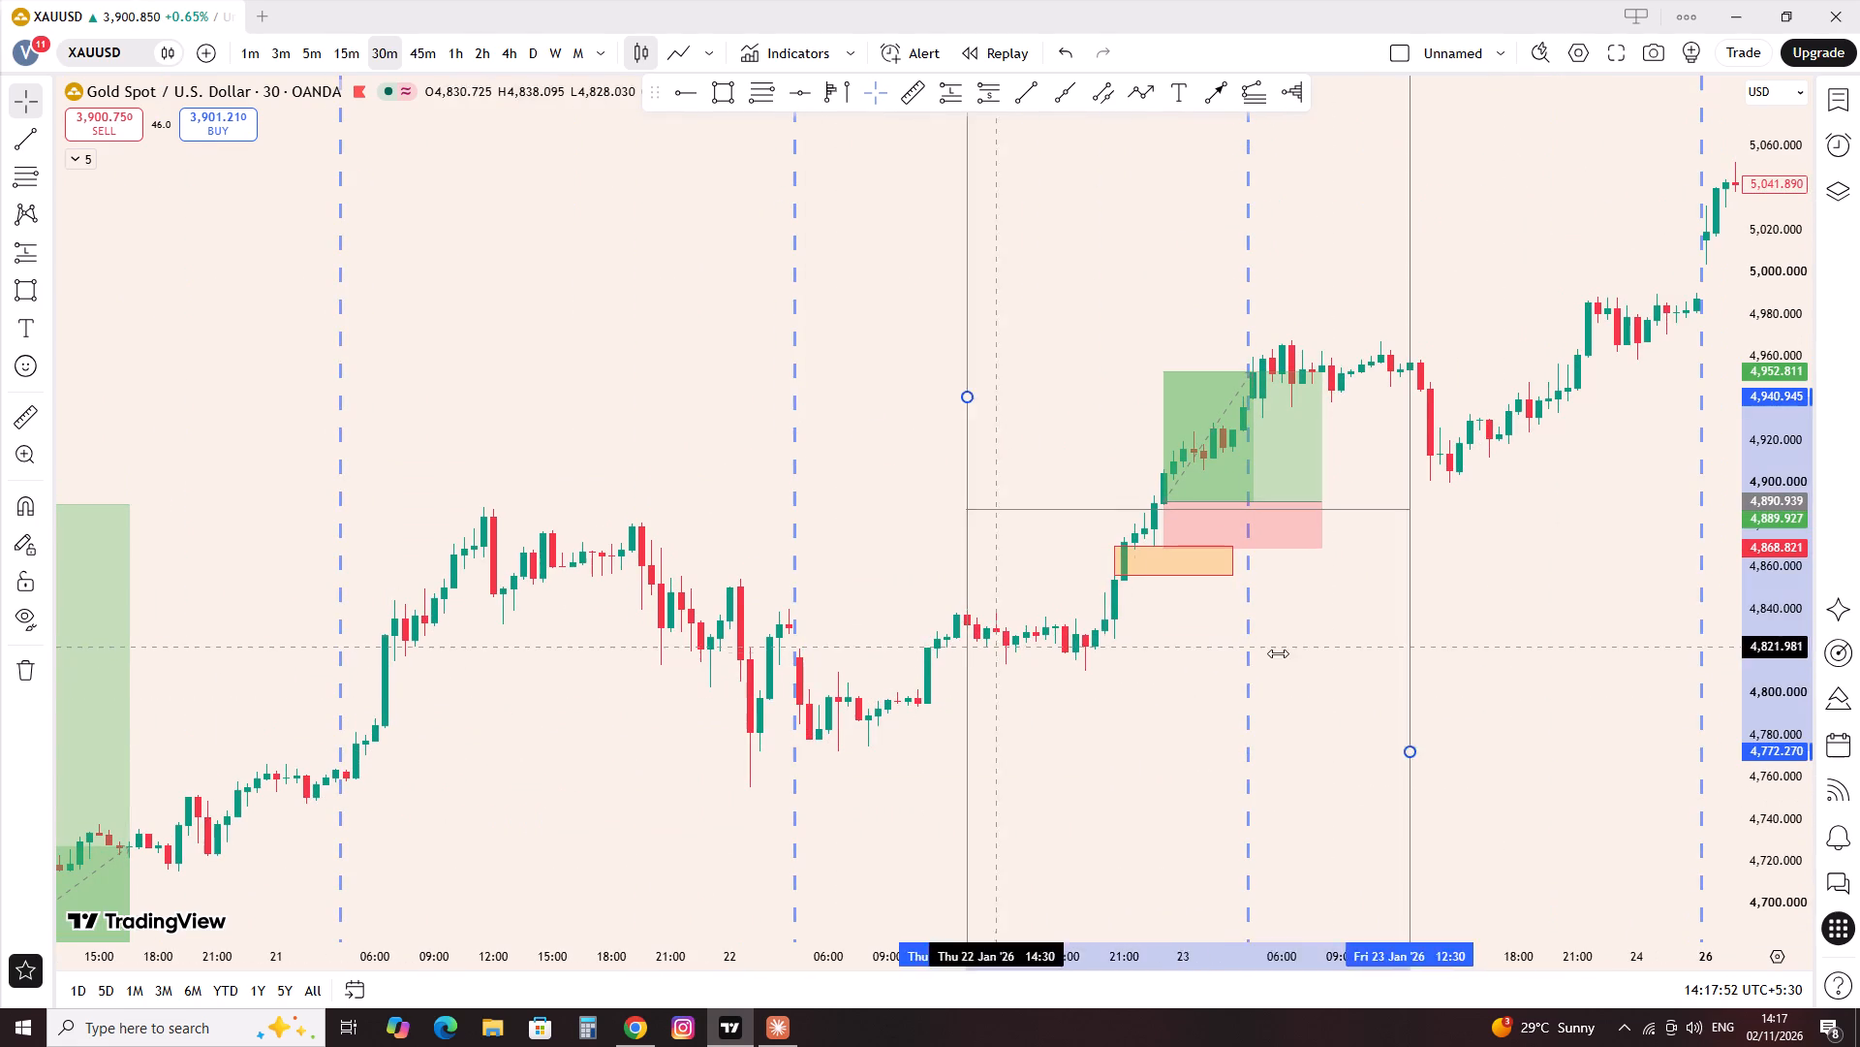
pyautogui.moveTo(1278, 653); pyautogui.dragTo(1288, 612)
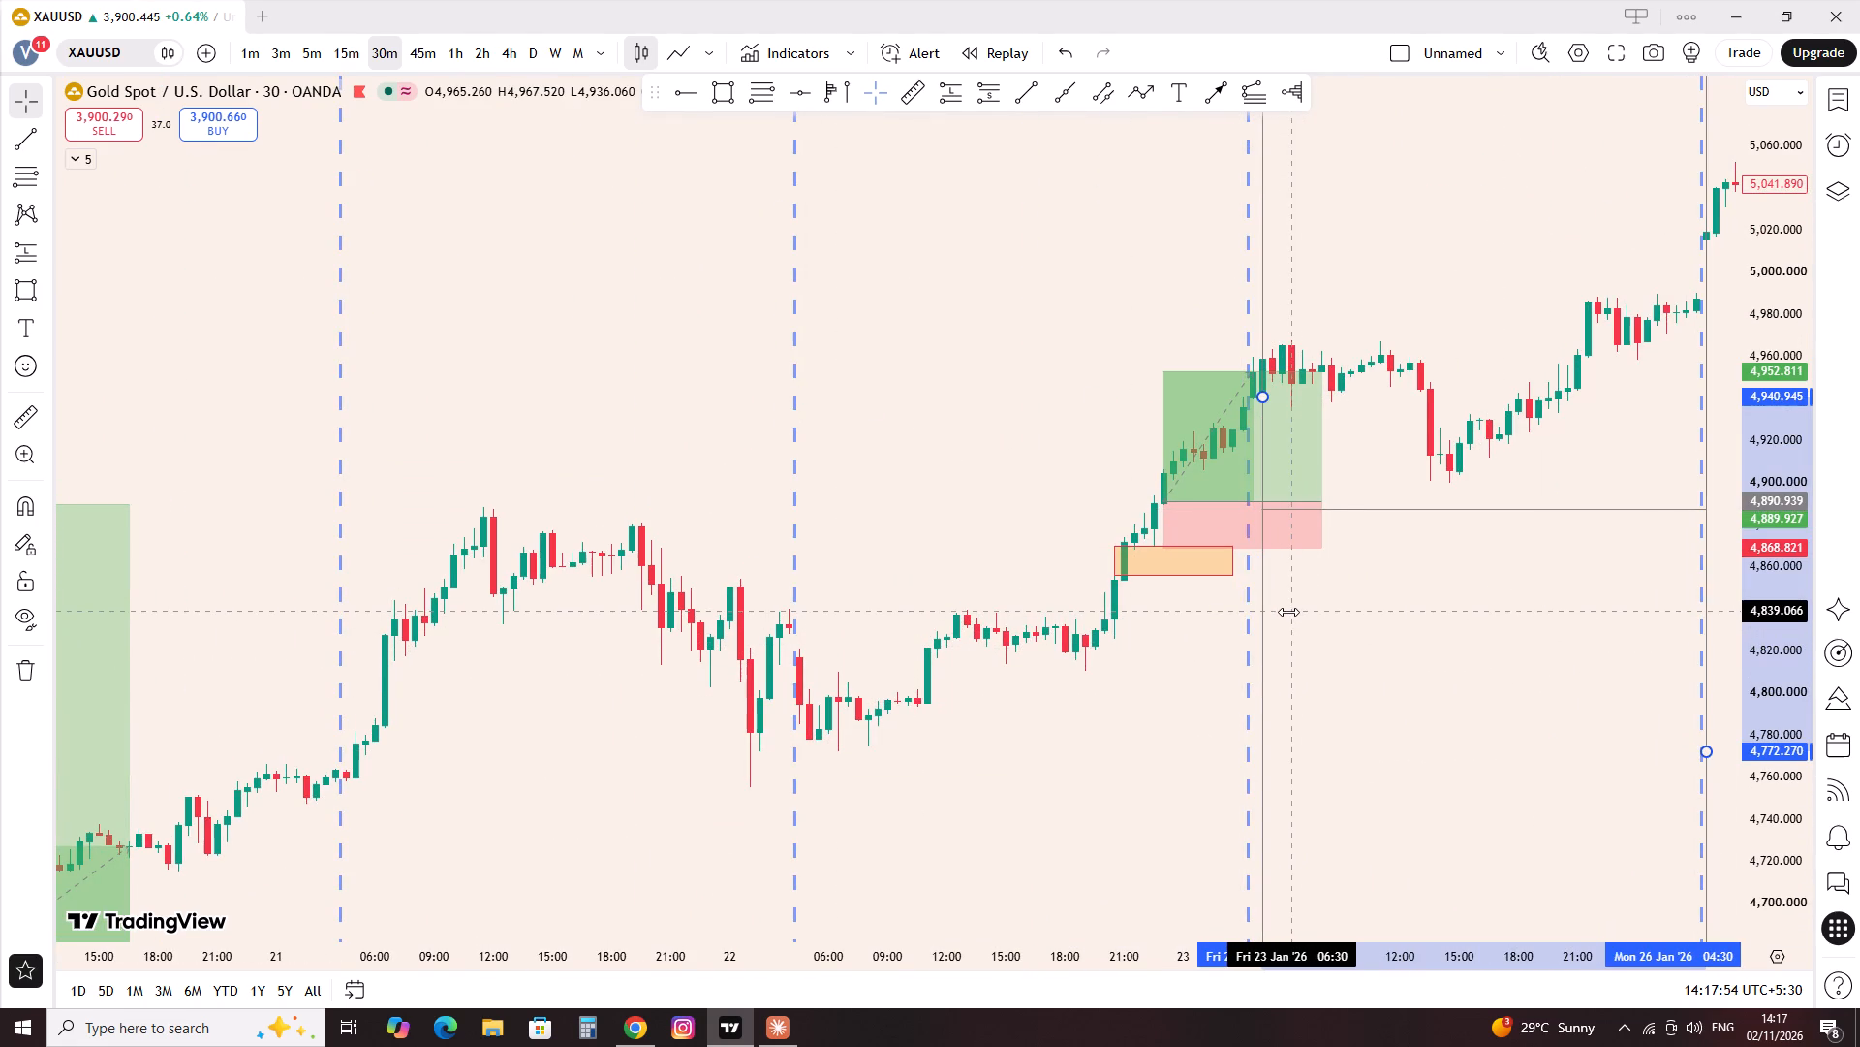
pyautogui.moveTo(1288, 612); pyautogui.dragTo(1285, 612)
# Move the 23 Jan volume profile onto the 26 Jan session, aligning it with the session start.
pyautogui.moveTo(1105, 787); pyautogui.dragTo(361, 824)
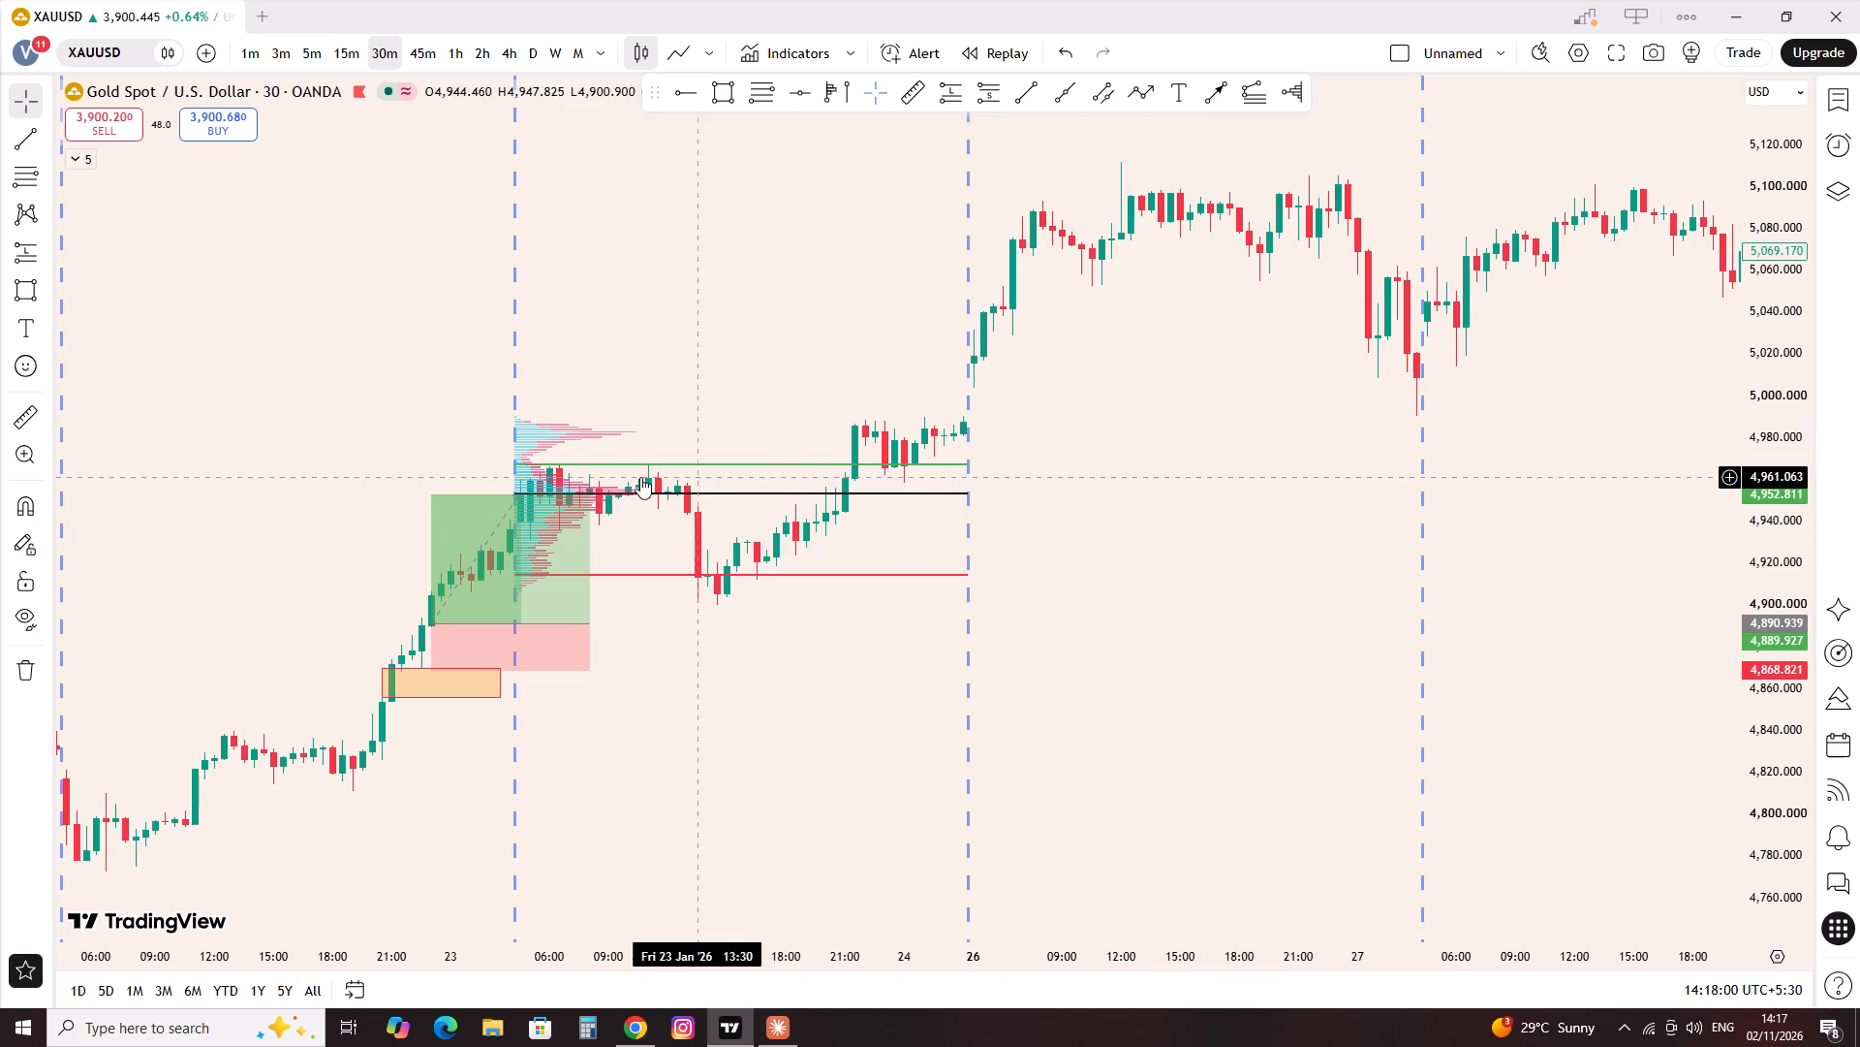
pyautogui.moveTo(521, 449); pyautogui.dragTo(982, 425)
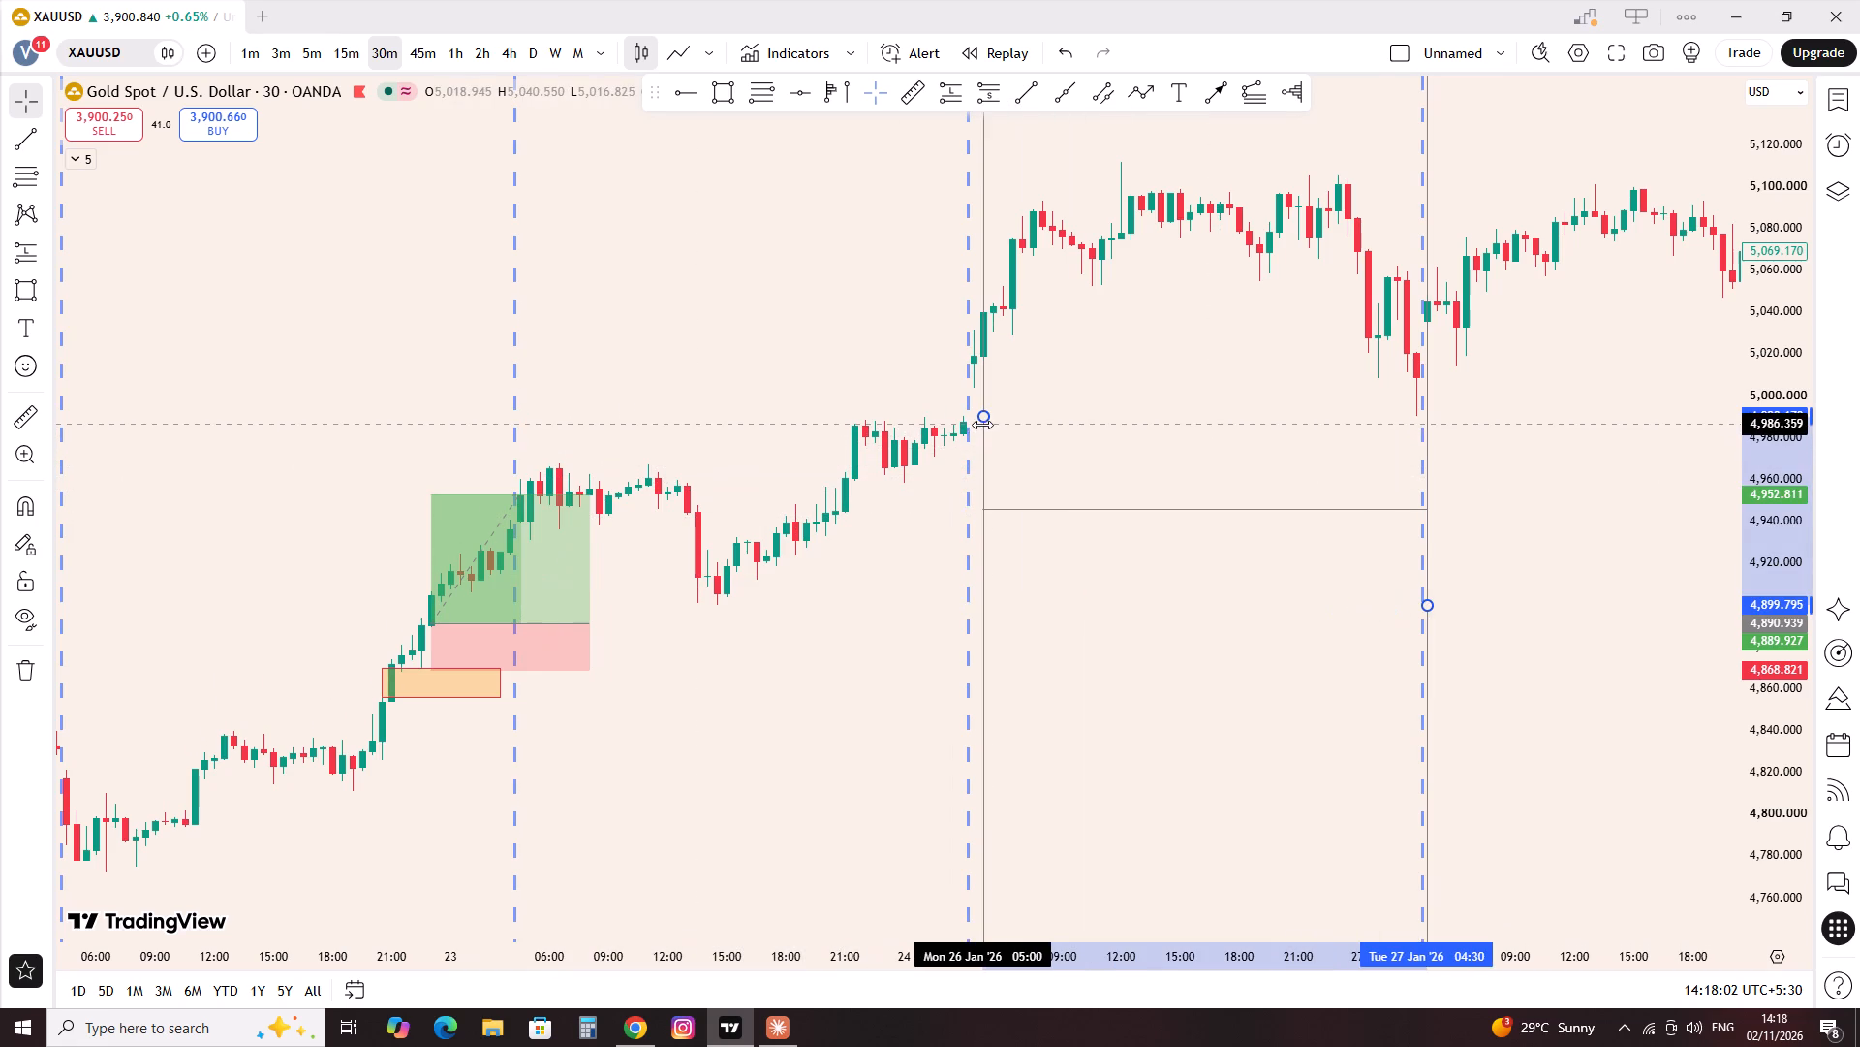
pyautogui.moveTo(982, 425); pyautogui.dragTo(972, 425)
# Examine price action in the 27 Jan and following sessions against the 26 Jan volume profile levels.
pyautogui.moveTo(1544, 483); pyautogui.dragTo(849, 557)
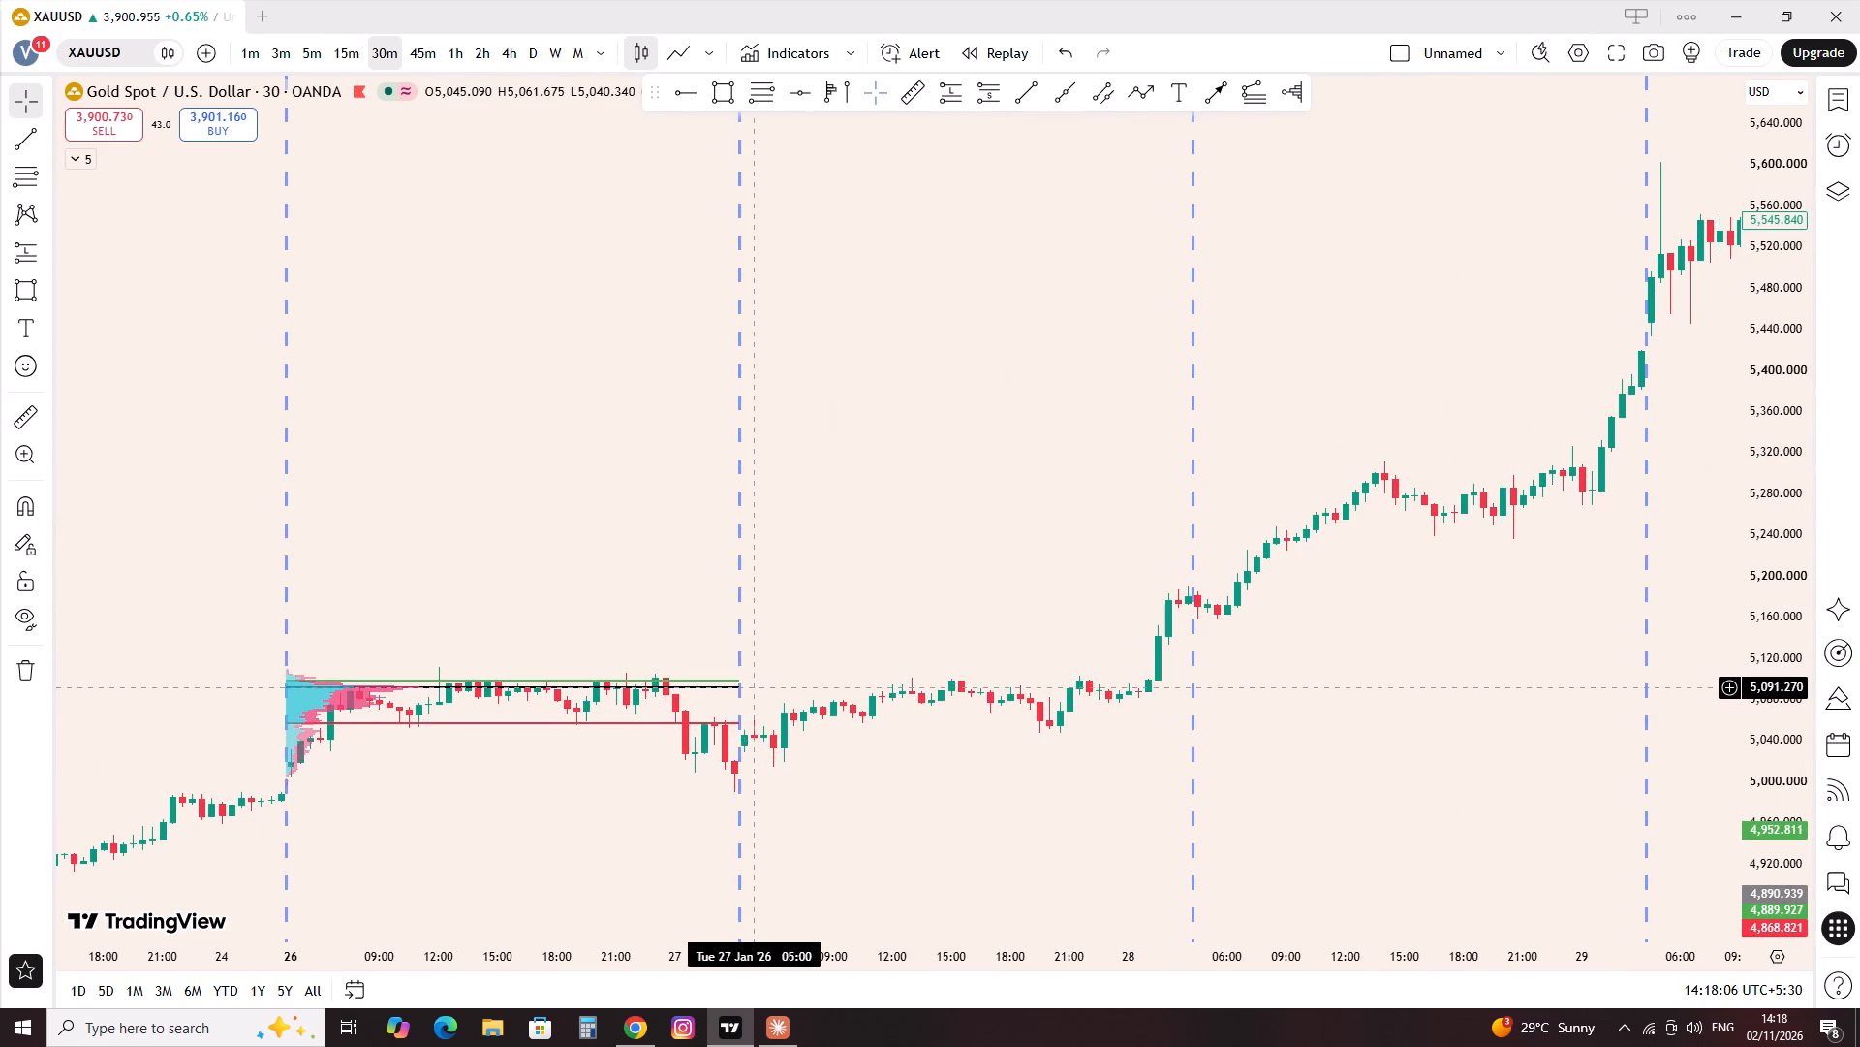
pyautogui.moveTo(798, 683); pyautogui.dragTo(1557, 545)
pyautogui.scroll(12, 1557, 545)
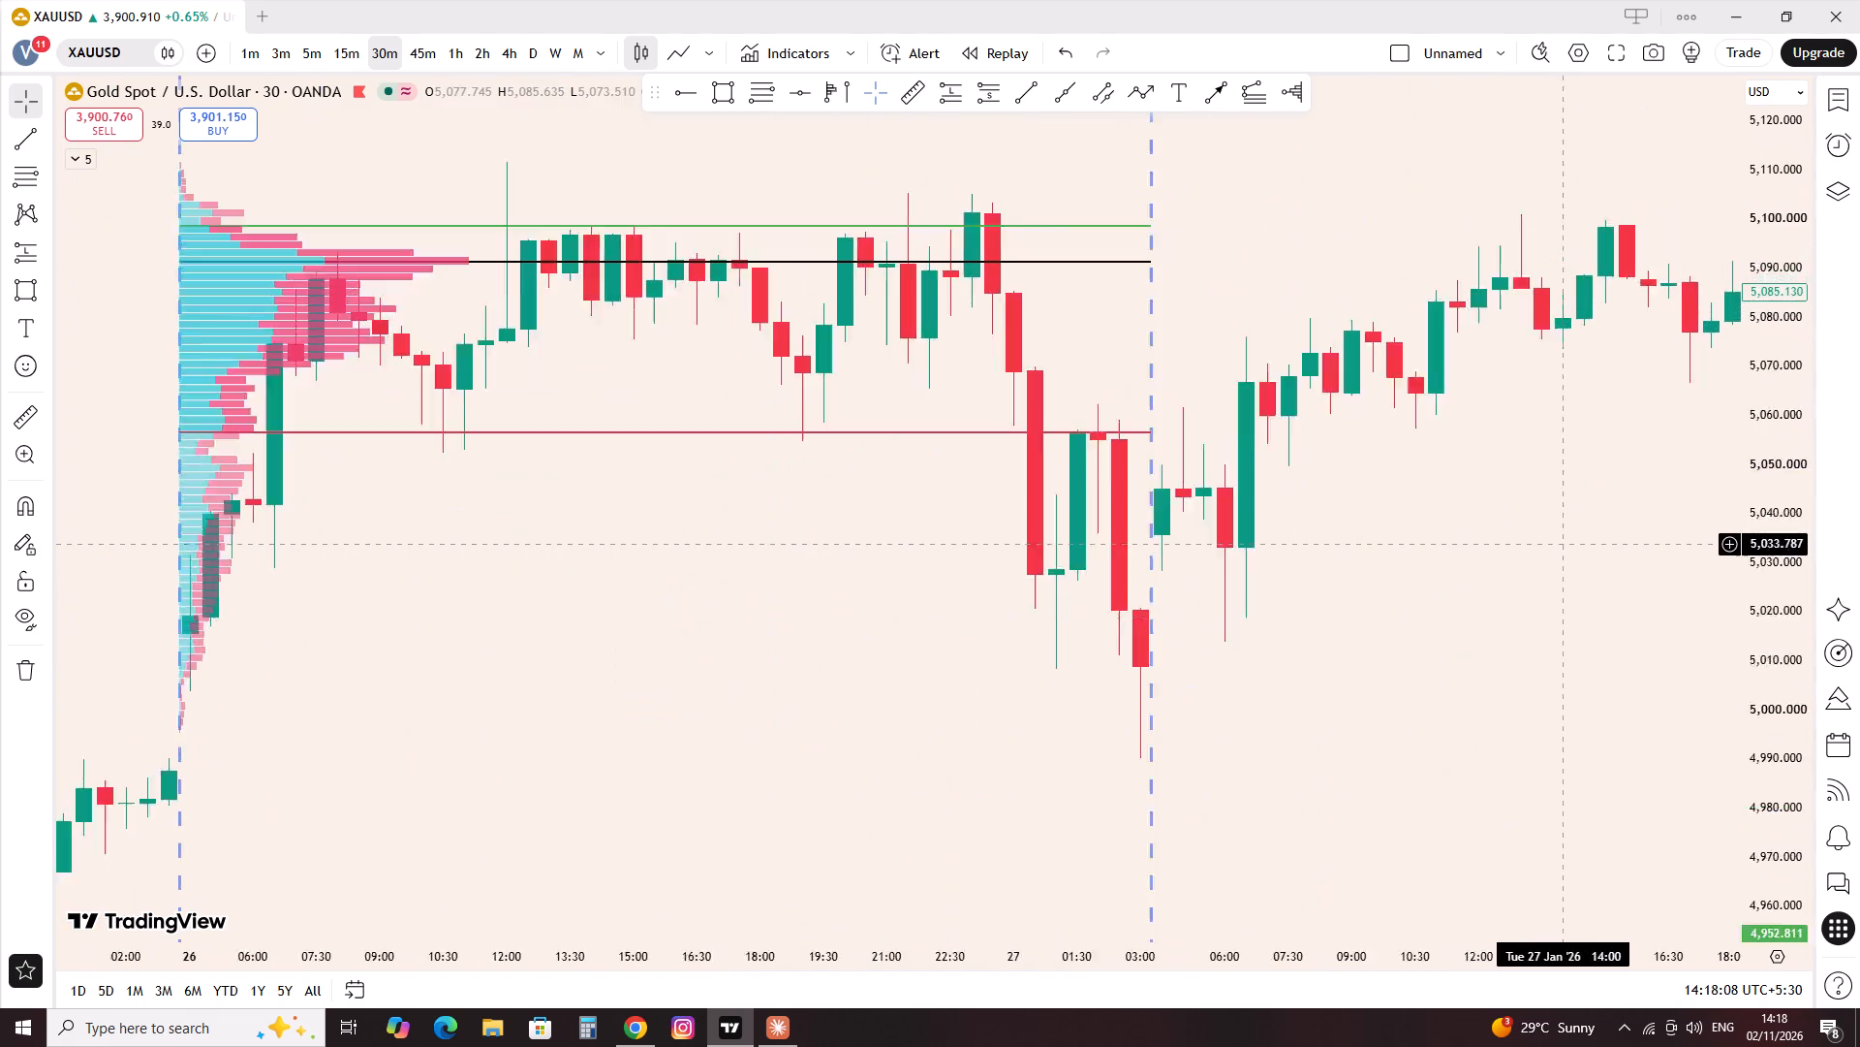
pyautogui.moveTo(1424, 552); pyautogui.dragTo(706, 685)
pyautogui.scroll(-4, 716, 613)
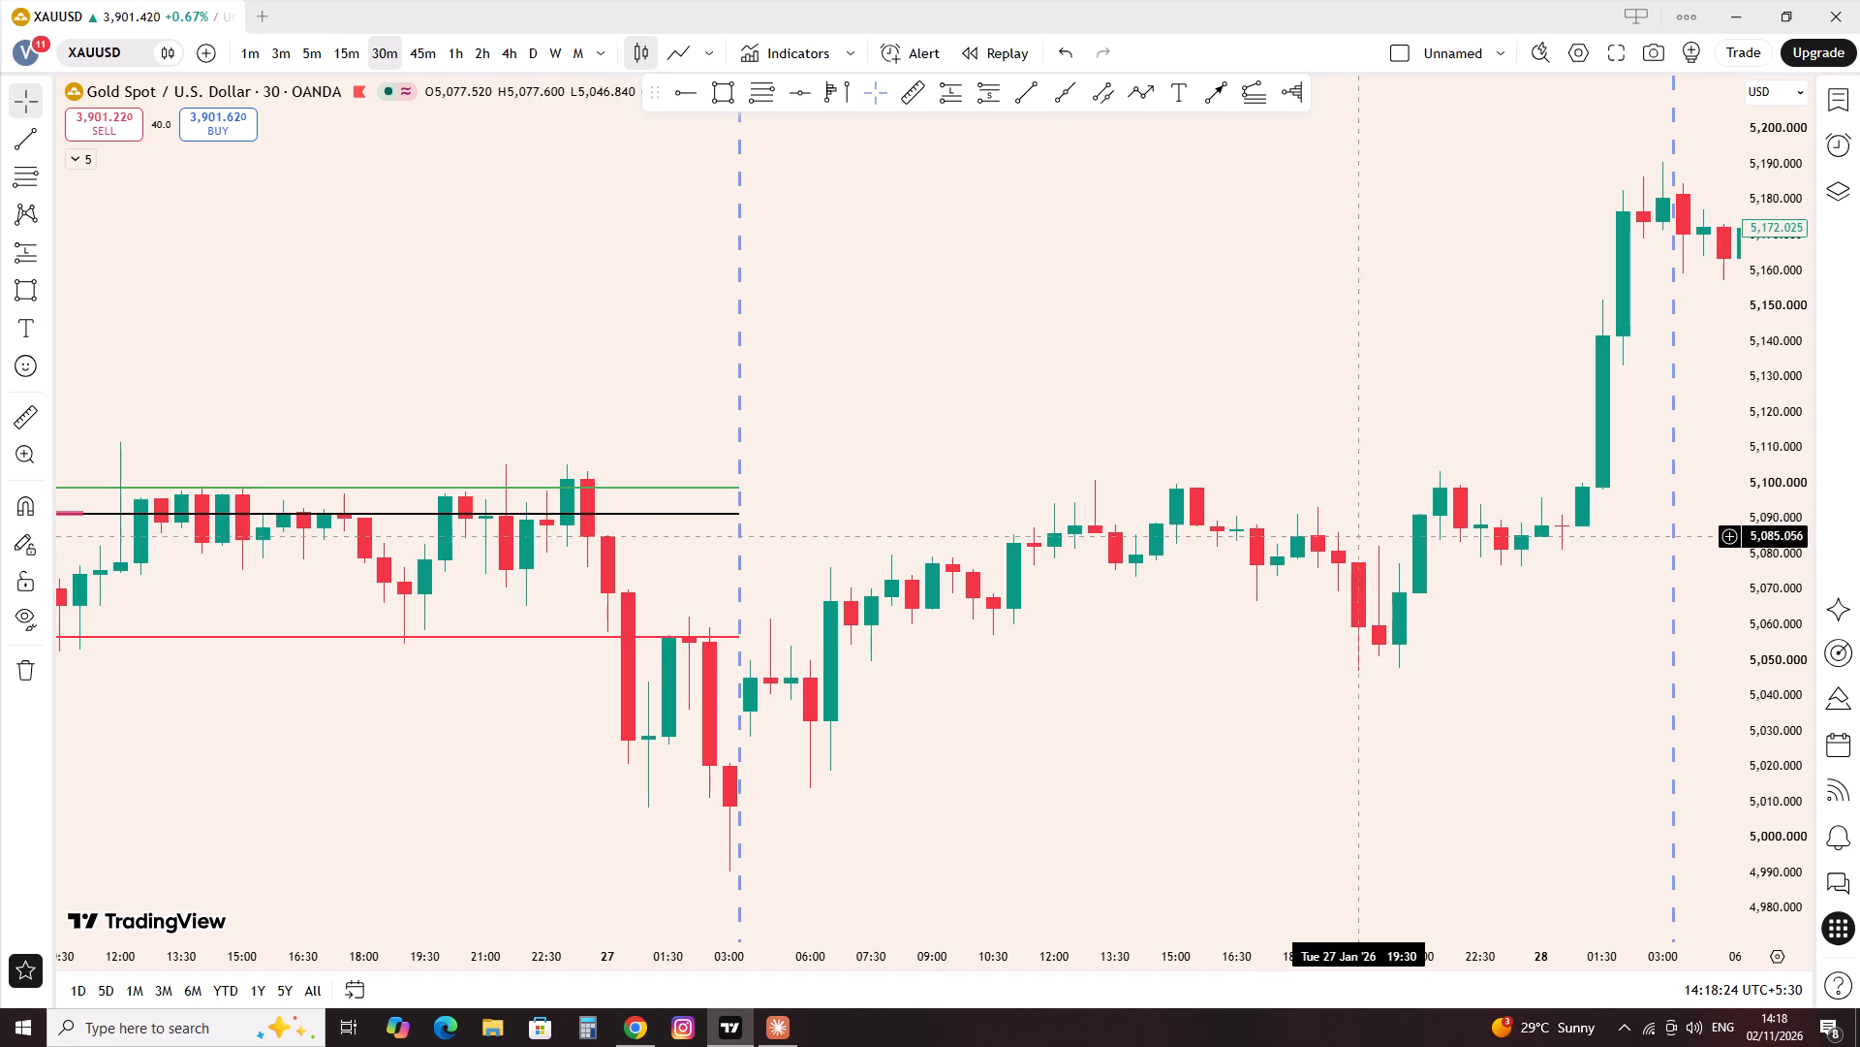
pyautogui.scroll(-6, 956, 373)
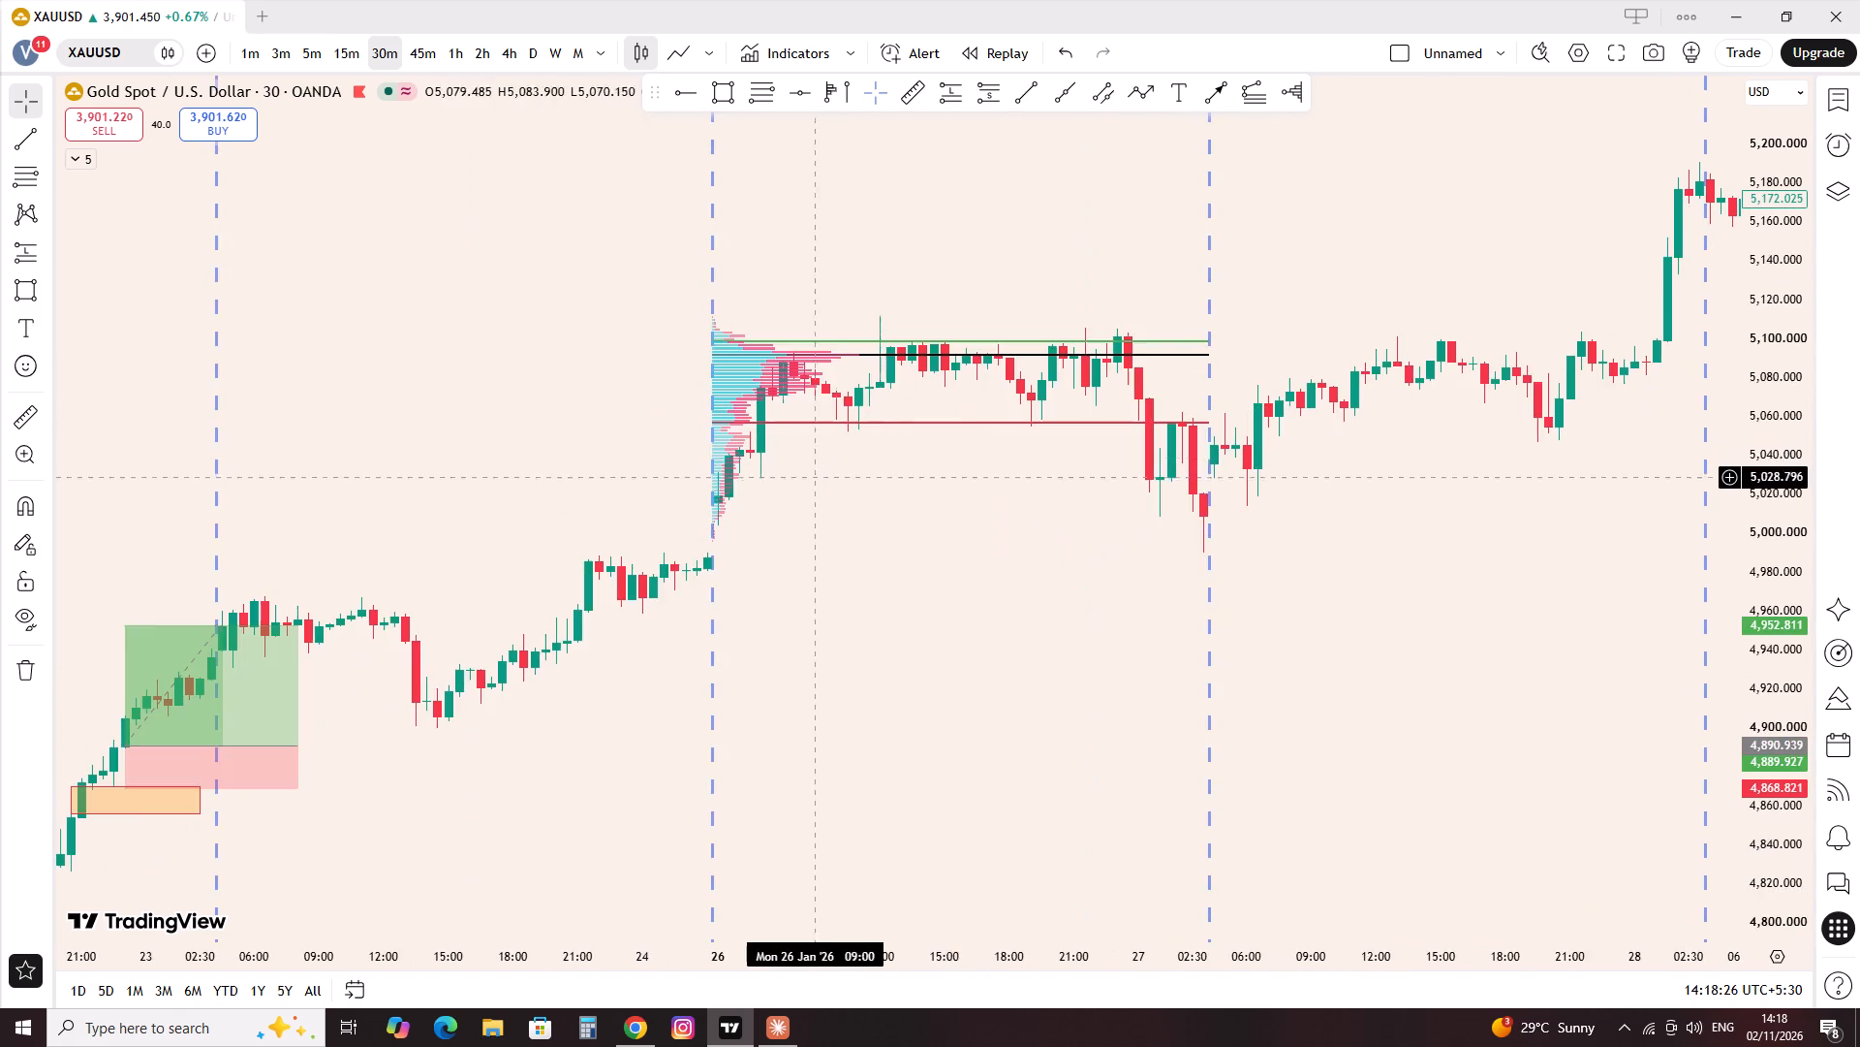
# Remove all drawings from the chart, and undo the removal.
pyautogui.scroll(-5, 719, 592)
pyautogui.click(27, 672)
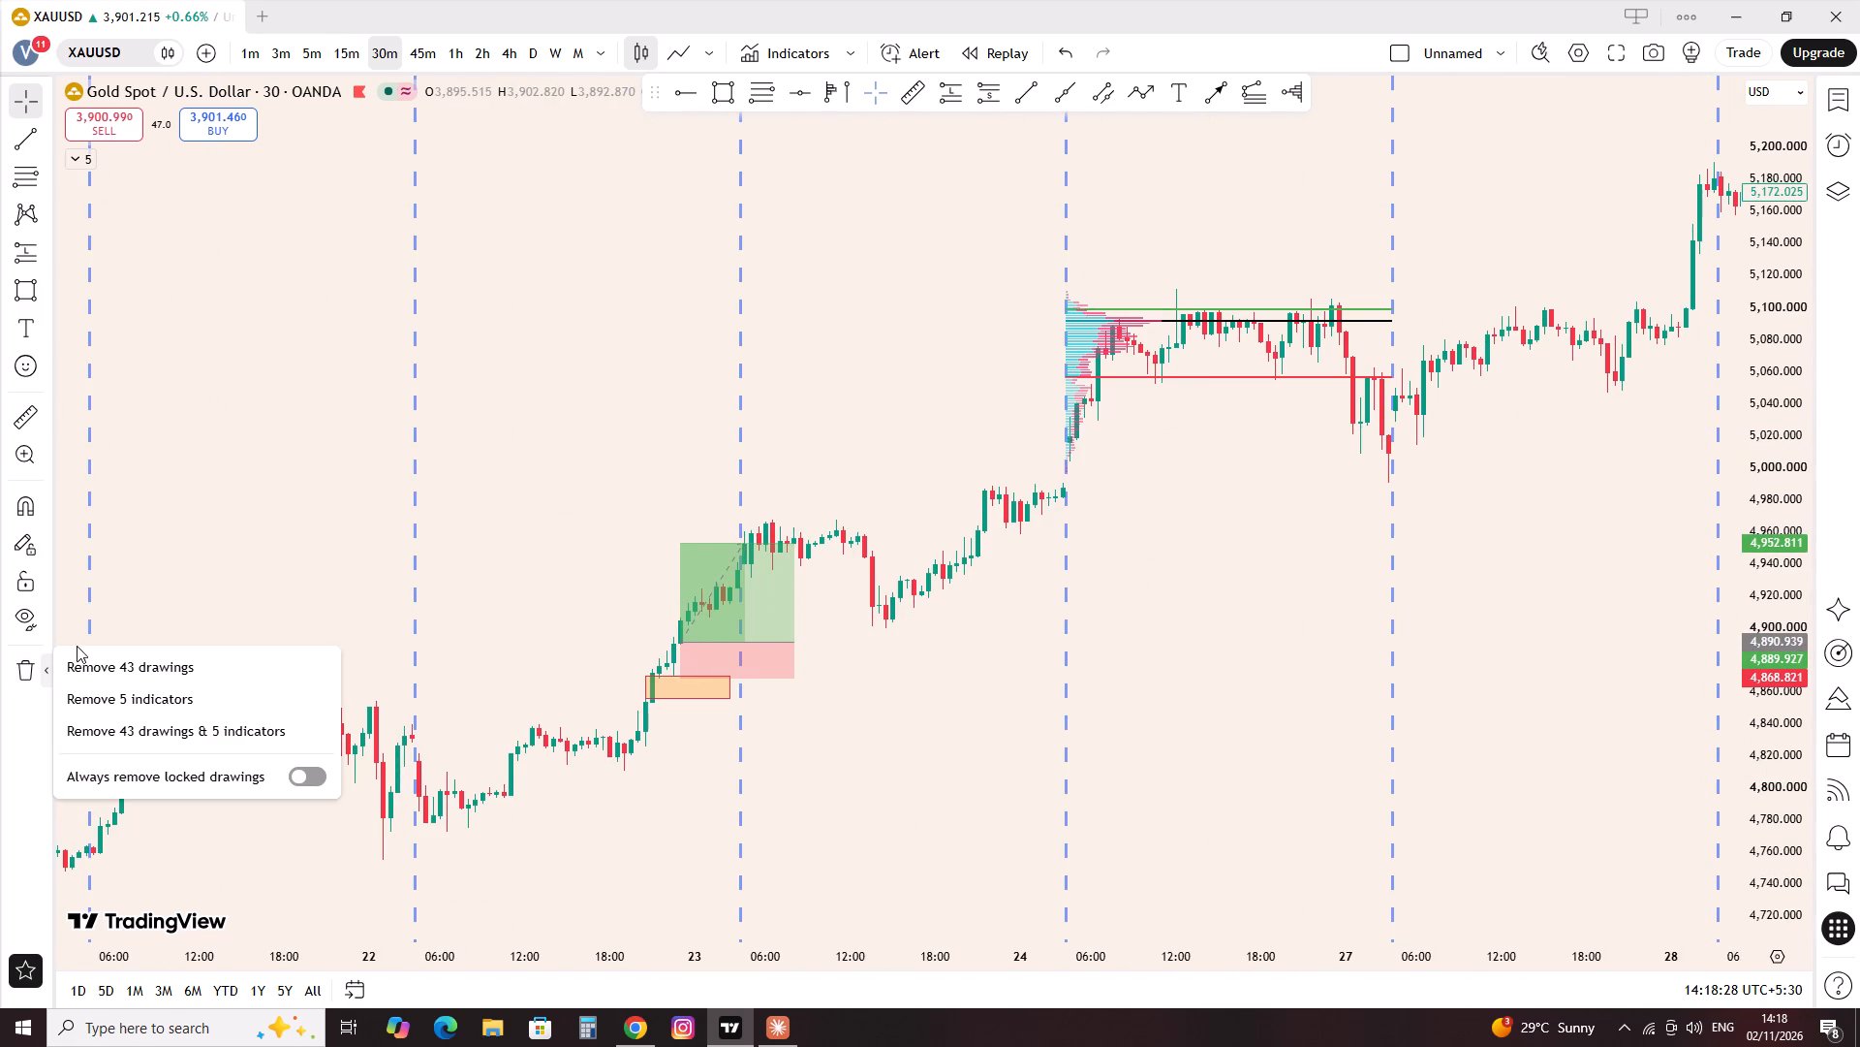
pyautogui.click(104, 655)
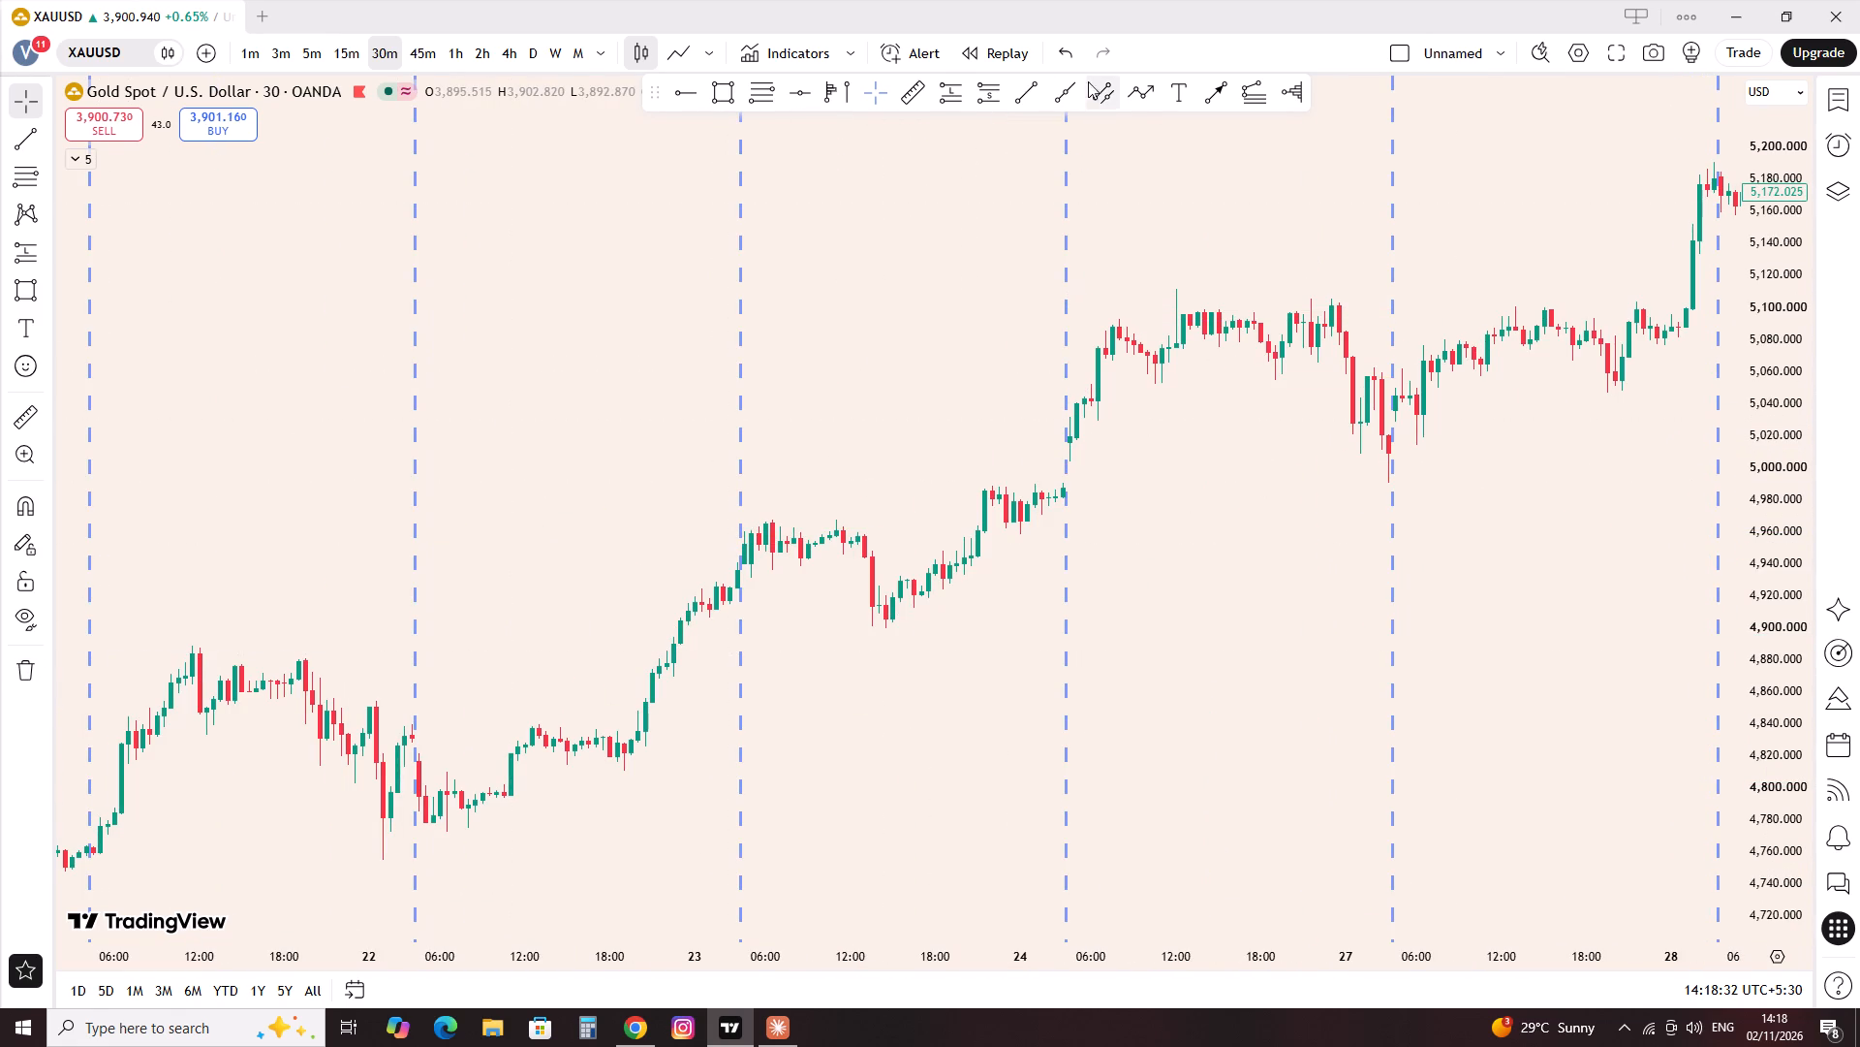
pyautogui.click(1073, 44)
# Return to the latest XAUUSD prices and examine the existing zones and levels back through September and October 2026.
pyautogui.rightClick(881, 254)
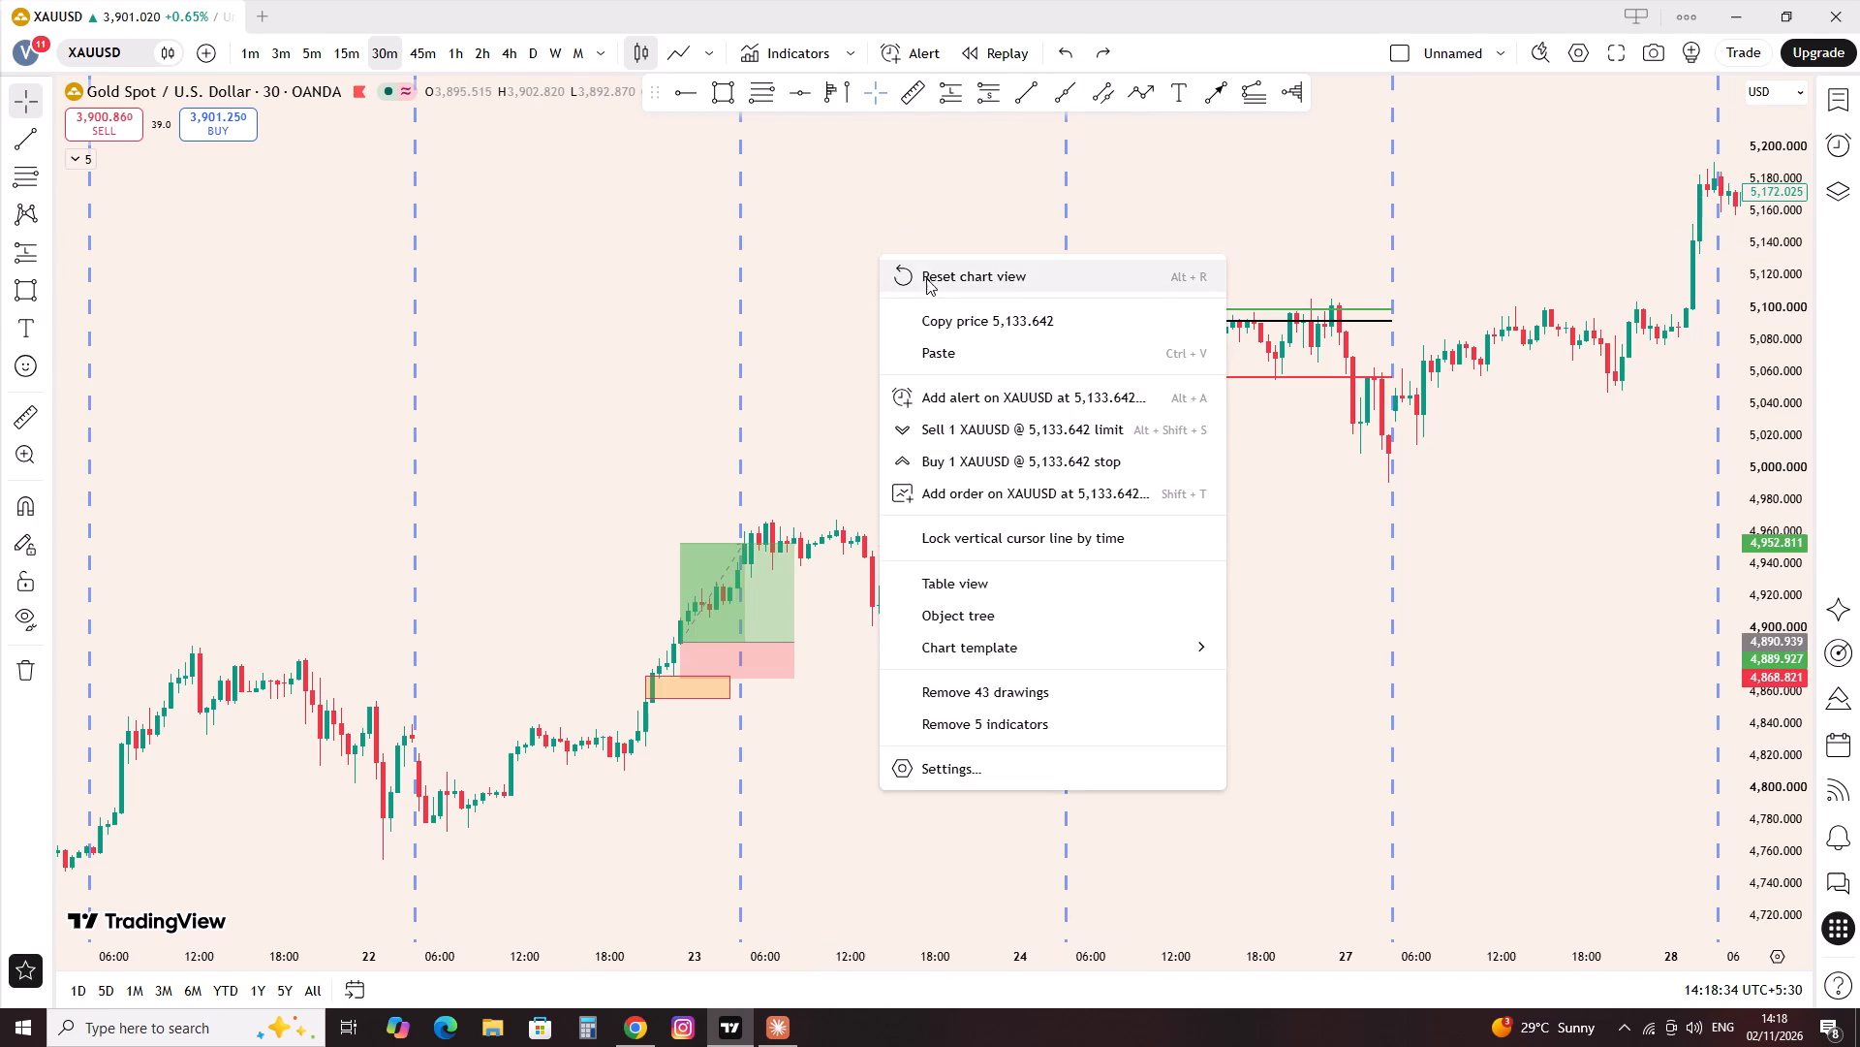
pyautogui.click(929, 278)
pyautogui.scroll(-3, 918, 303)
pyautogui.moveTo(1135, 607); pyautogui.dragTo(559, 619)
pyautogui.scroll(5, 577, 615)
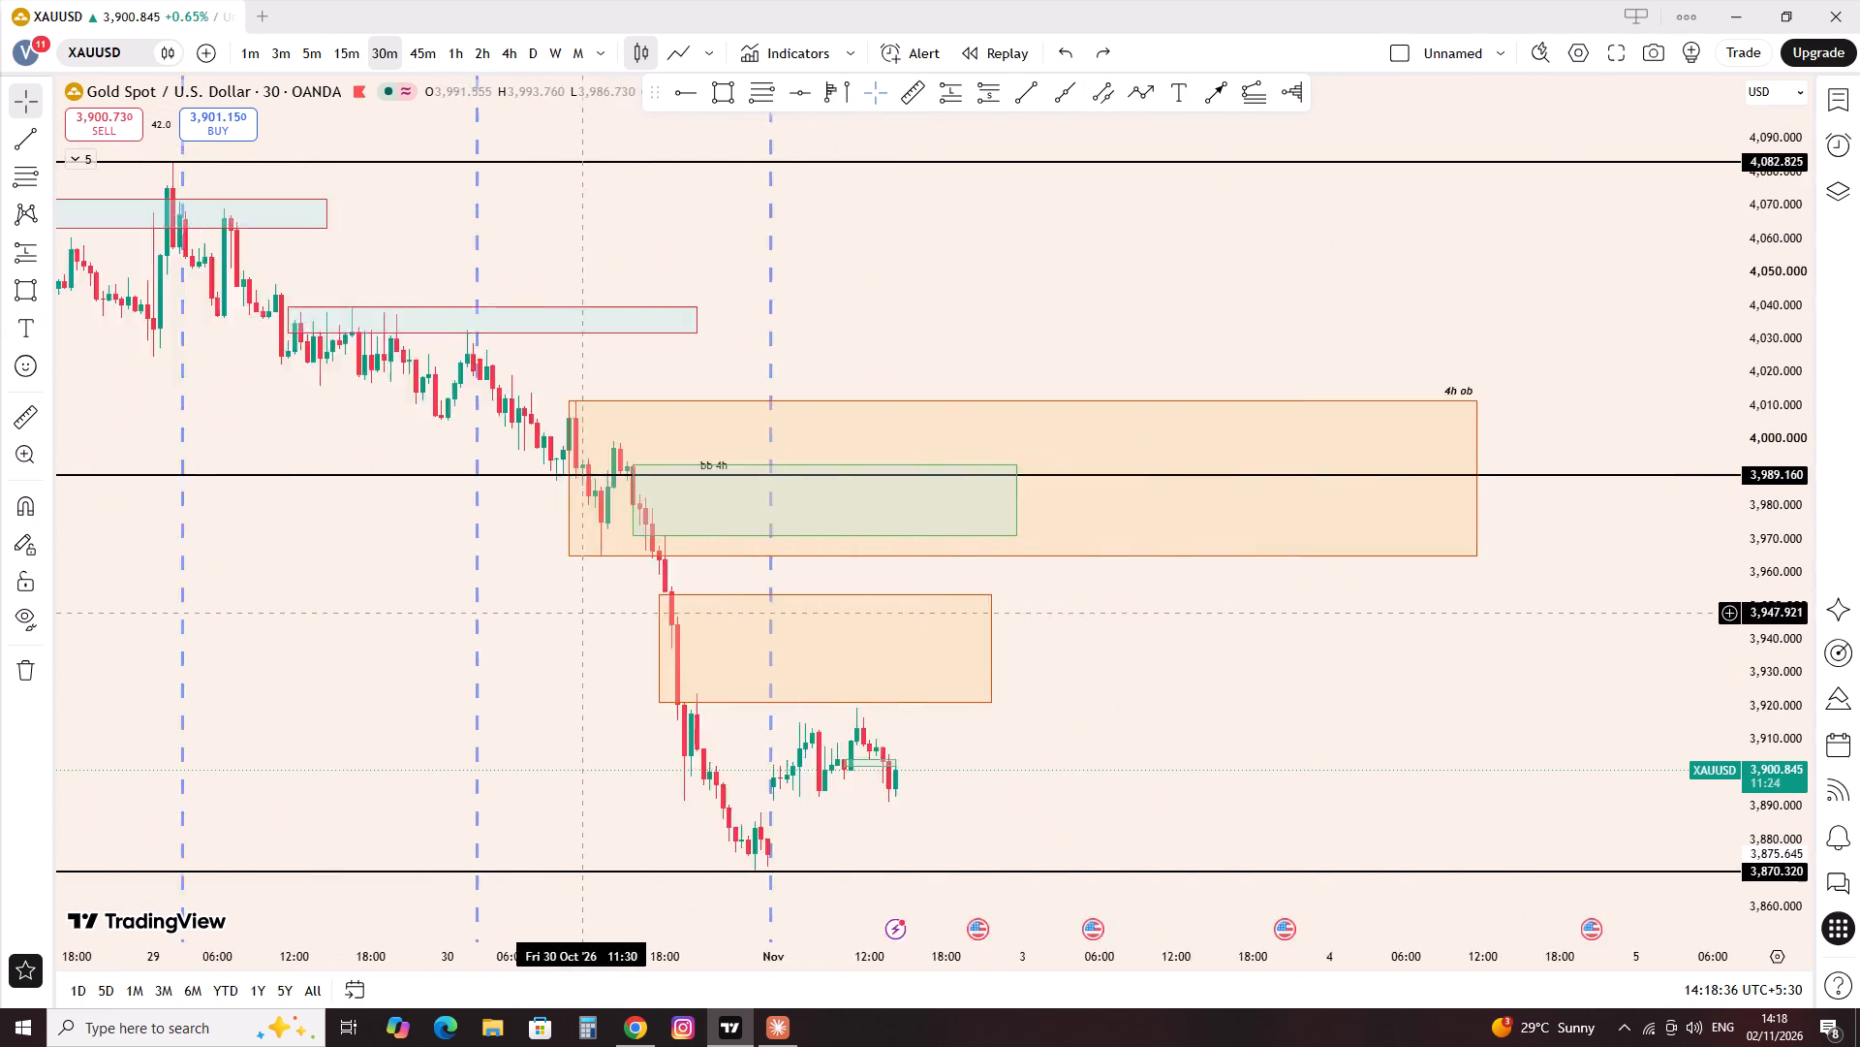
pyautogui.scroll(2, 579, 614)
pyautogui.moveTo(247, 804); pyautogui.dragTo(906, 852)
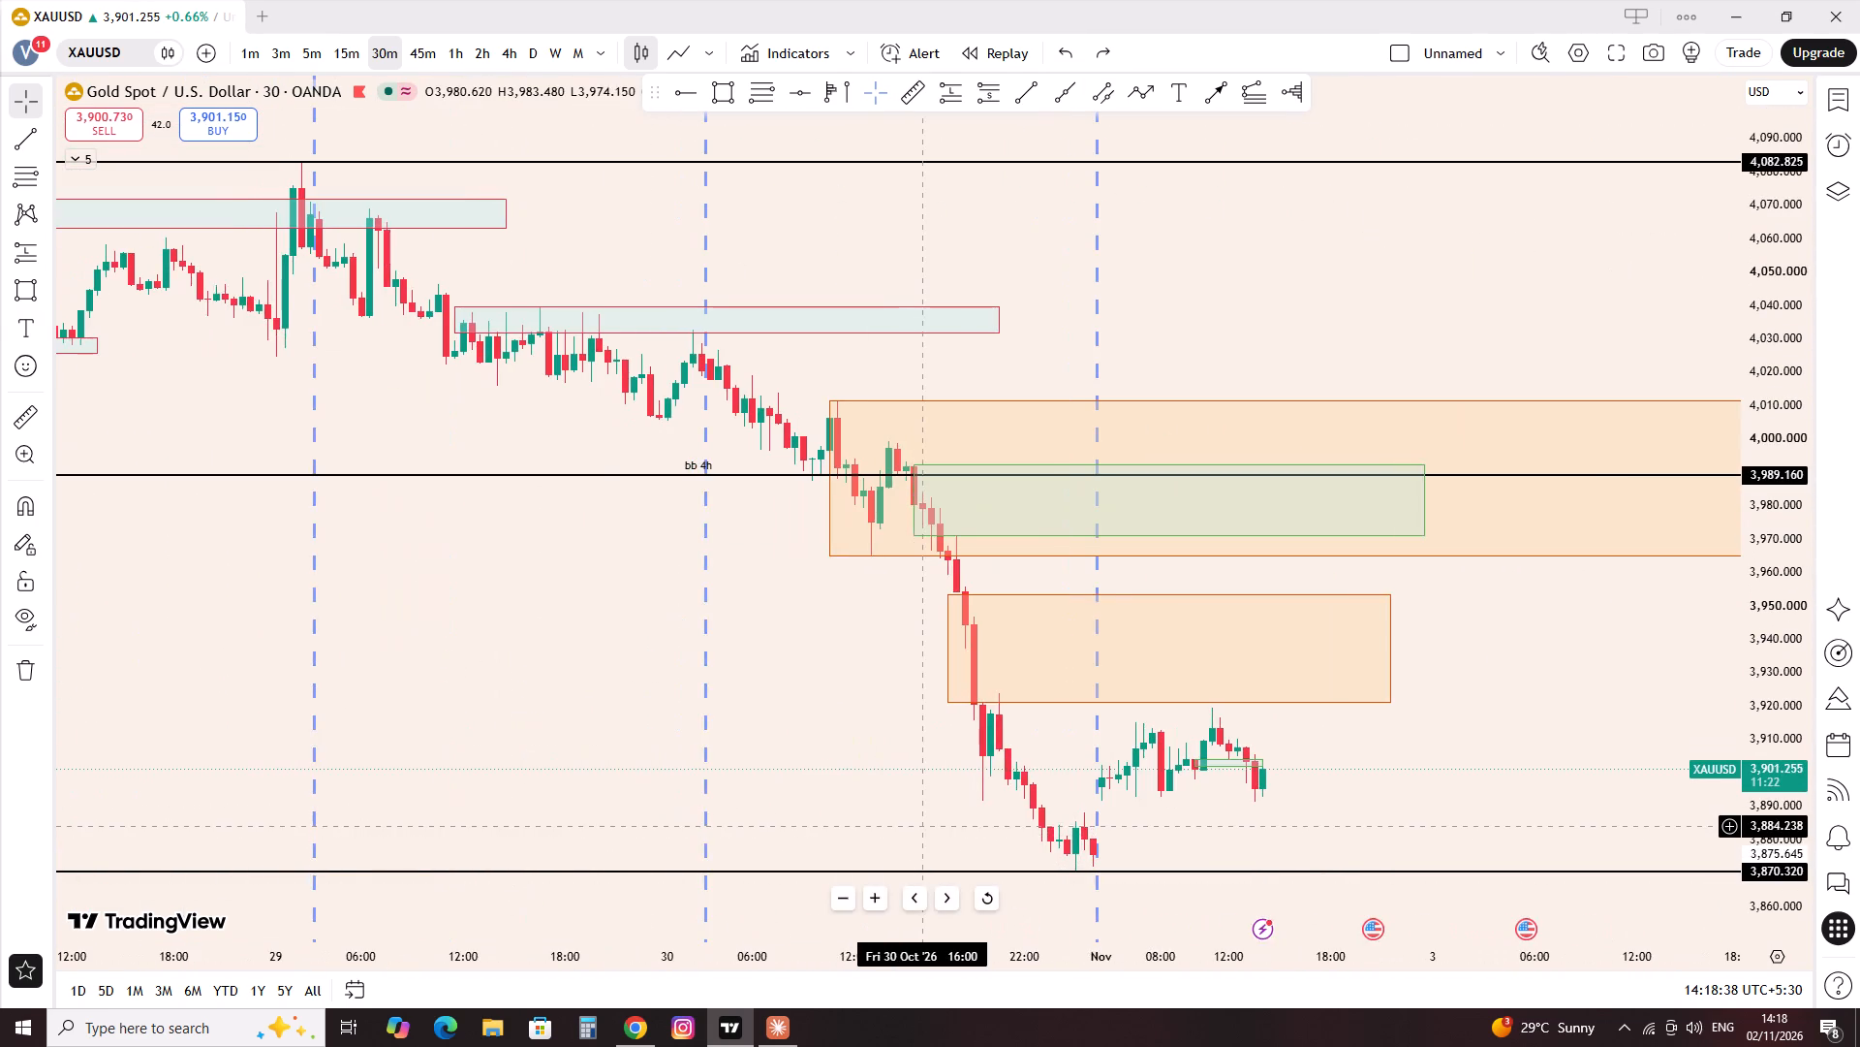
pyautogui.scroll(7, 919, 826)
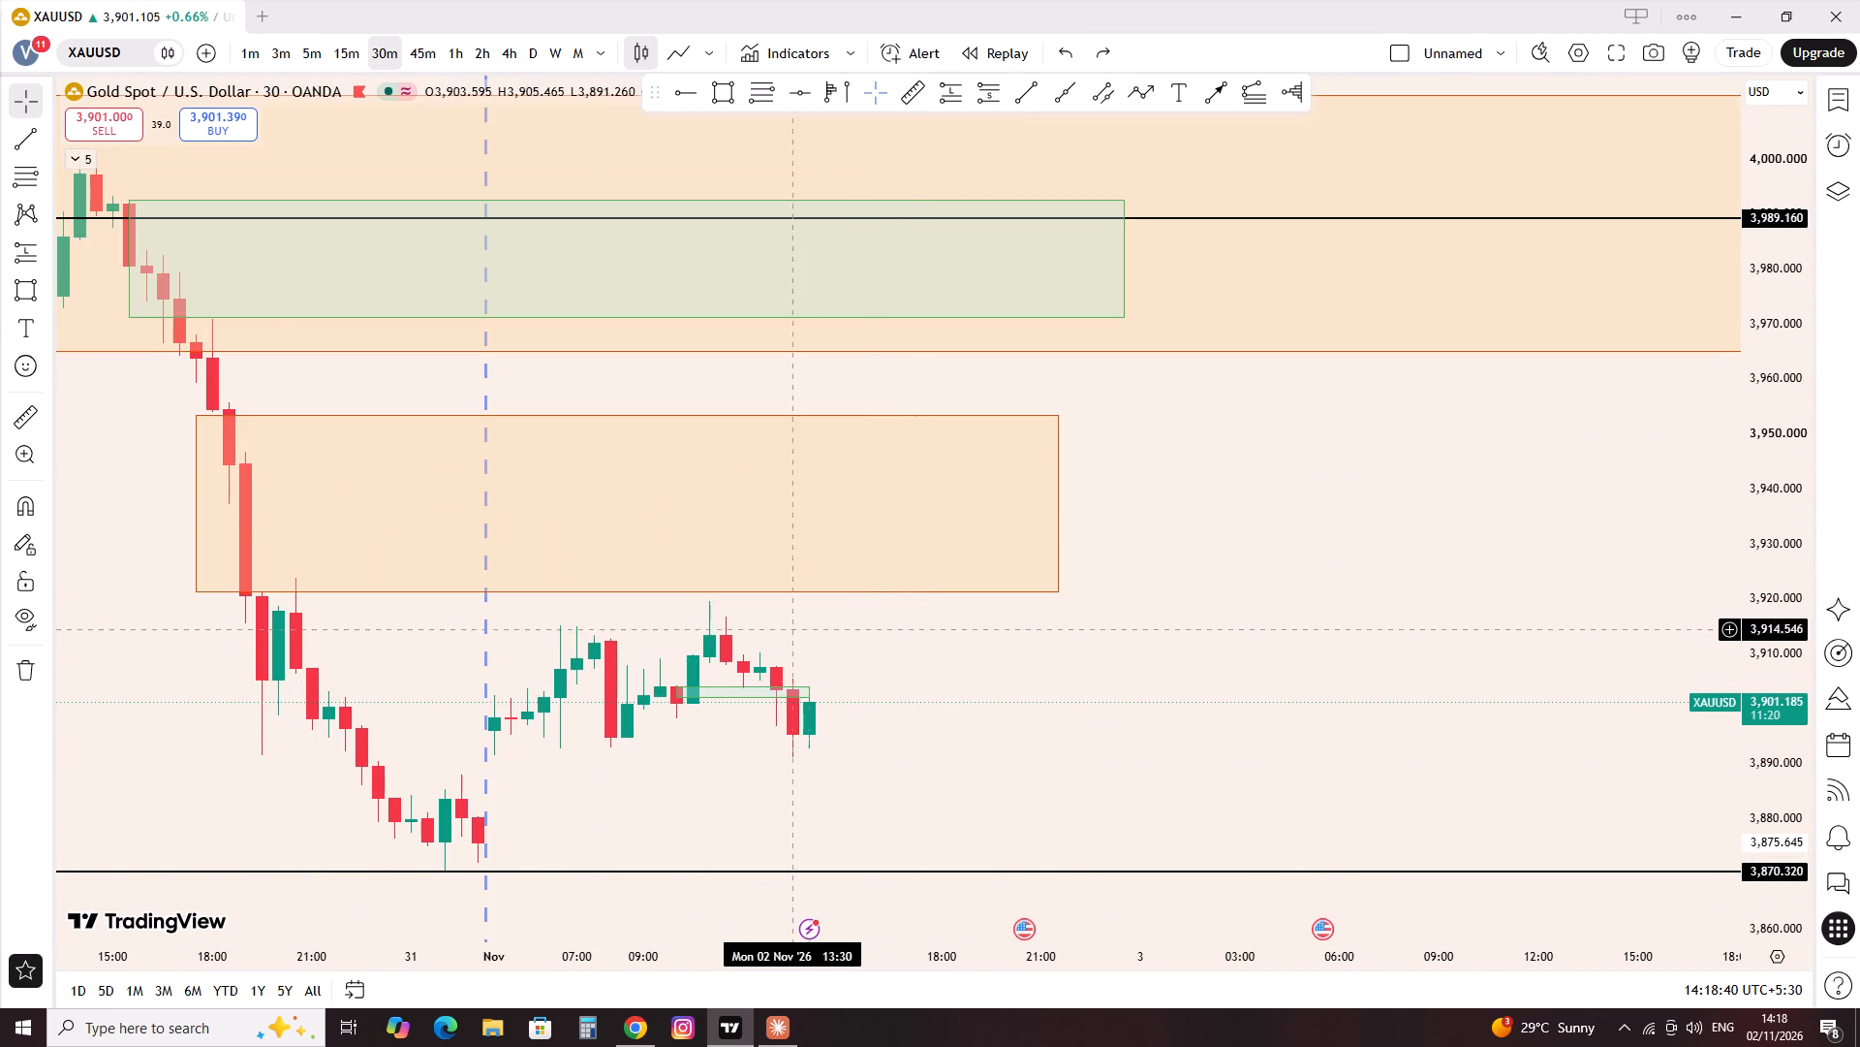
pyautogui.scroll(-3, 789, 623)
pyautogui.scroll(-7, 712, 591)
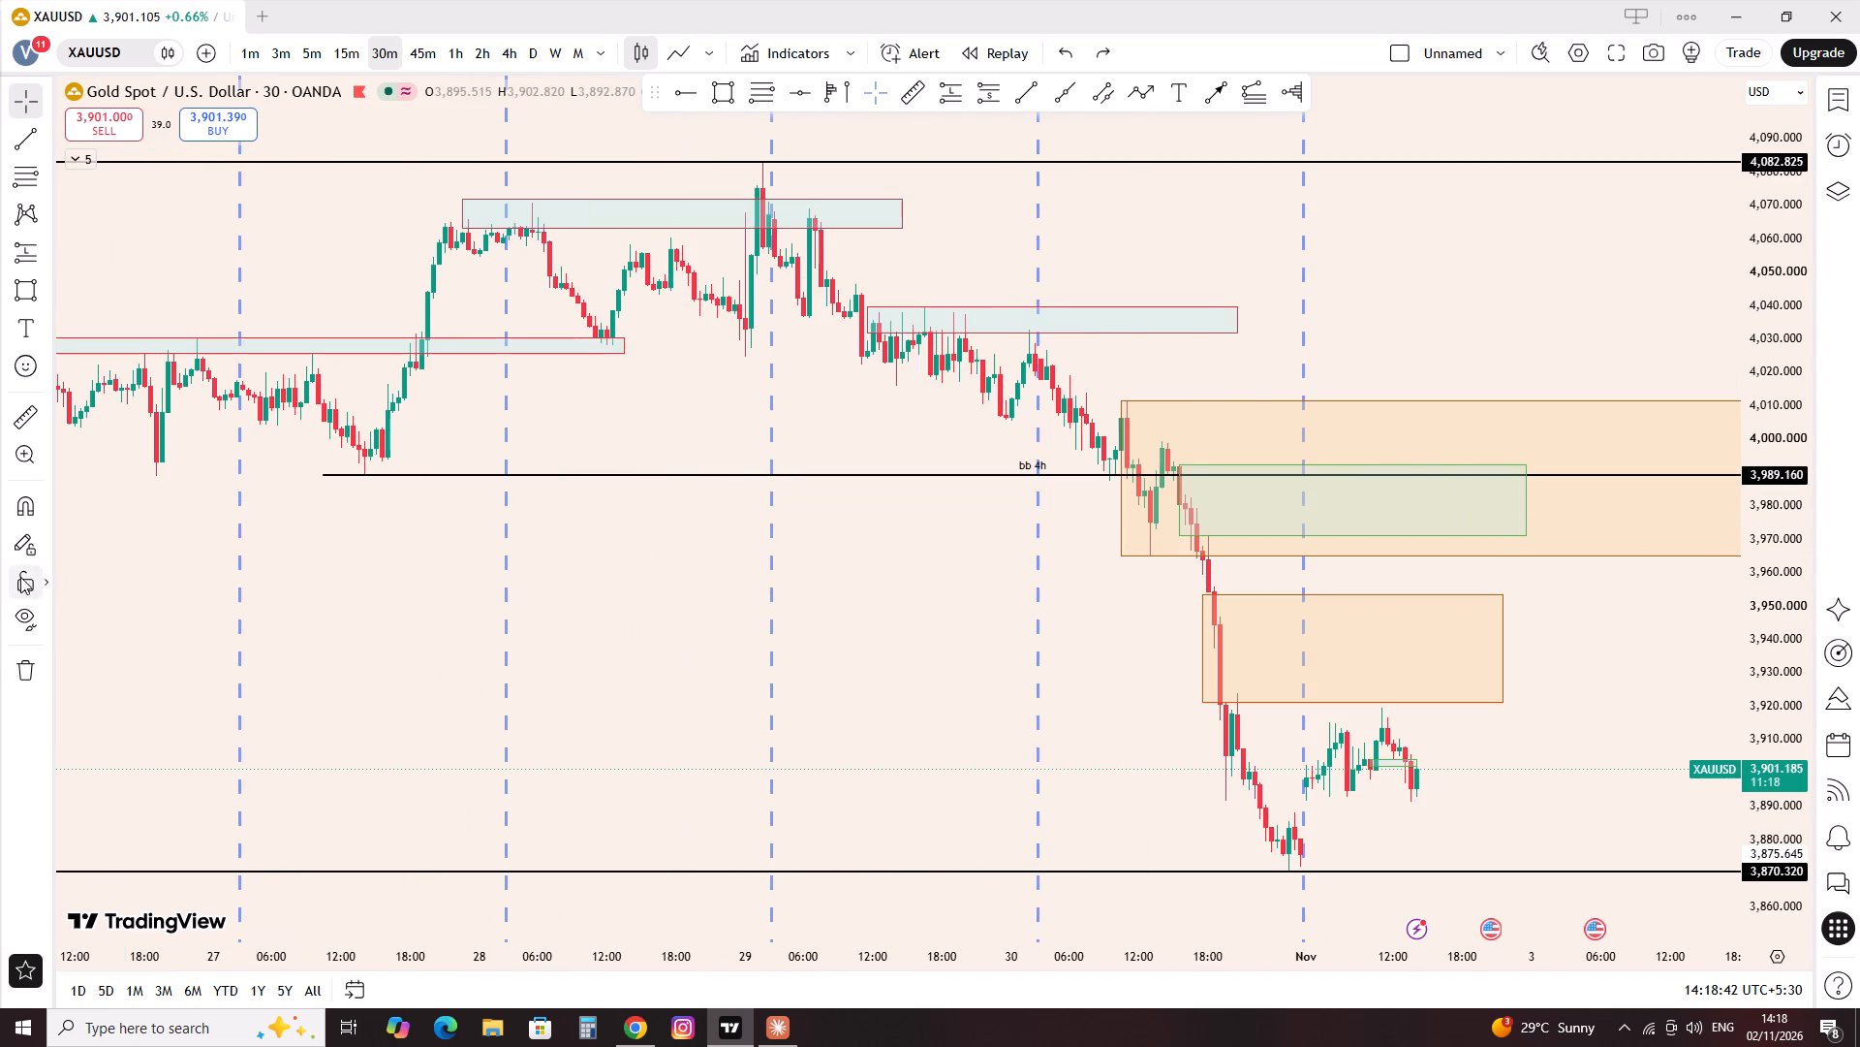
pyautogui.scroll(-7, 417, 594)
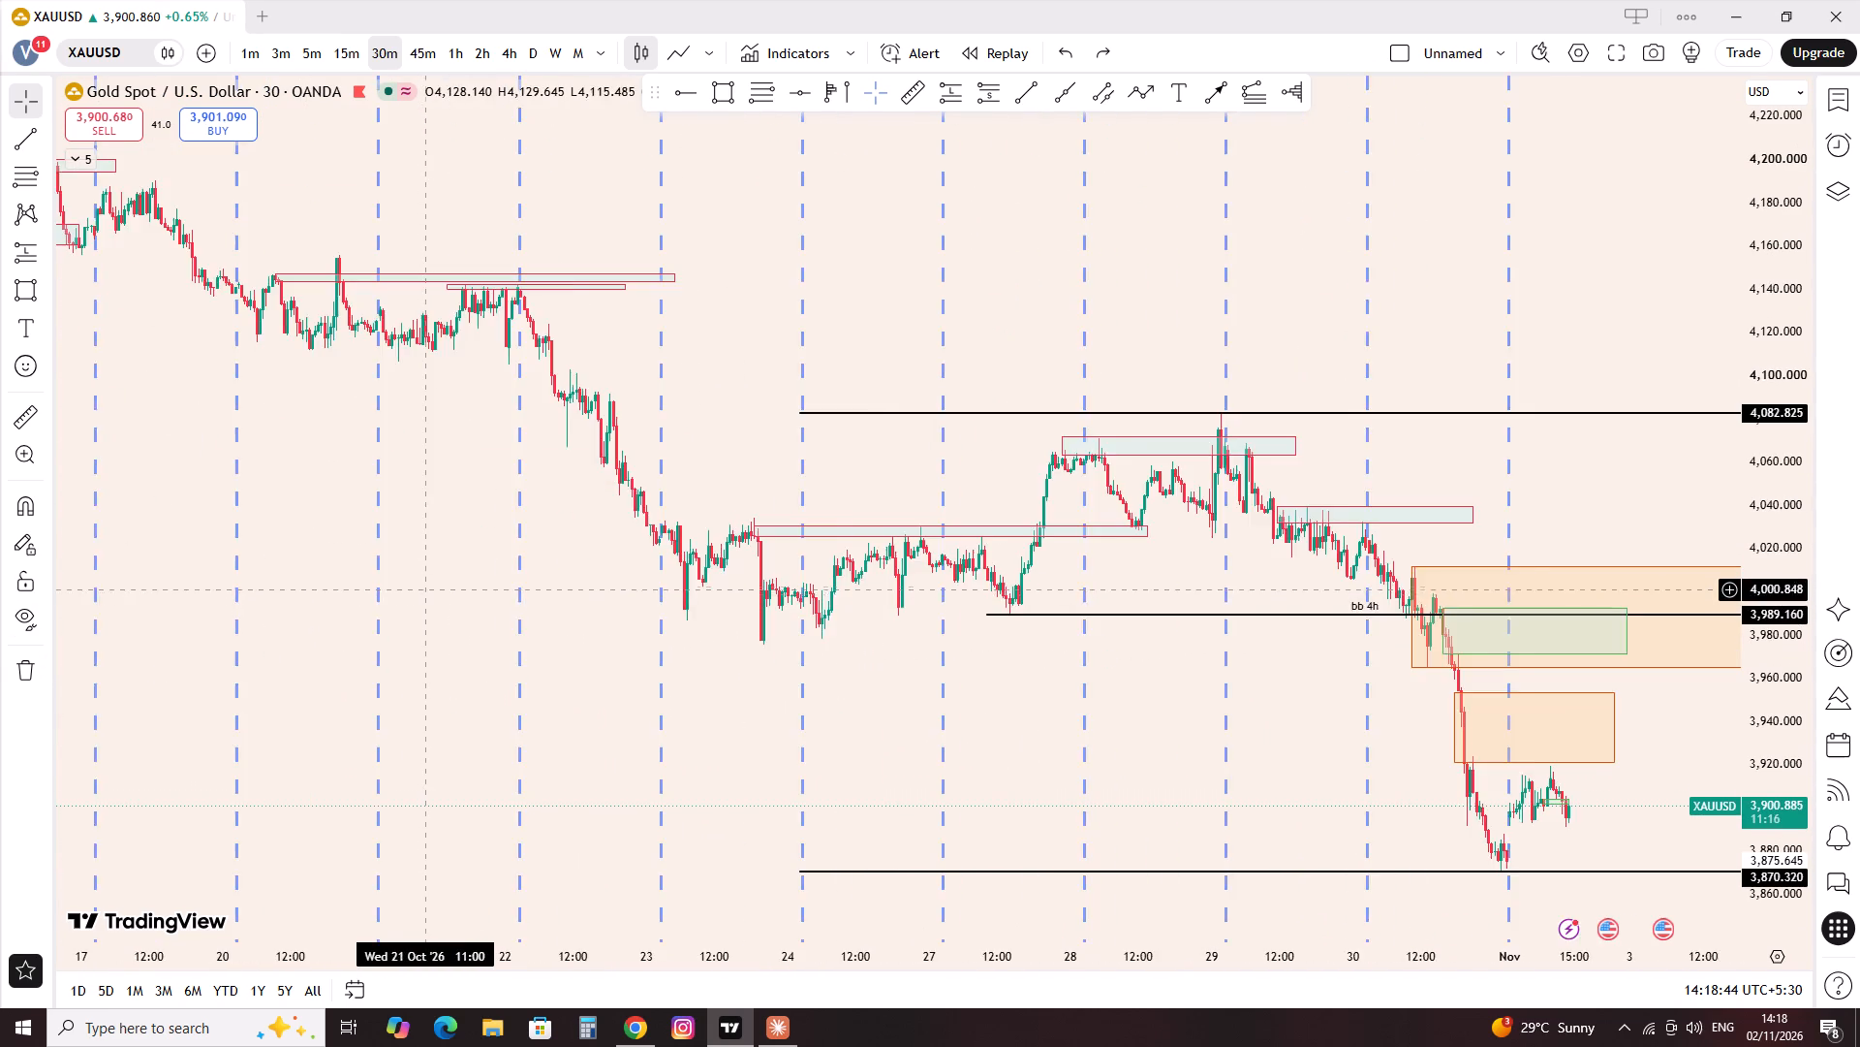
pyautogui.scroll(-7, 426, 586)
pyautogui.scroll(-15, 728, 584)
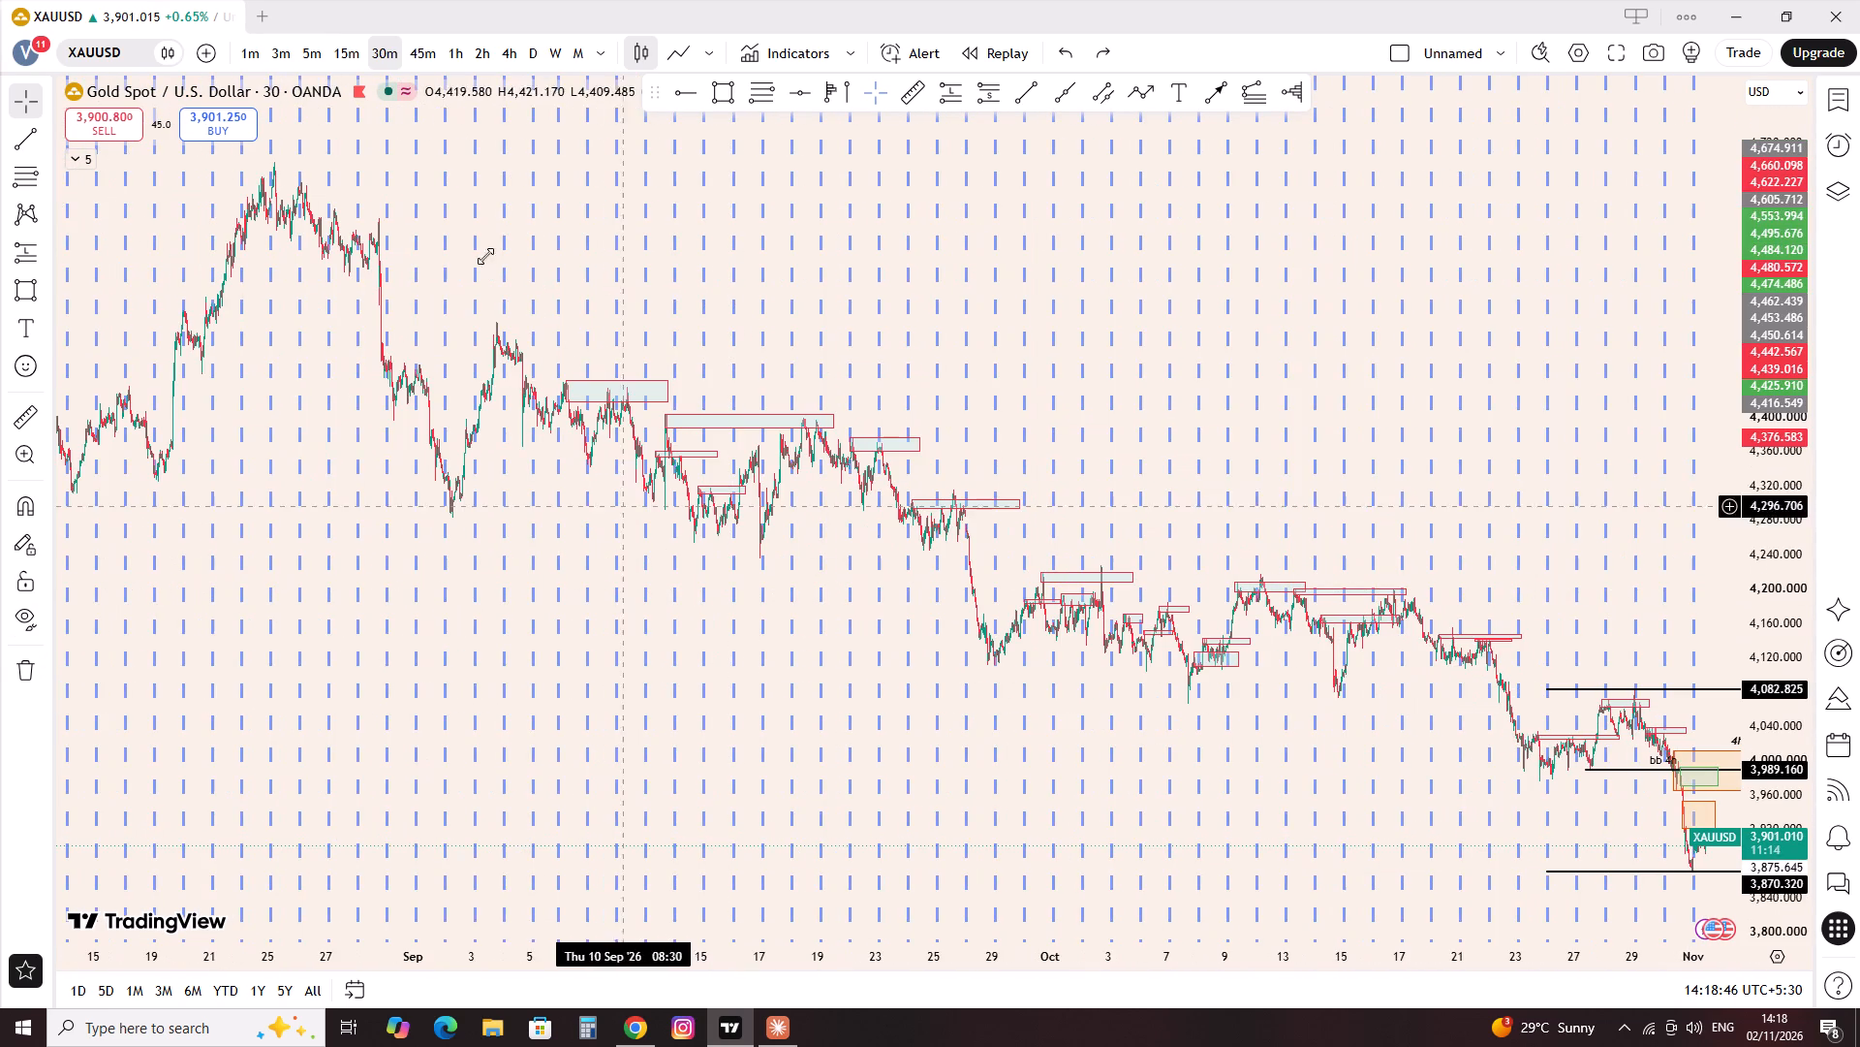
# On the weekly chart, select the backtest drawings spanning January to October 2026 together and delete them.
pyautogui.click(548, 41)
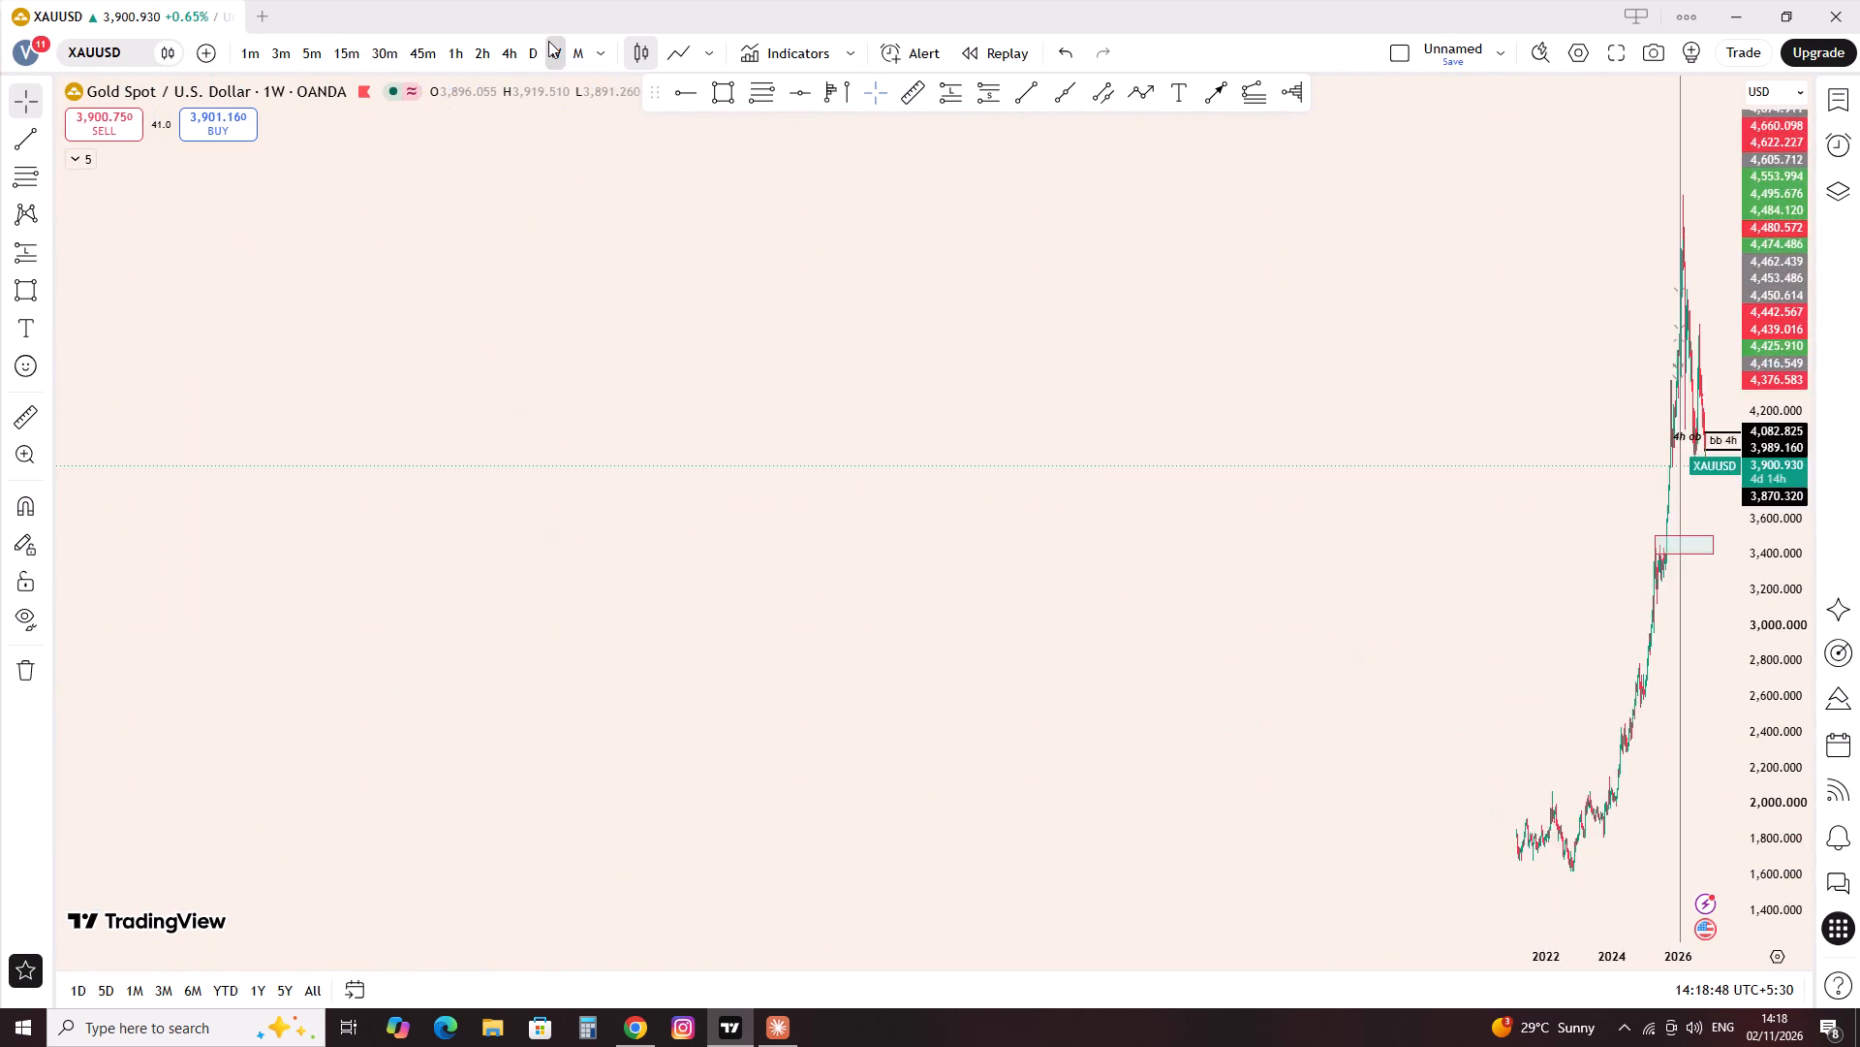
pyautogui.scroll(20, 818, 254)
pyautogui.scroll(14, 818, 254)
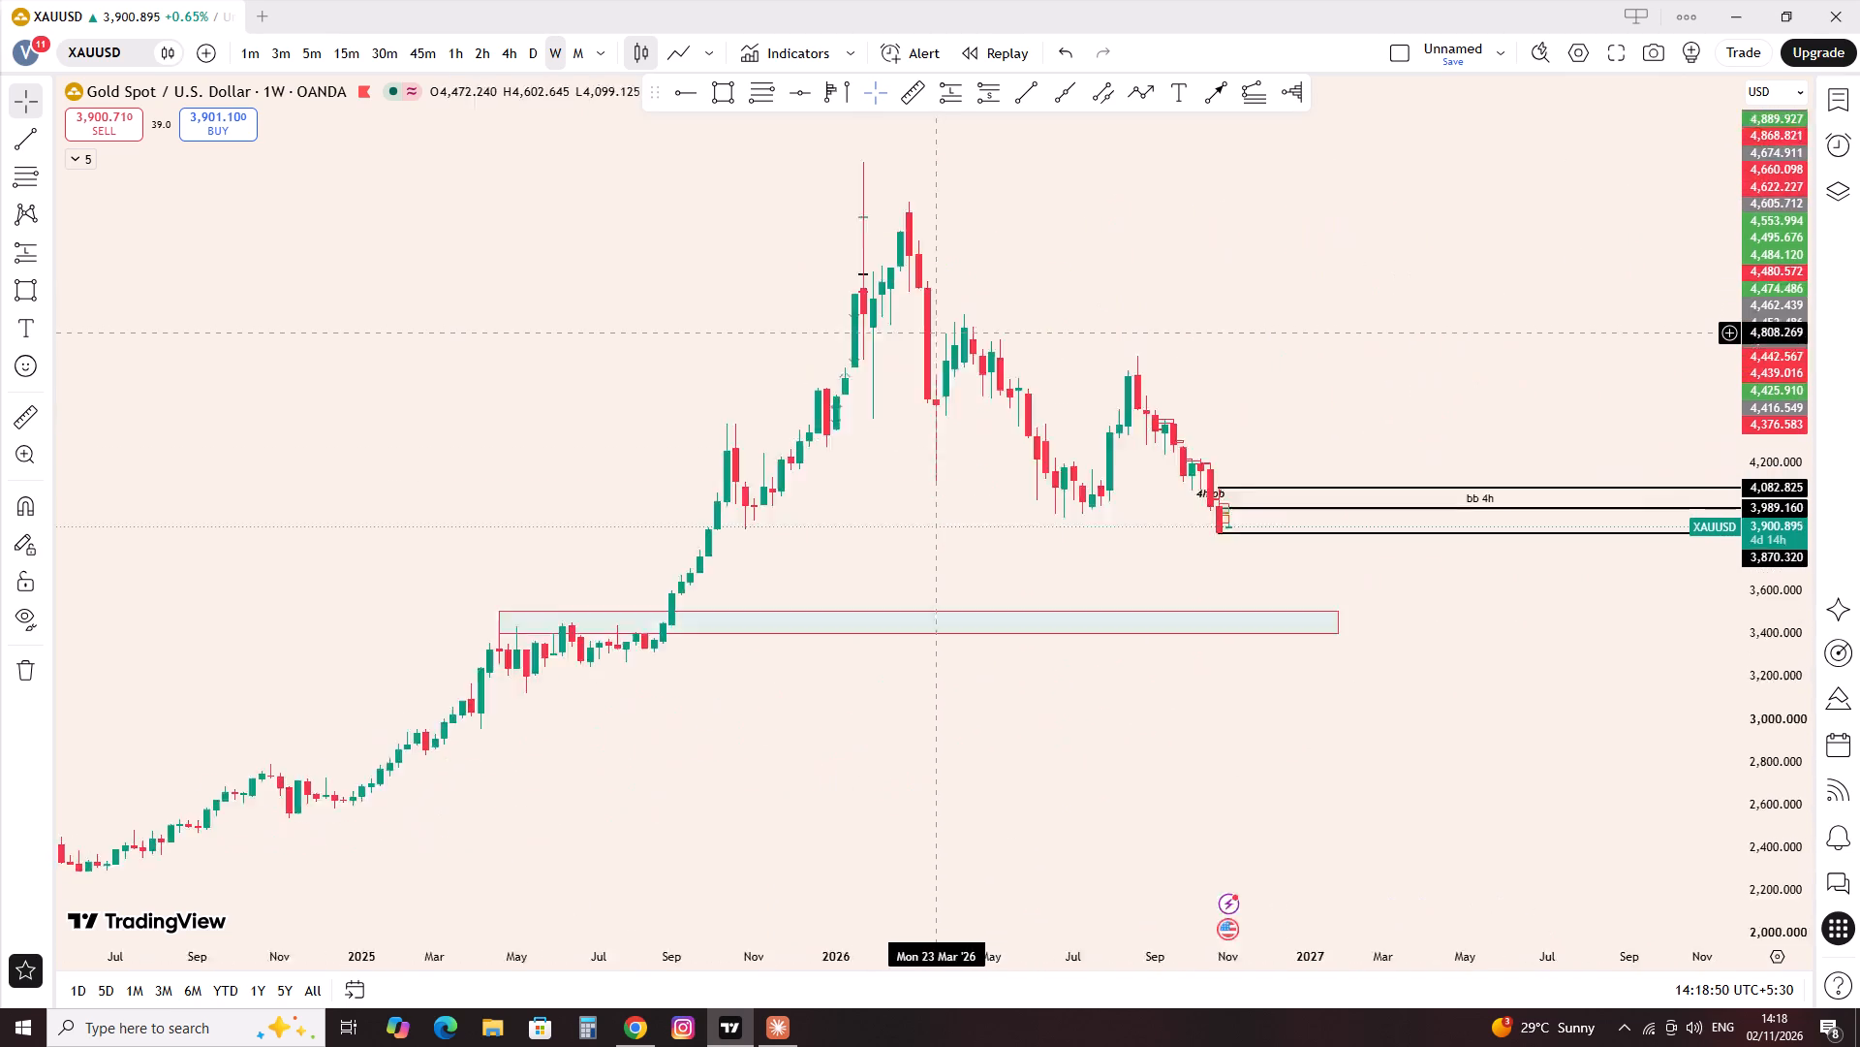
pyautogui.scroll(3, 934, 333)
pyautogui.scroll(-5, 939, 541)
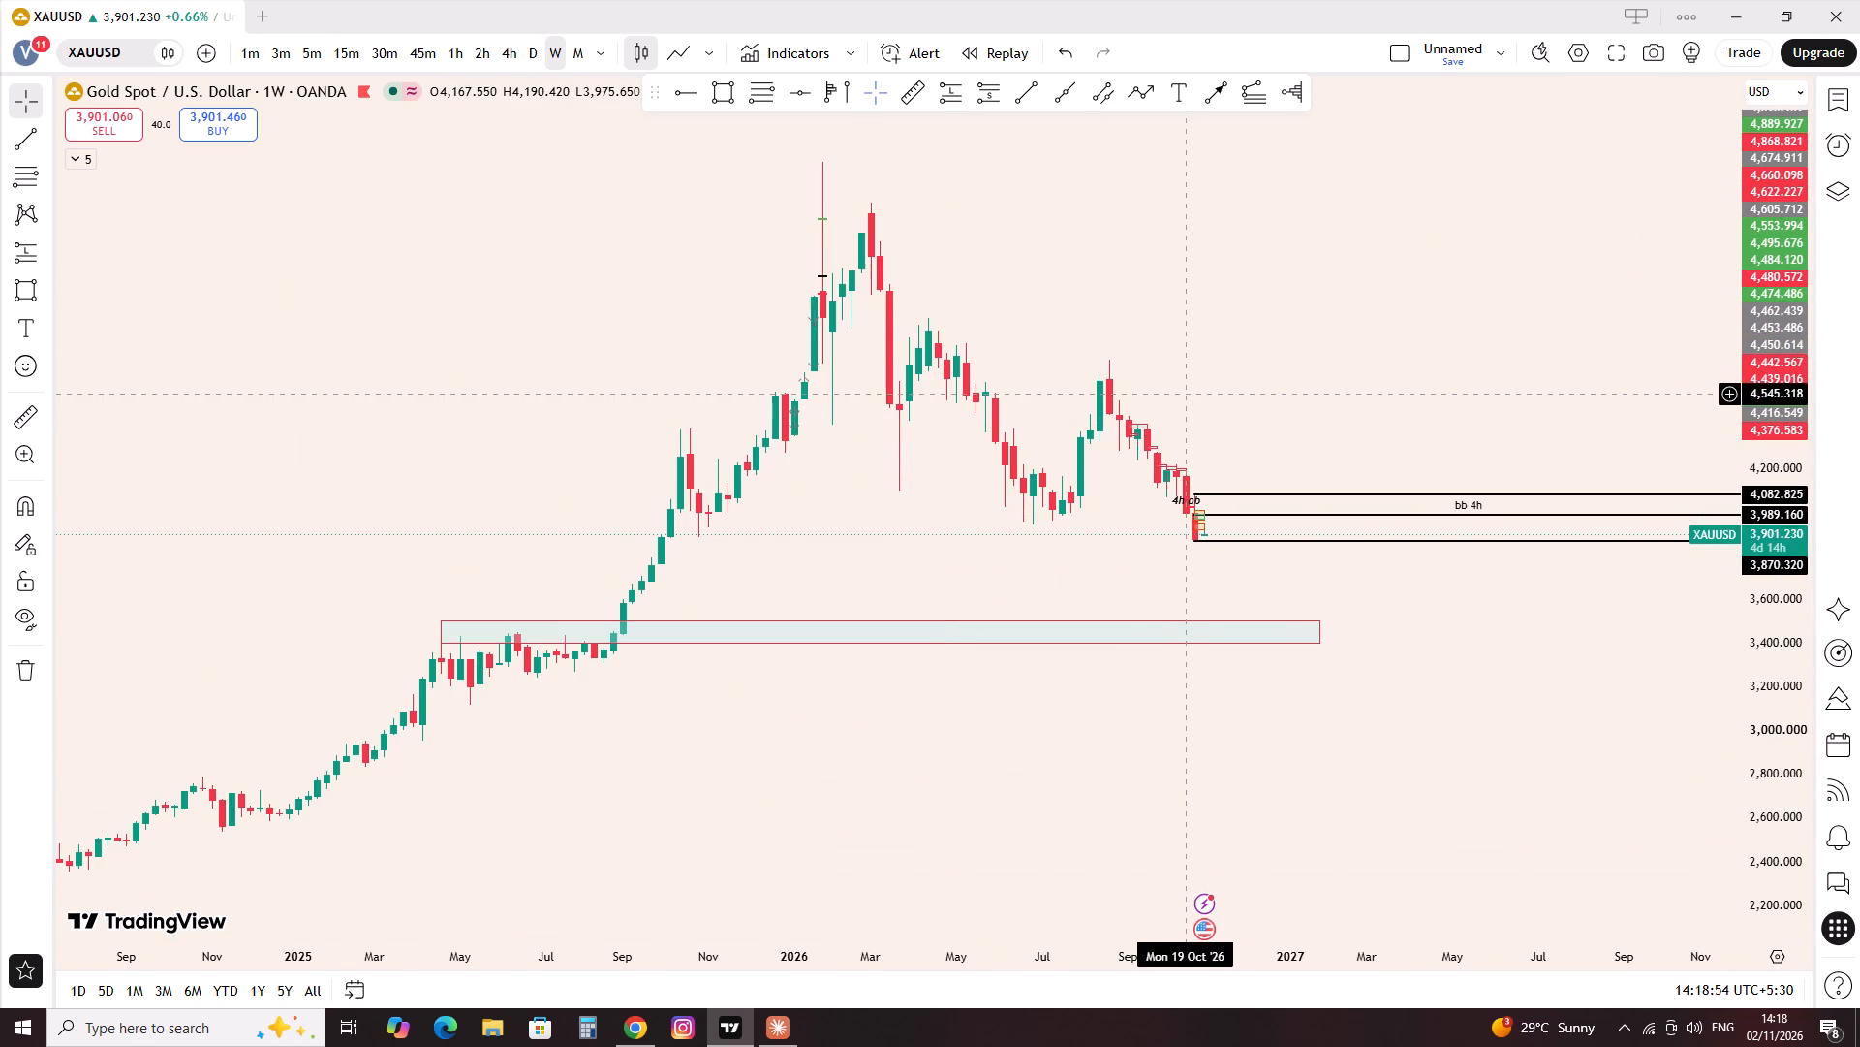
pyautogui.keyDown('ctrl'); pyautogui.moveTo(1197, 472); pyautogui.dragTo(675, 152); pyautogui.keyUp('ctrl')
pyautogui.press('Delete')
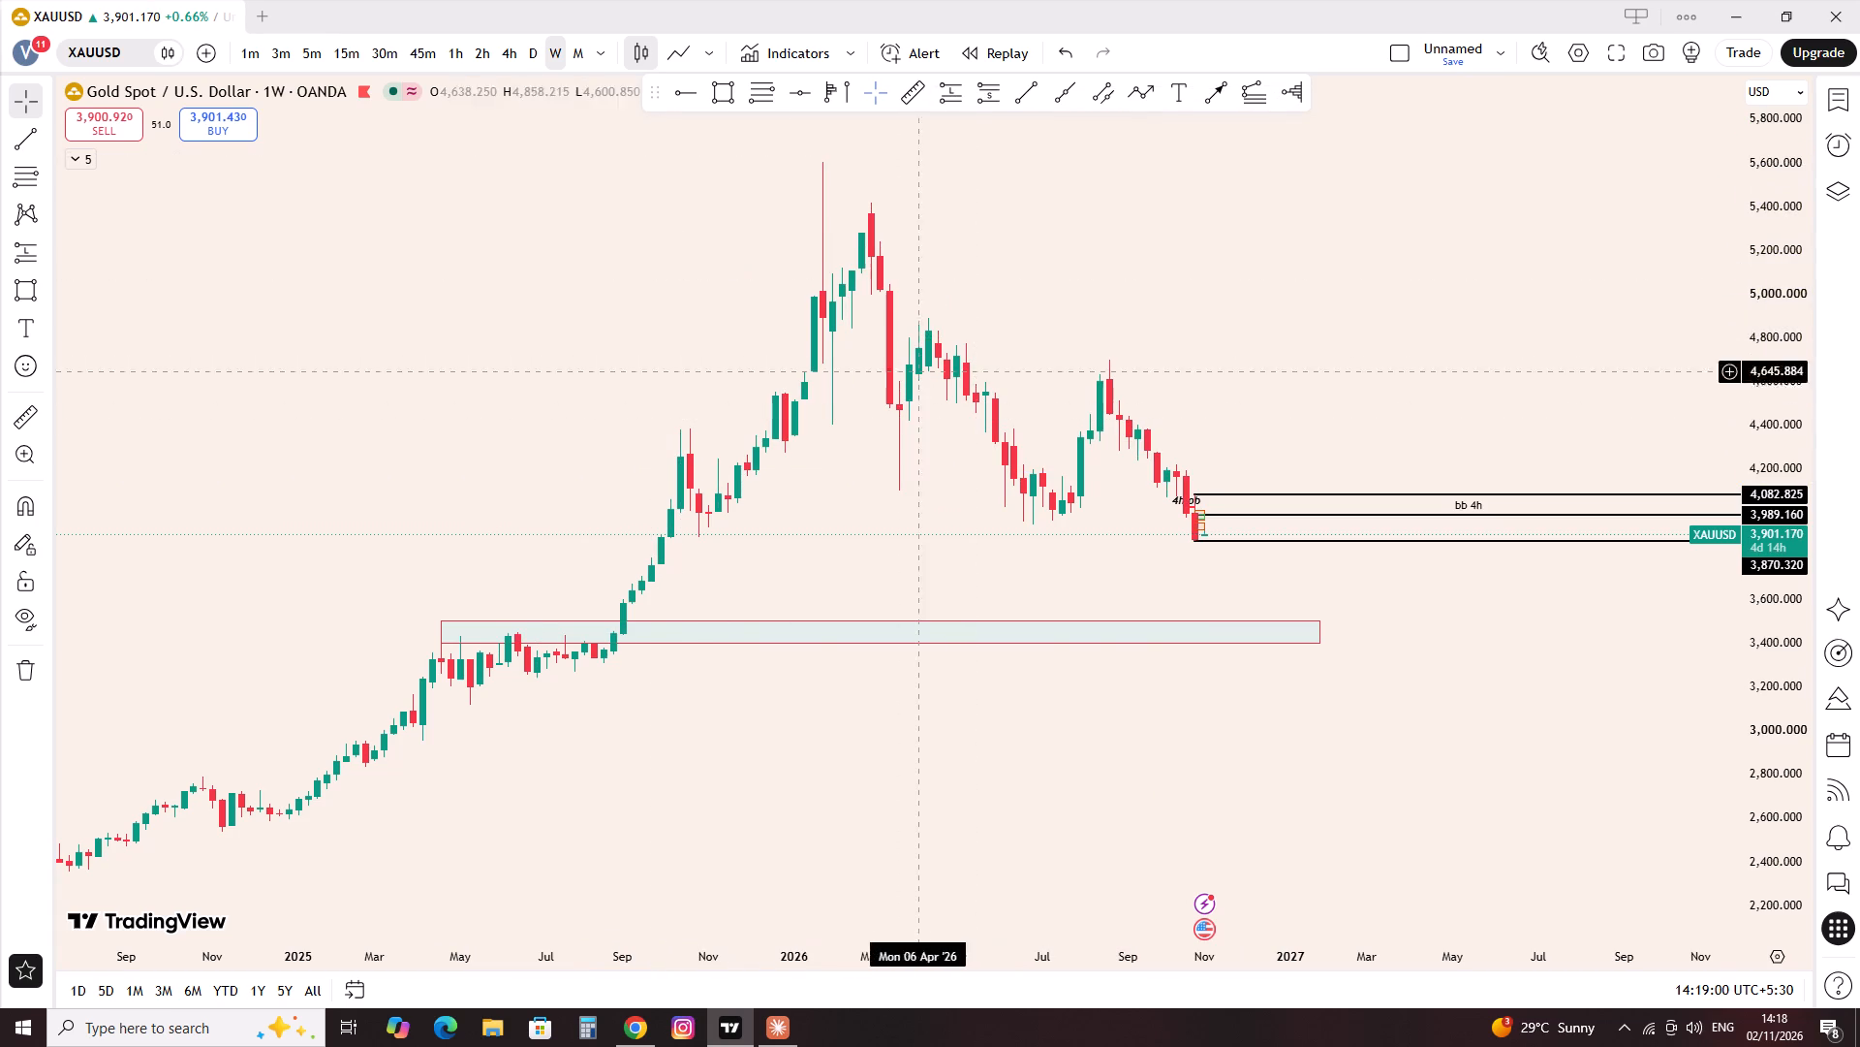
pyautogui.click(45, 664)
pyautogui.click(45, 664)
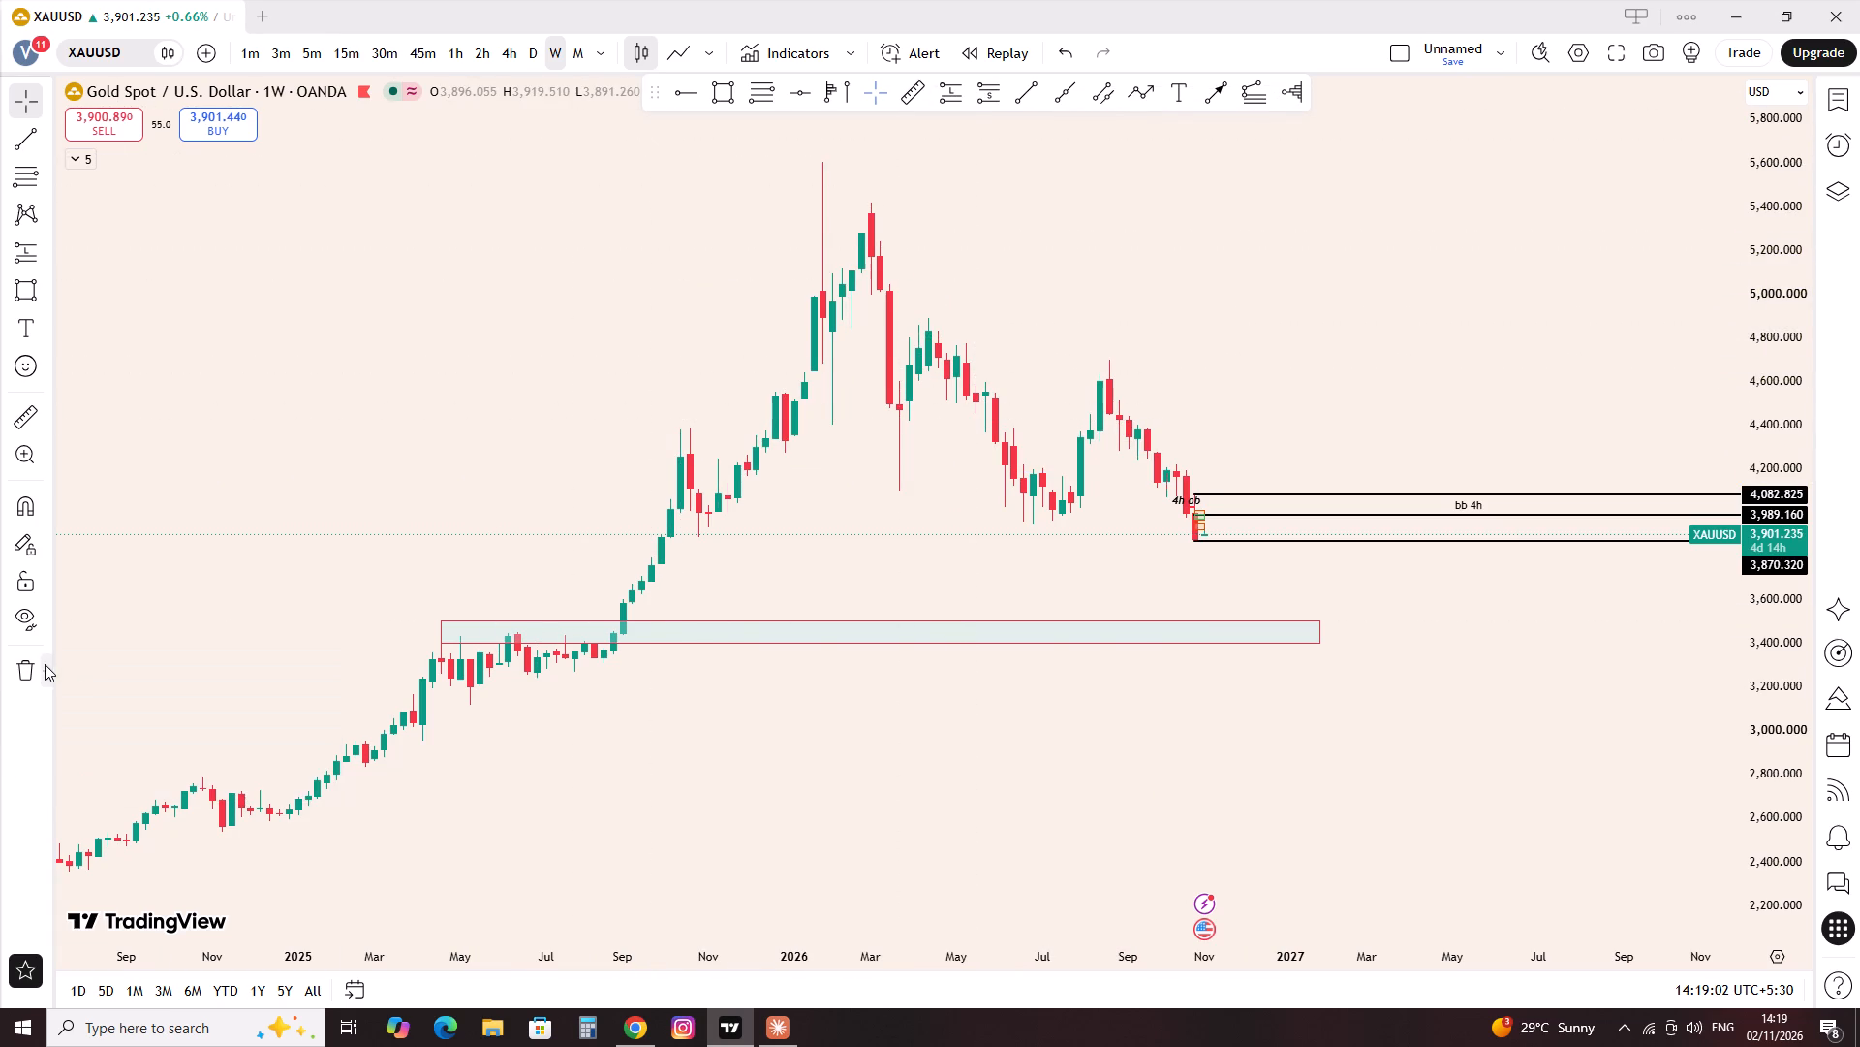
# On the 4-hour chart, select the October 2026 zone rectangles above the 4h order block together and delete them.
pyautogui.click(505, 53)
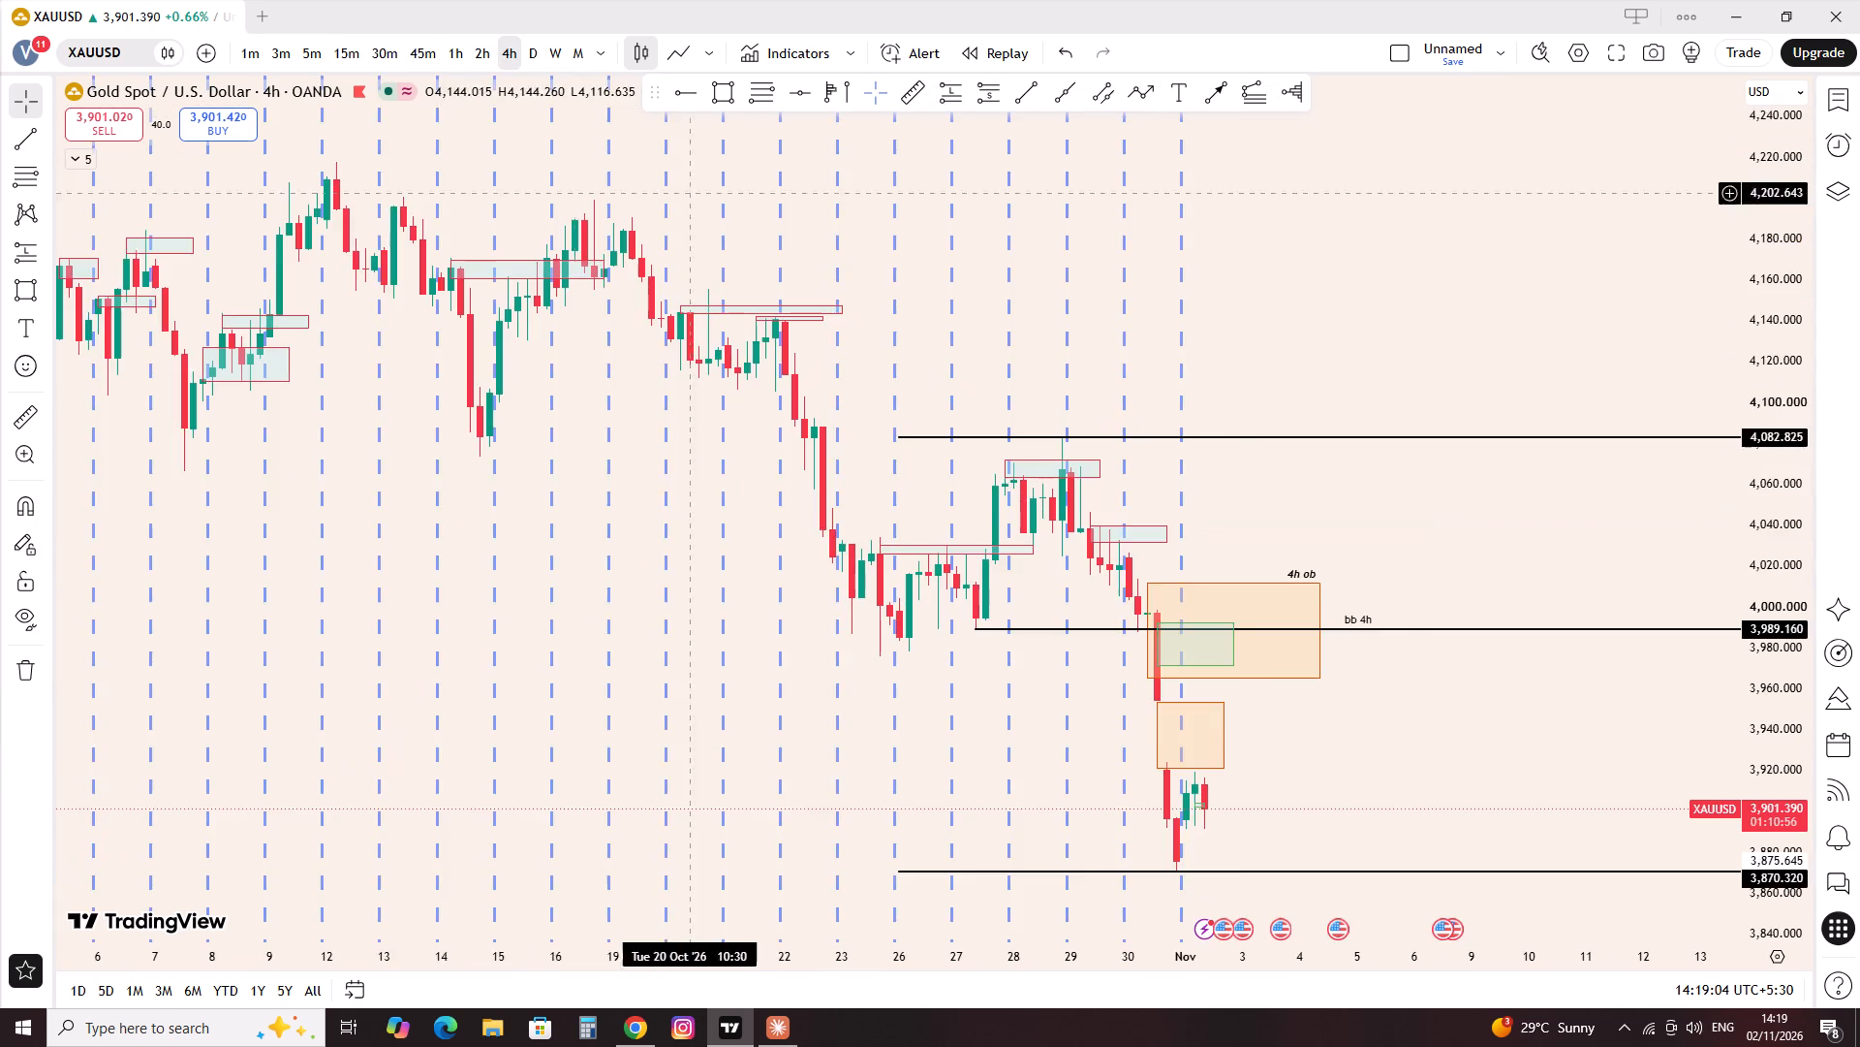
pyautogui.scroll(-4, 731, 226)
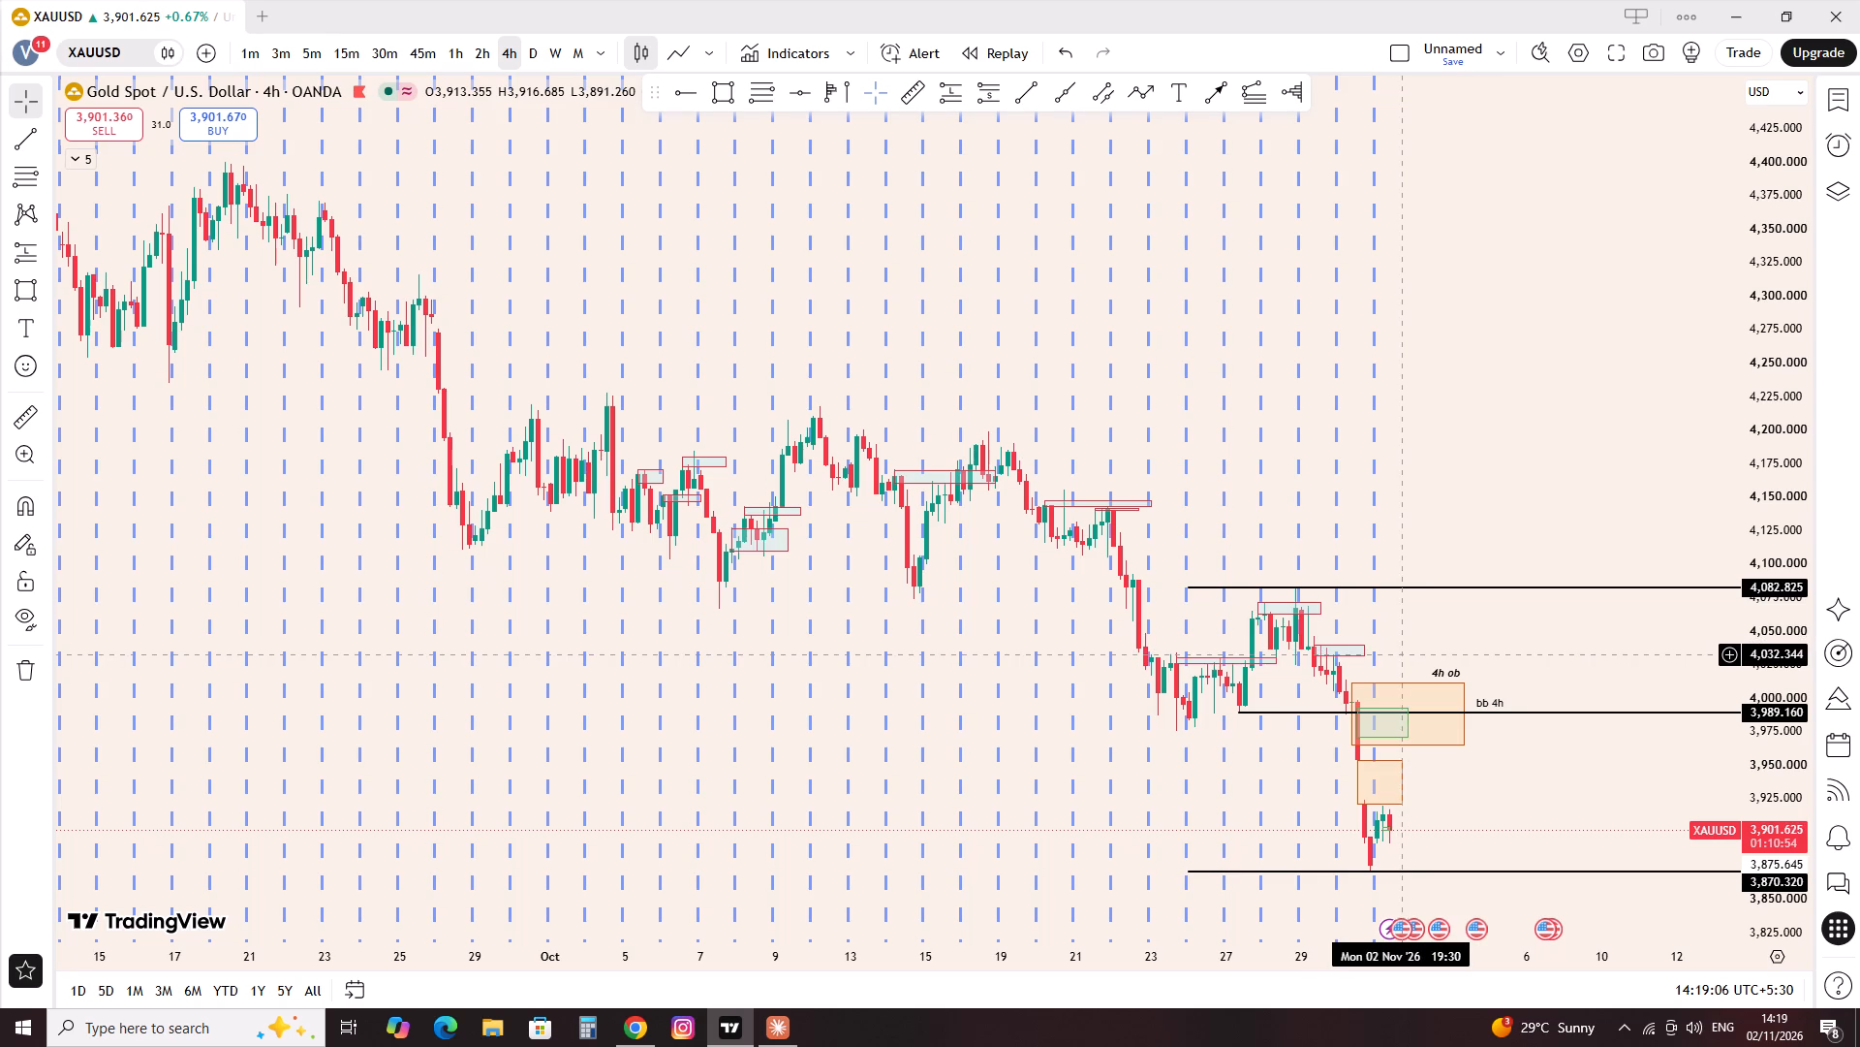
pyautogui.keyDown('ctrl'); pyautogui.moveTo(1399, 655); pyautogui.dragTo(259, 370); pyautogui.keyUp('ctrl')
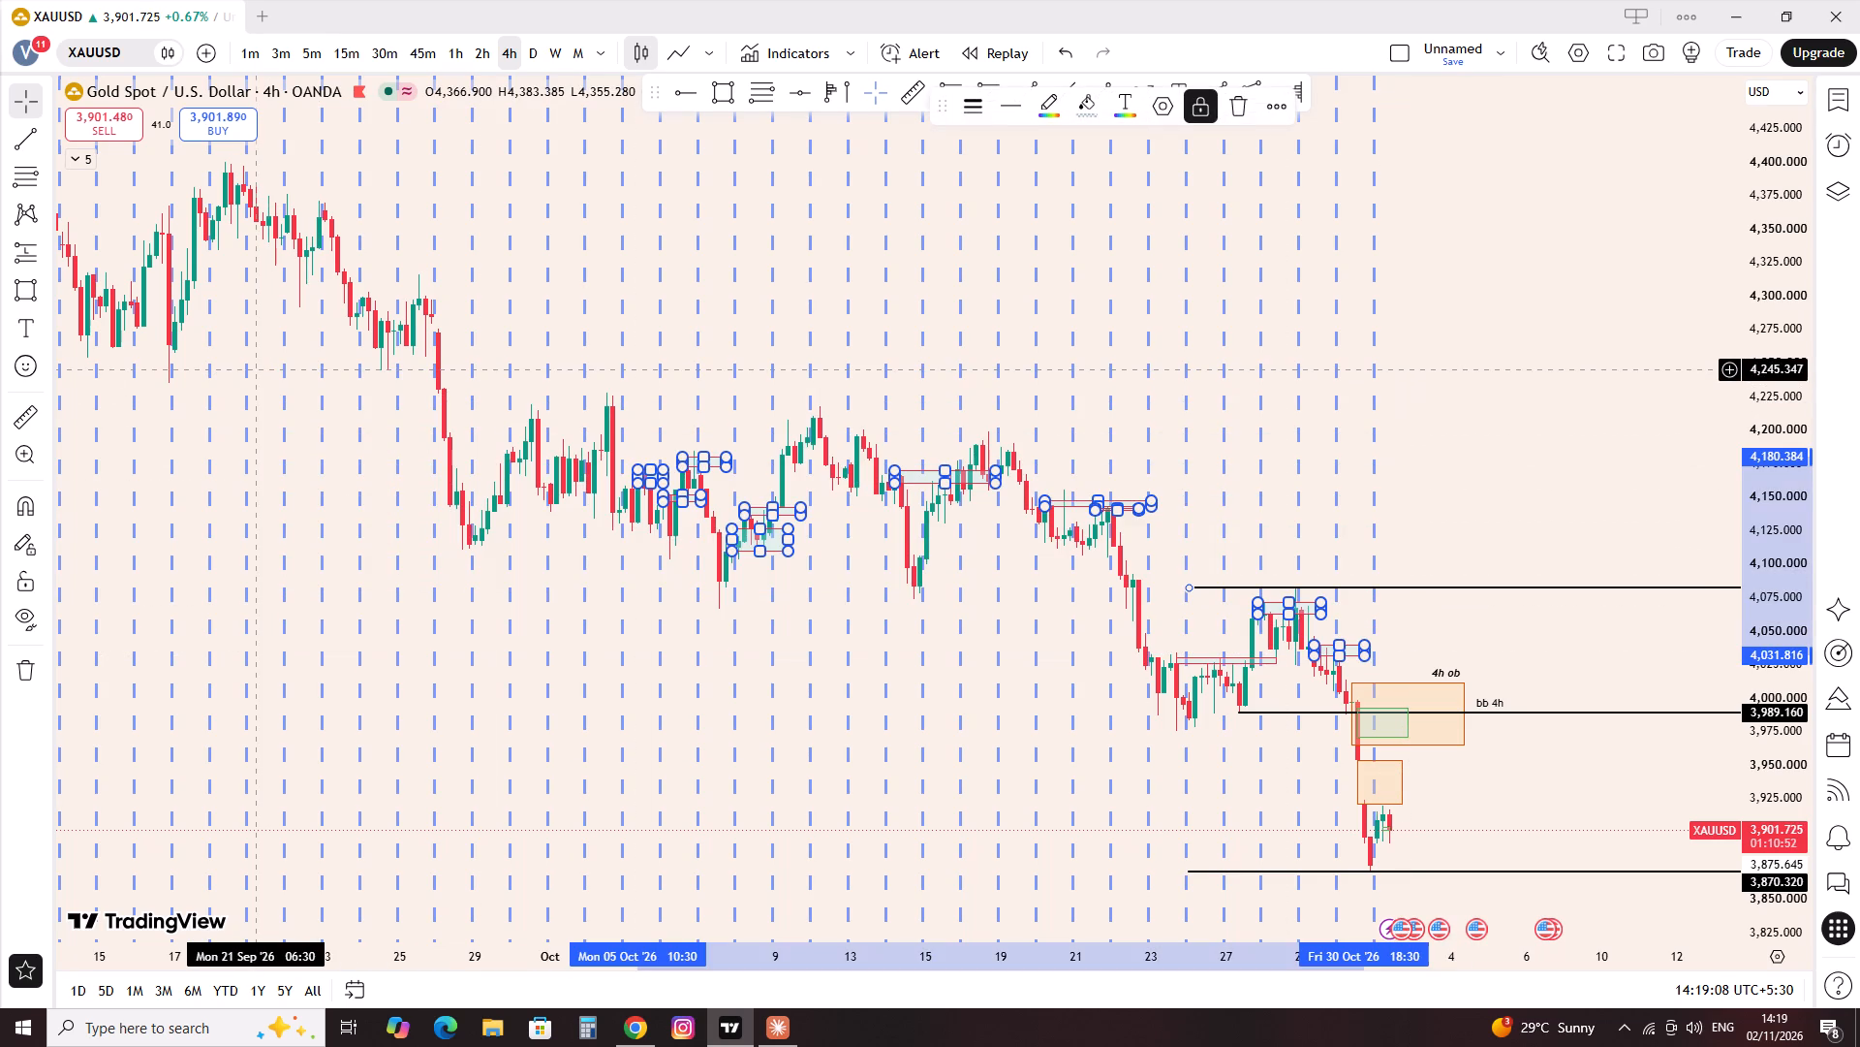
pyautogui.press('Delete')
# Delete the leftover thin rectangle near 4,025 that starts around 26 October.
pyautogui.scroll(-1, 376, 420)
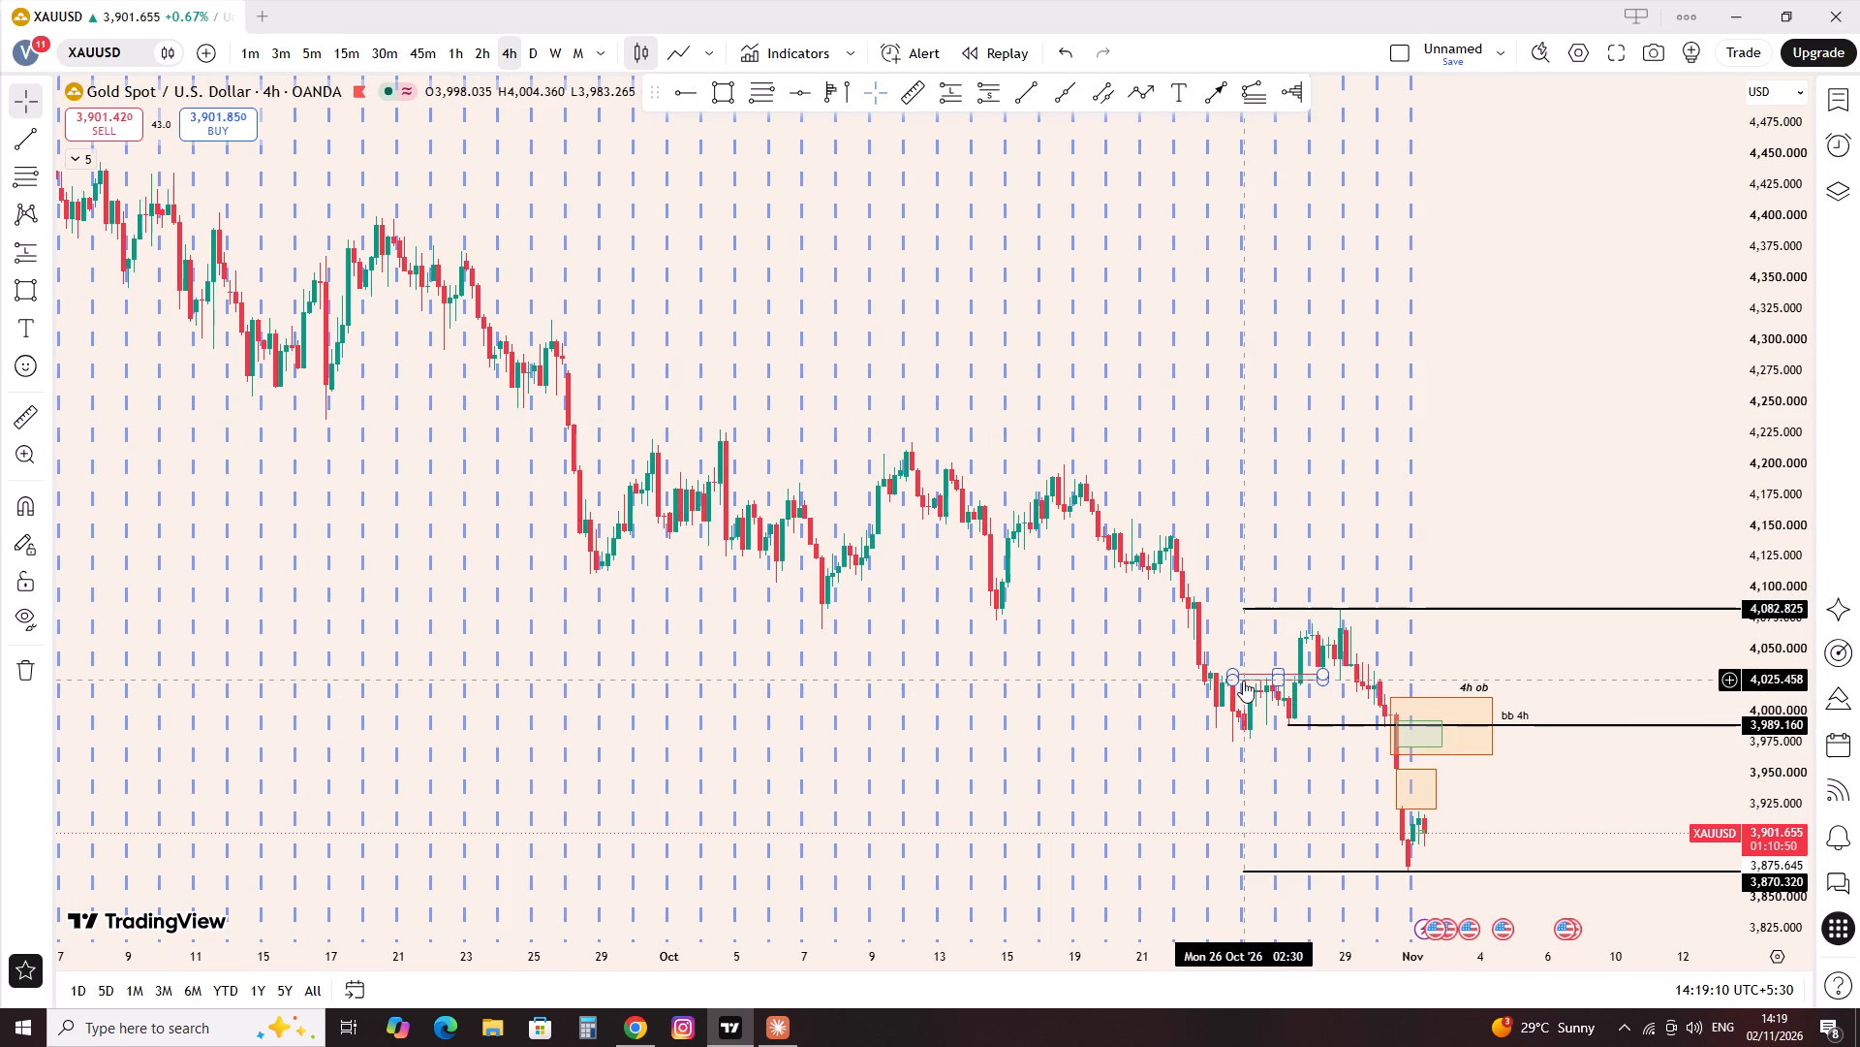
pyautogui.click(1243, 681)
pyautogui.press('Delete')
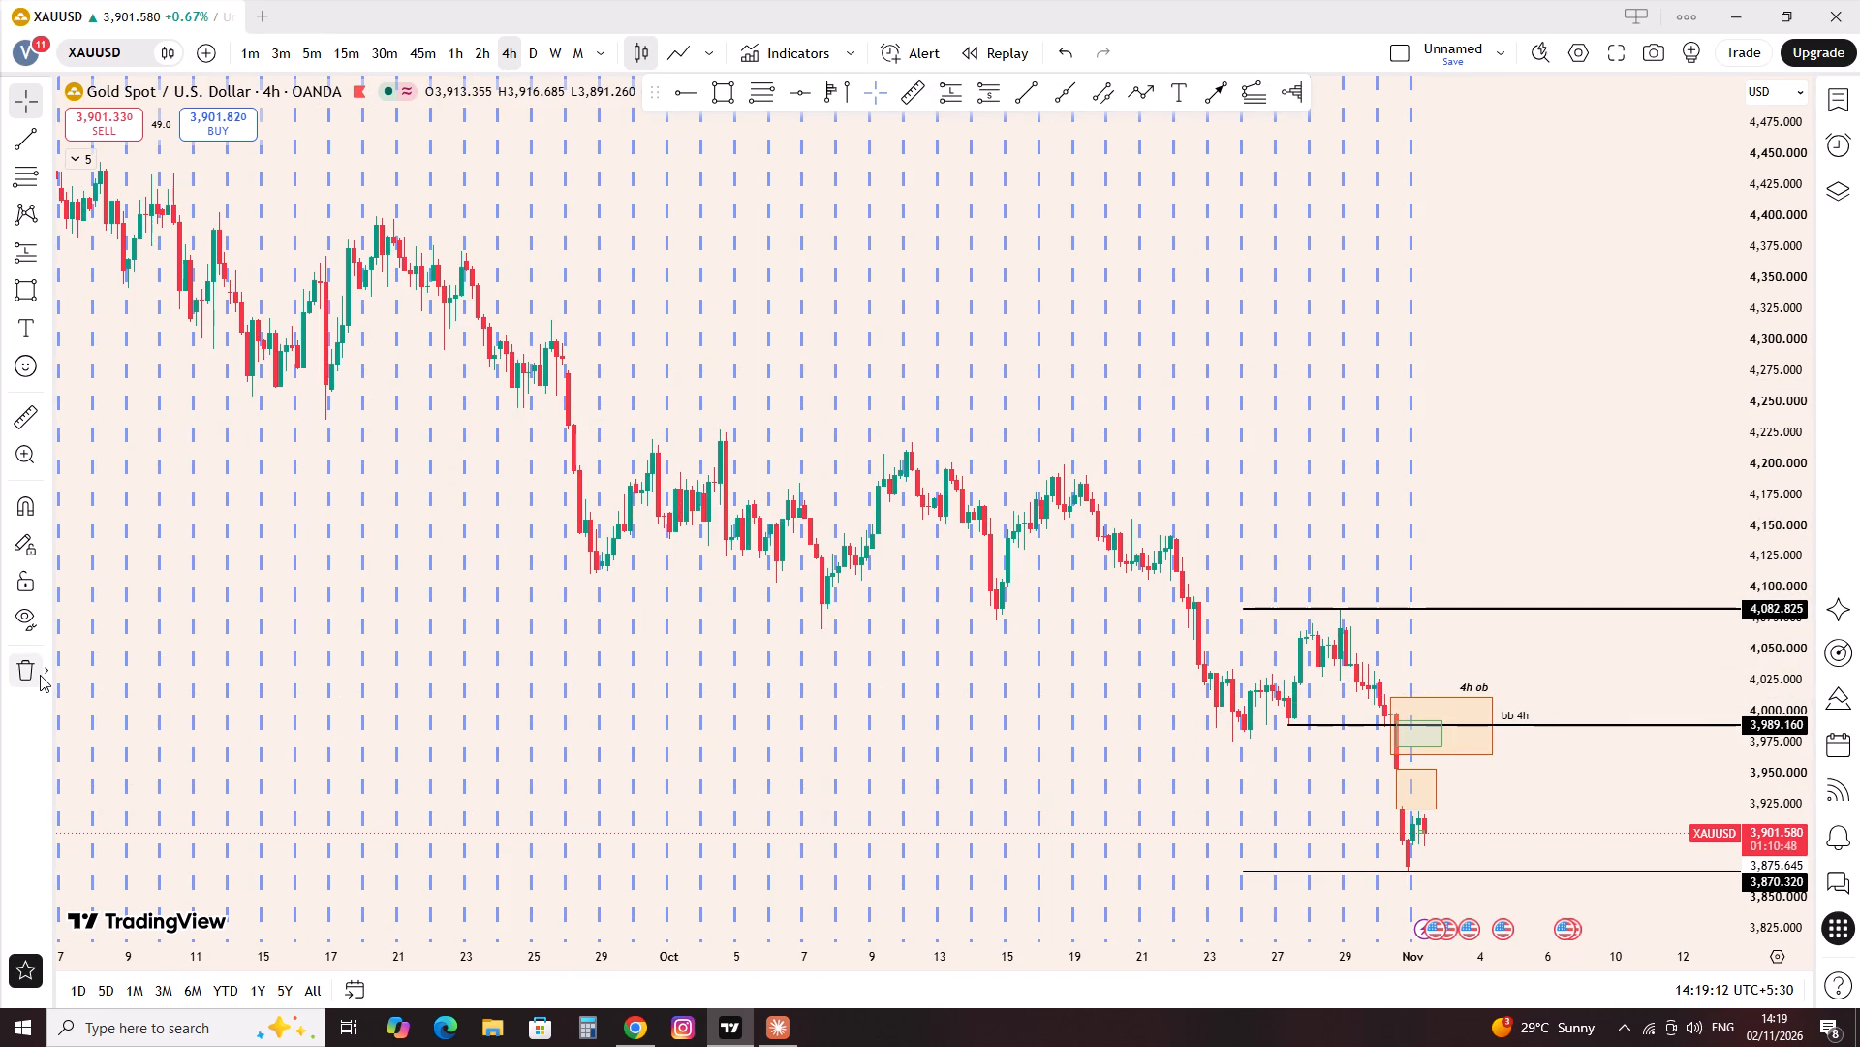
pyautogui.click(40, 675)
pyautogui.click(40, 675)
# Switch the 4-hour chart to BTCUSD and examine its zones and levels around late October and early November.
pyautogui.scroll(9, 775, 451)
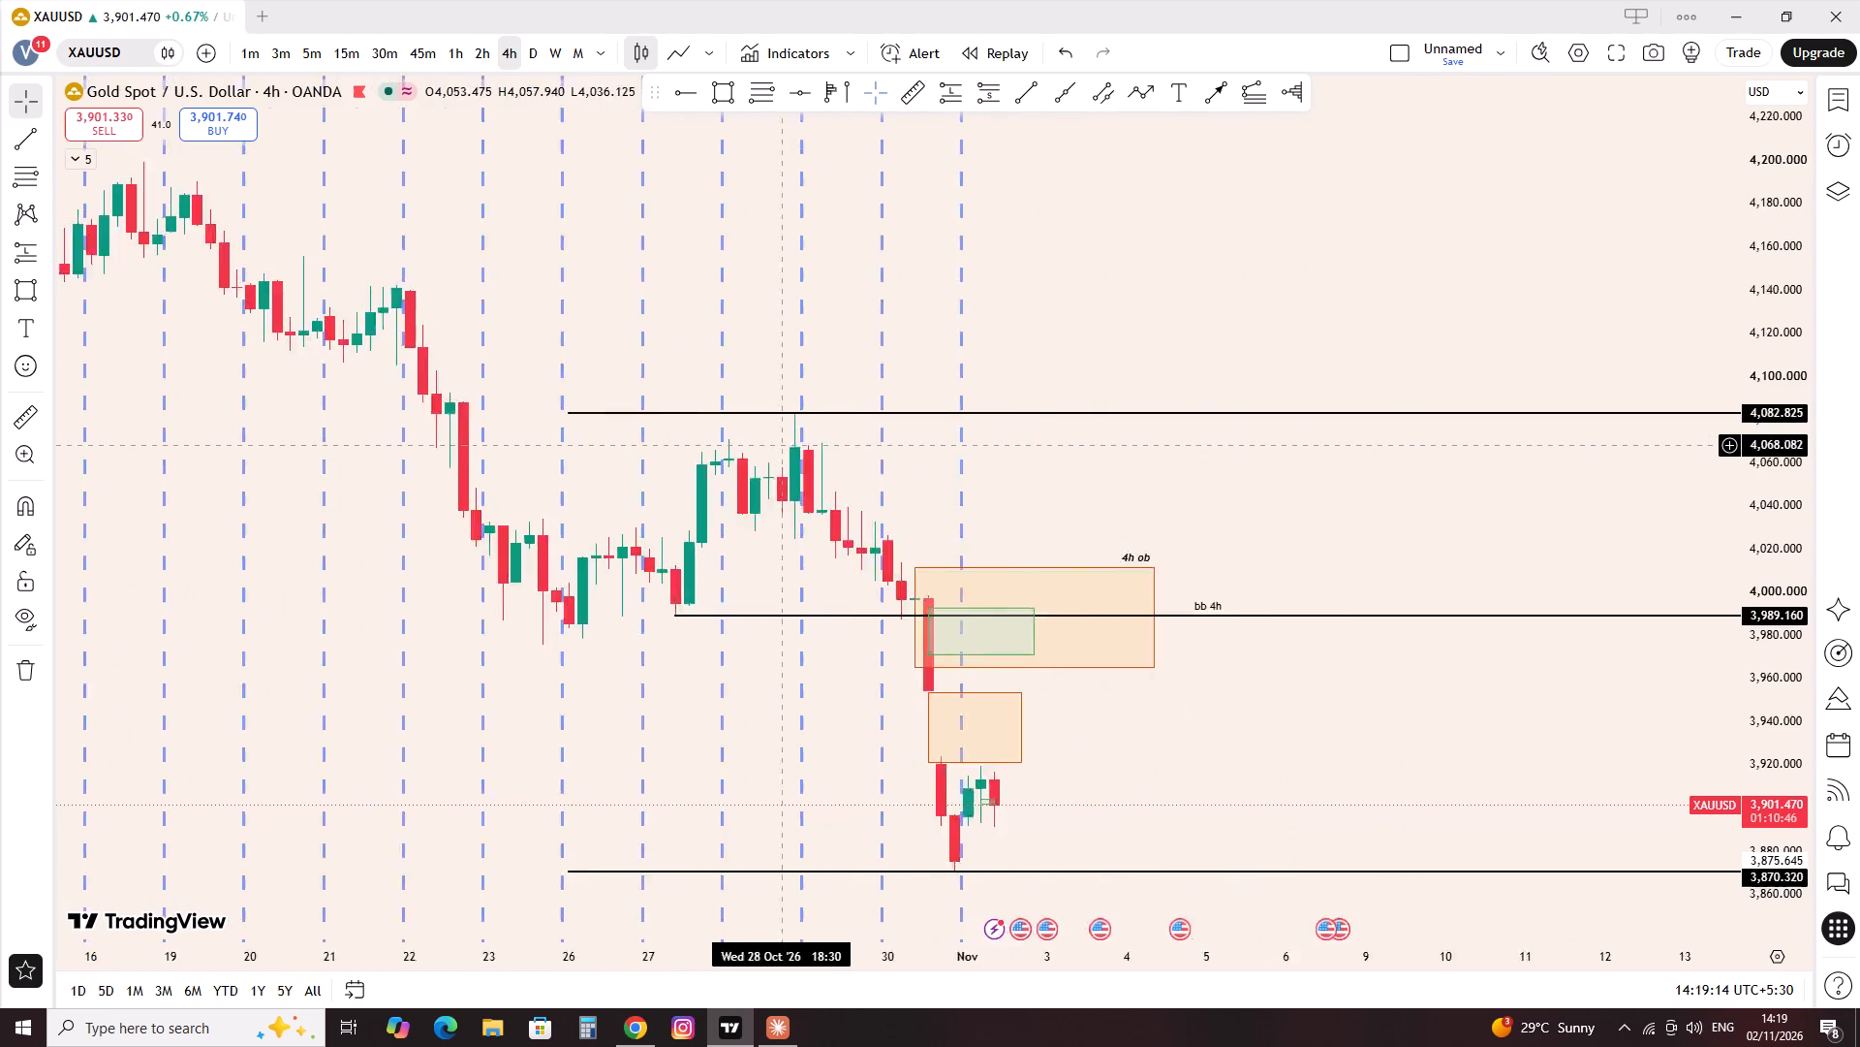
pyautogui.scroll(2, 776, 446)
pyautogui.press('Up')
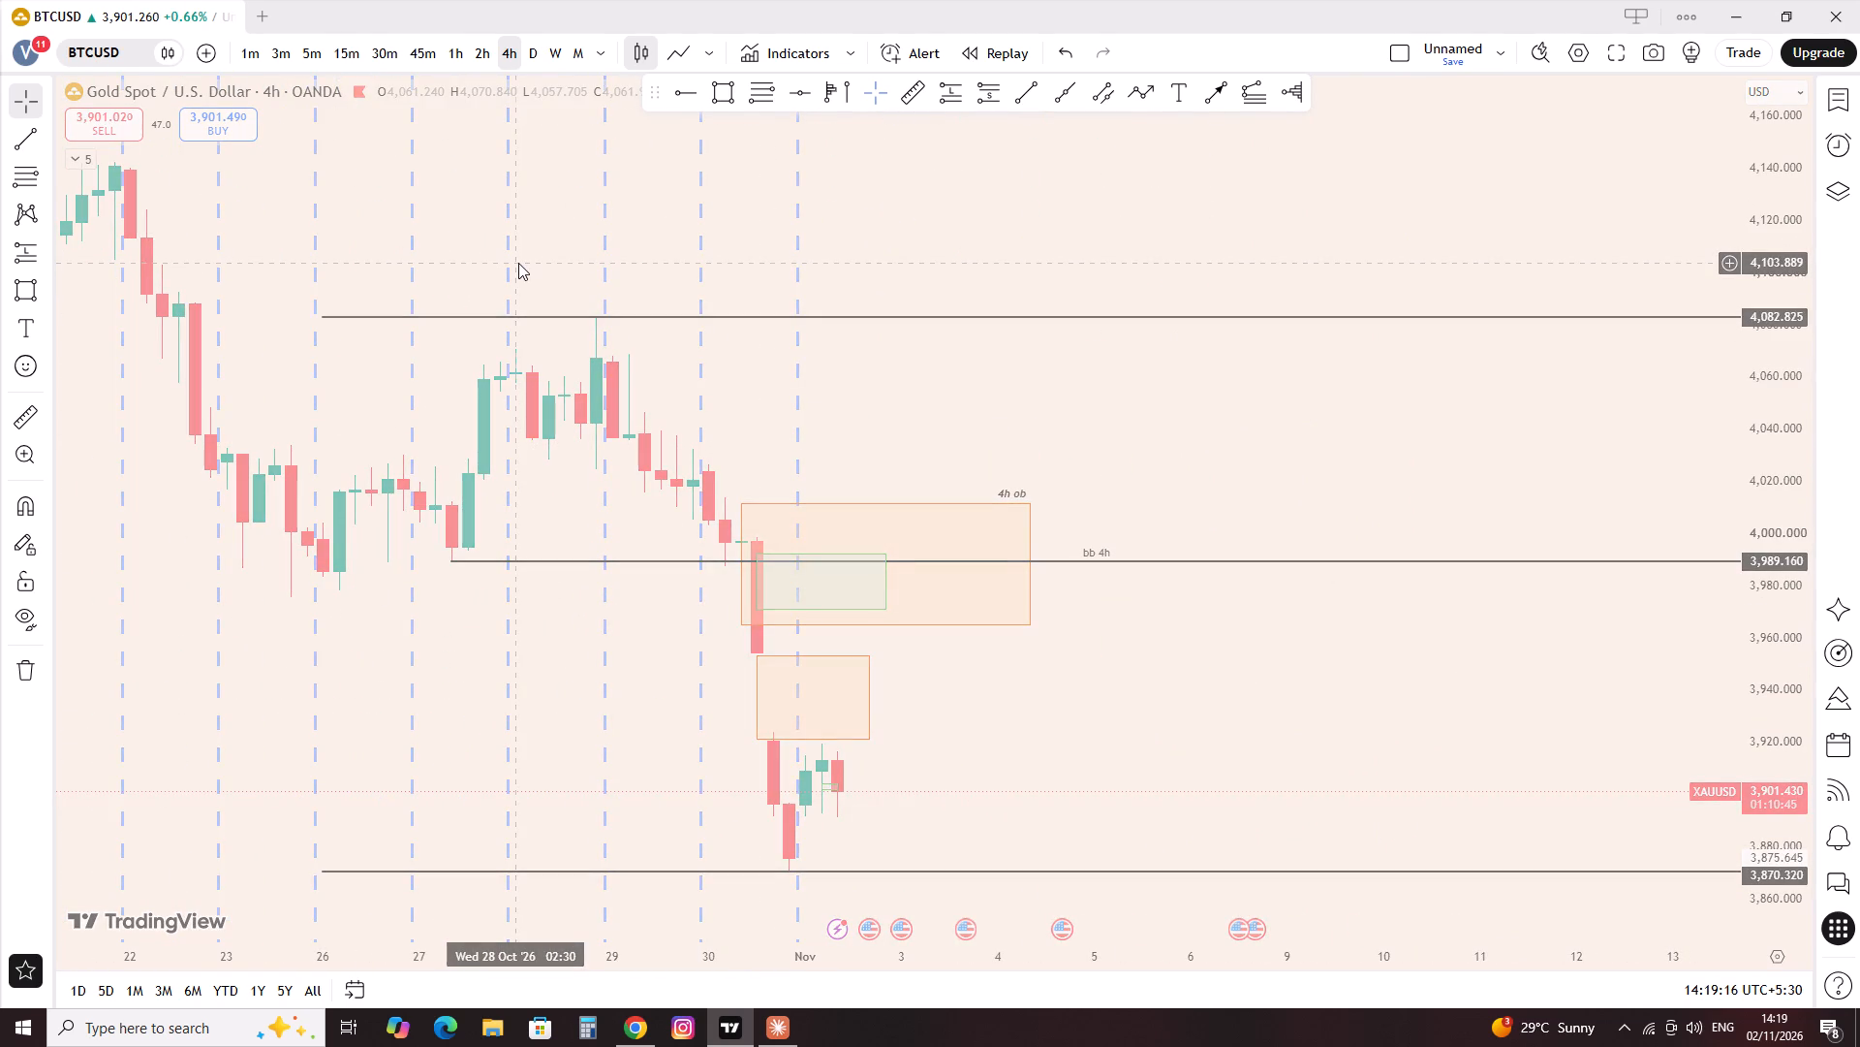
pyautogui.scroll(-7, 608, 557)
pyautogui.scroll(10, 639, 533)
pyautogui.moveTo(666, 733); pyautogui.dragTo(1038, 773)
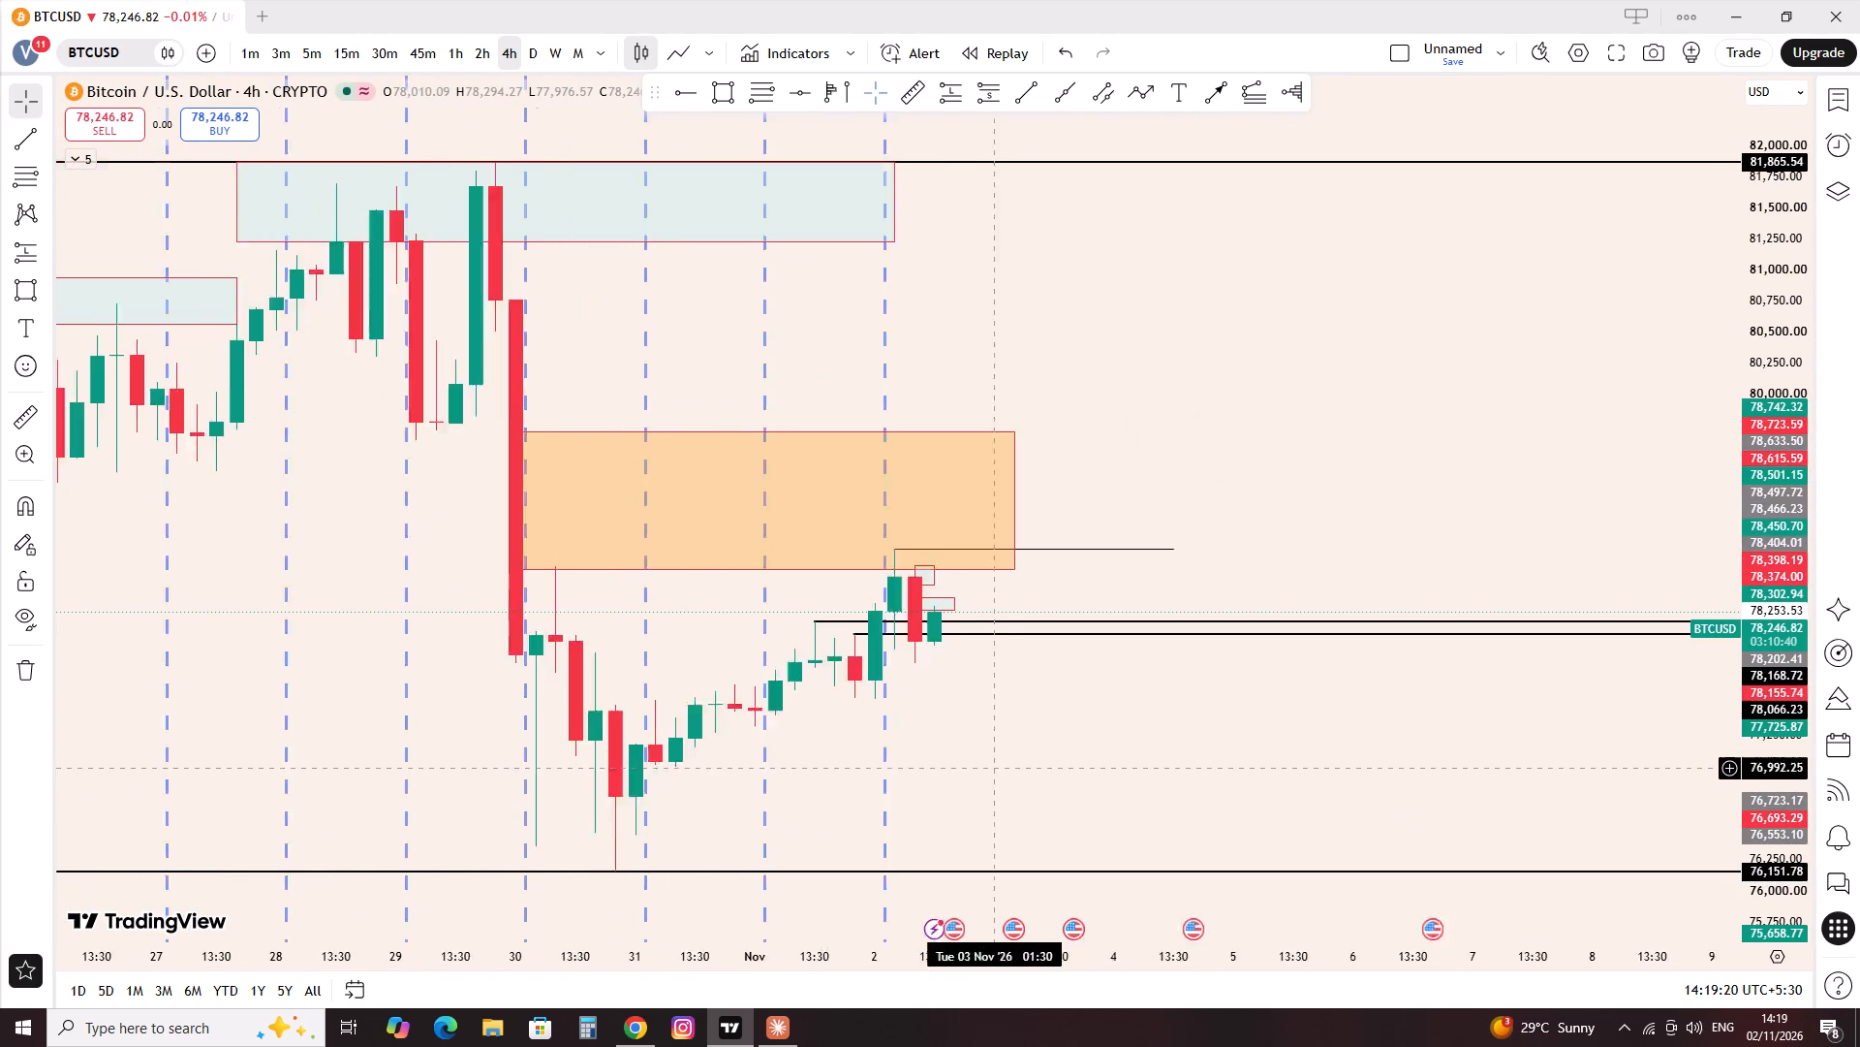
pyautogui.moveTo(1038, 773); pyautogui.dragTo(1041, 773)
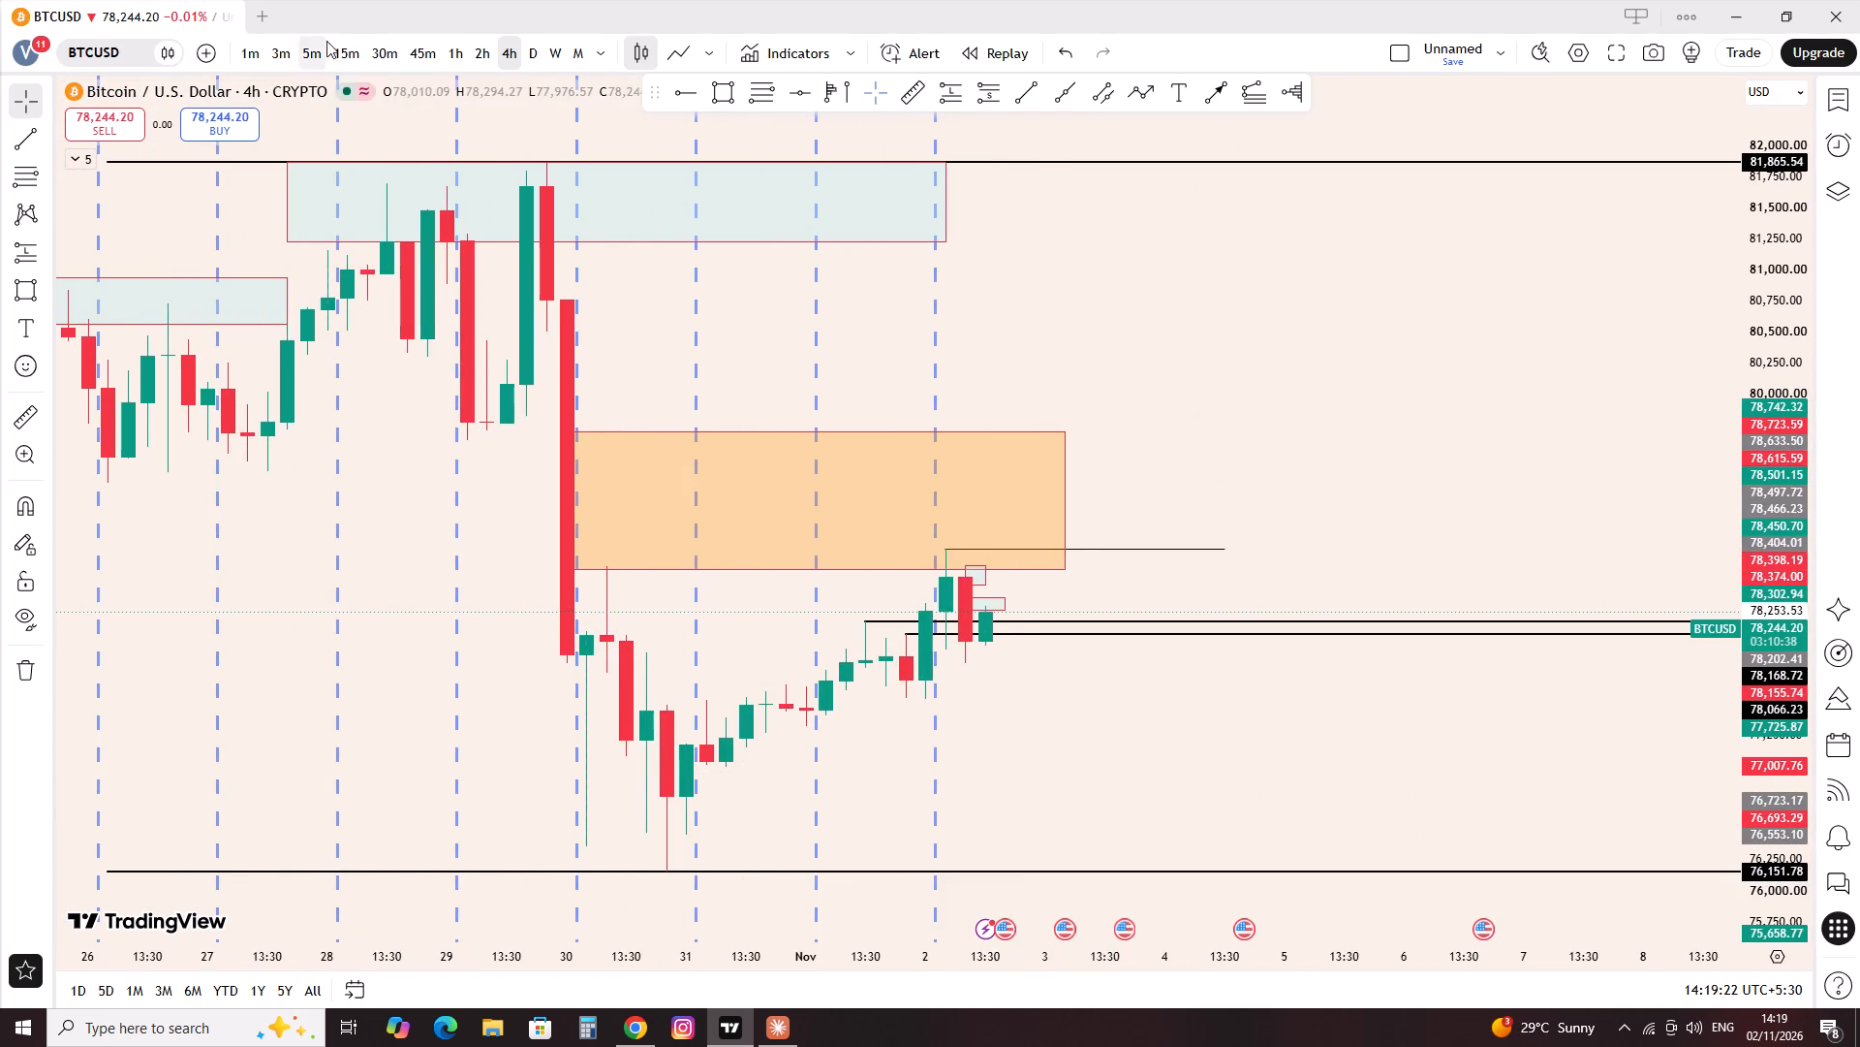
# Switch the BTCUSD chart to the 15-minute timeframe and examine the 2 November price action around its zones.
pyautogui.click(338, 36)
pyautogui.scroll(-5, 277, 310)
pyautogui.scroll(4, 319, 356)
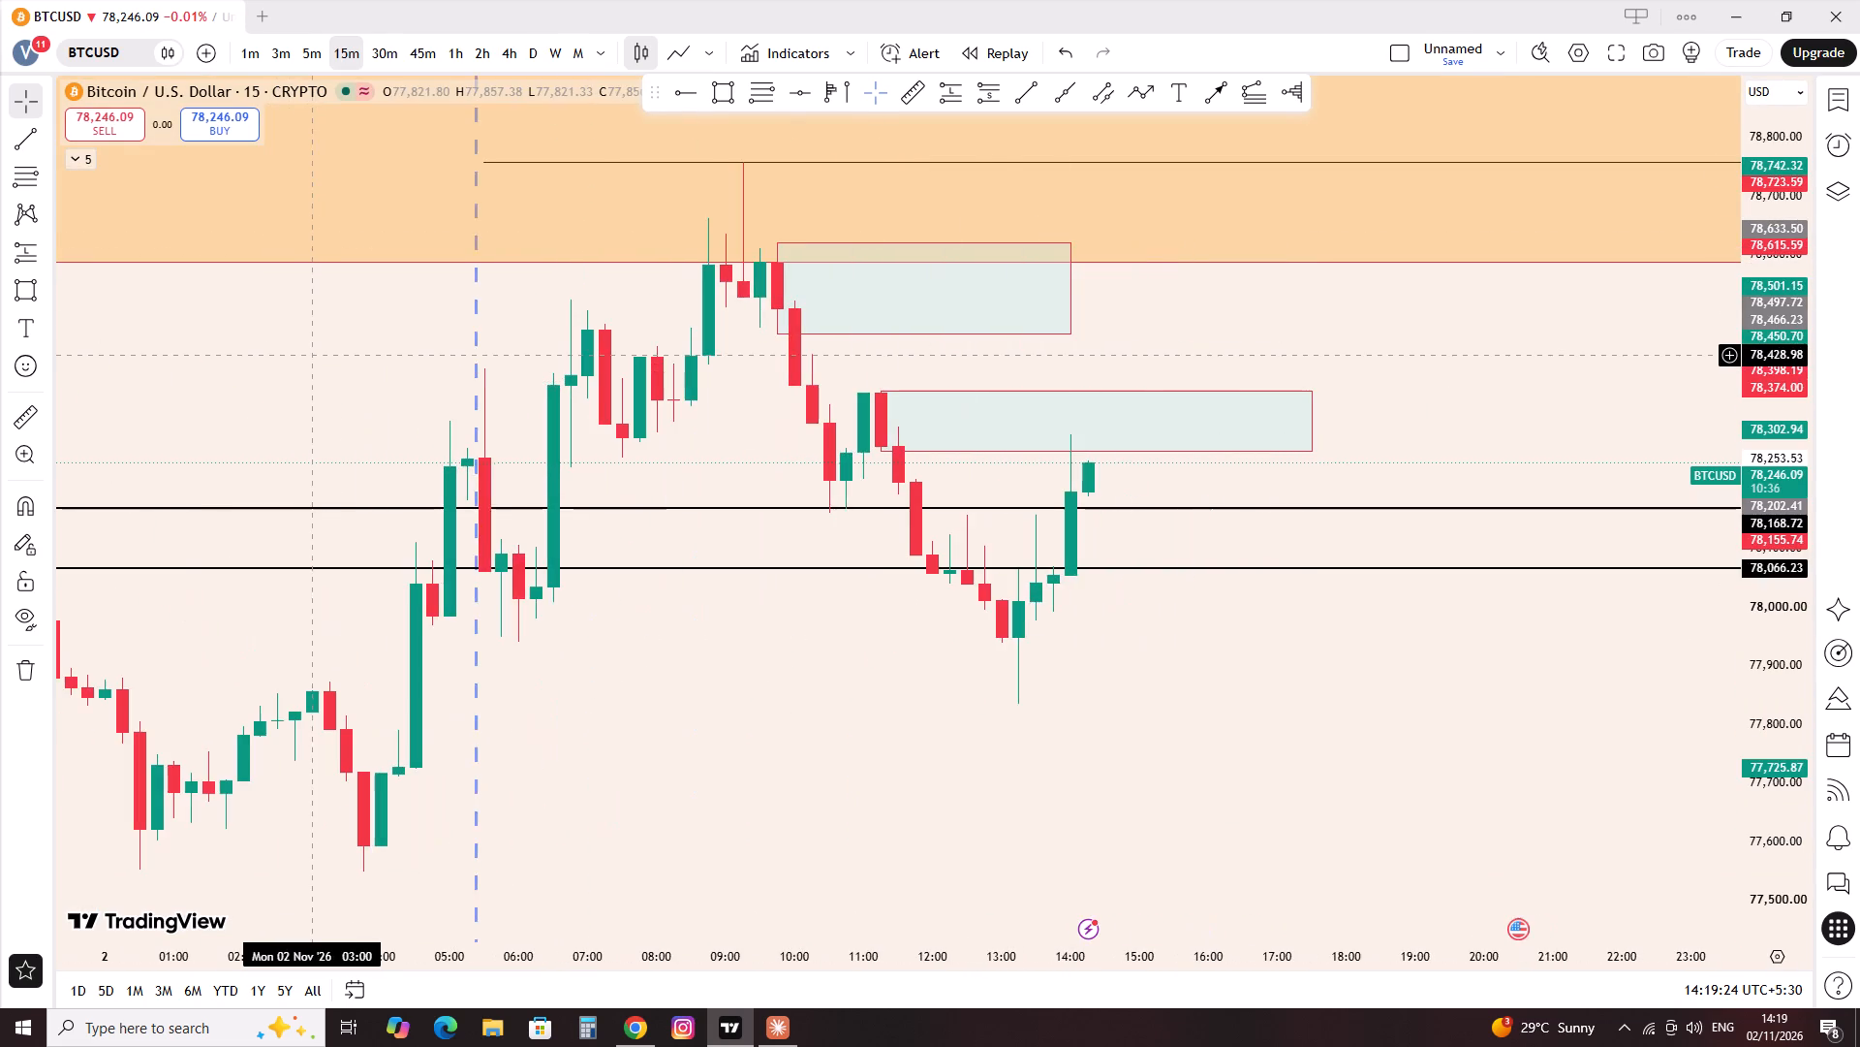
pyautogui.scroll(-1, 342, 386)
pyautogui.scroll(-1, 809, 658)
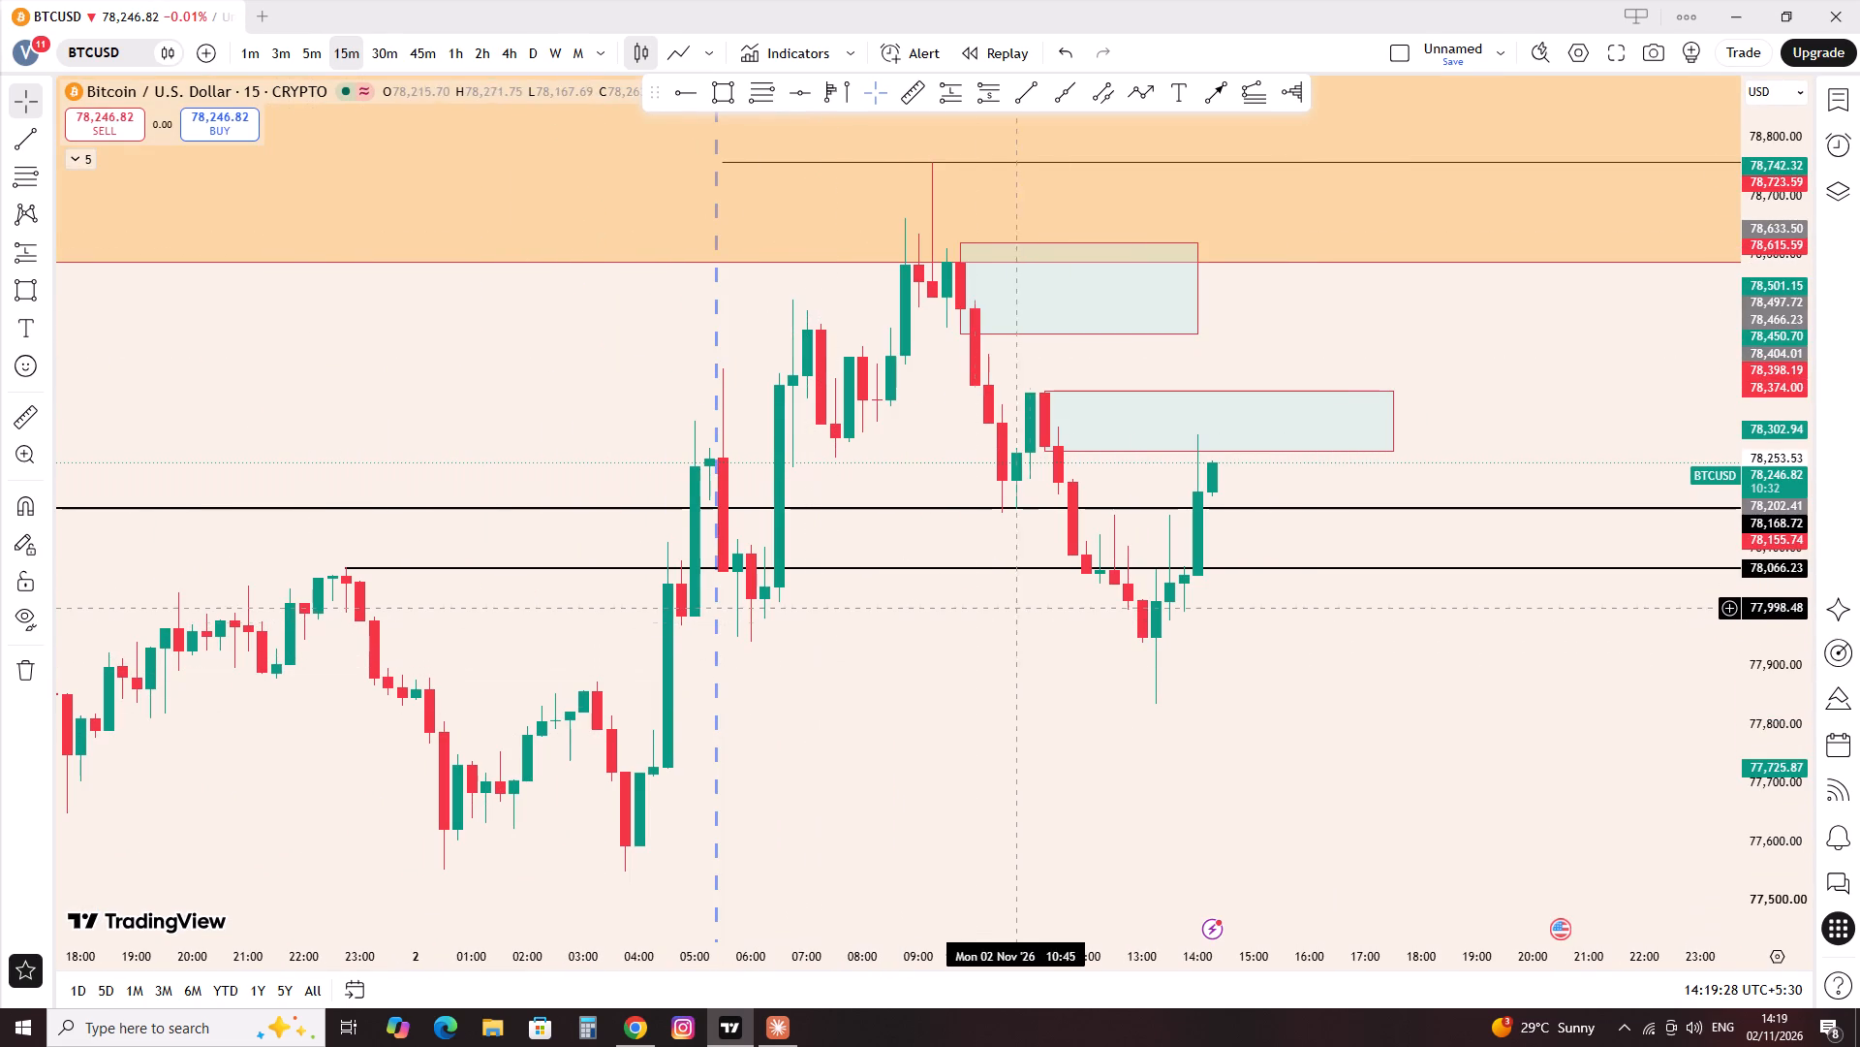
pyautogui.scroll(2, 995, 556)
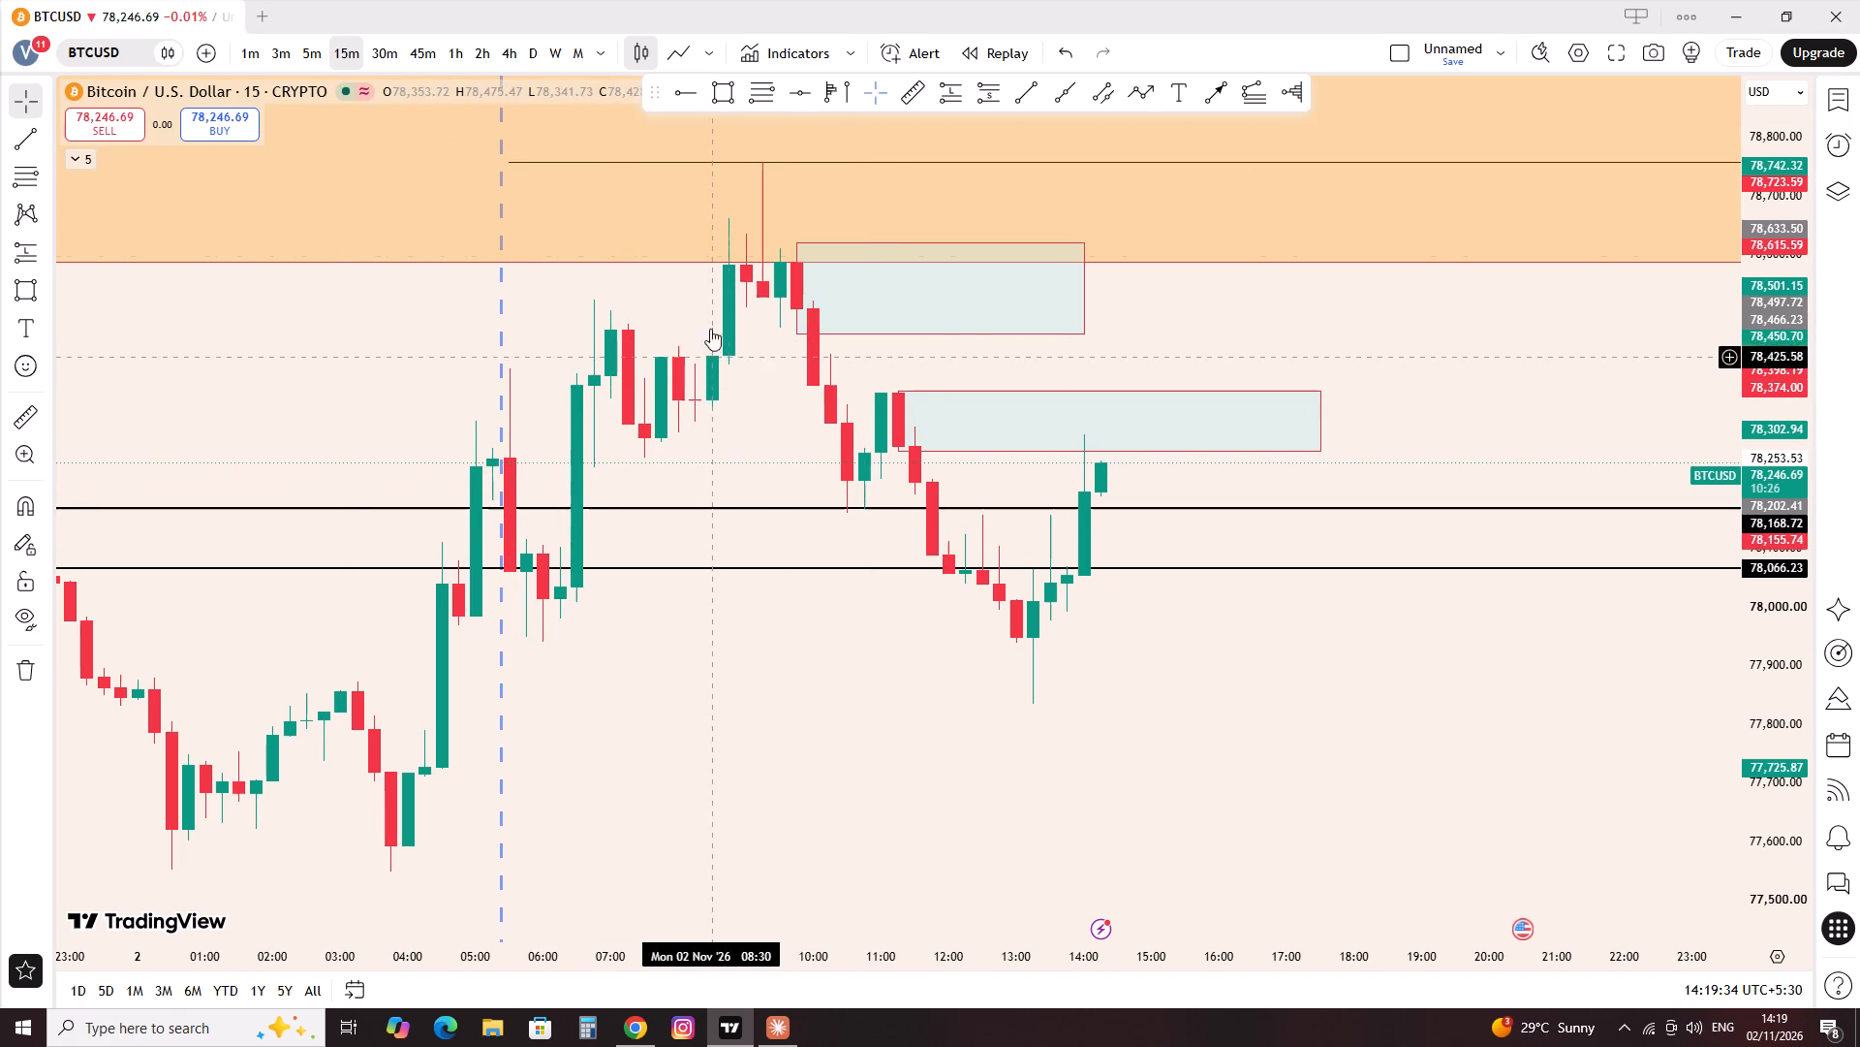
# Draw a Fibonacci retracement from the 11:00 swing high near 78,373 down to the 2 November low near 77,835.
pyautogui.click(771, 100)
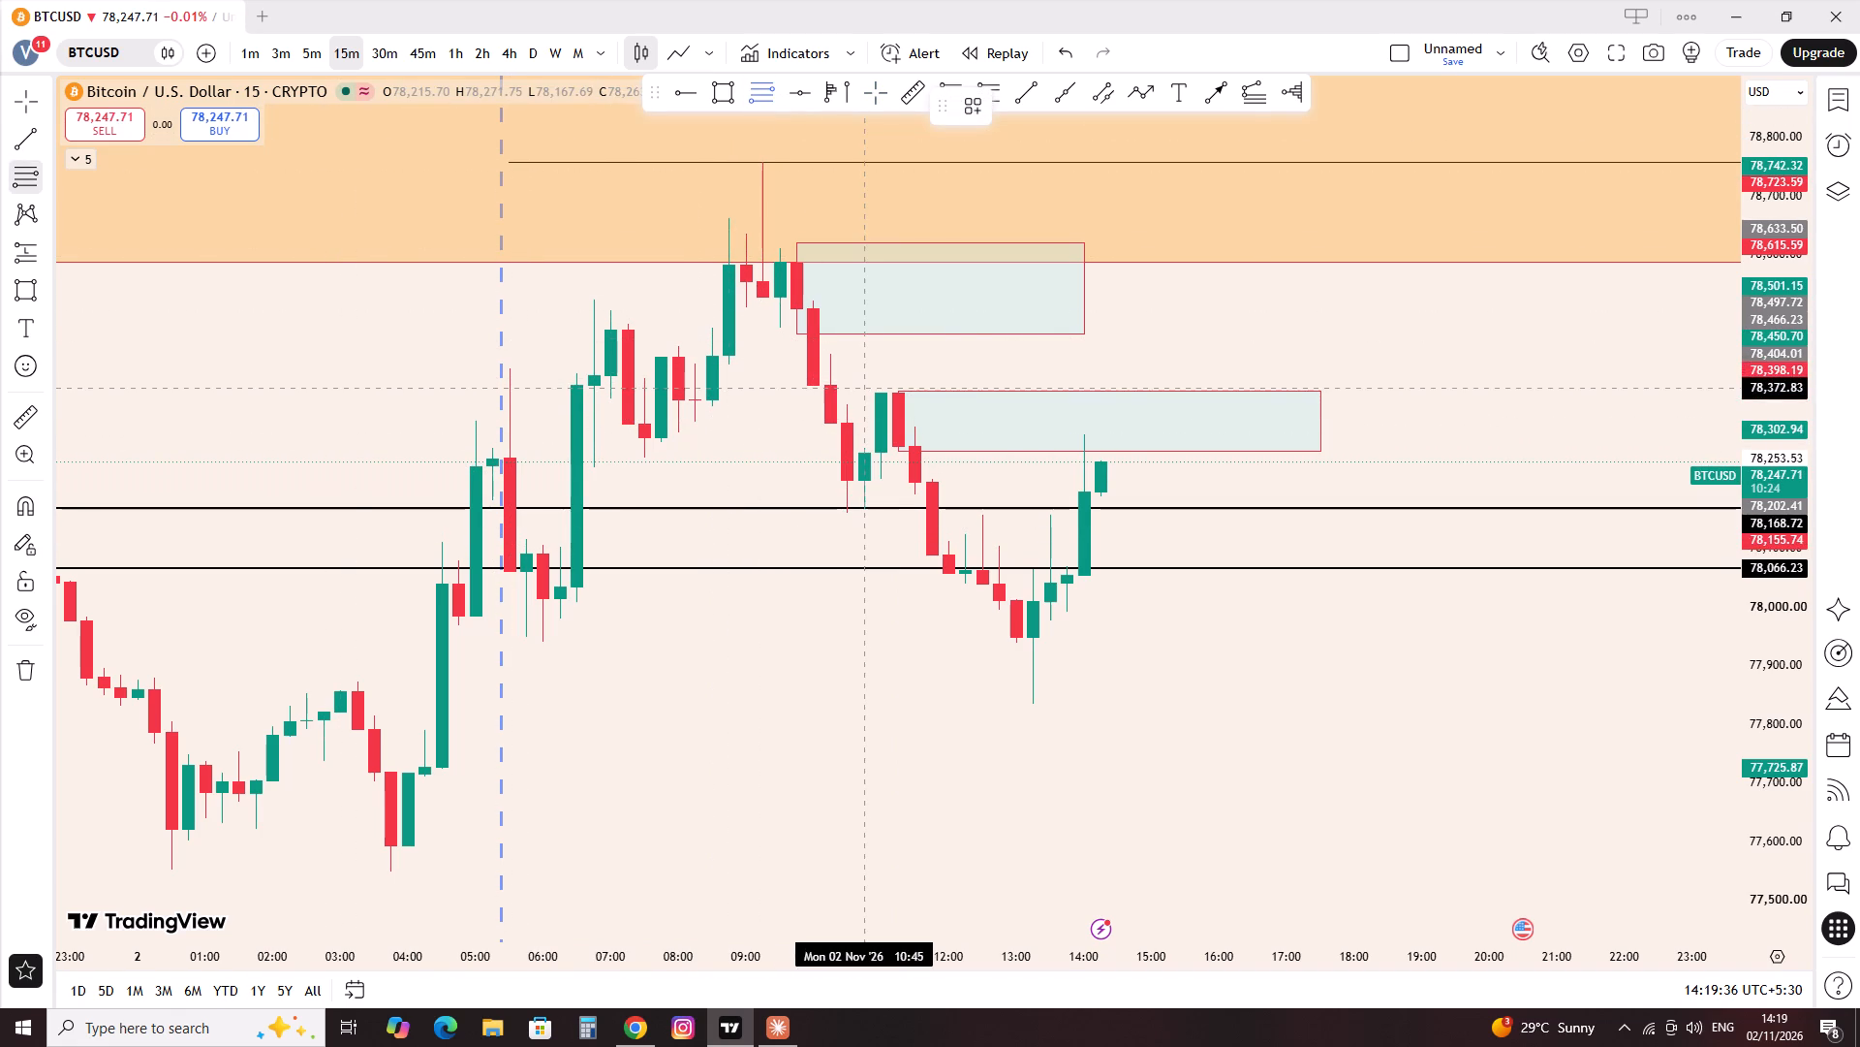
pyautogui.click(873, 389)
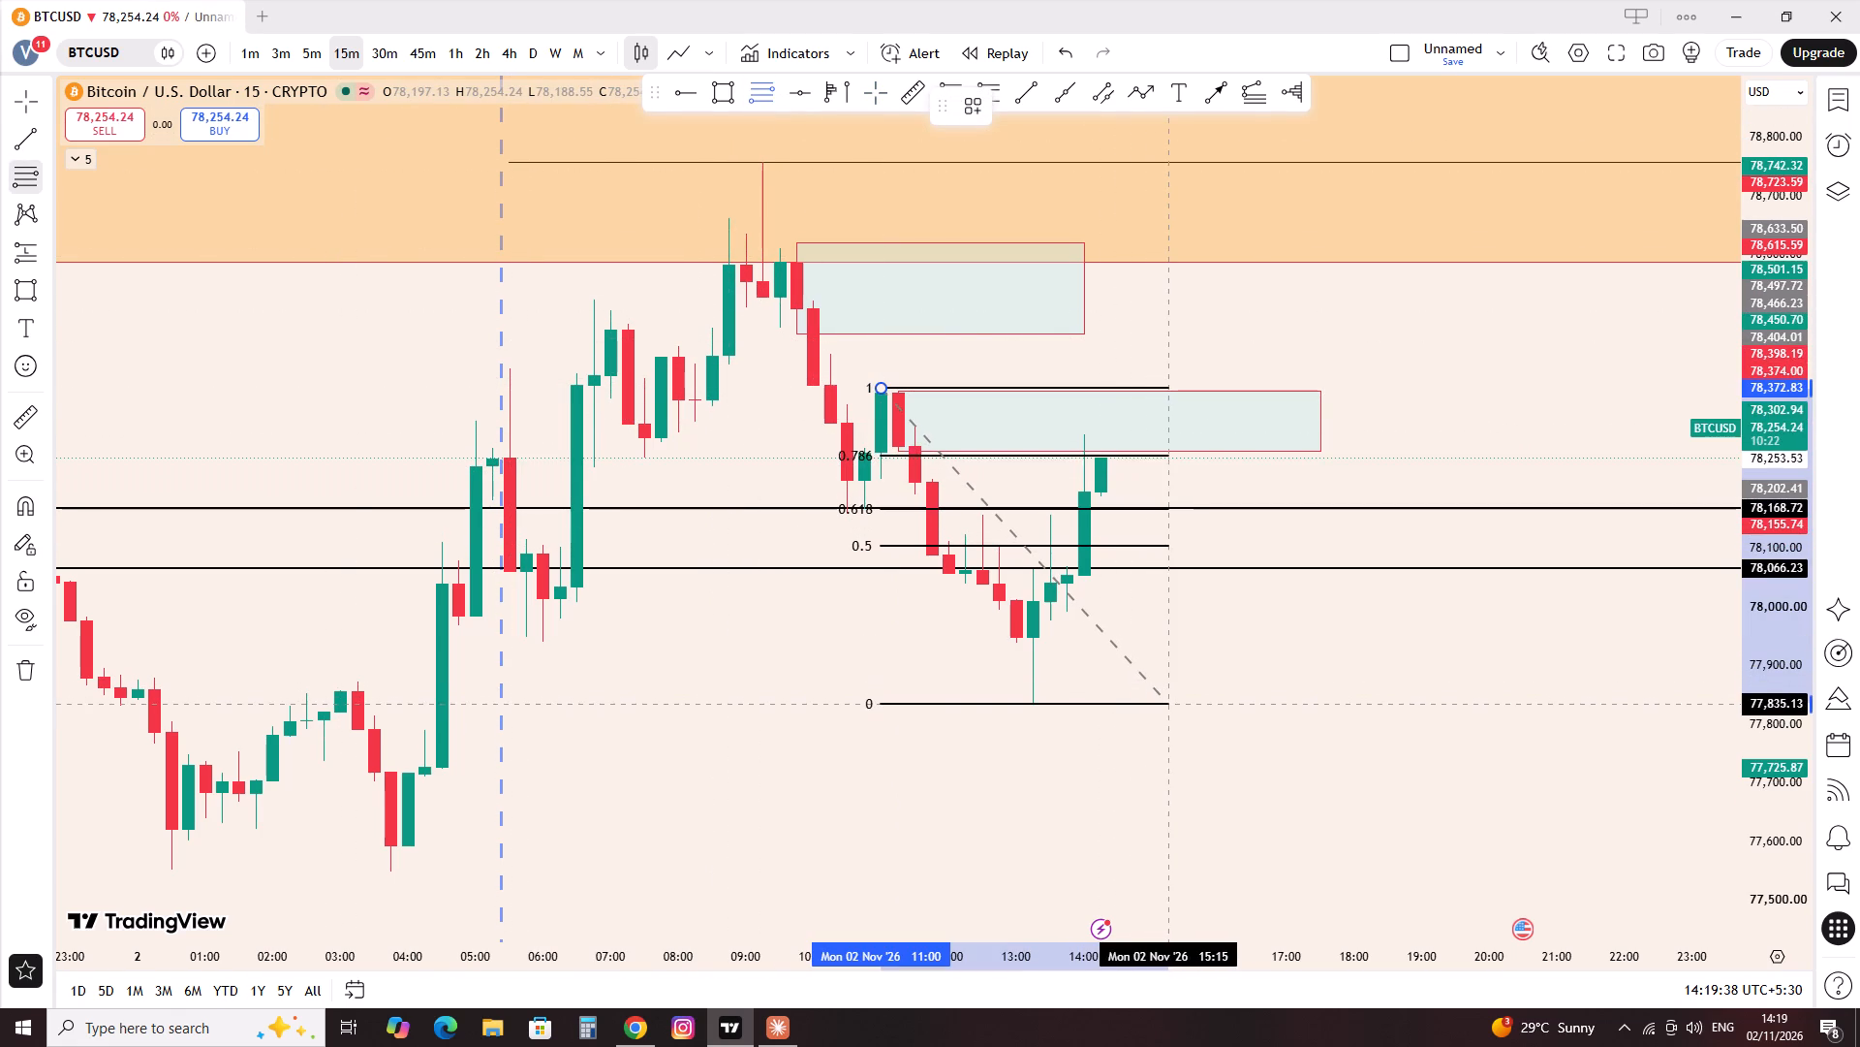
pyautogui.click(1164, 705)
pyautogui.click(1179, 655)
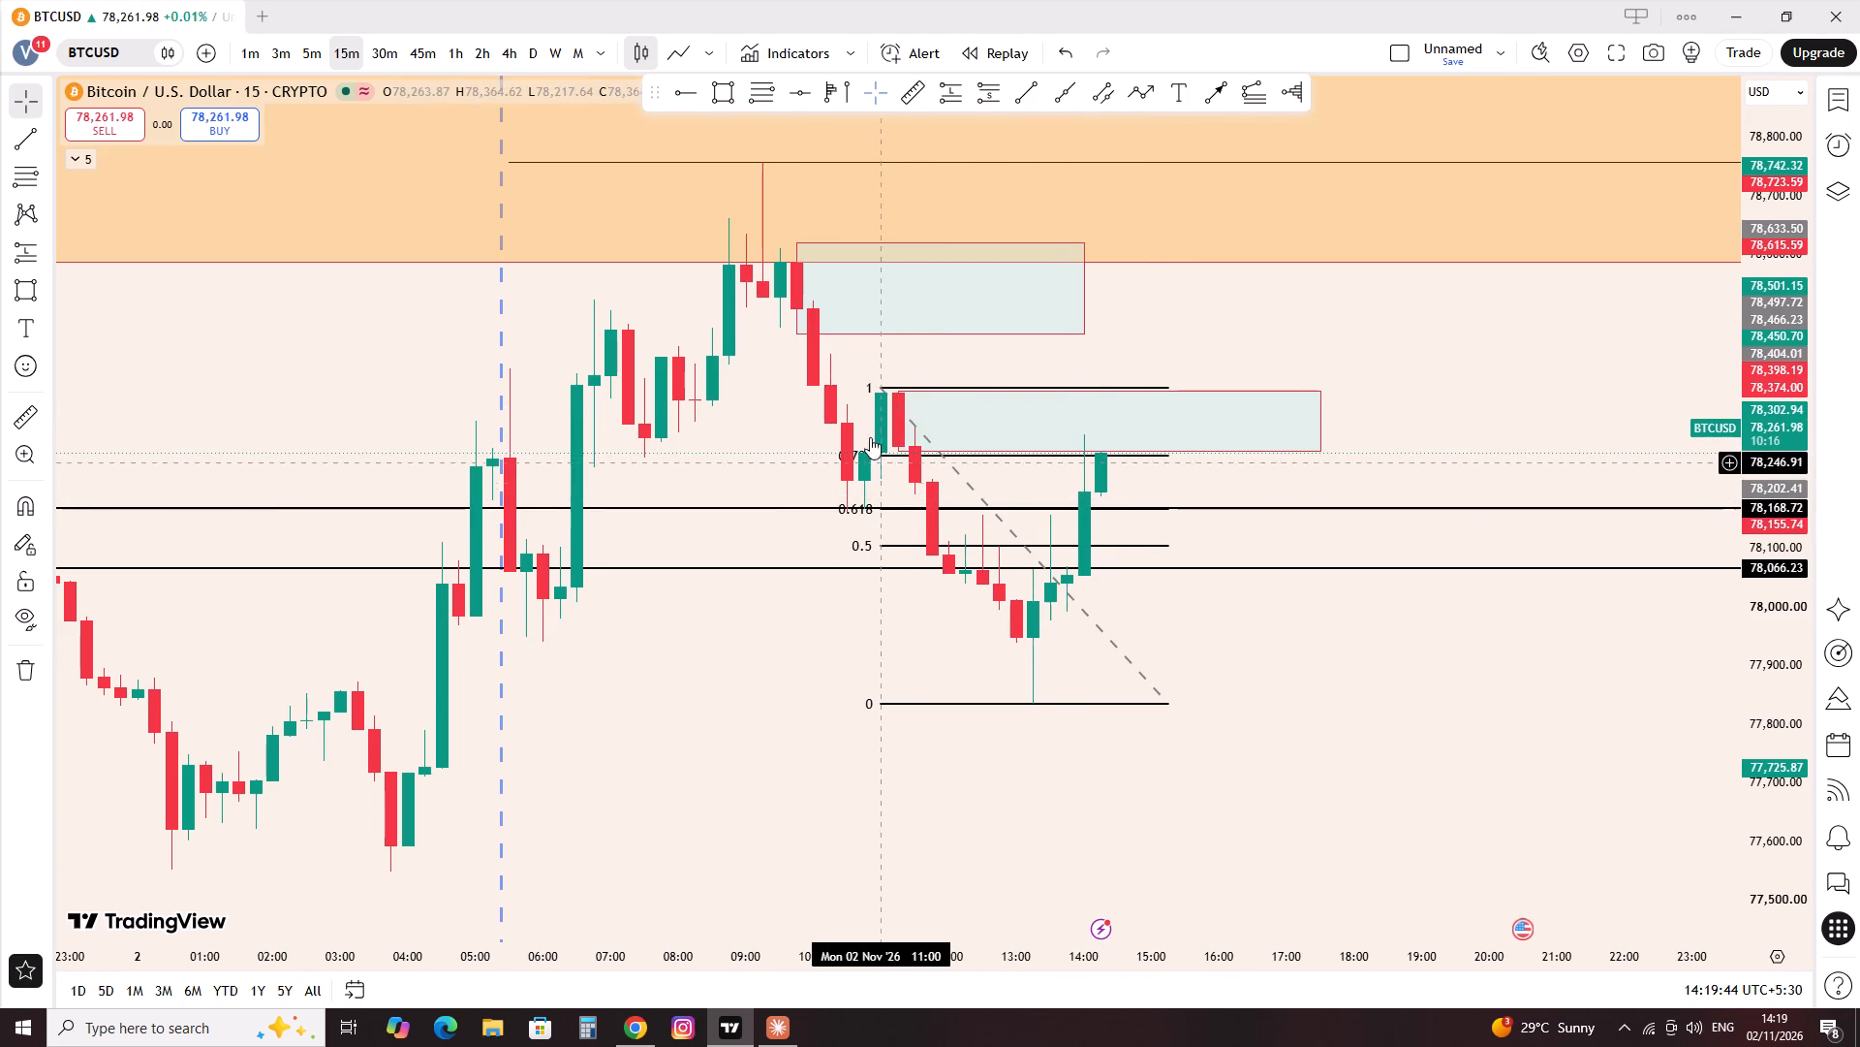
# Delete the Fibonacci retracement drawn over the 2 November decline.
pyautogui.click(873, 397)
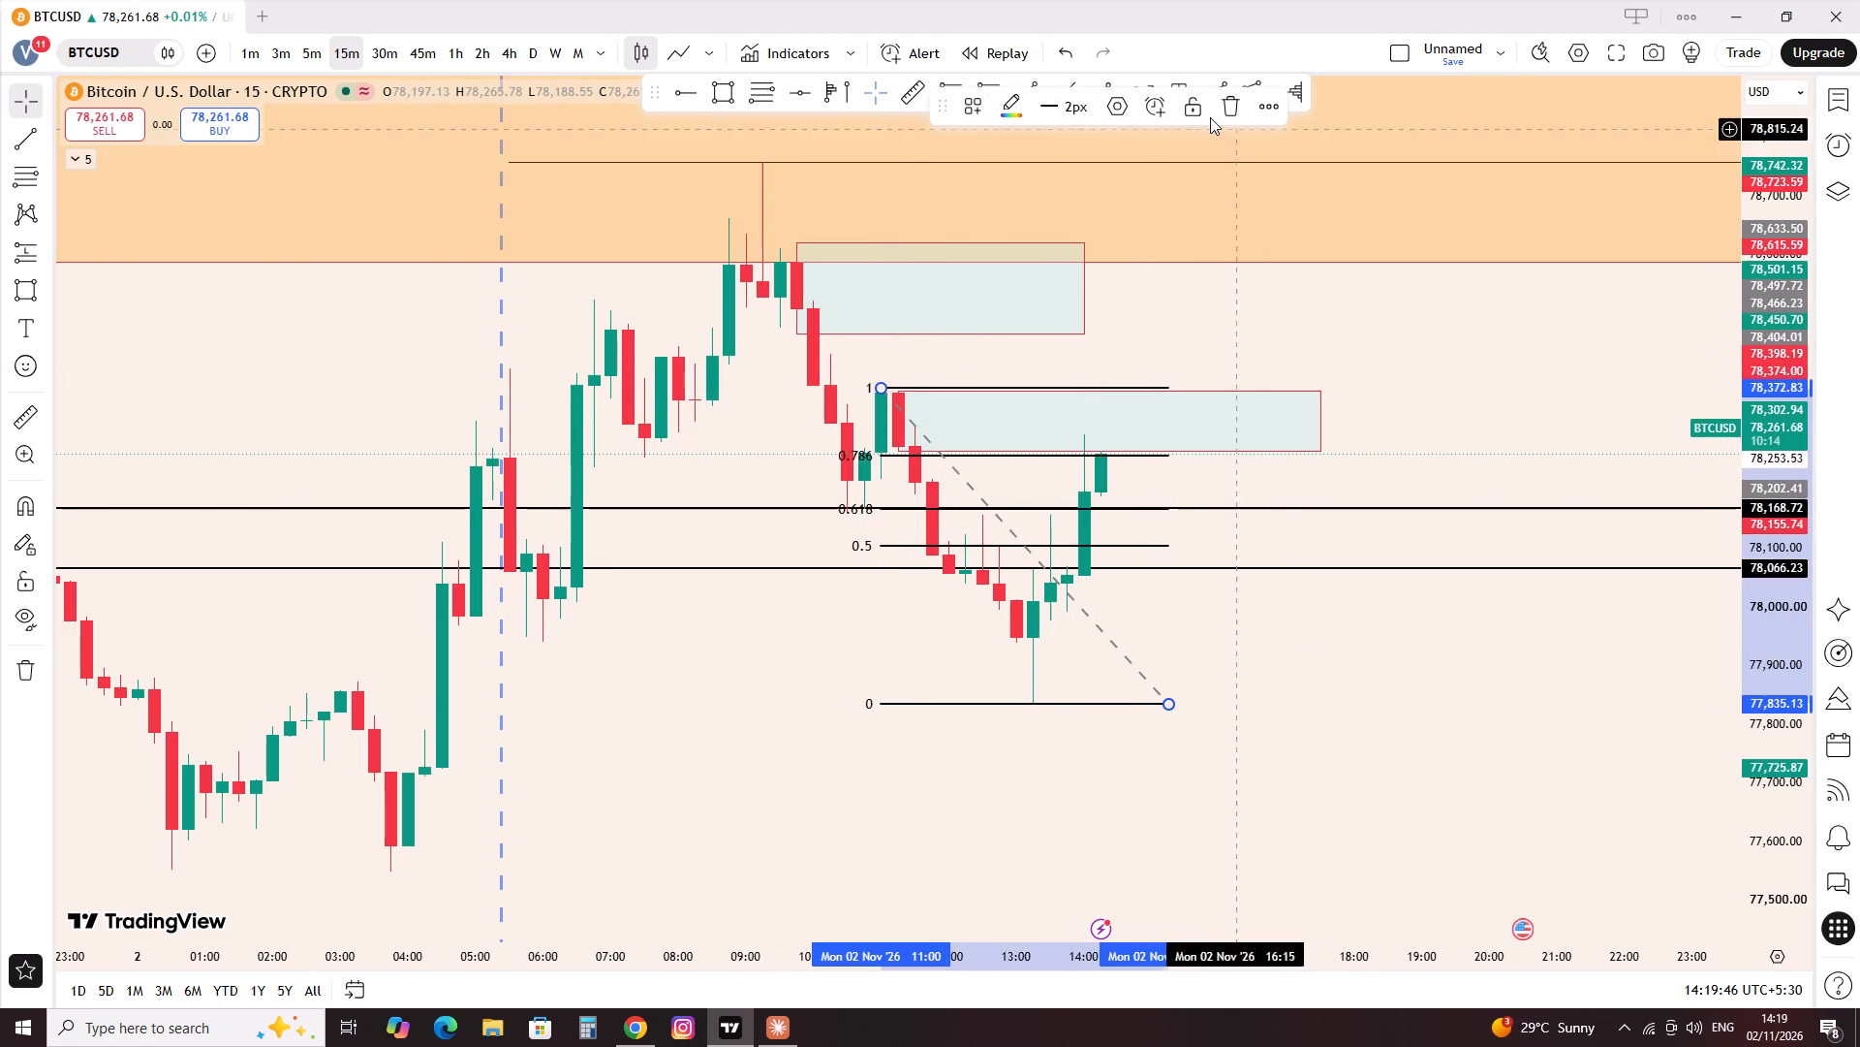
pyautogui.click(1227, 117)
# Switch the BTCUSD chart to the 5-minute timeframe and examine the 2 November price action around its zones.
pyautogui.click(303, 52)
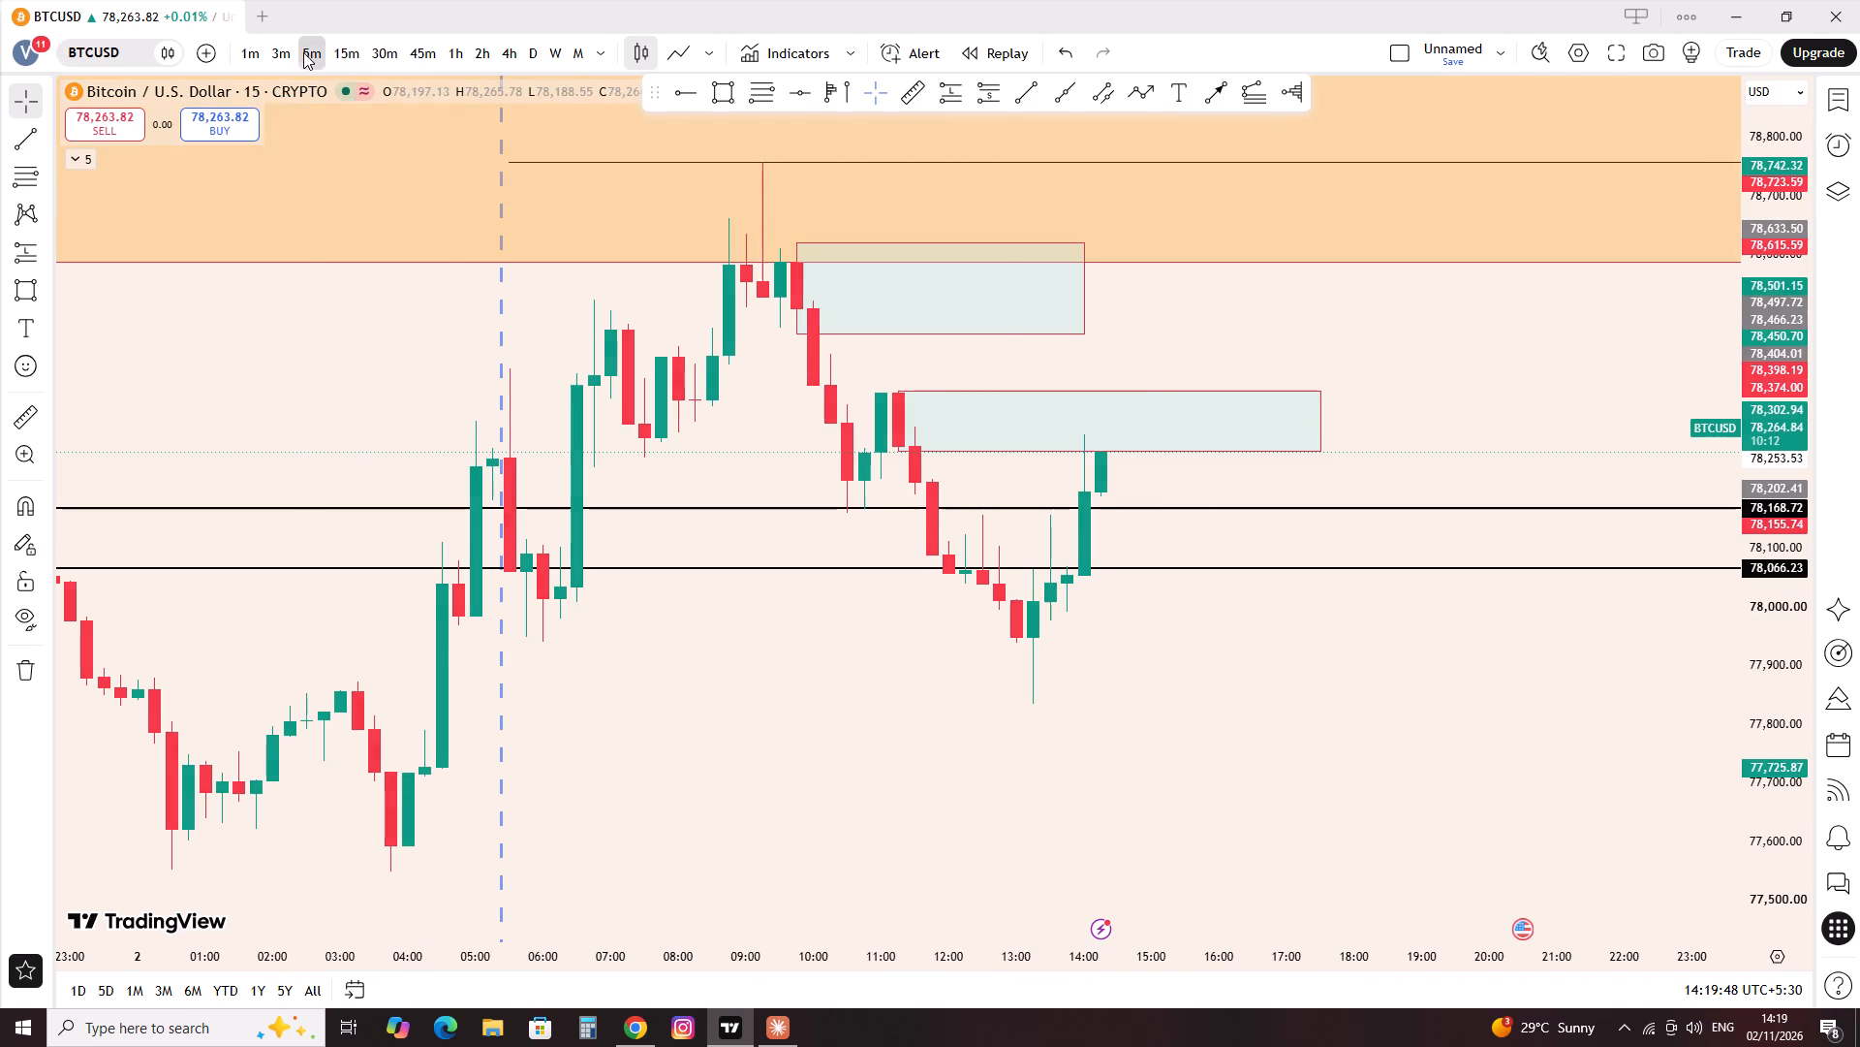
pyautogui.scroll(-1, 320, 222)
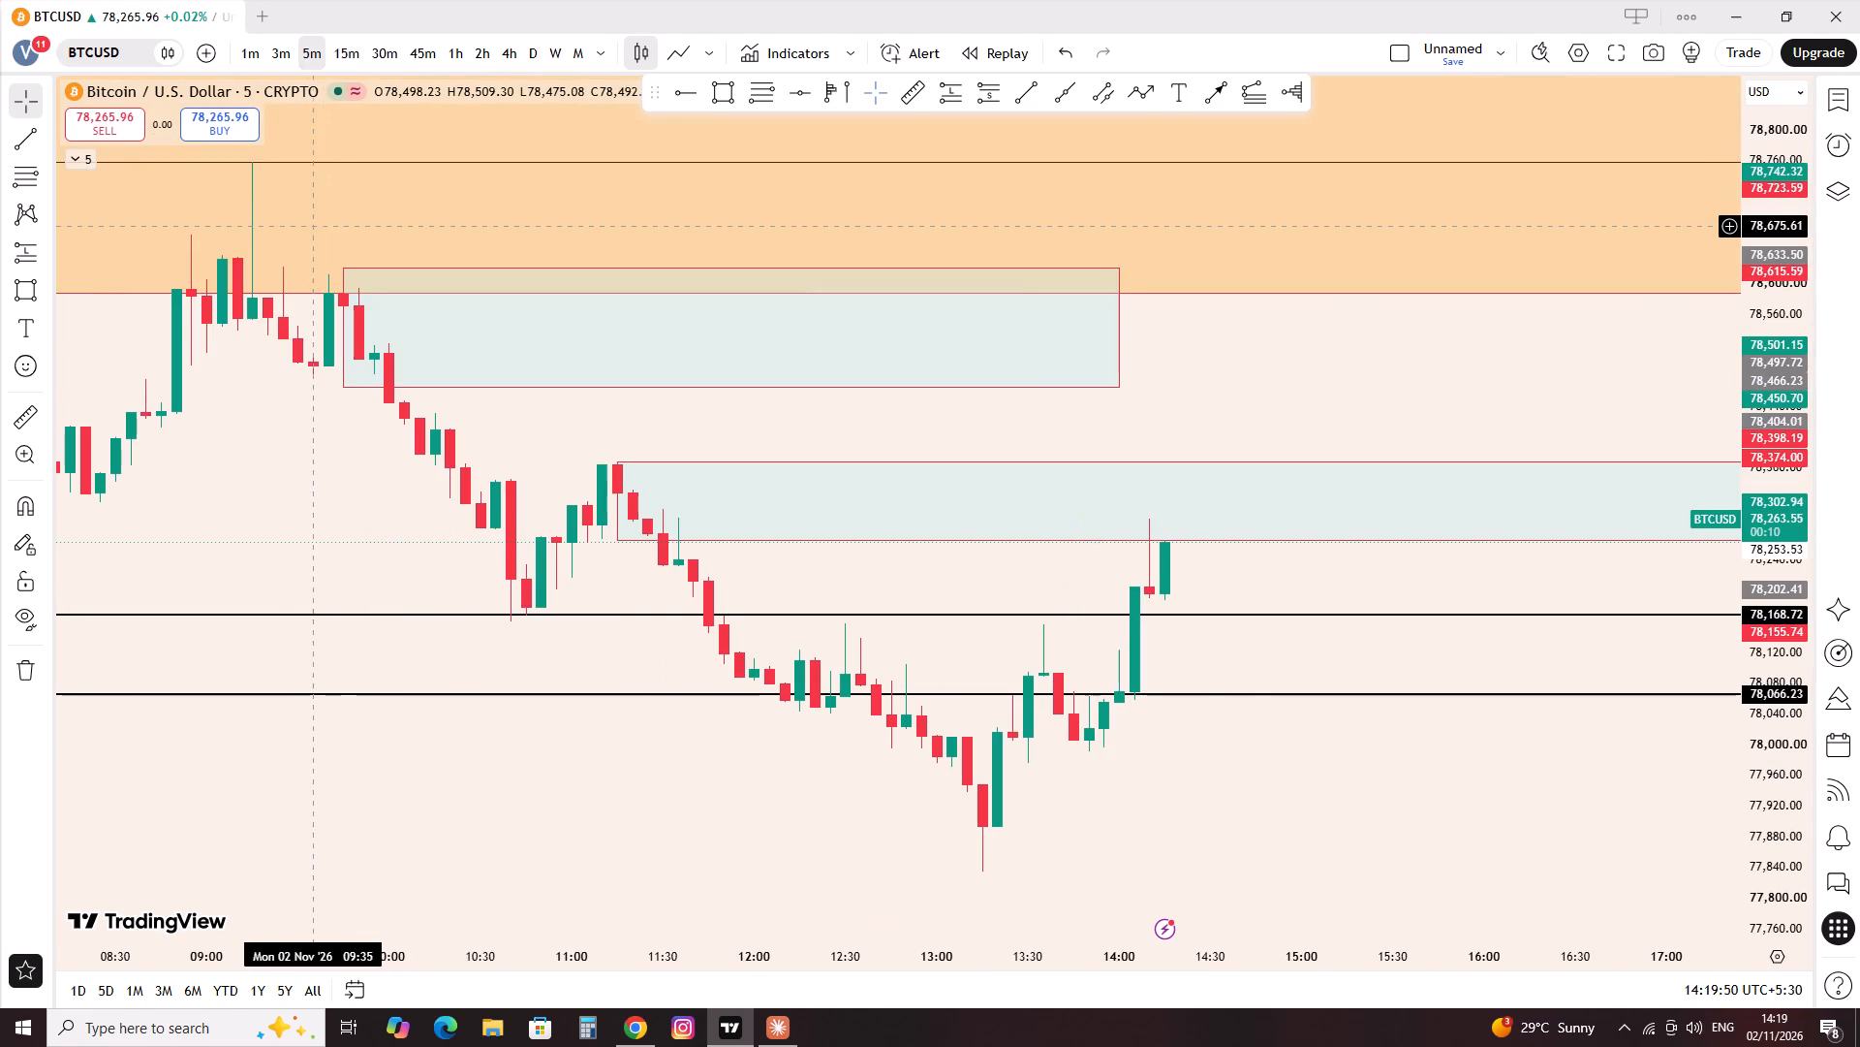
pyautogui.scroll(-2, 362, 312)
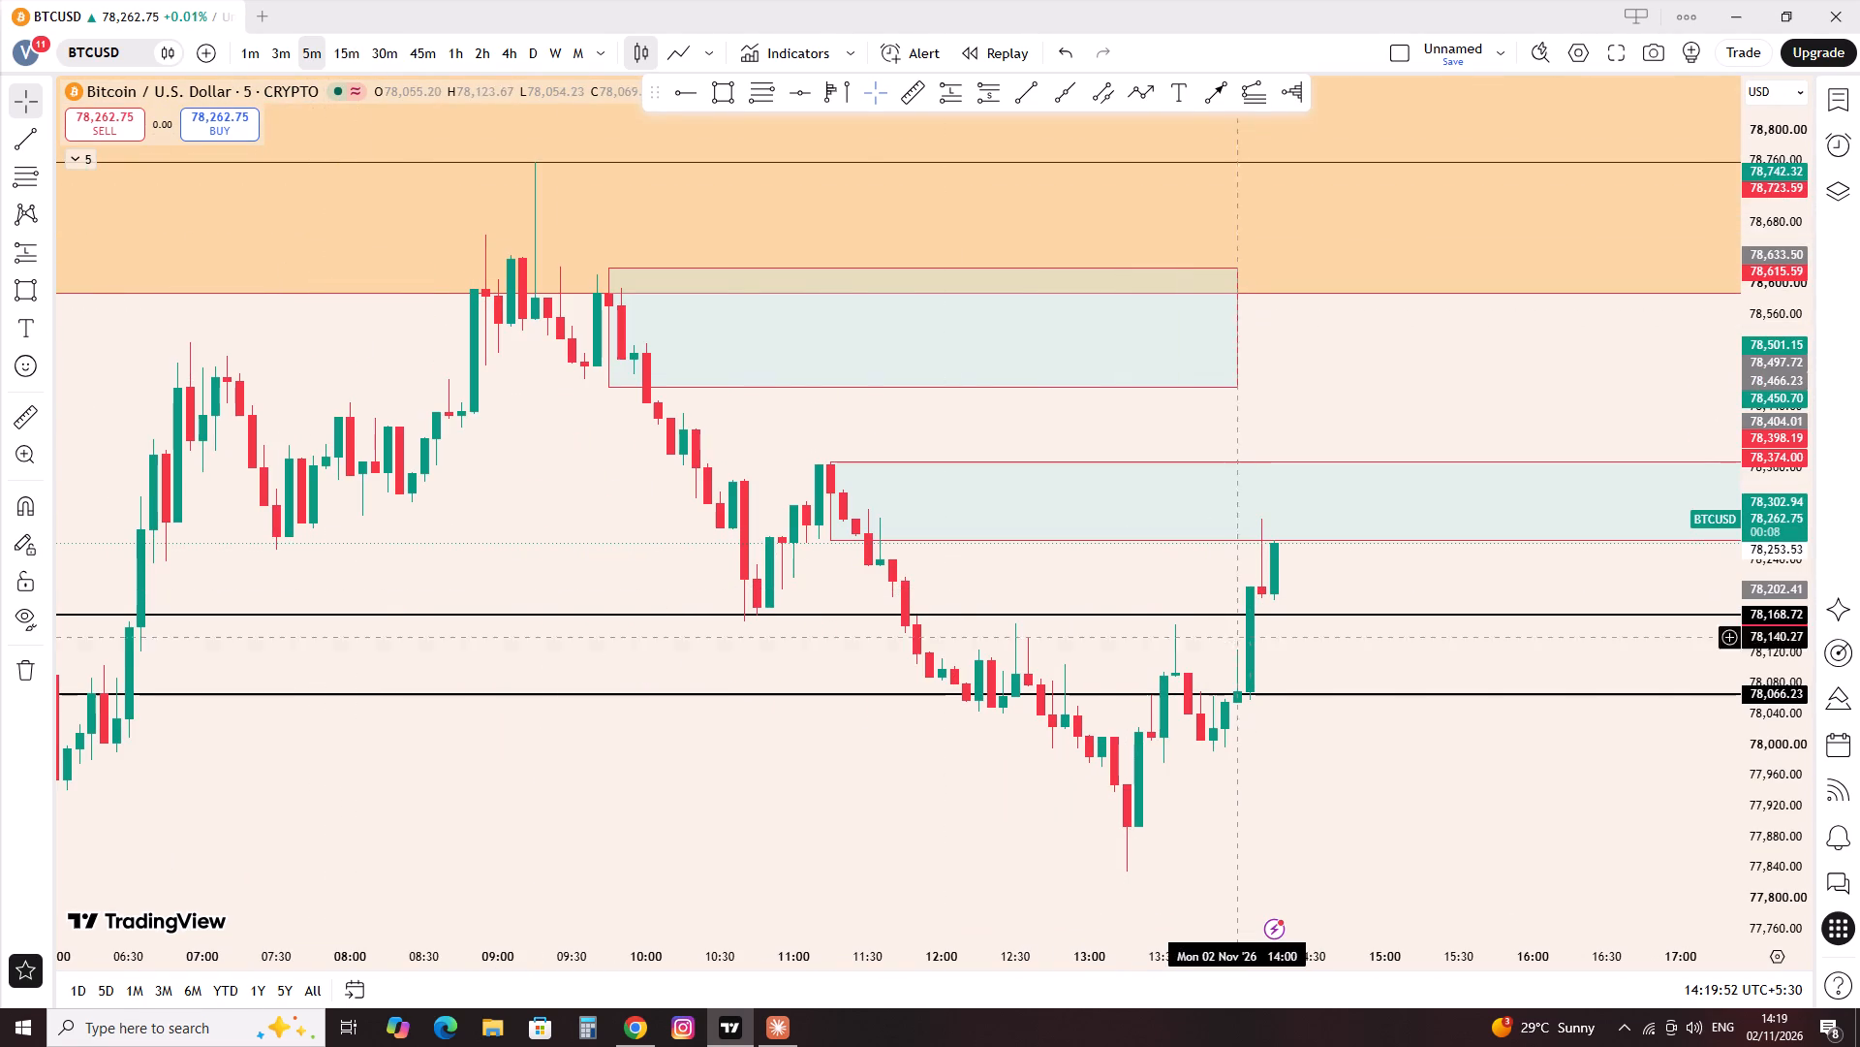
pyautogui.scroll(-2, 818, 436)
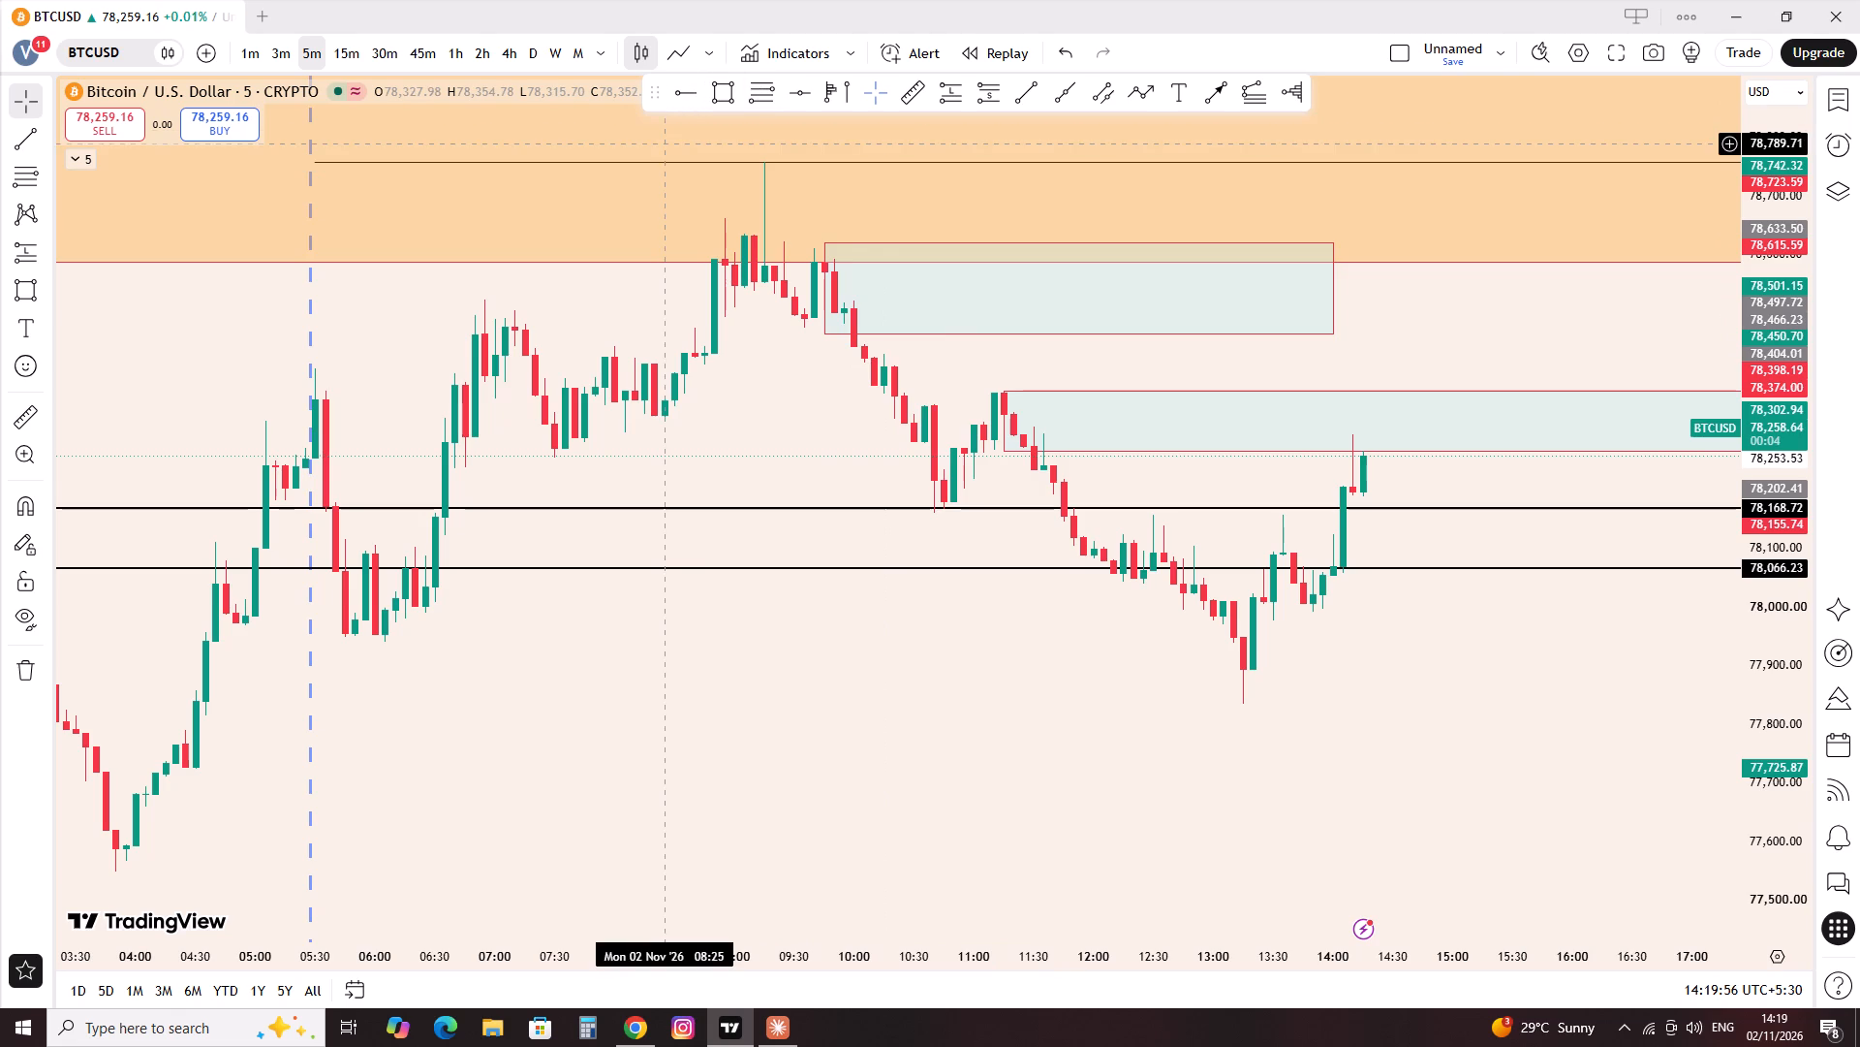
# Switch the BTCUSD chart to the 15-minute timeframe and examine the 1–2 November price action around its zones.
pyautogui.click(363, 42)
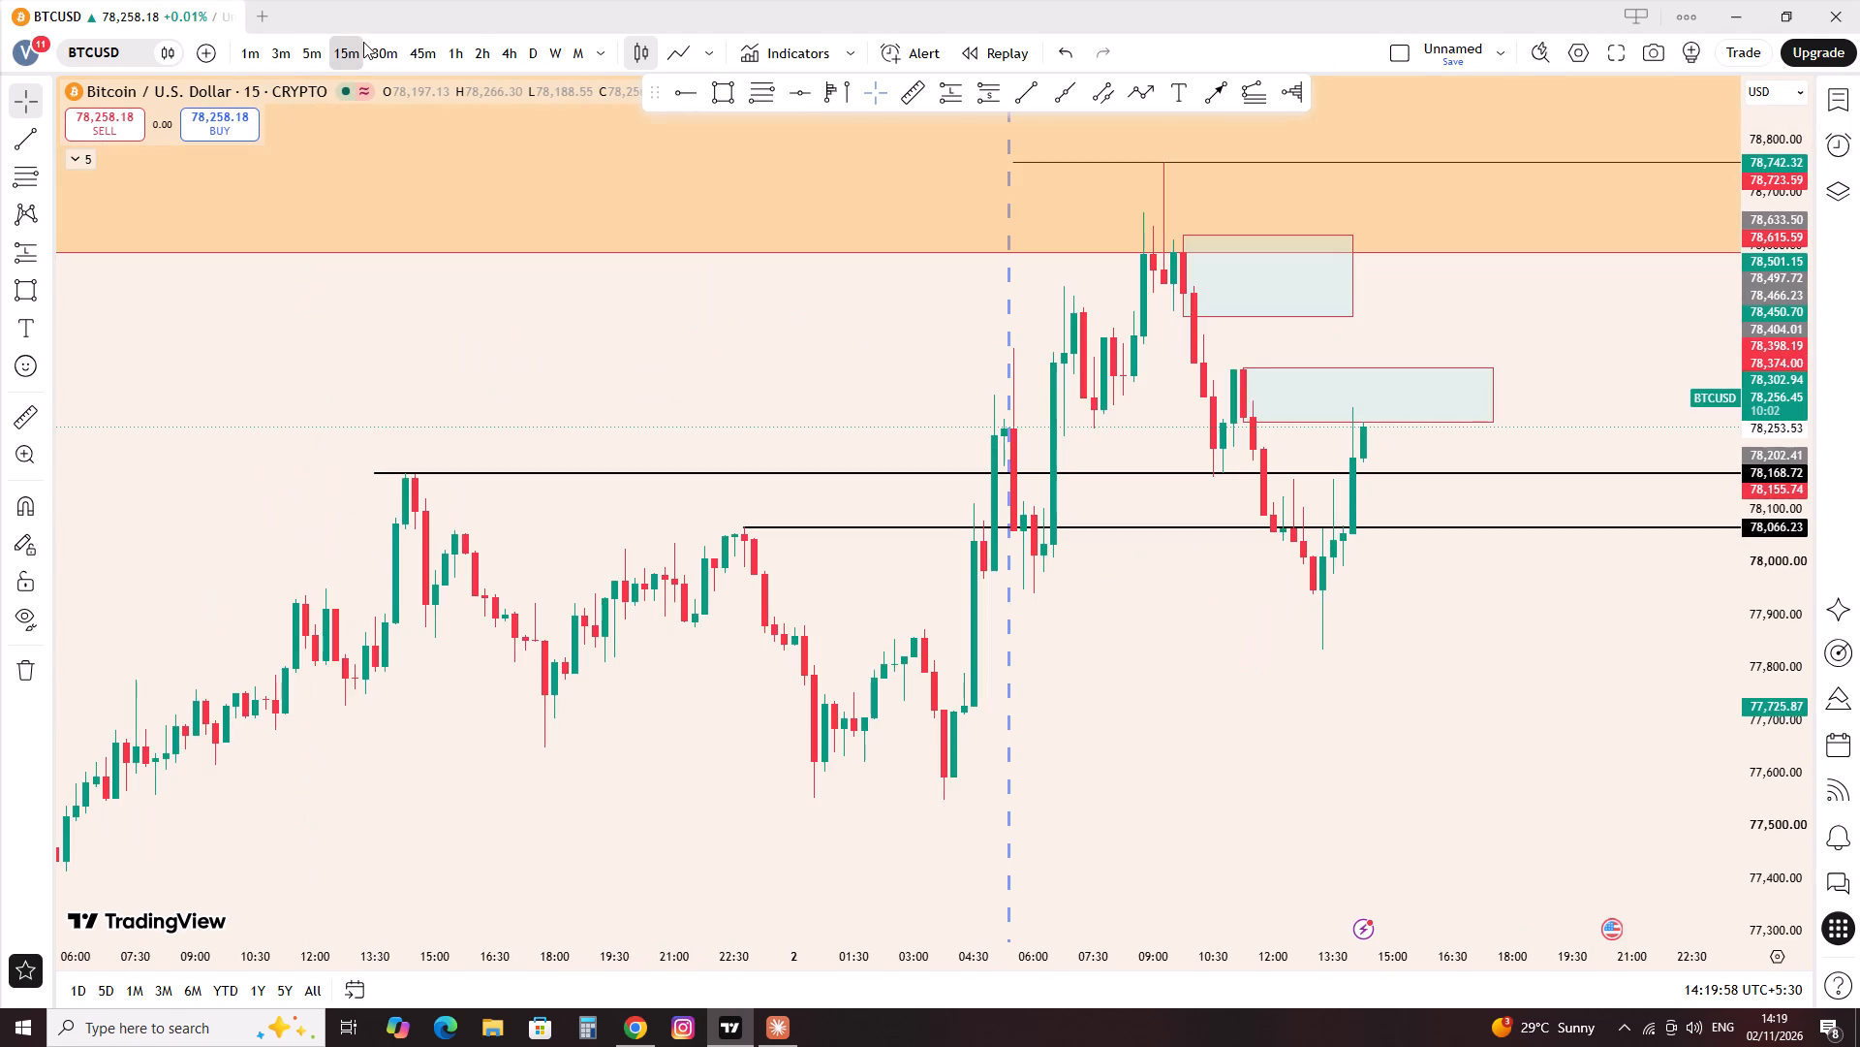
pyautogui.scroll(4, 705, 363)
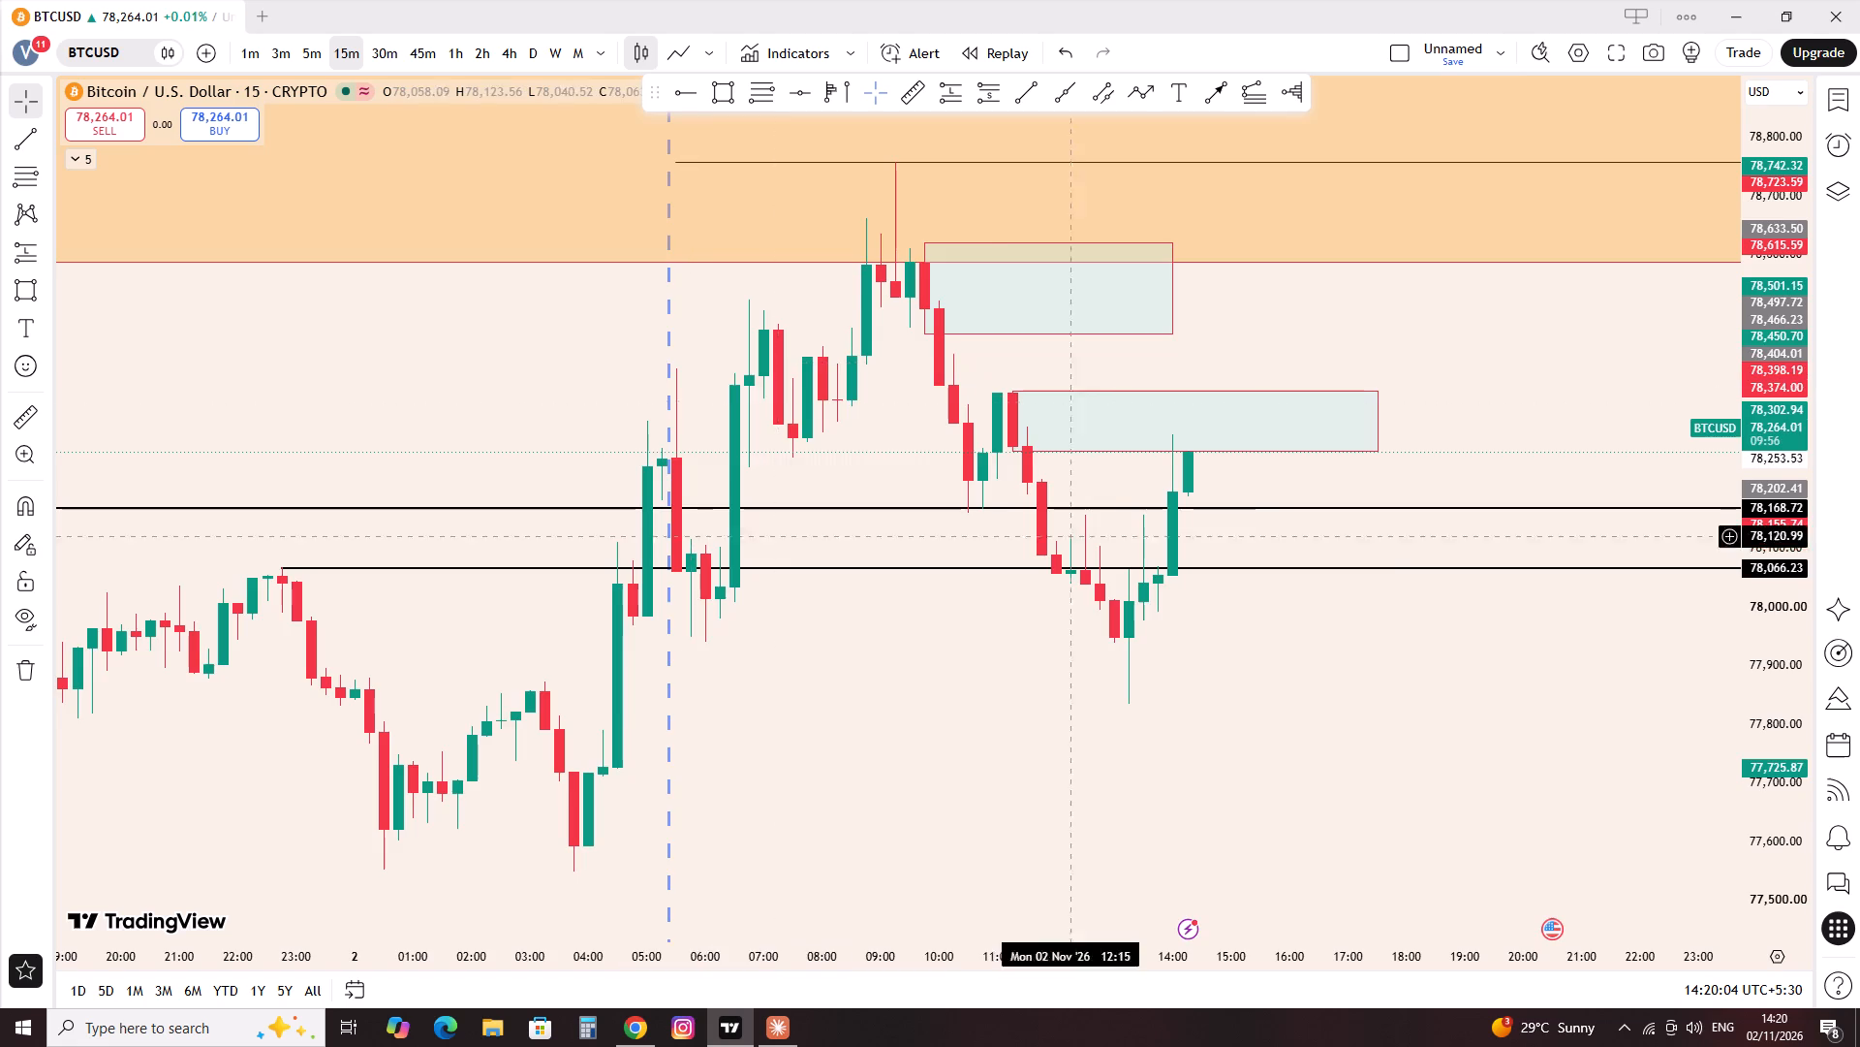
pyautogui.scroll(-8, 1245, 577)
pyautogui.moveTo(1345, 606); pyautogui.dragTo(962, 629)
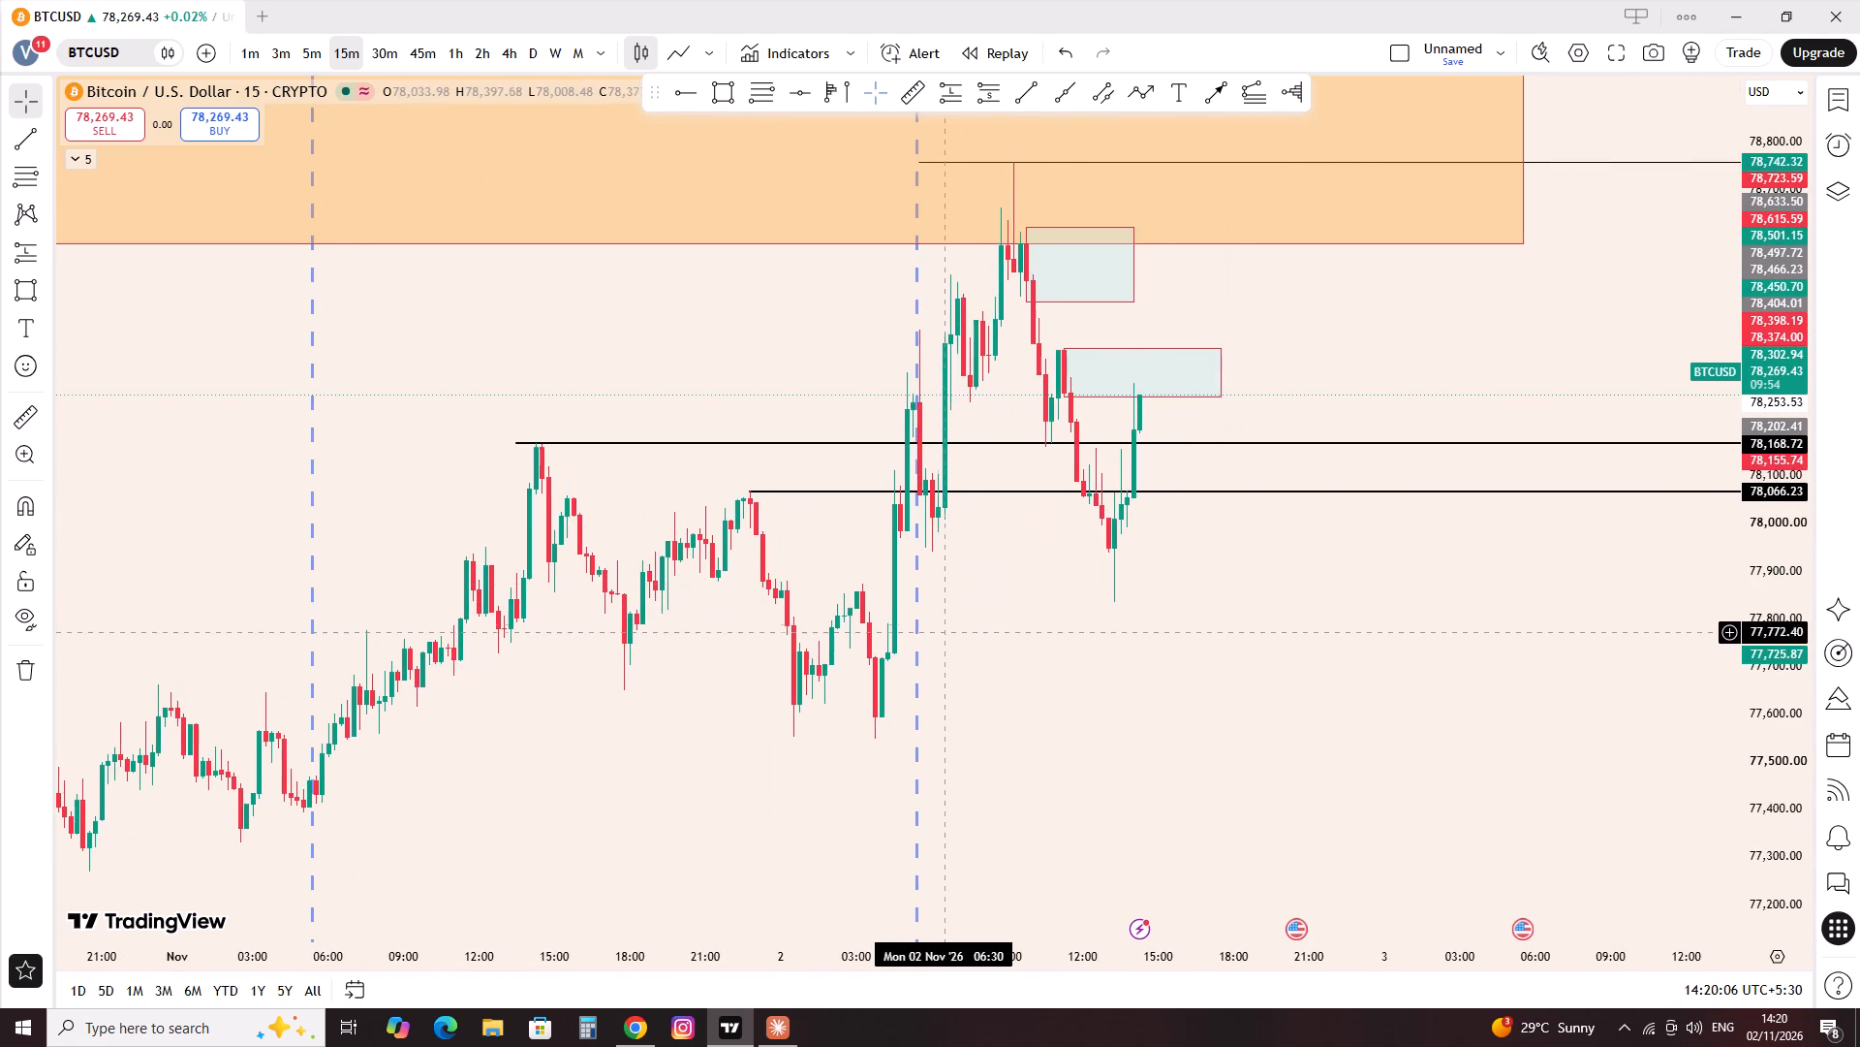
# Switch to Chrome and close the Google search tab about fixed range volume.
pyautogui.click(1728, 4)
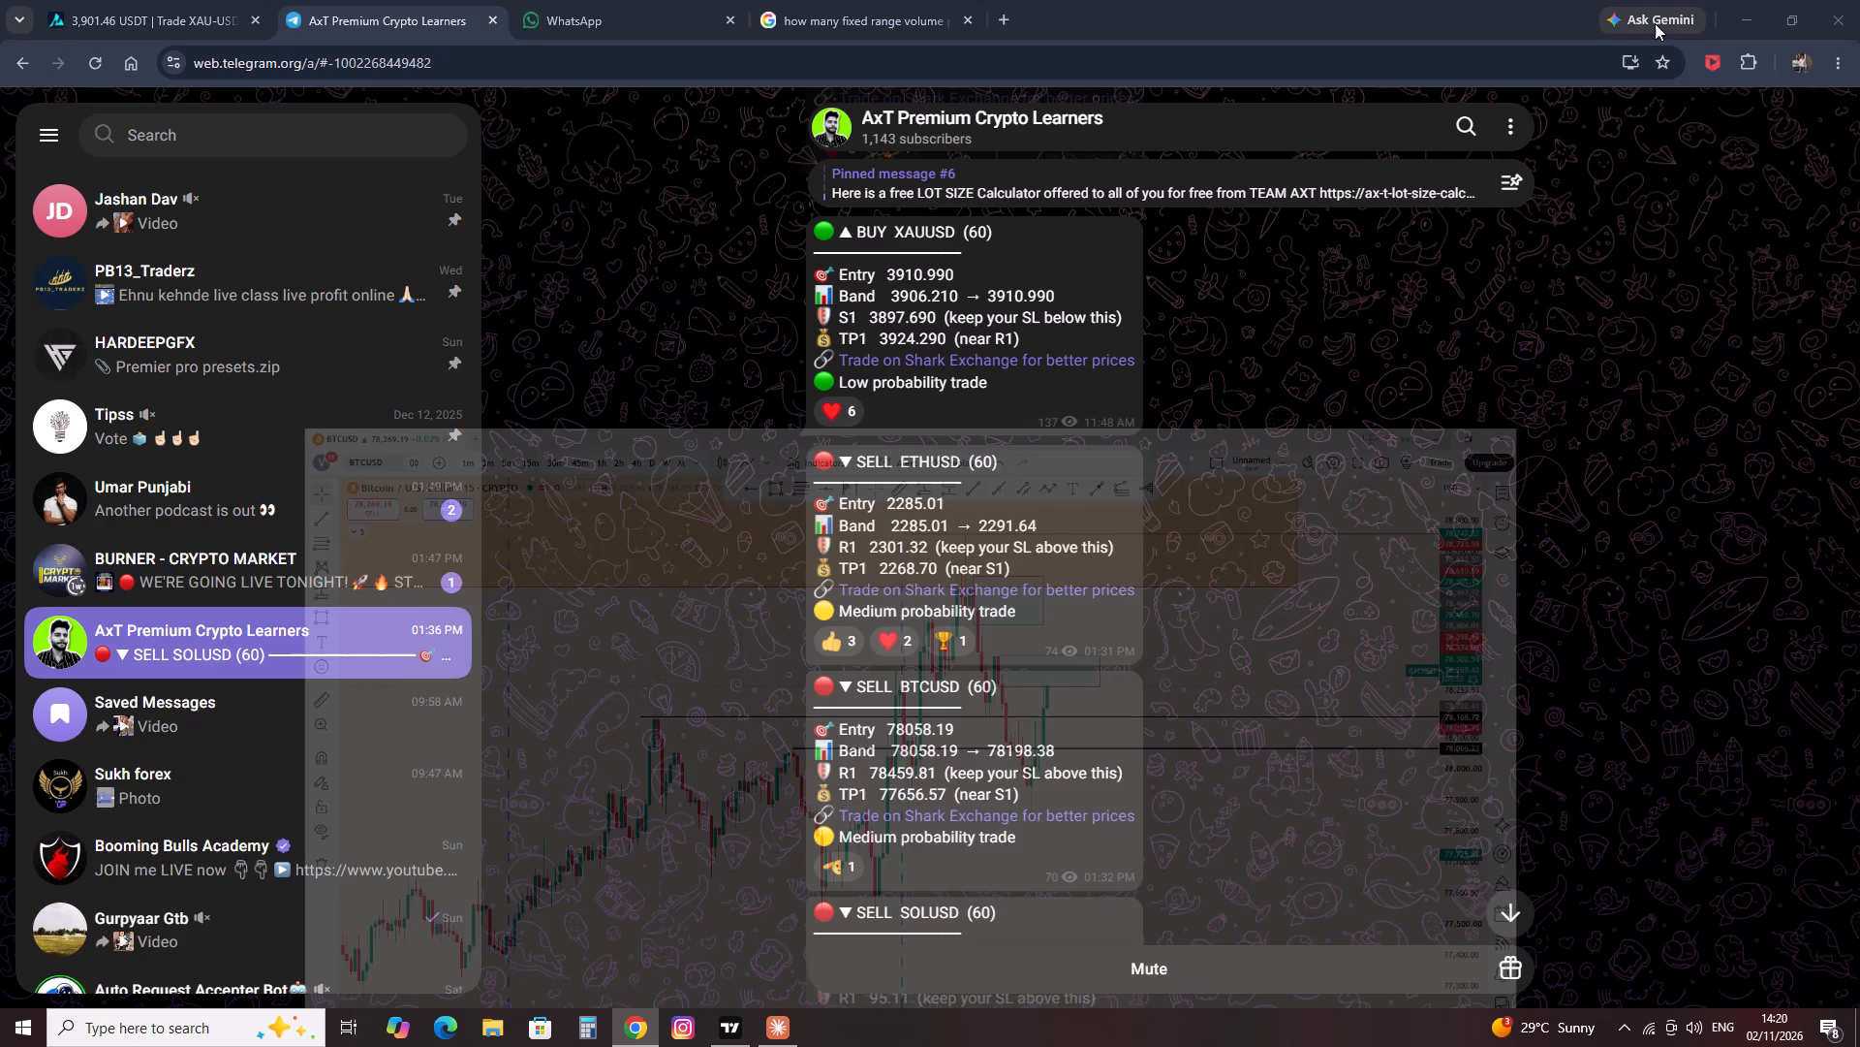
pyautogui.click(1748, 0)
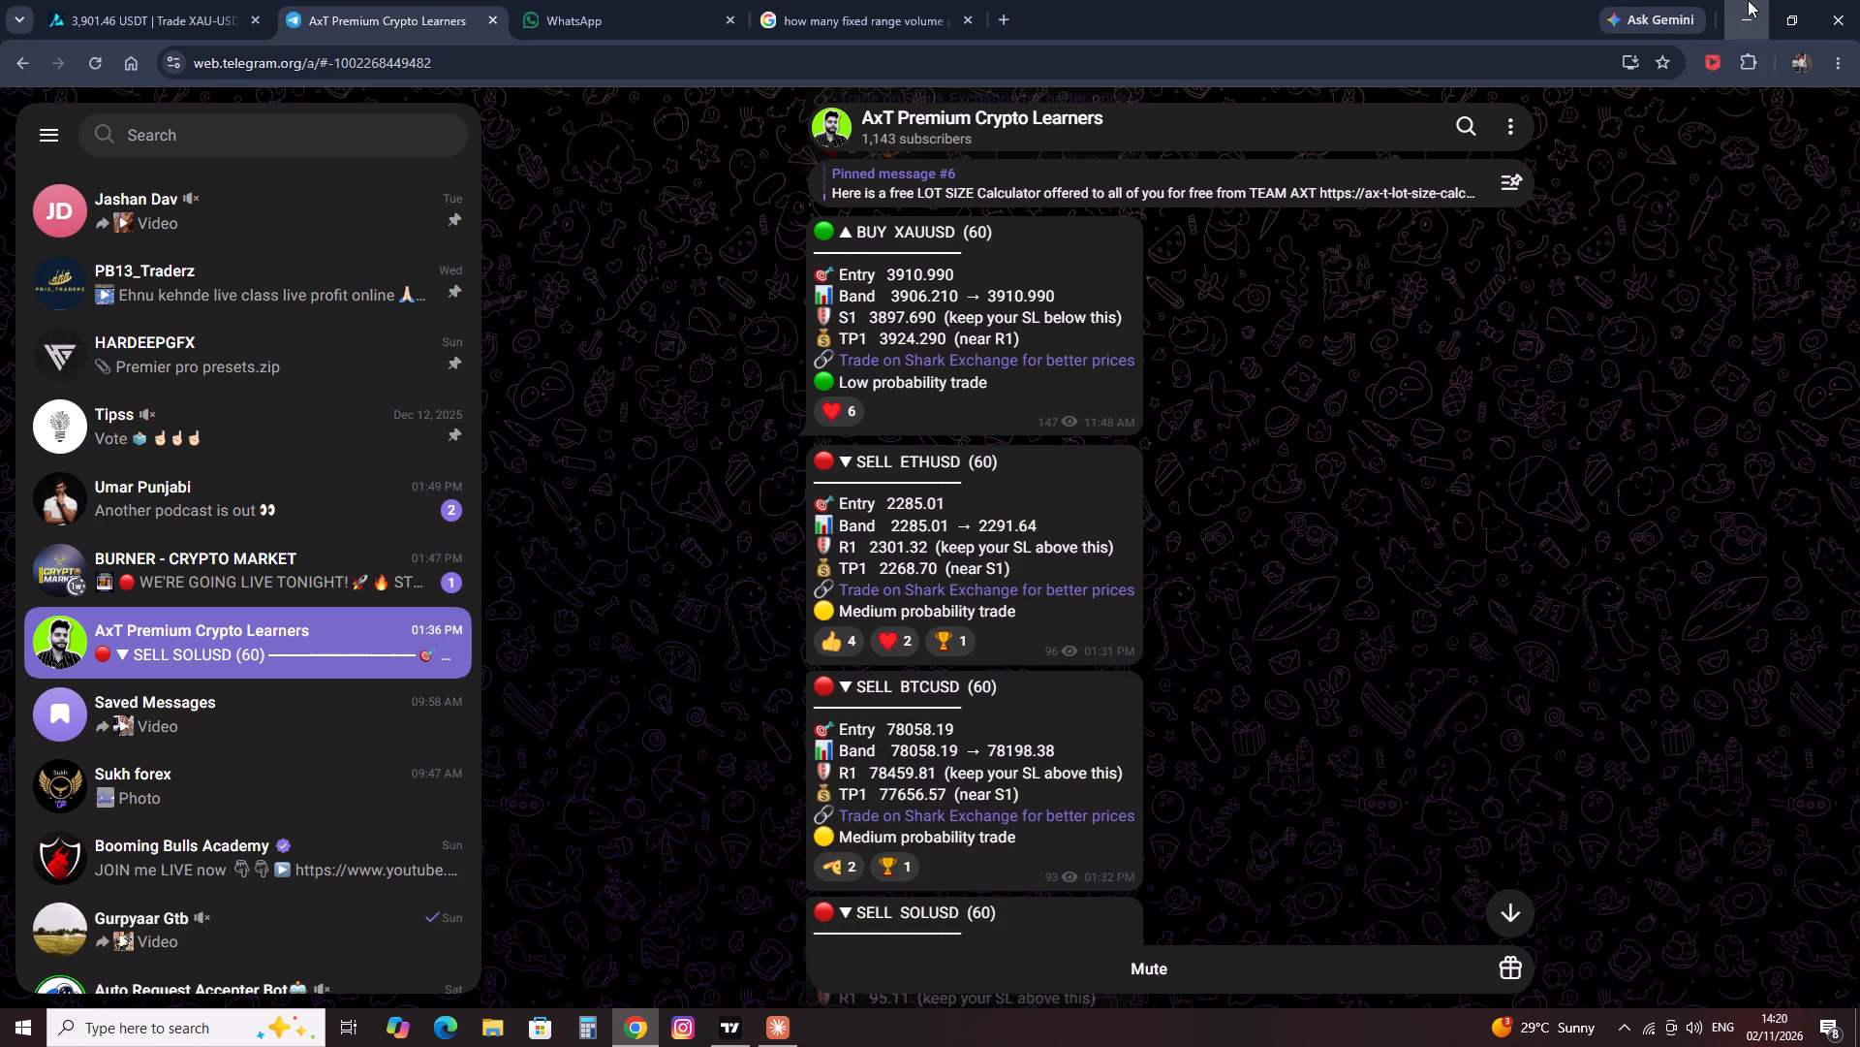
pyautogui.click(623, 1030)
pyautogui.click(972, 24)
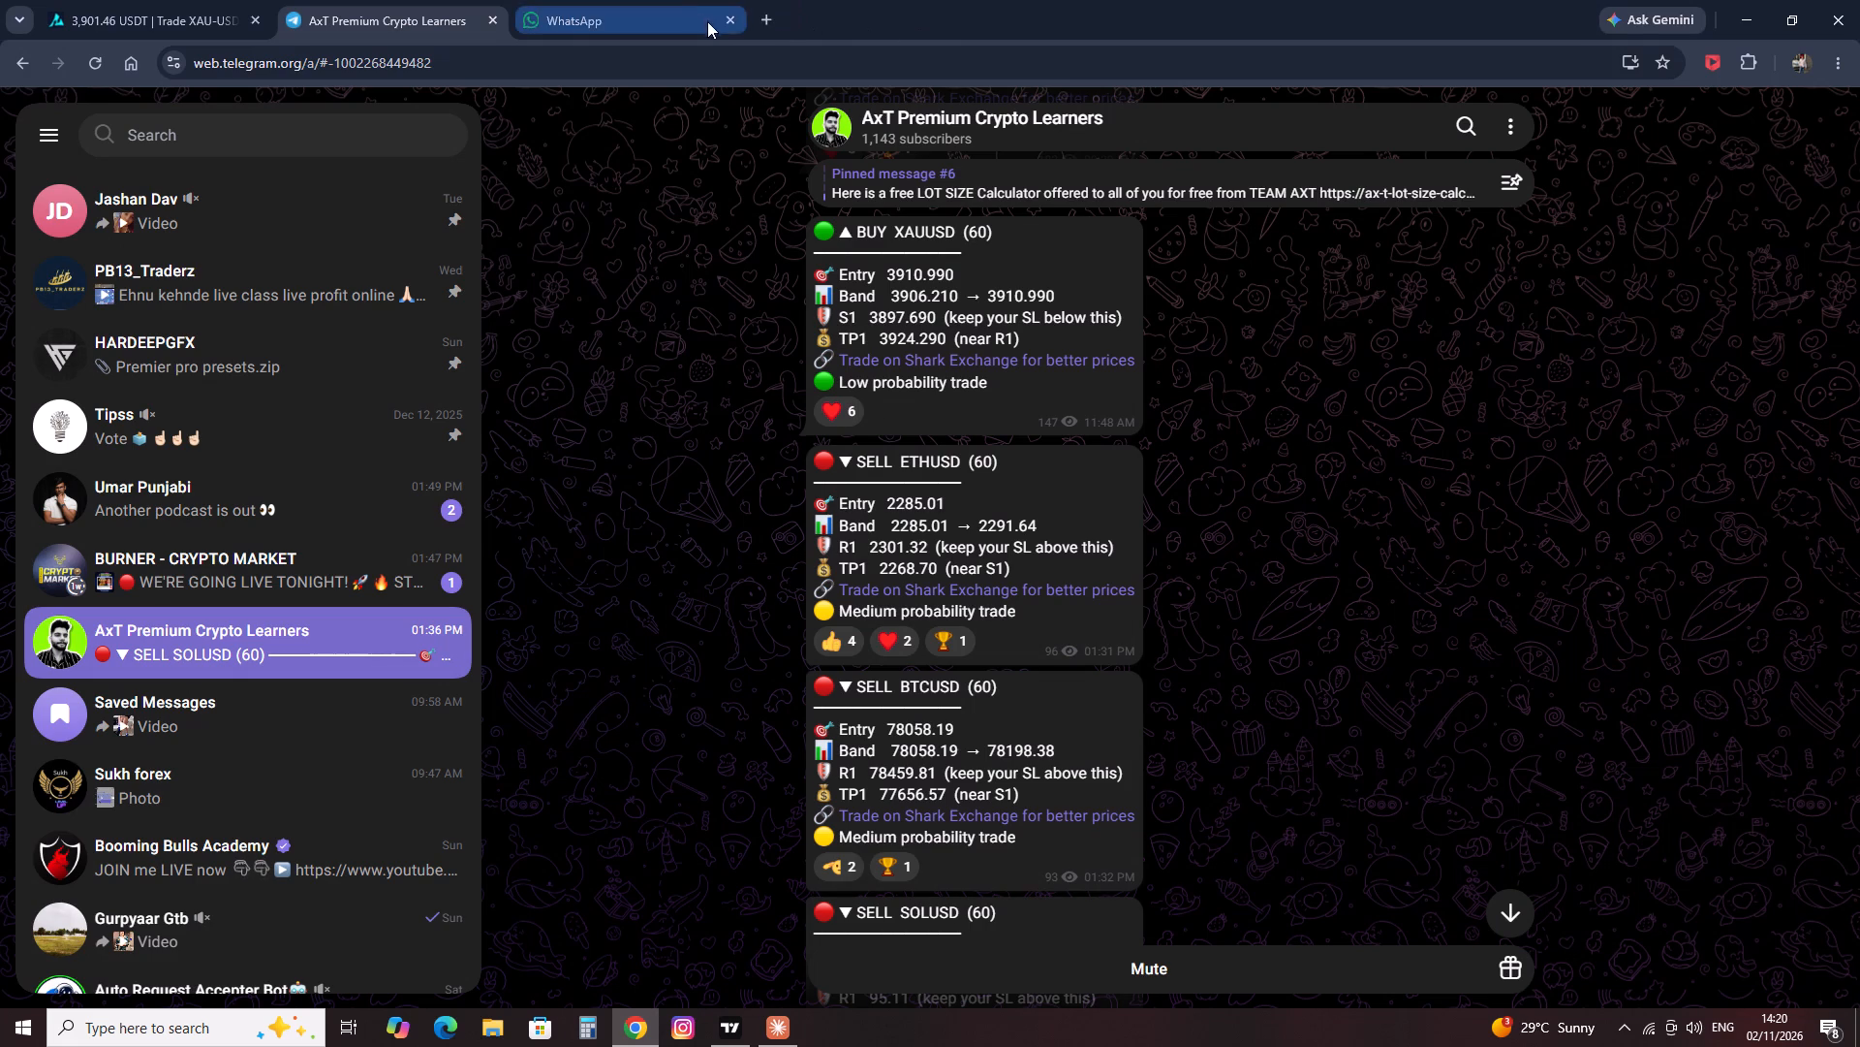
# Open a new browser tab after the WhatsApp tab.
pyautogui.click(780, 24)
pyautogui.click(768, 23)
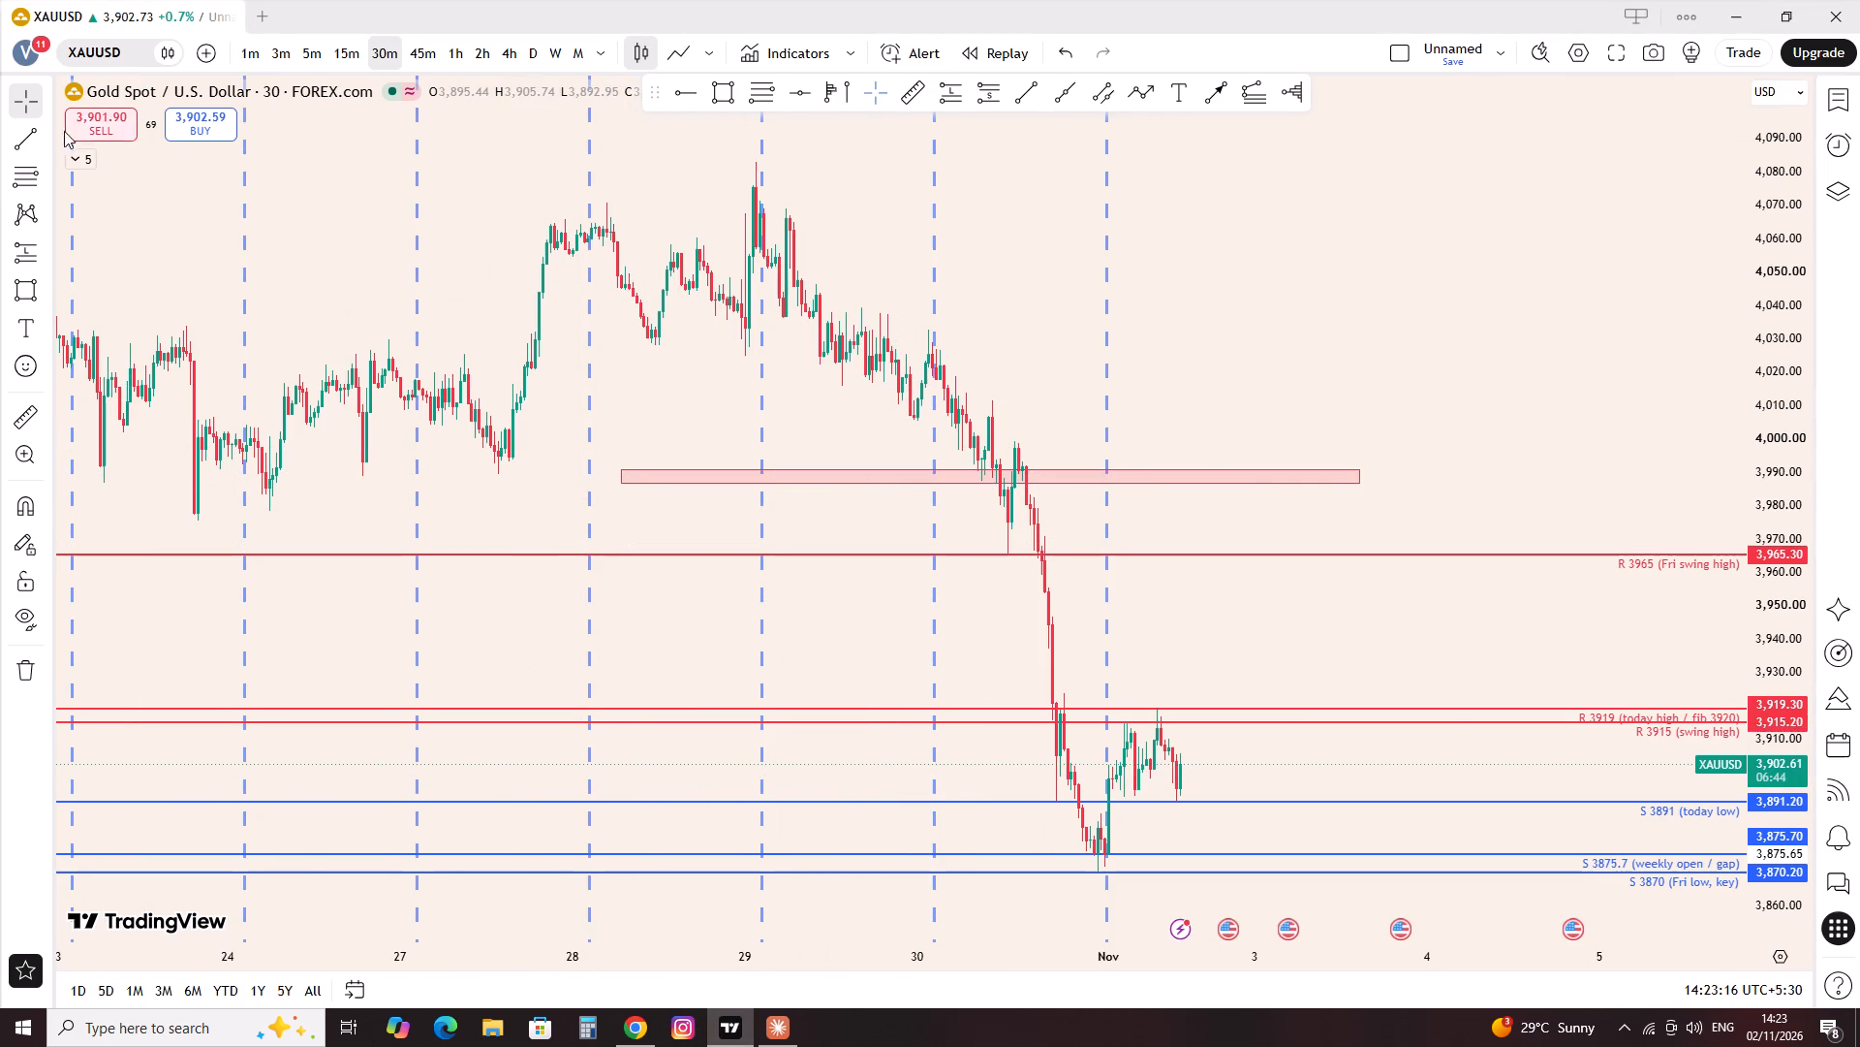
# Expand the indicator list and show the hidden Zig Zag HL+RSI indicator.
pyautogui.click(79, 159)
pyautogui.click(150, 253)
pyautogui.click(168, 253)
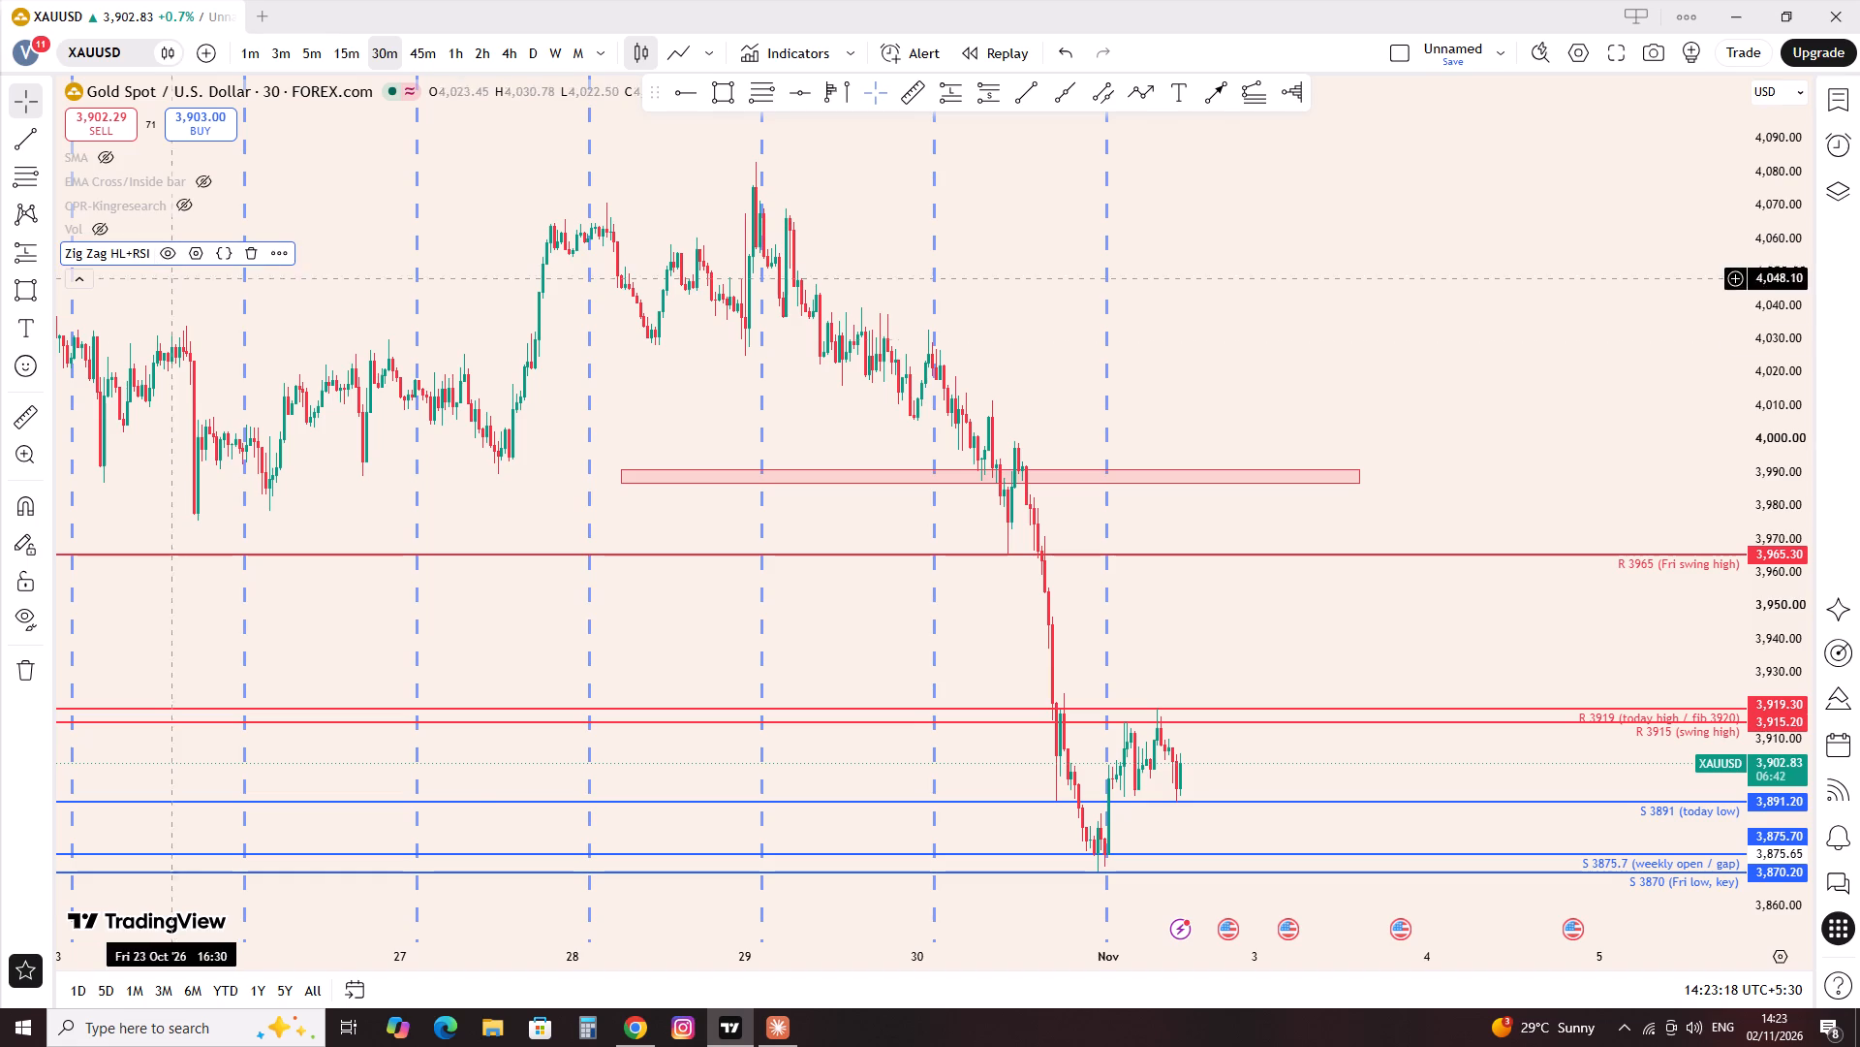
pyautogui.click(498, 514)
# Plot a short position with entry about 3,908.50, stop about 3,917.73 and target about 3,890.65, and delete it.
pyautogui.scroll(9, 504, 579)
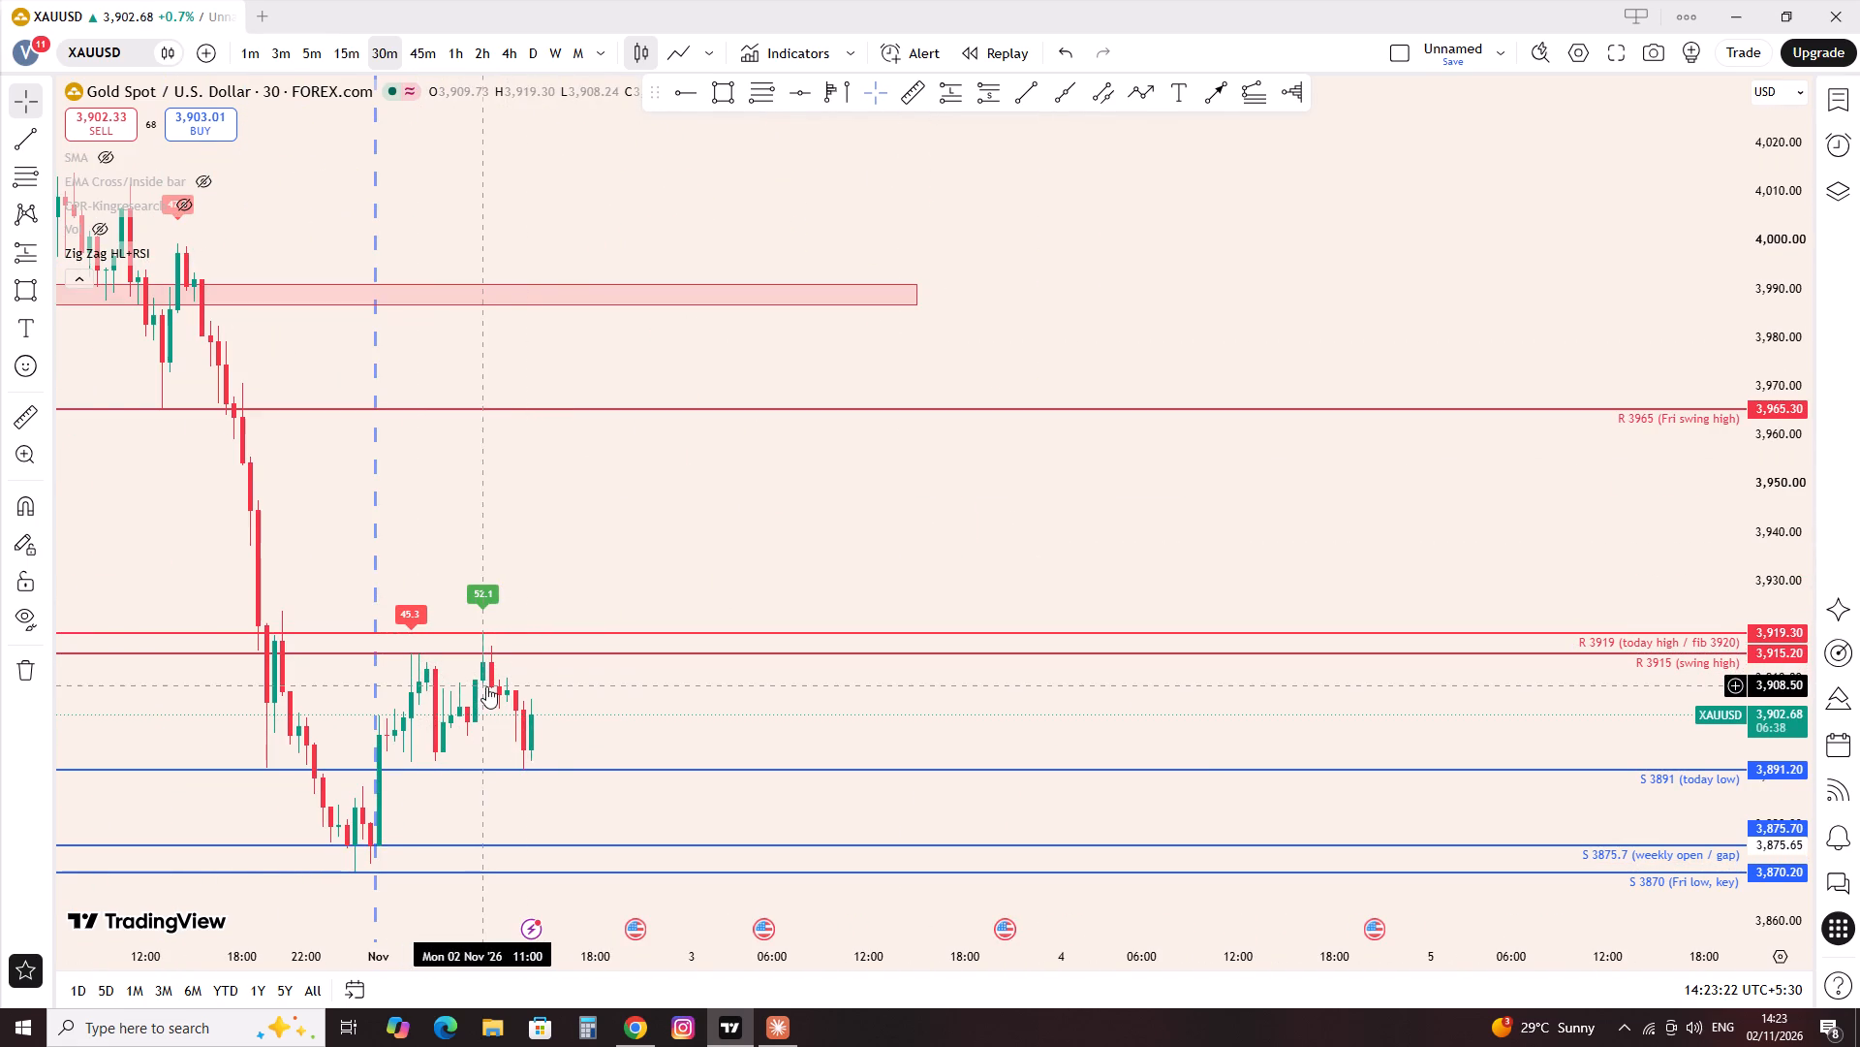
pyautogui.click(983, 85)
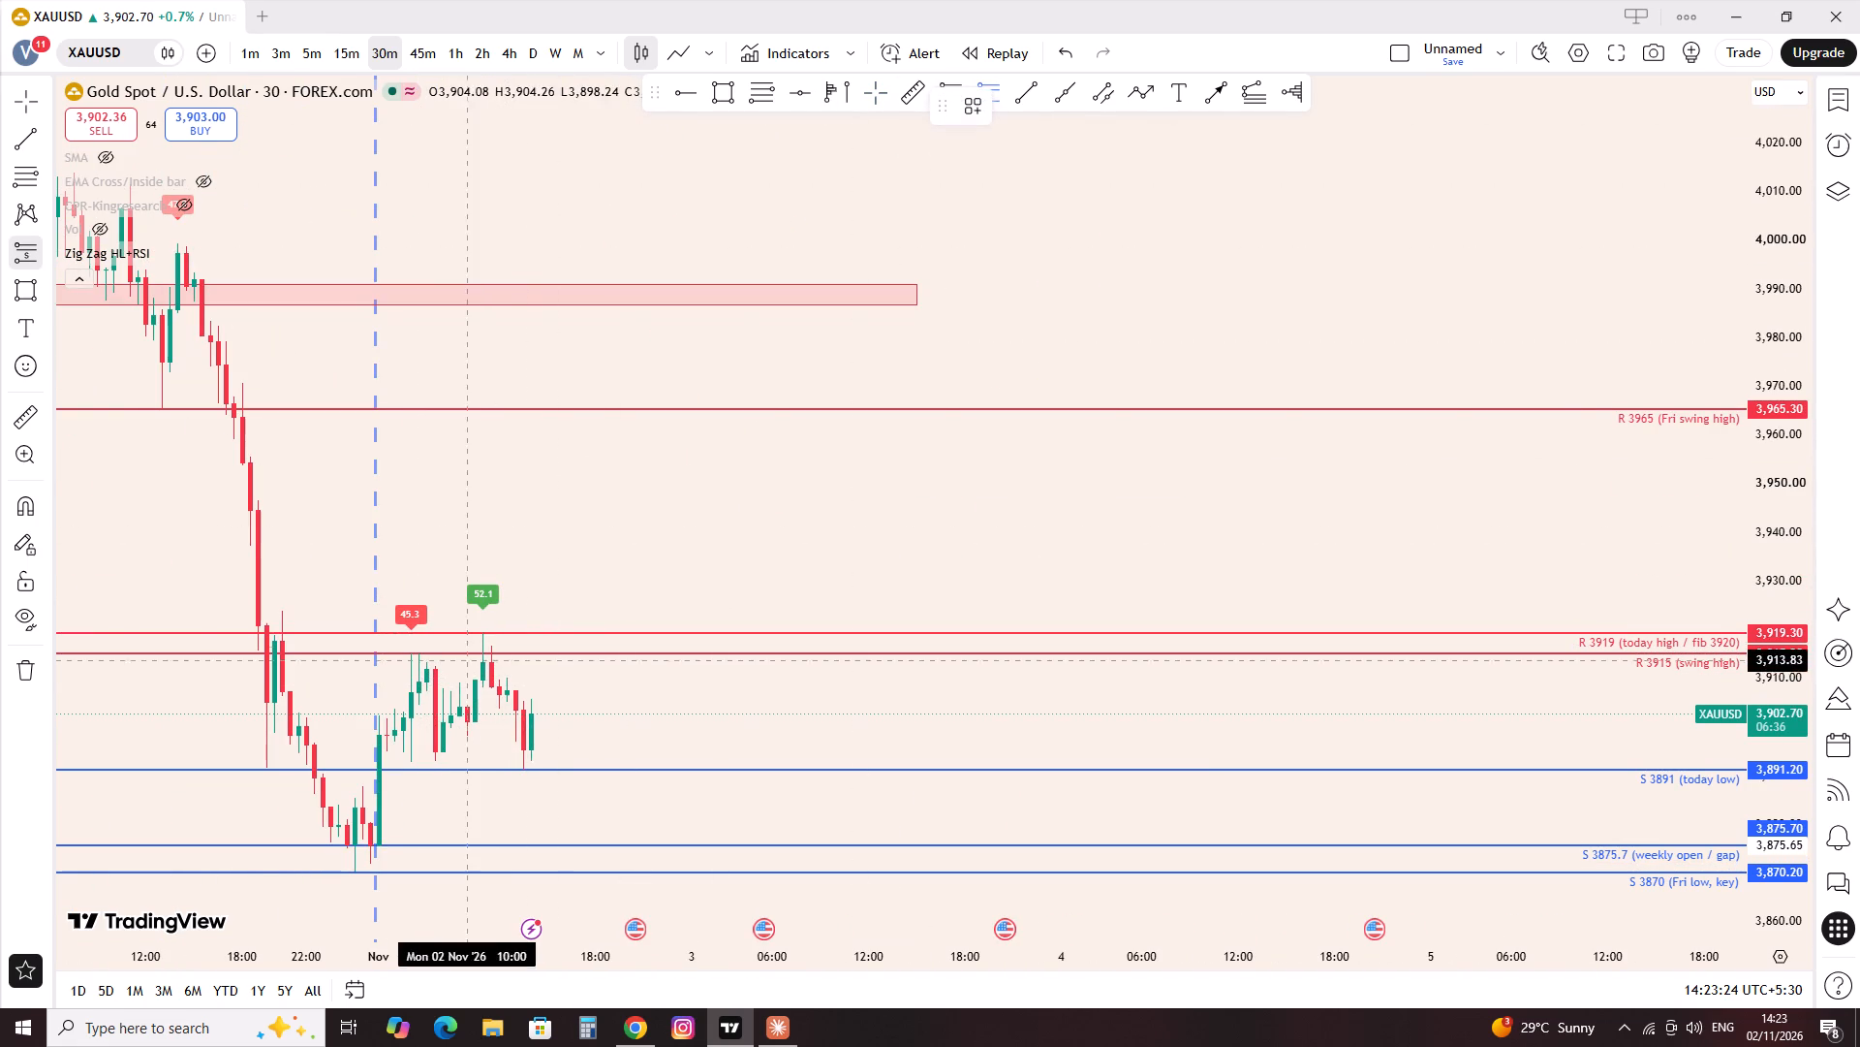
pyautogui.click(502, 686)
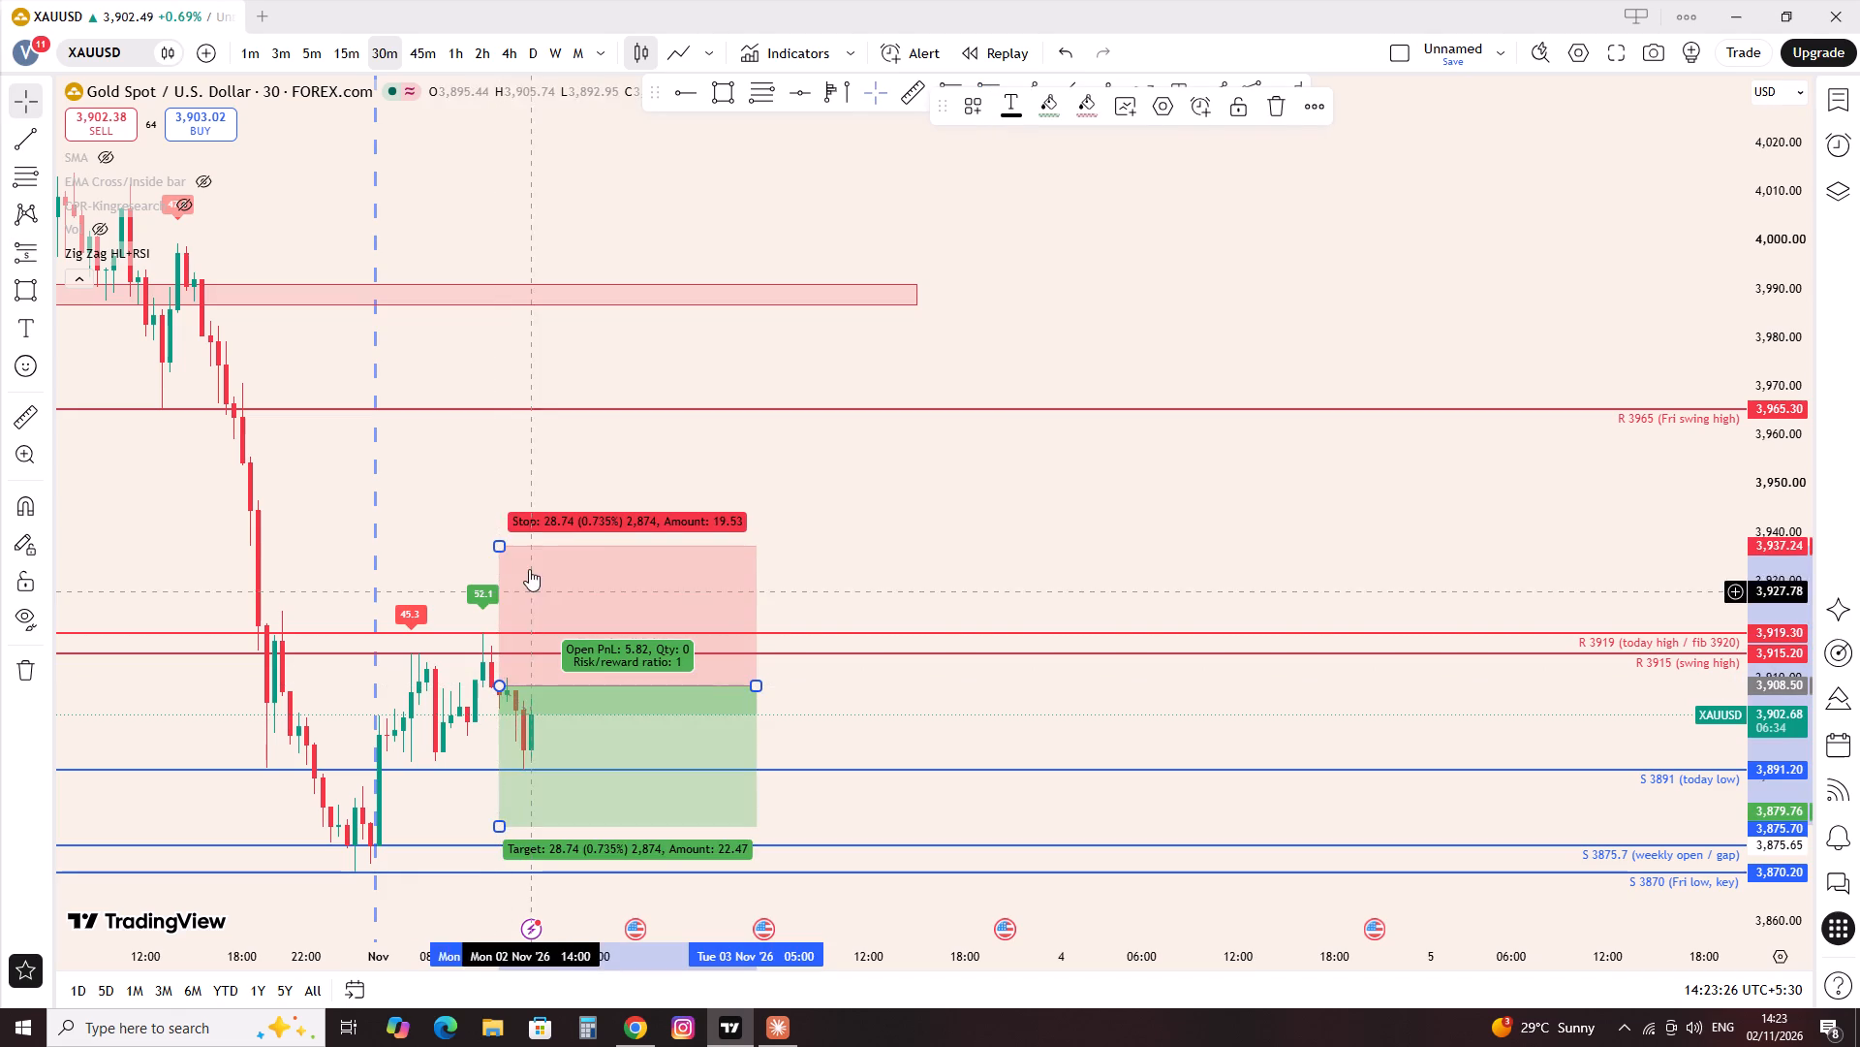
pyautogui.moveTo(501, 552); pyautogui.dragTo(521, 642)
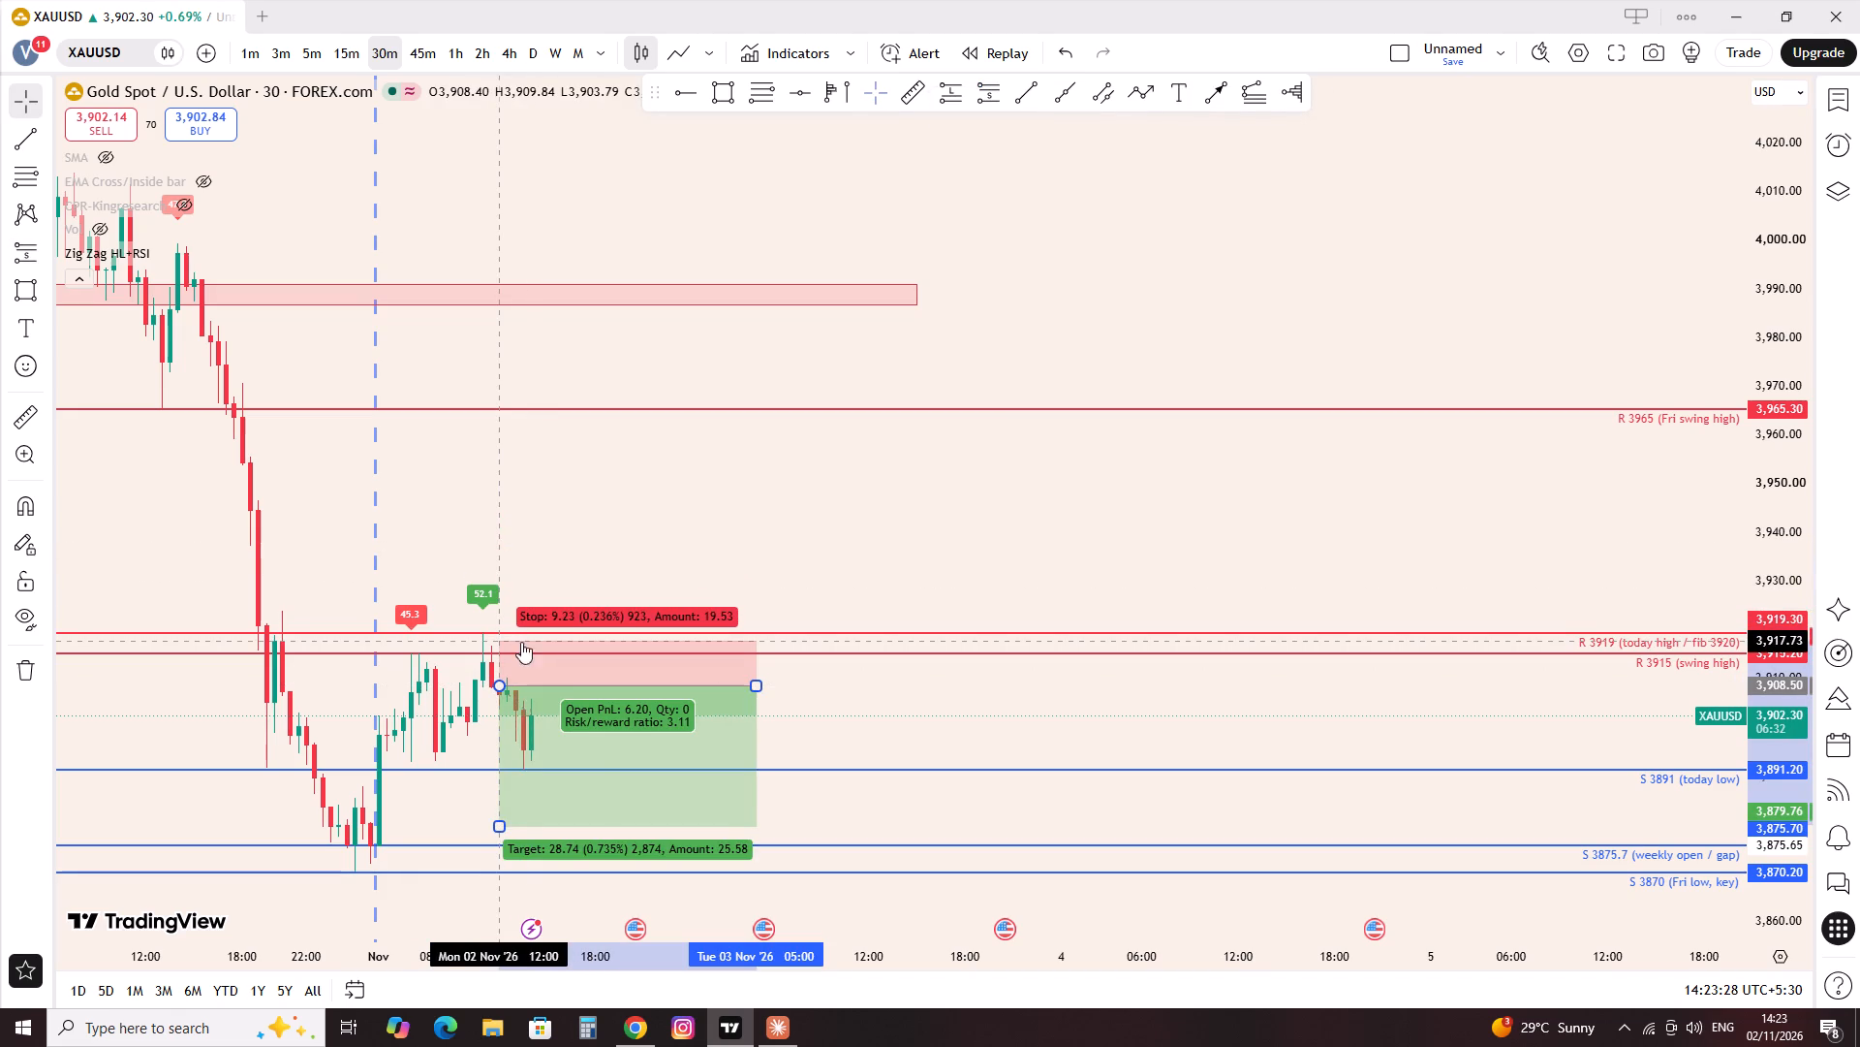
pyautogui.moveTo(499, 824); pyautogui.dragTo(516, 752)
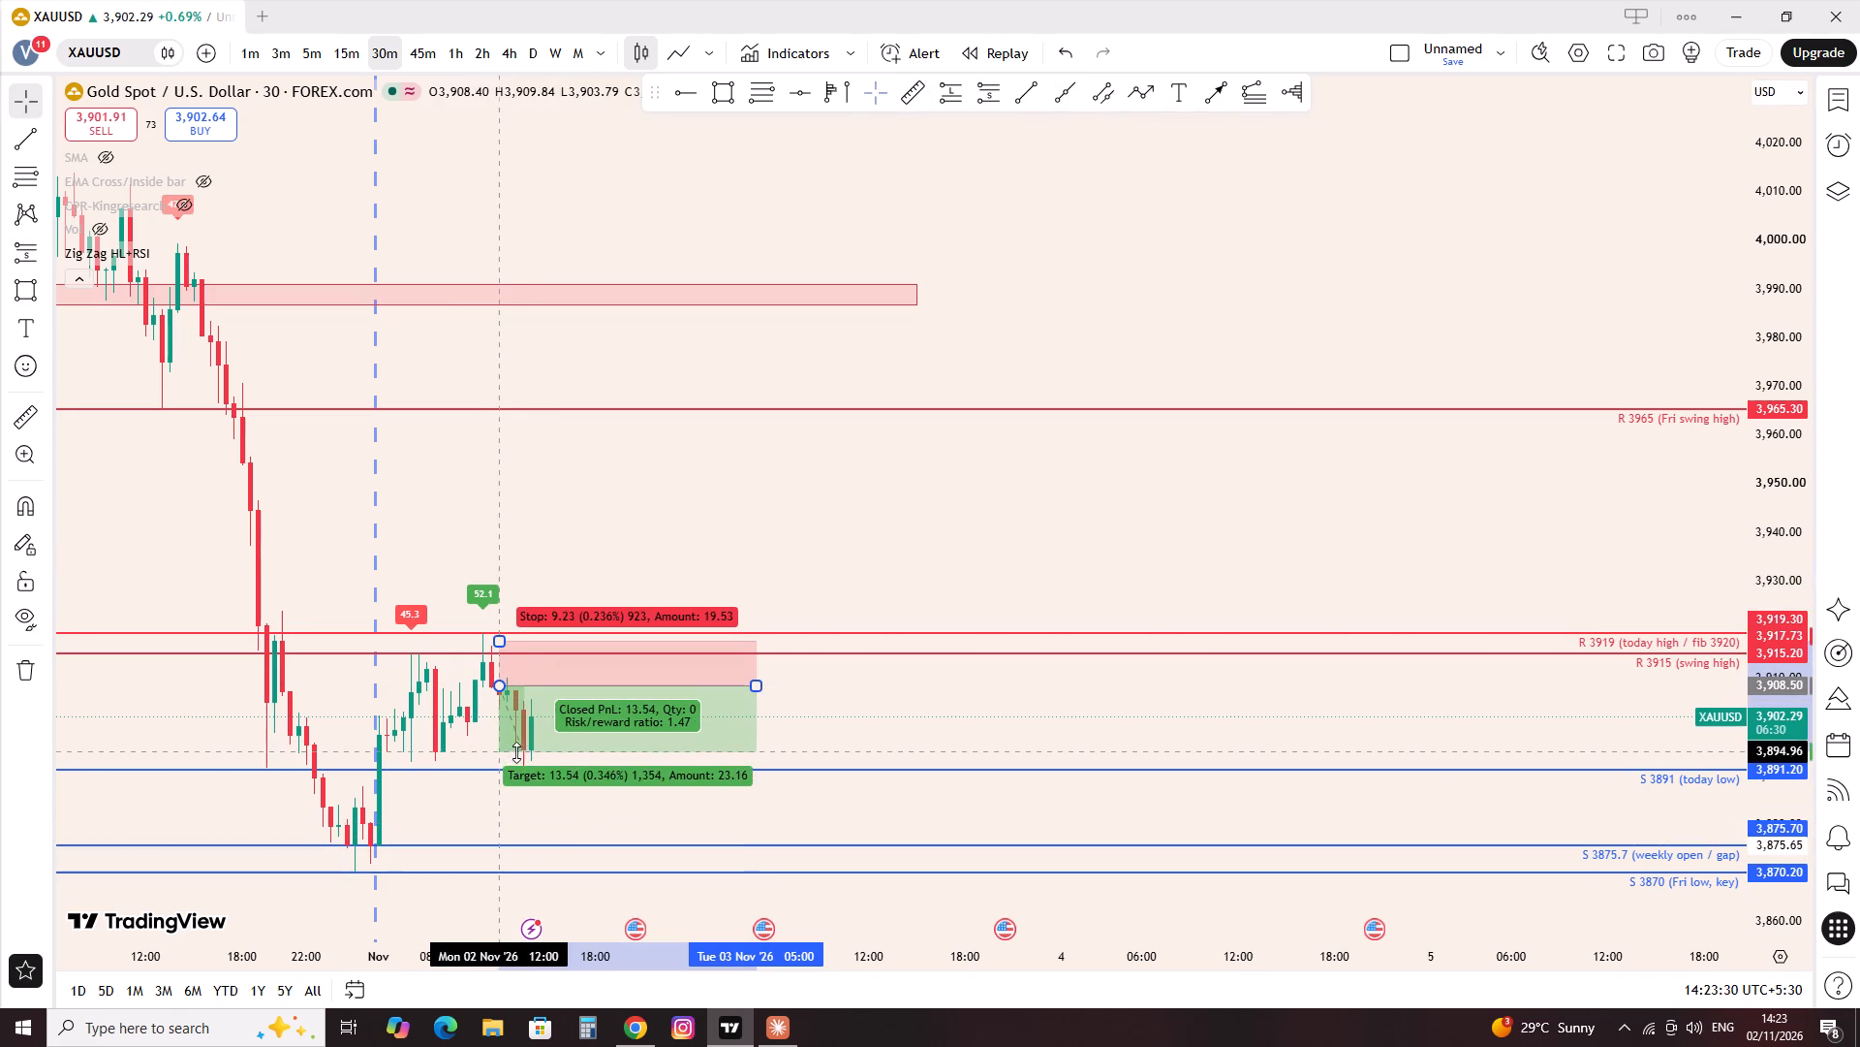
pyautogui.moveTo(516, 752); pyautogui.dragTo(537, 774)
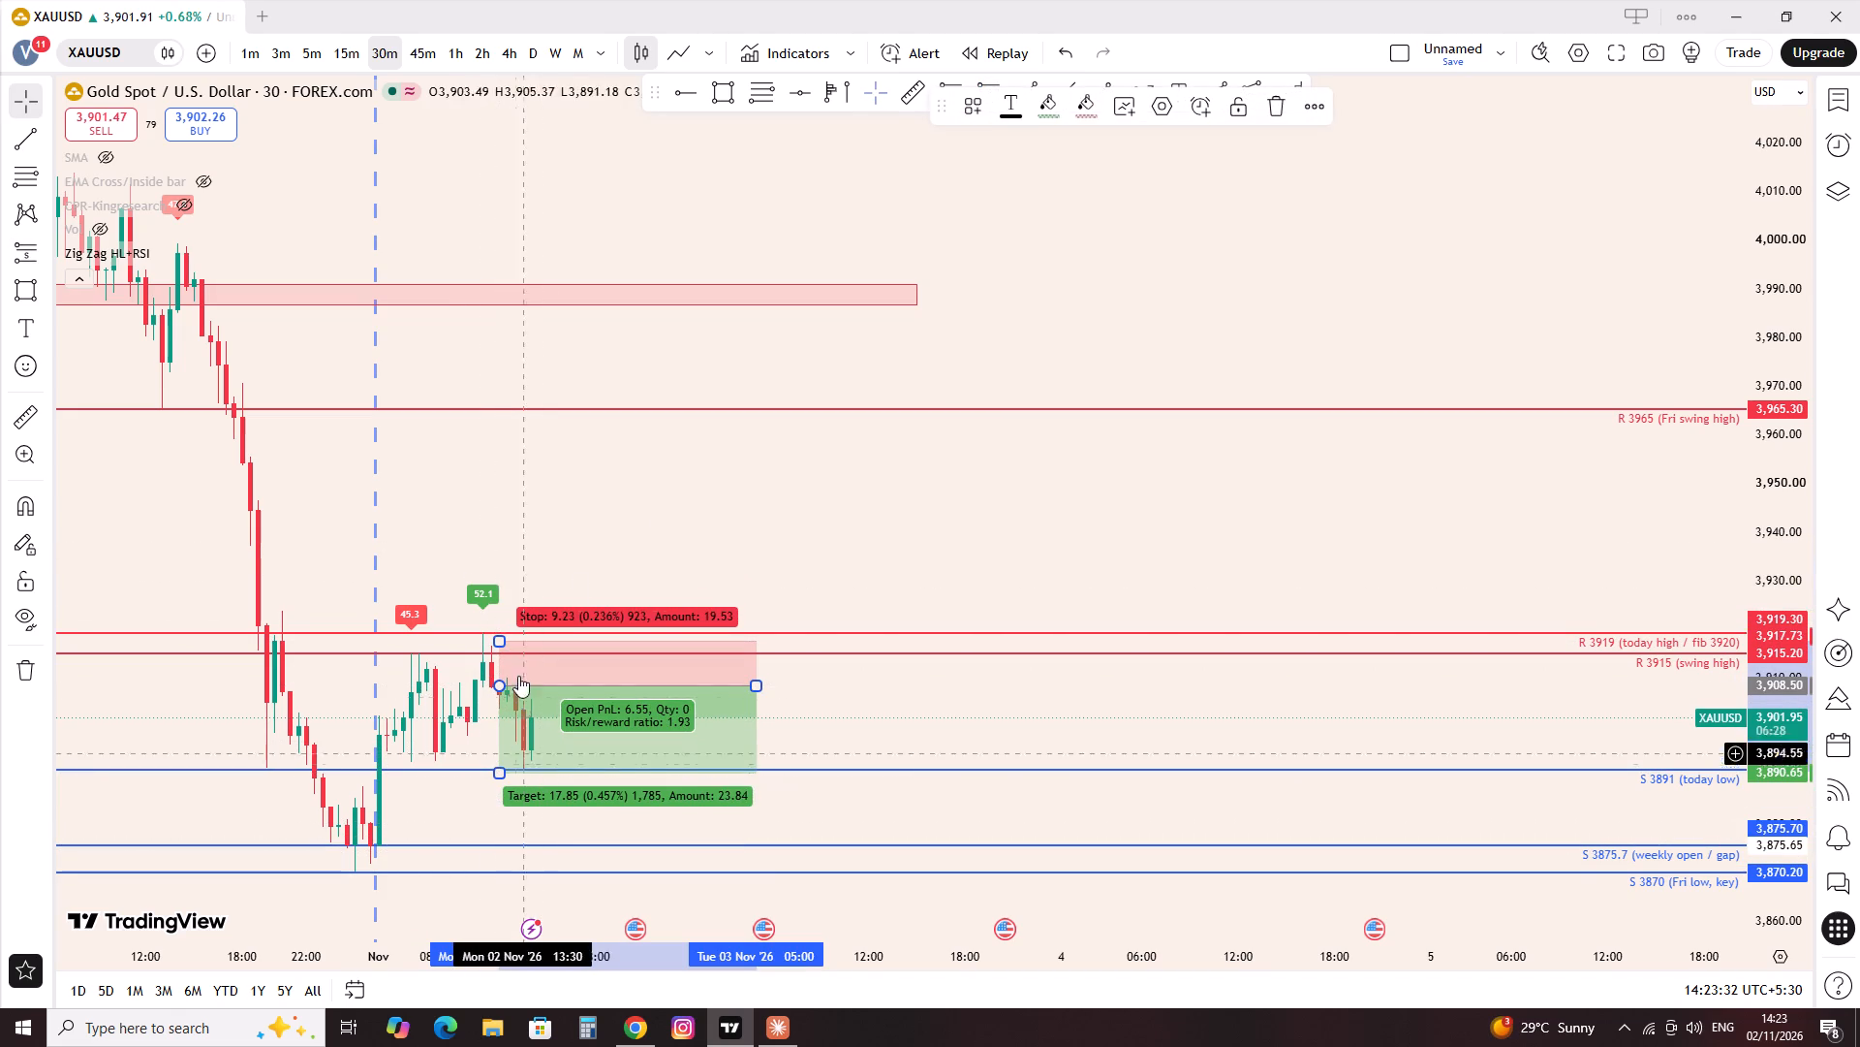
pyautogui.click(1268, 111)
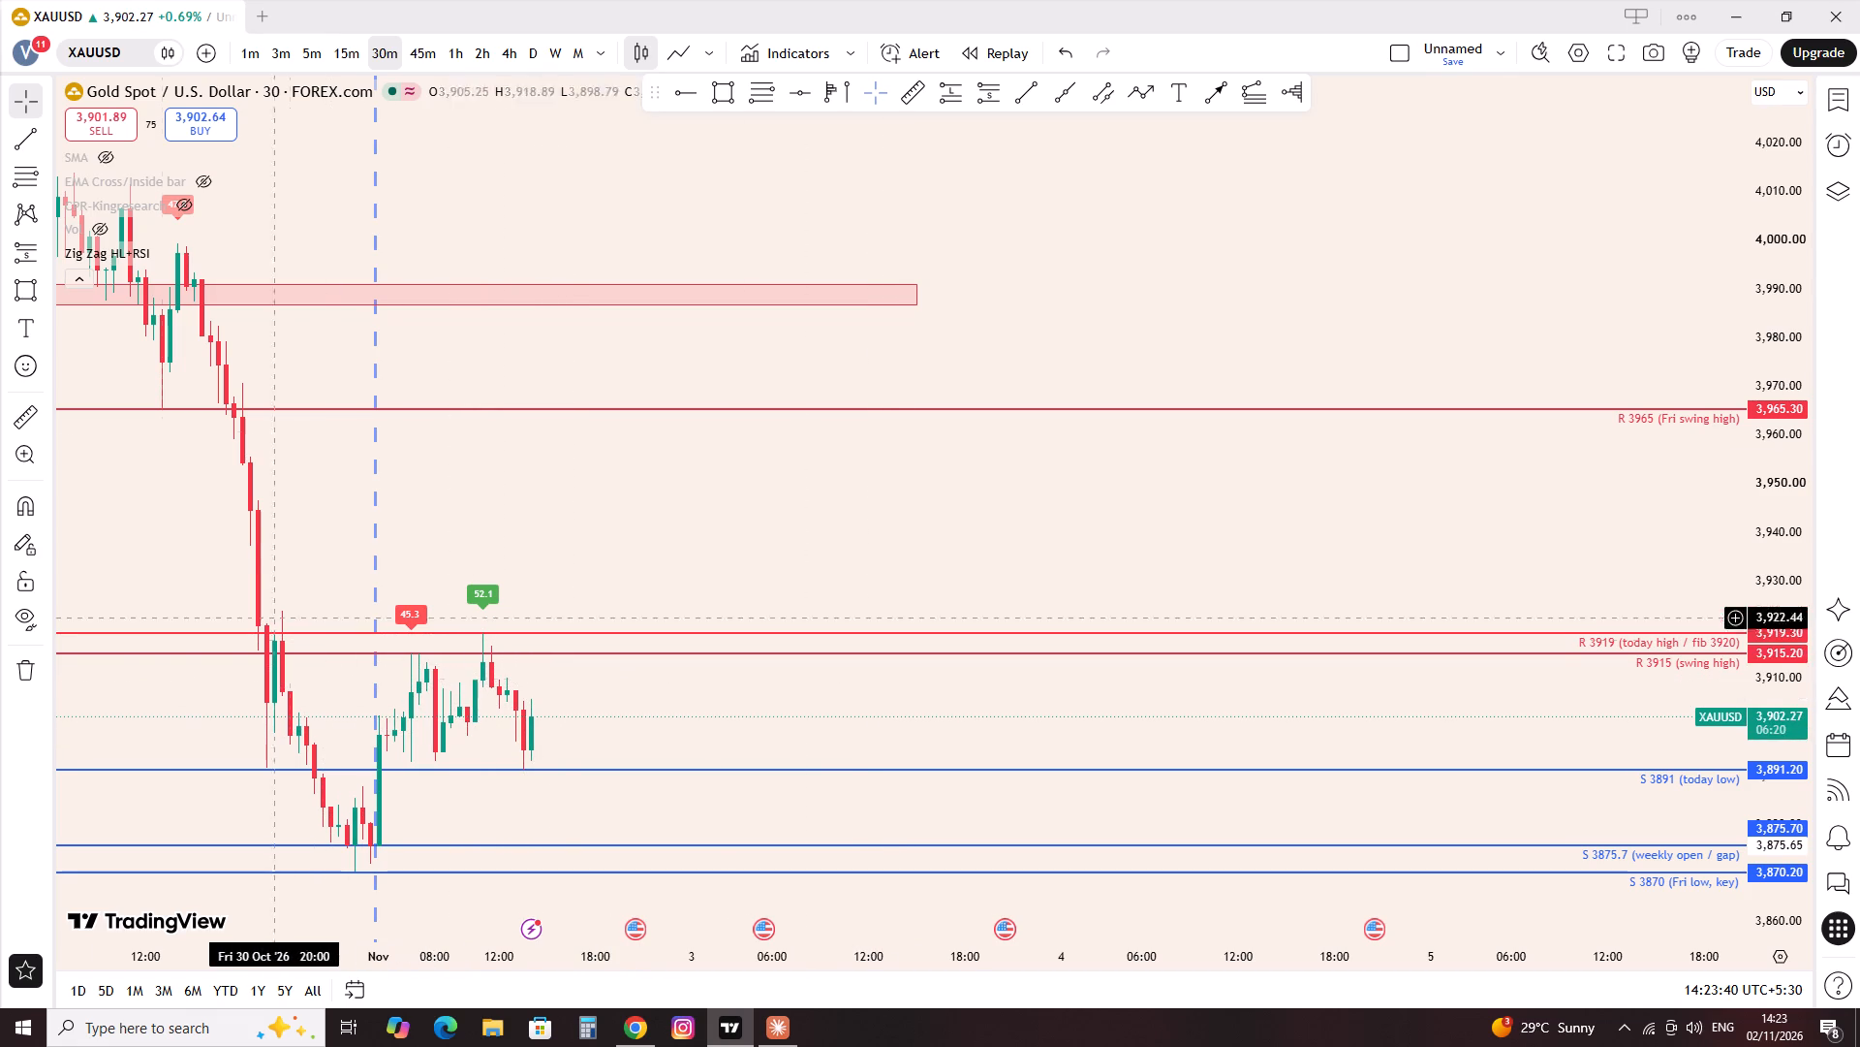
# Toggle the Zig Zag HL+RSI indicator off and on and examine its swing labels across late October price action.
pyautogui.click(170, 250)
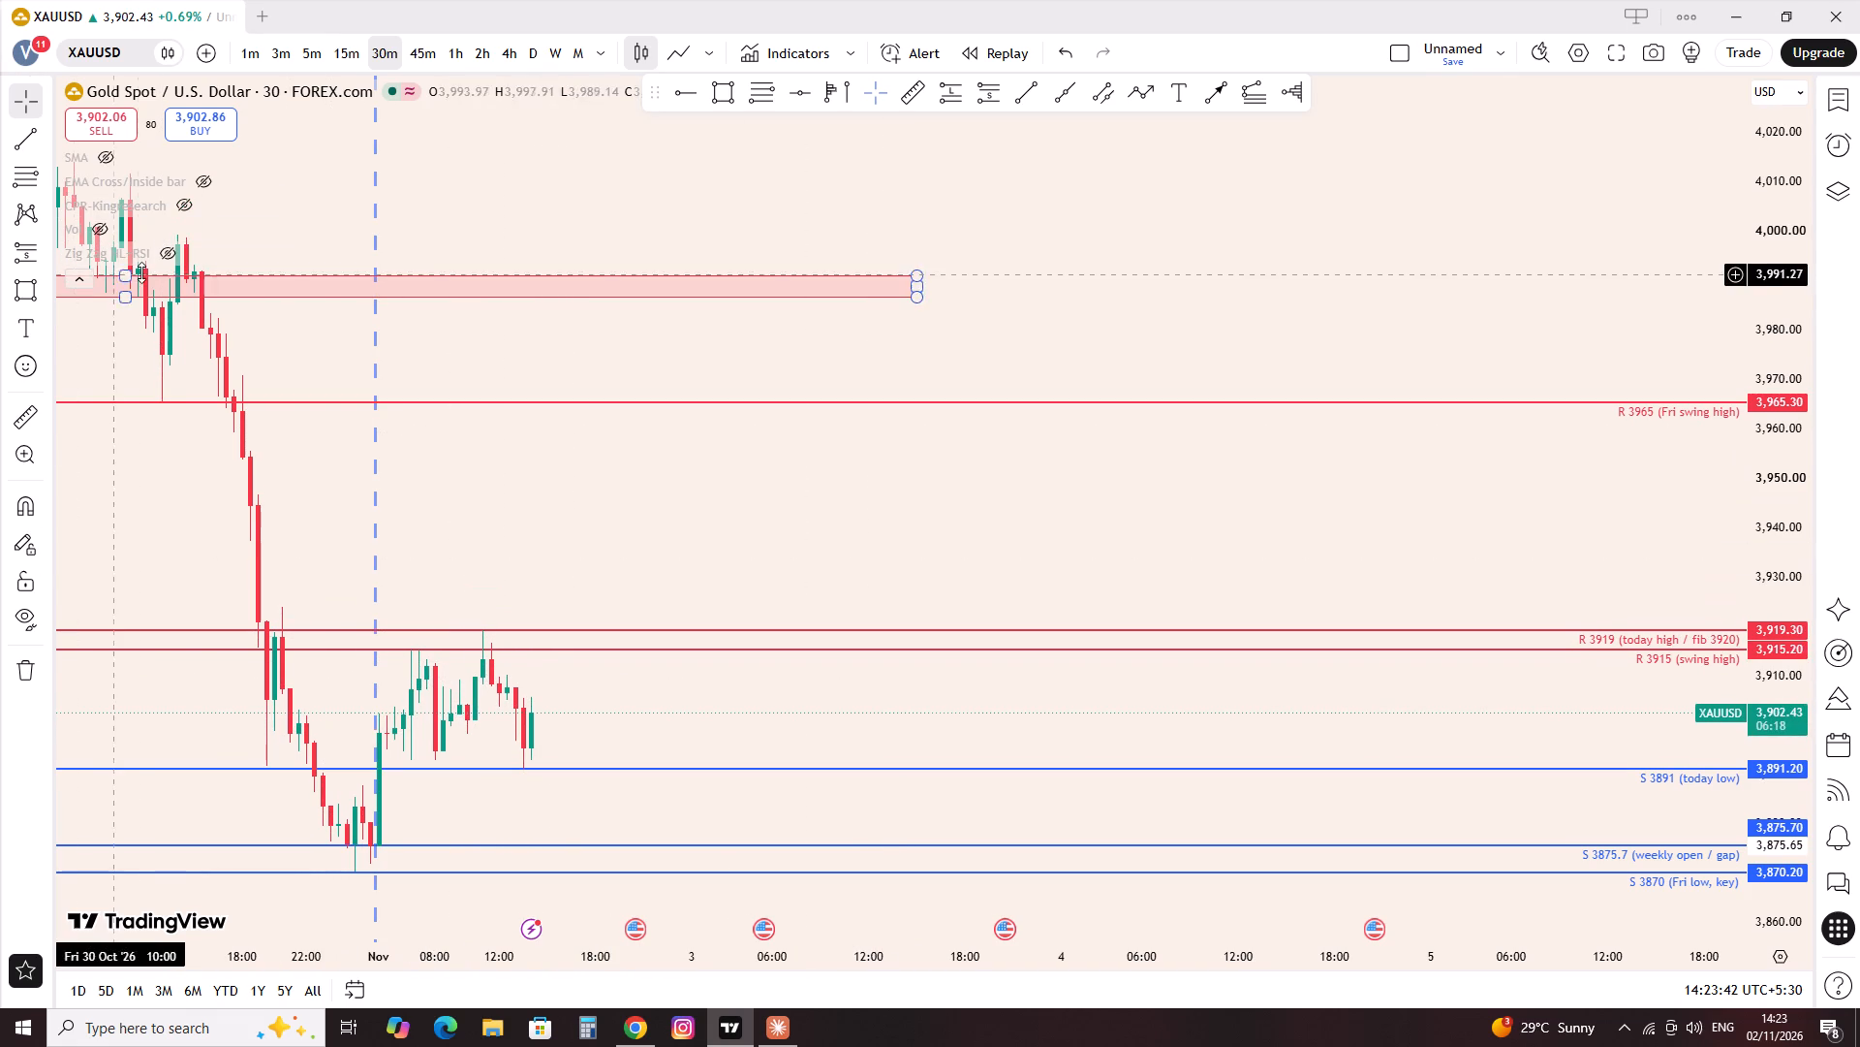
pyautogui.click(172, 254)
pyautogui.moveTo(81, 467); pyautogui.dragTo(109, 477)
pyautogui.moveTo(114, 479); pyautogui.dragTo(682, 680)
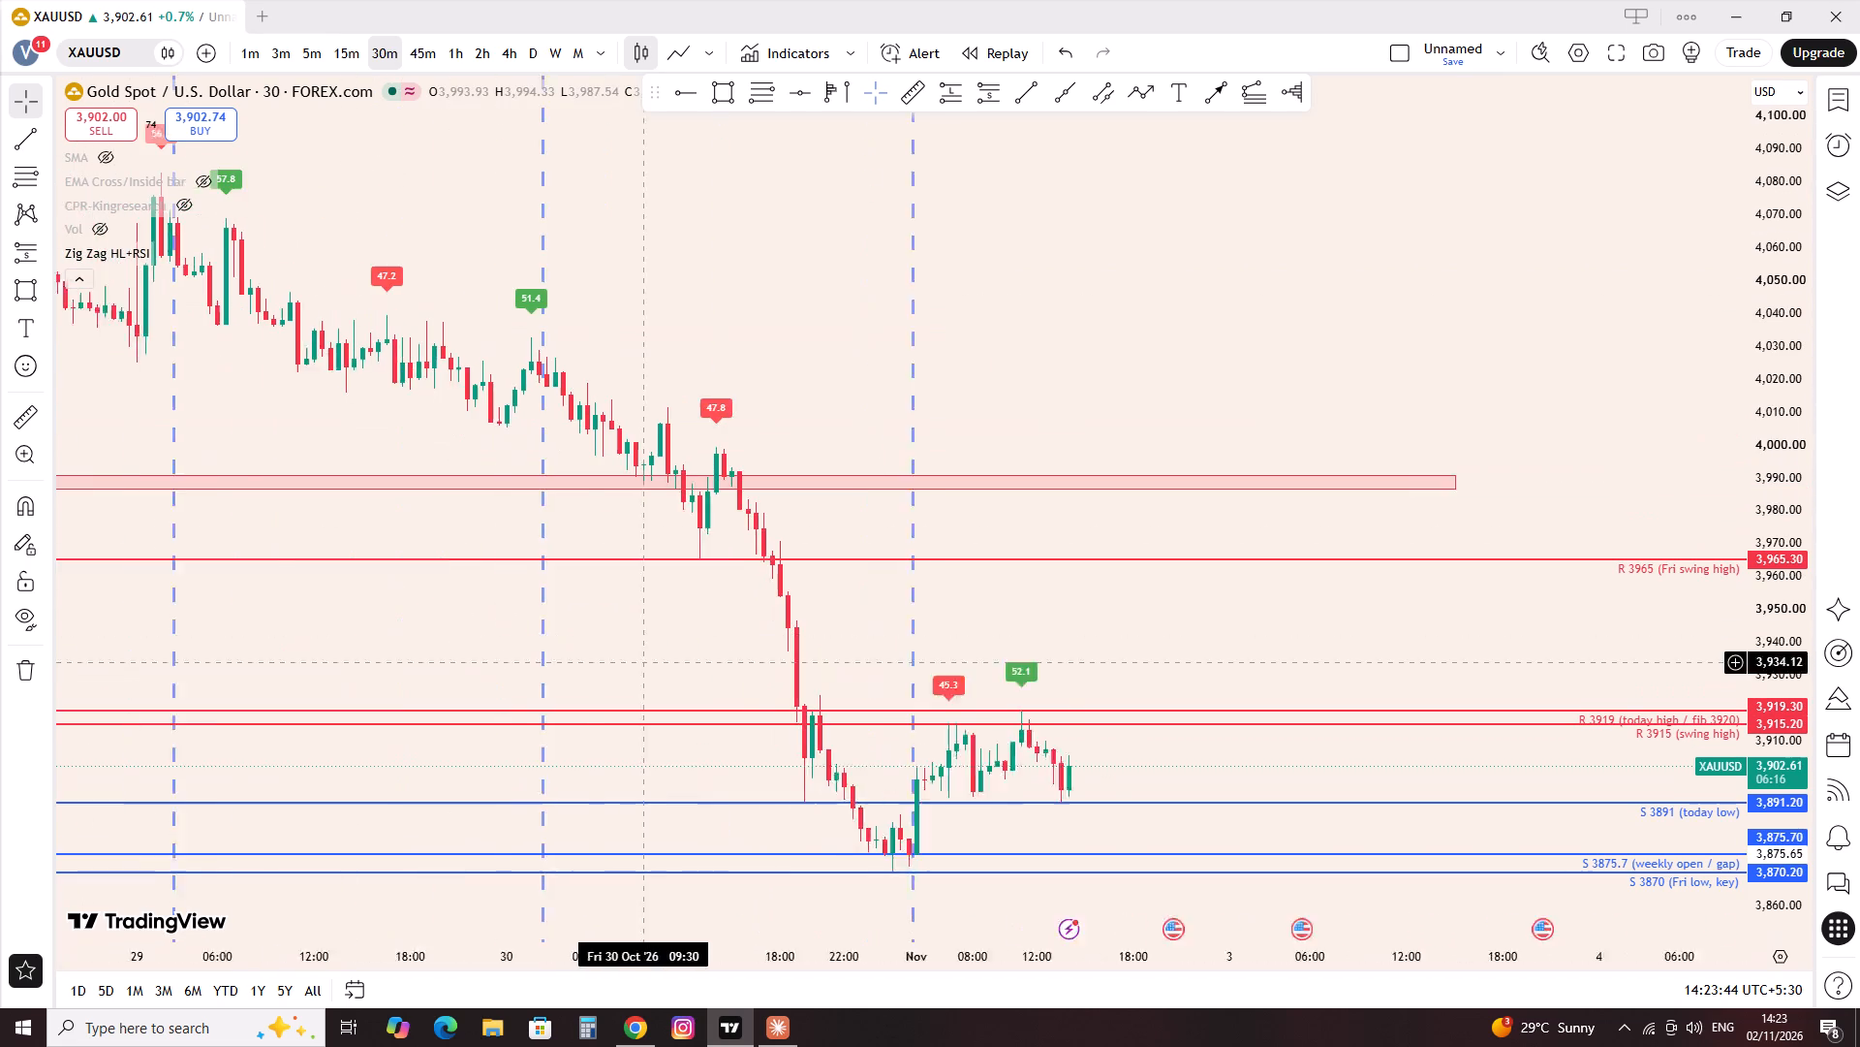
pyautogui.moveTo(682, 680); pyautogui.dragTo(690, 680)
pyautogui.scroll(-3, 486, 502)
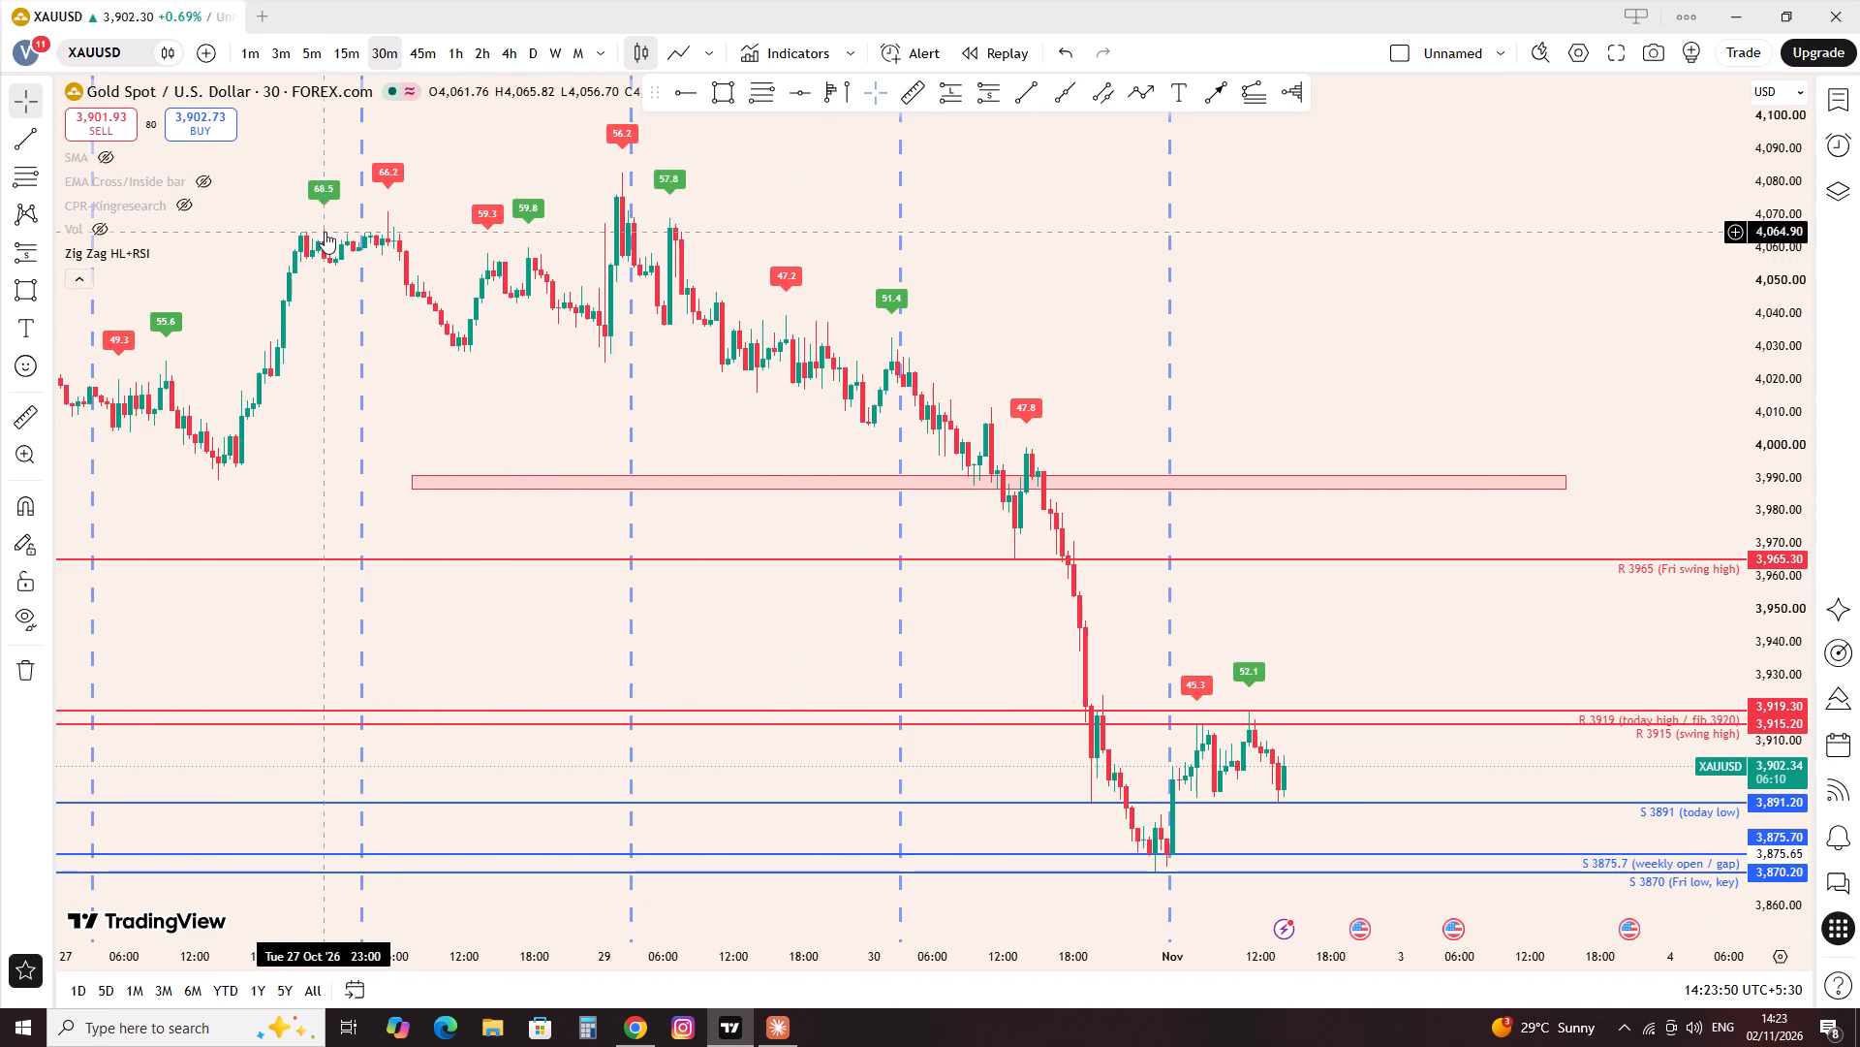
# On the 1-hour gold chart, draw a rectangle zone across the 27–30 October swing highs, from about 4,071.57 down to about 4,063.
pyautogui.click(338, 49)
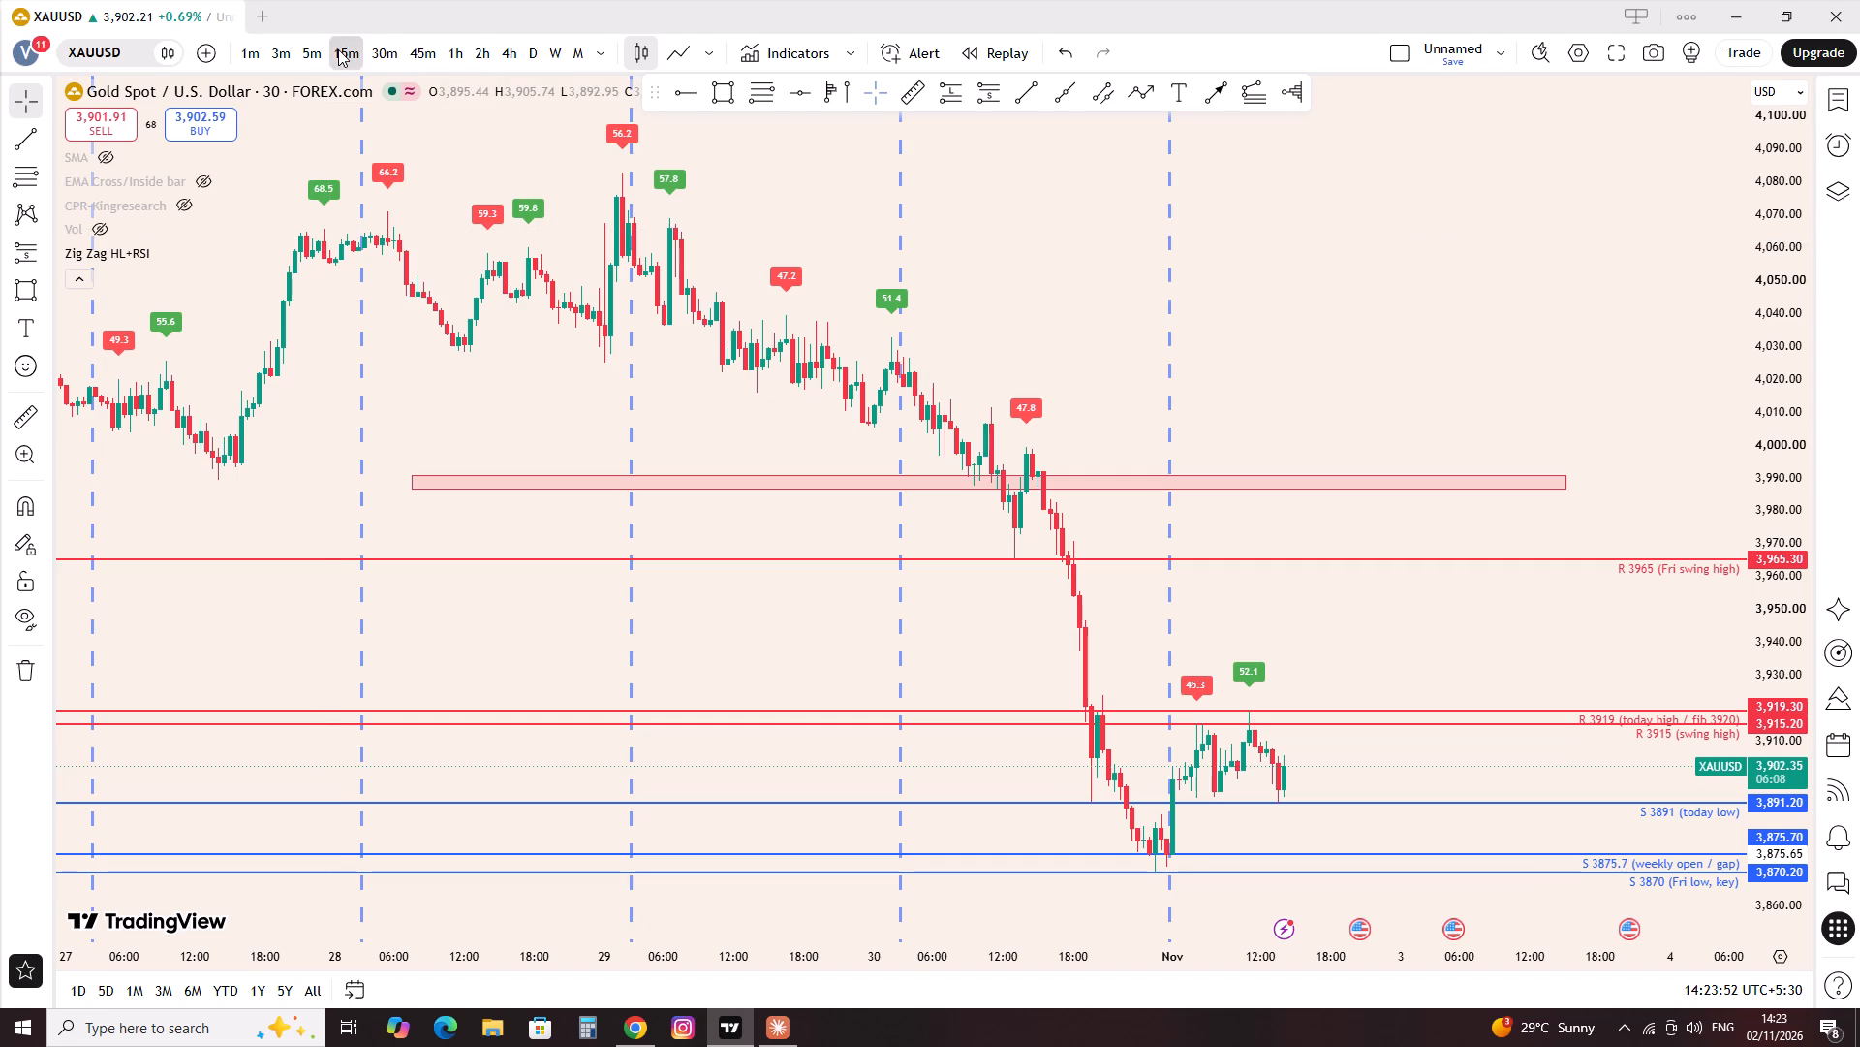
pyautogui.scroll(4, 412, 669)
pyautogui.scroll(-9, 412, 669)
pyautogui.click(443, 55)
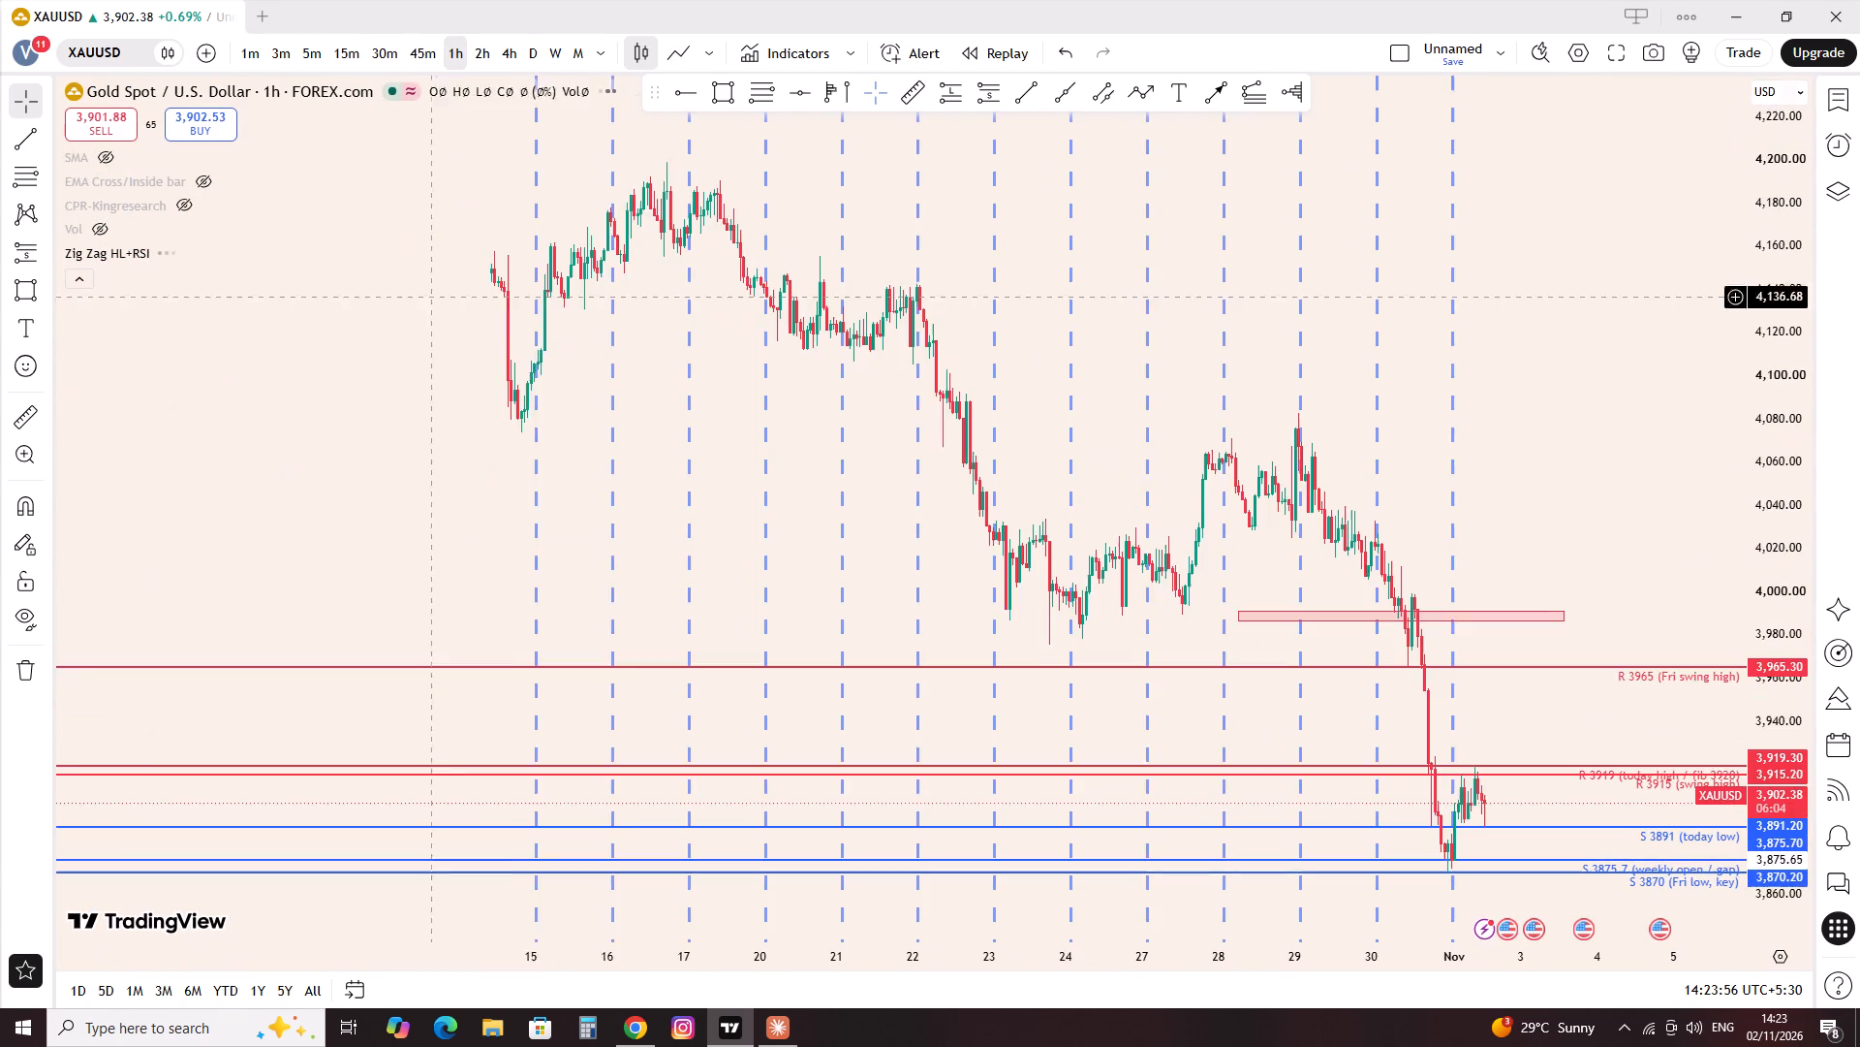
pyautogui.scroll(5, 635, 793)
pyautogui.scroll(2, 733, 712)
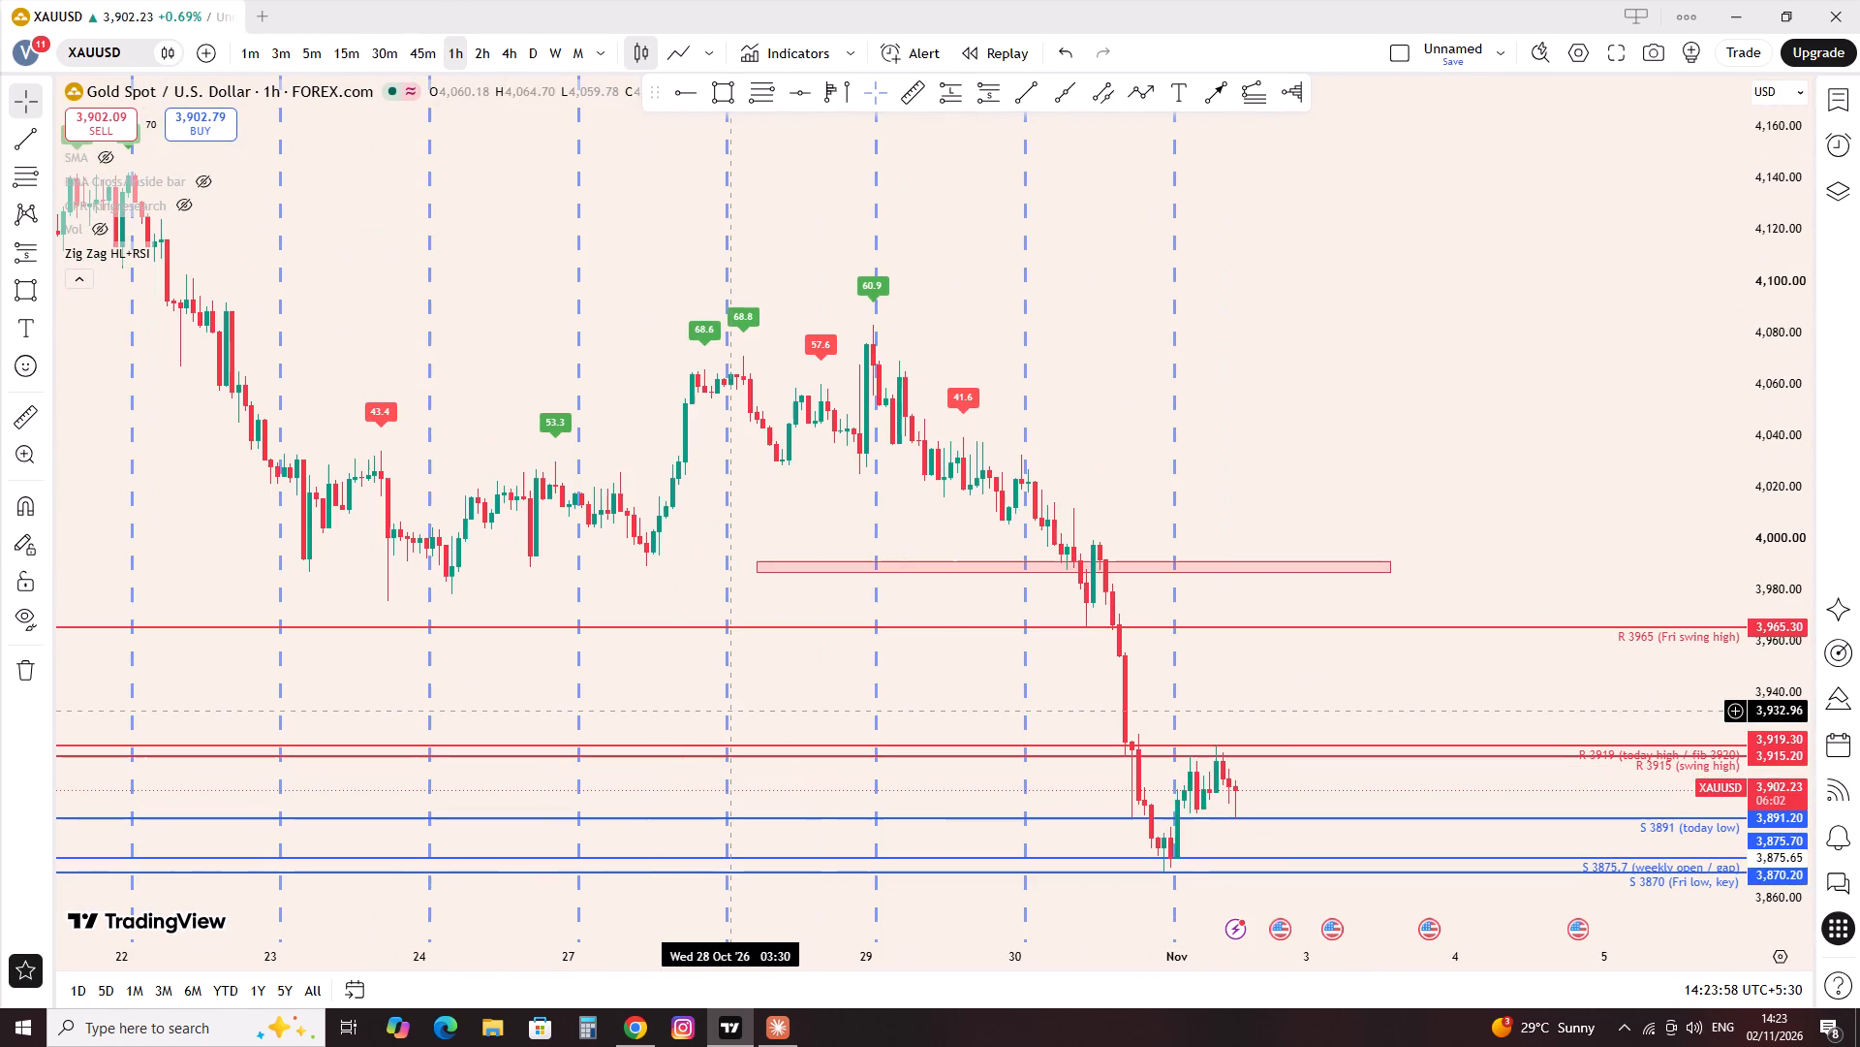
pyautogui.click(736, 98)
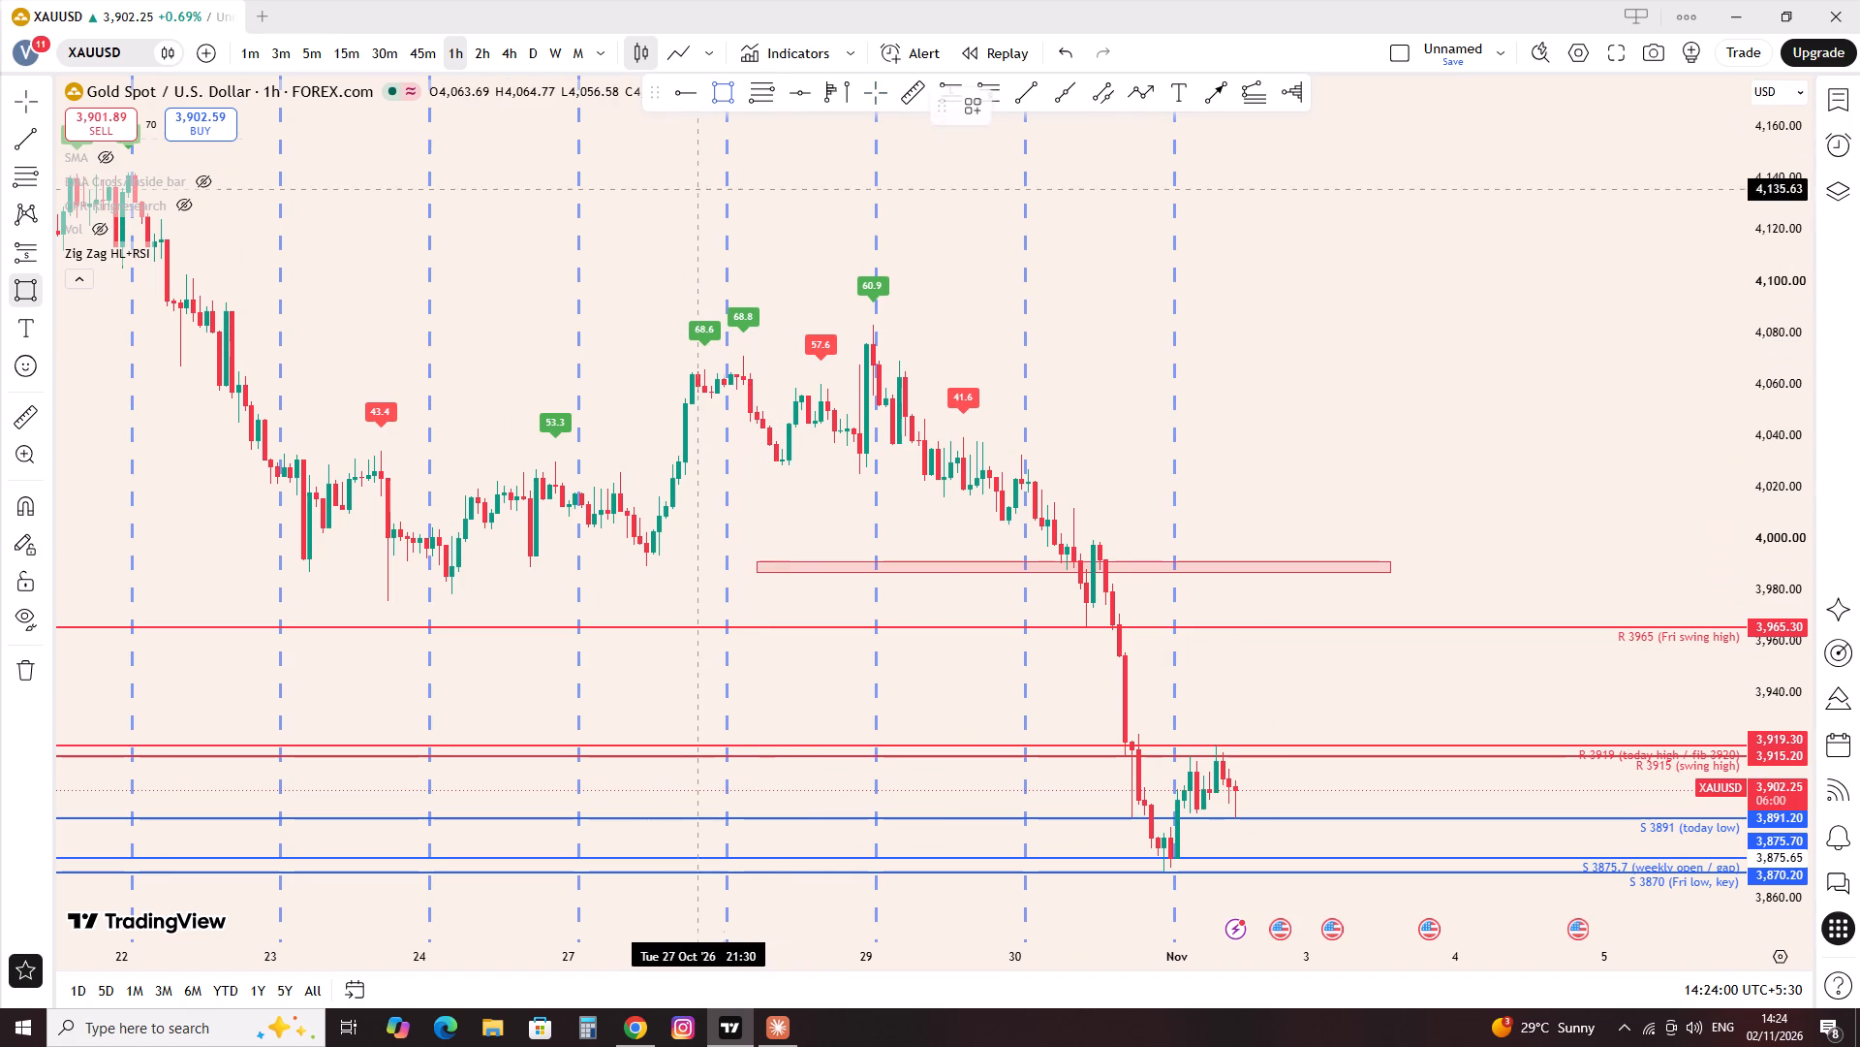
pyautogui.click(686, 355)
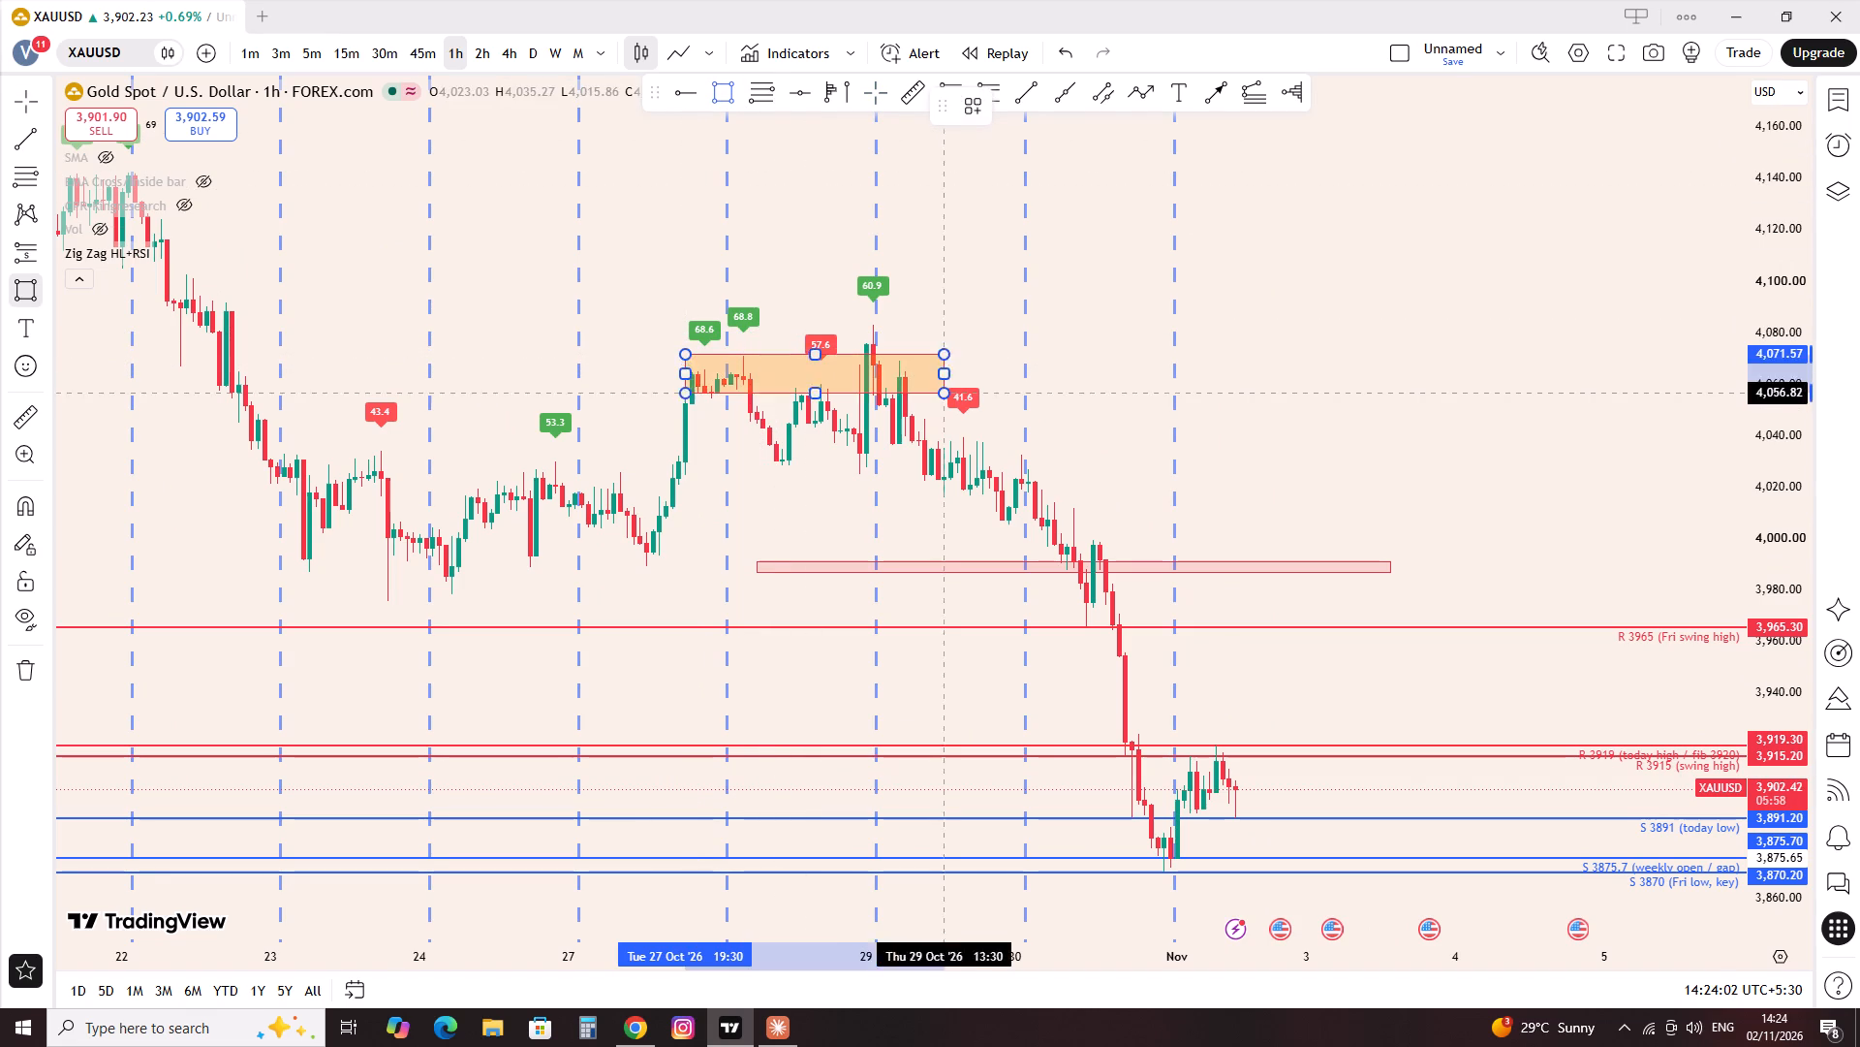
pyautogui.click(1042, 377)
pyautogui.click(1112, 398)
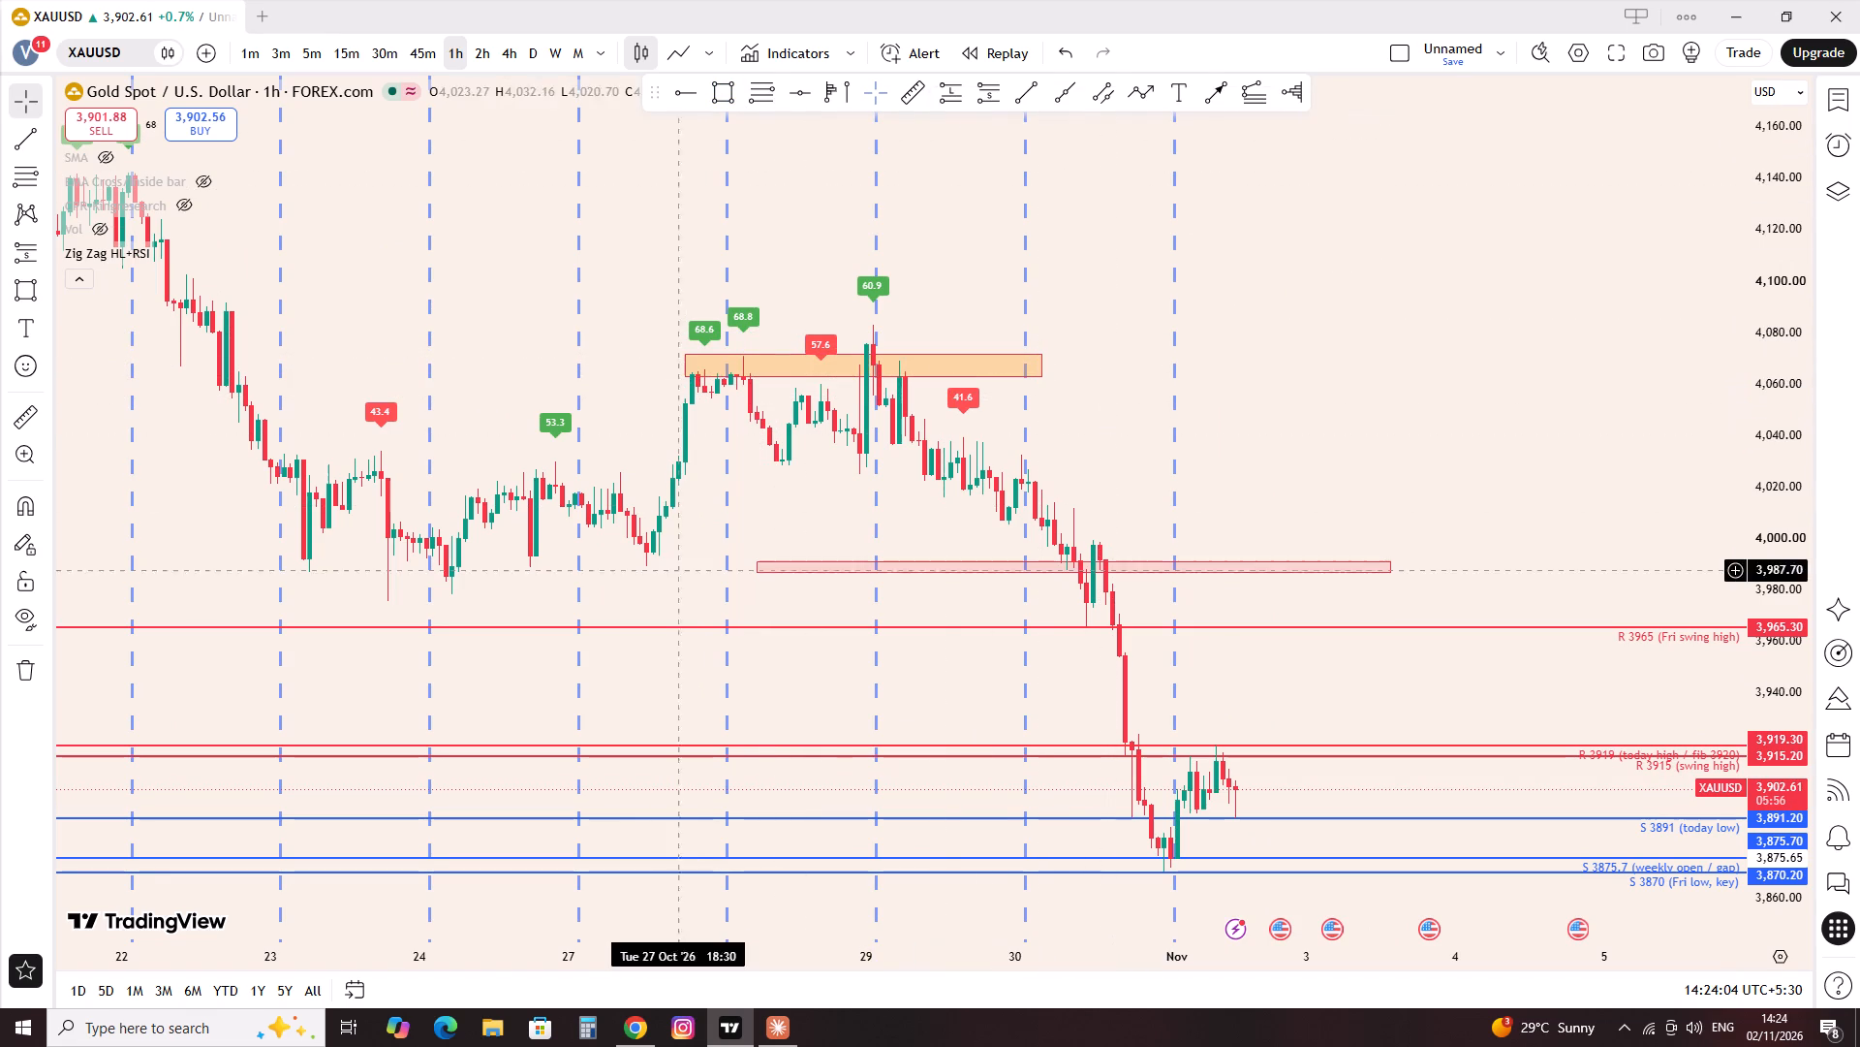
pyautogui.scroll(-3, 529, 522)
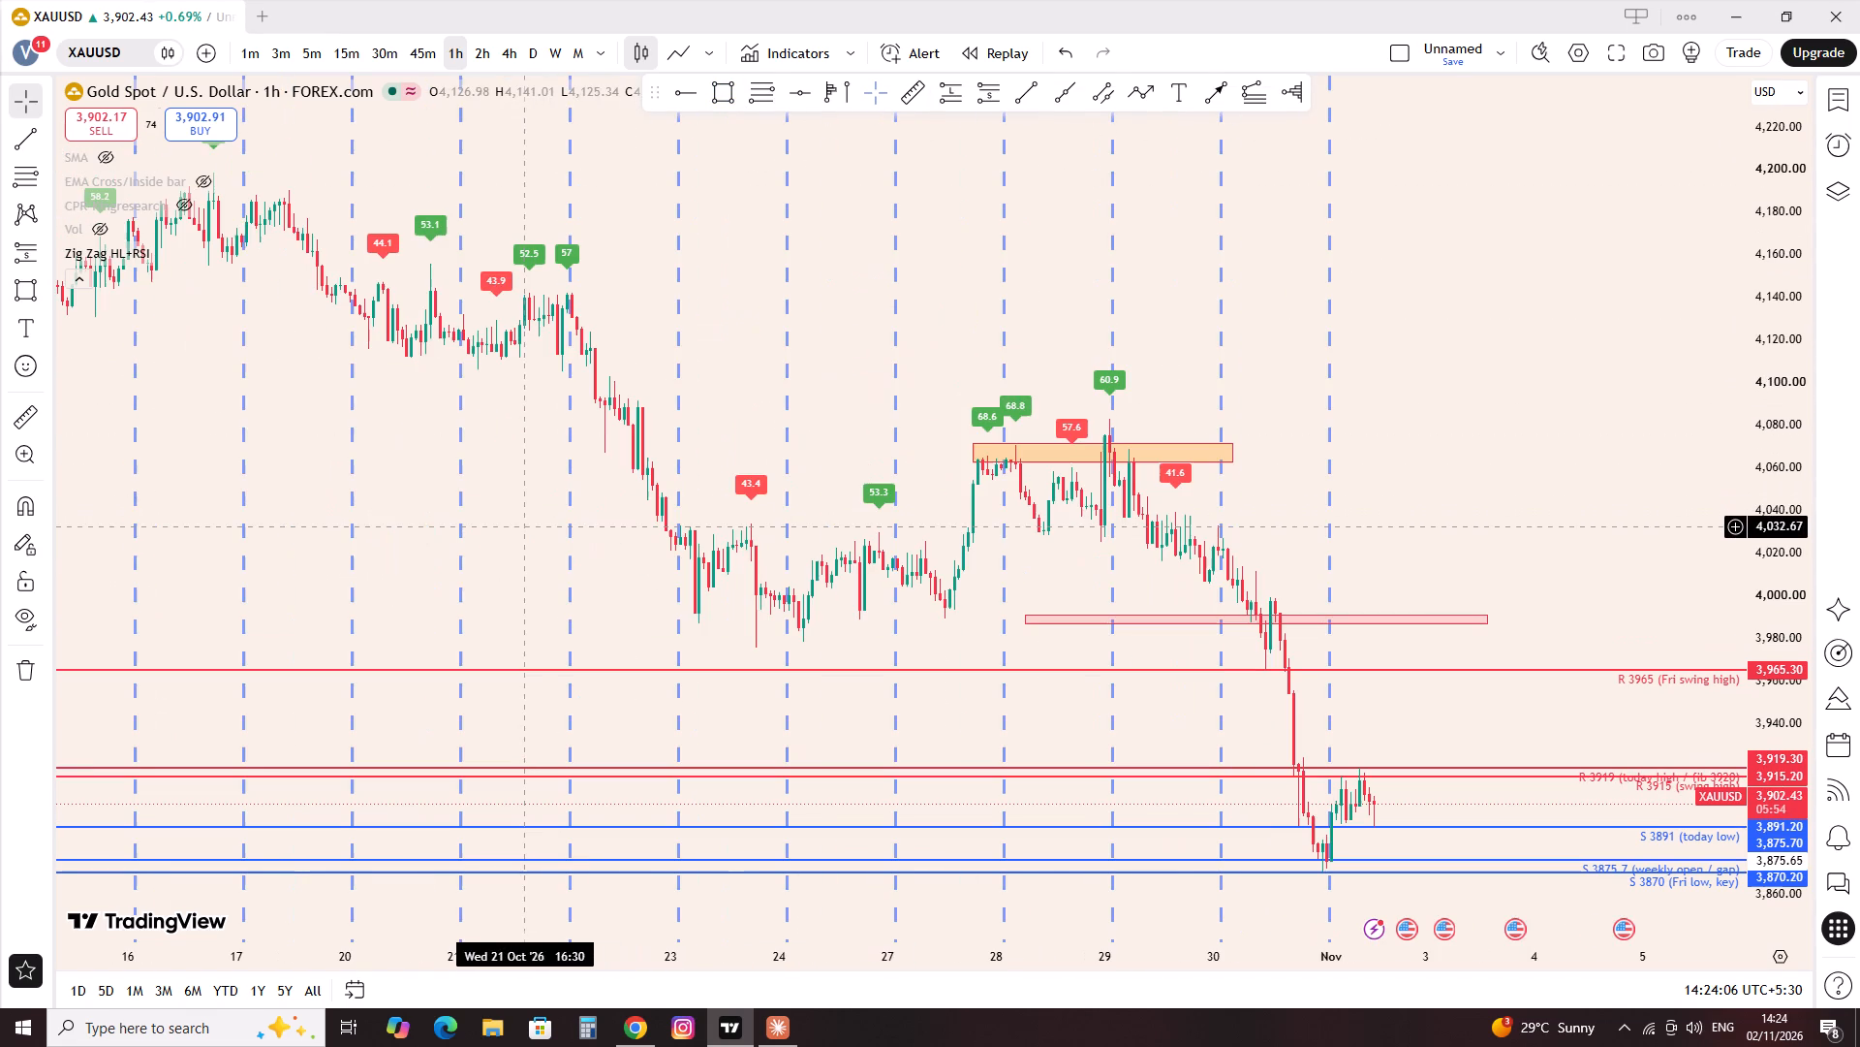
pyautogui.scroll(-3, 498, 335)
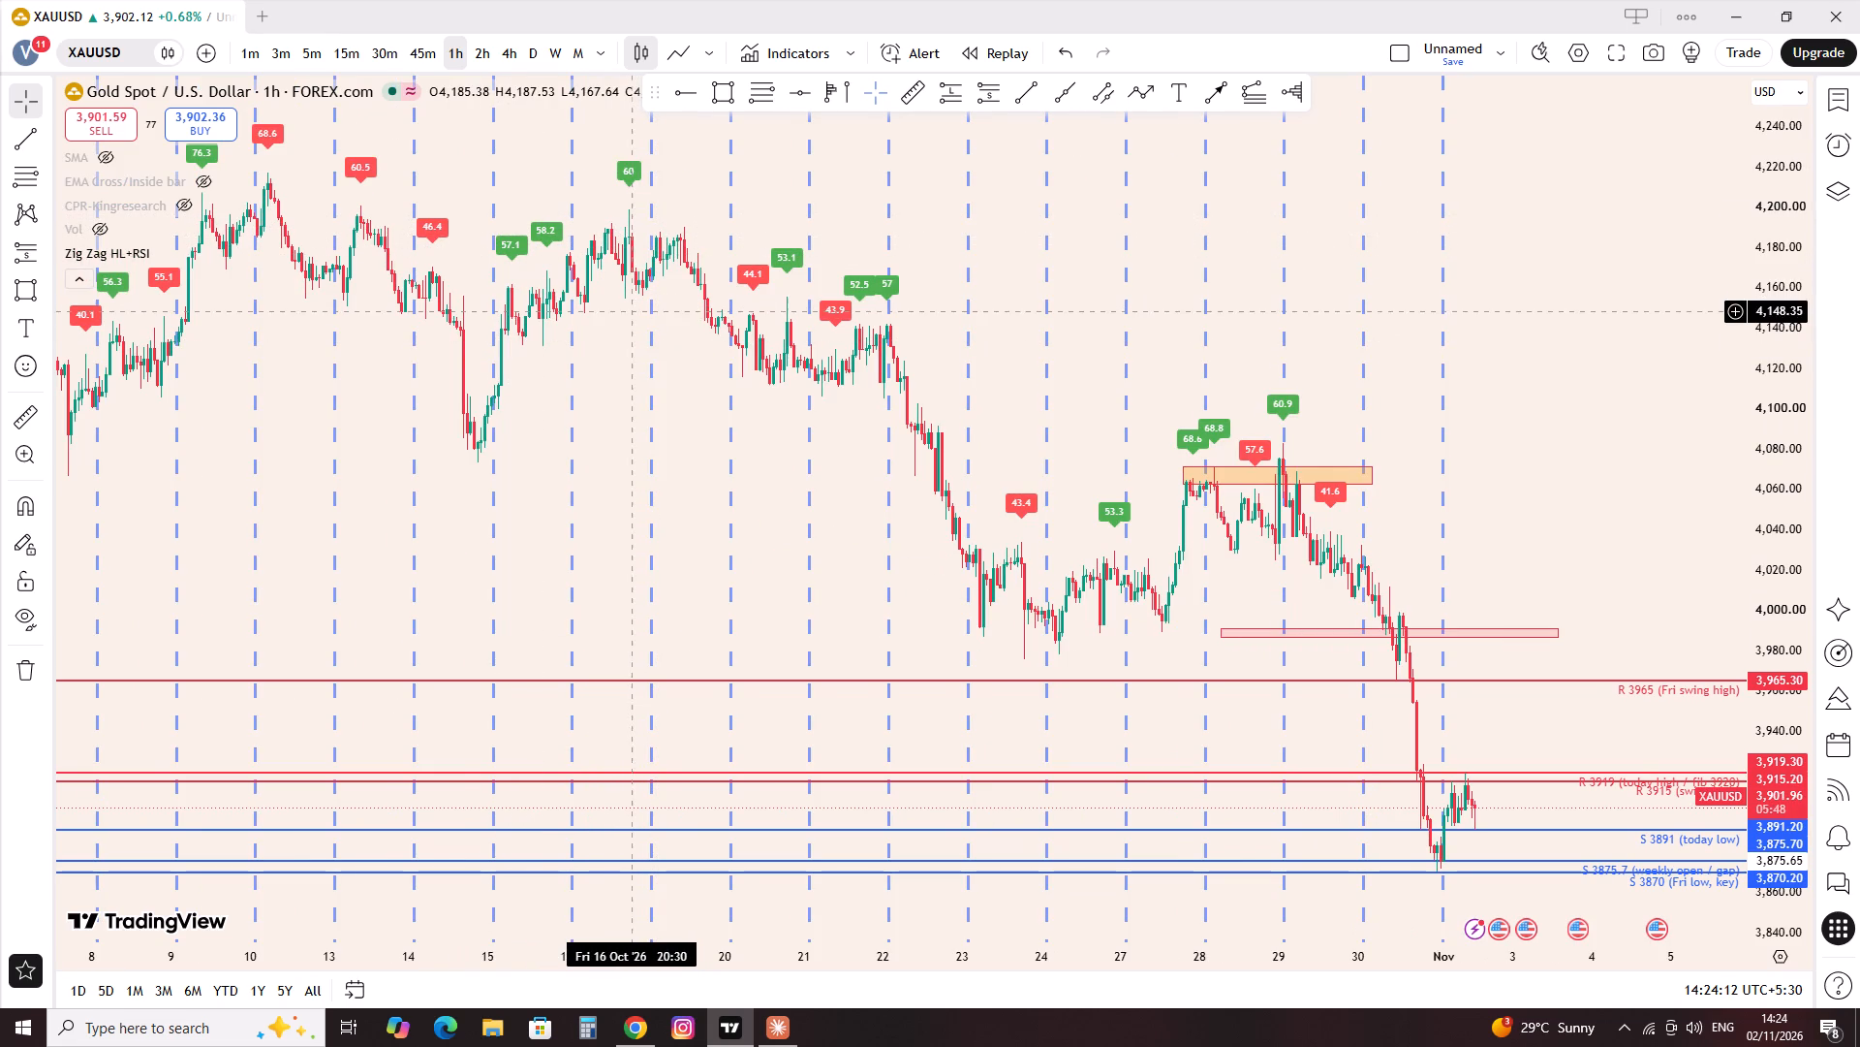
pyautogui.scroll(-1, 650, 296)
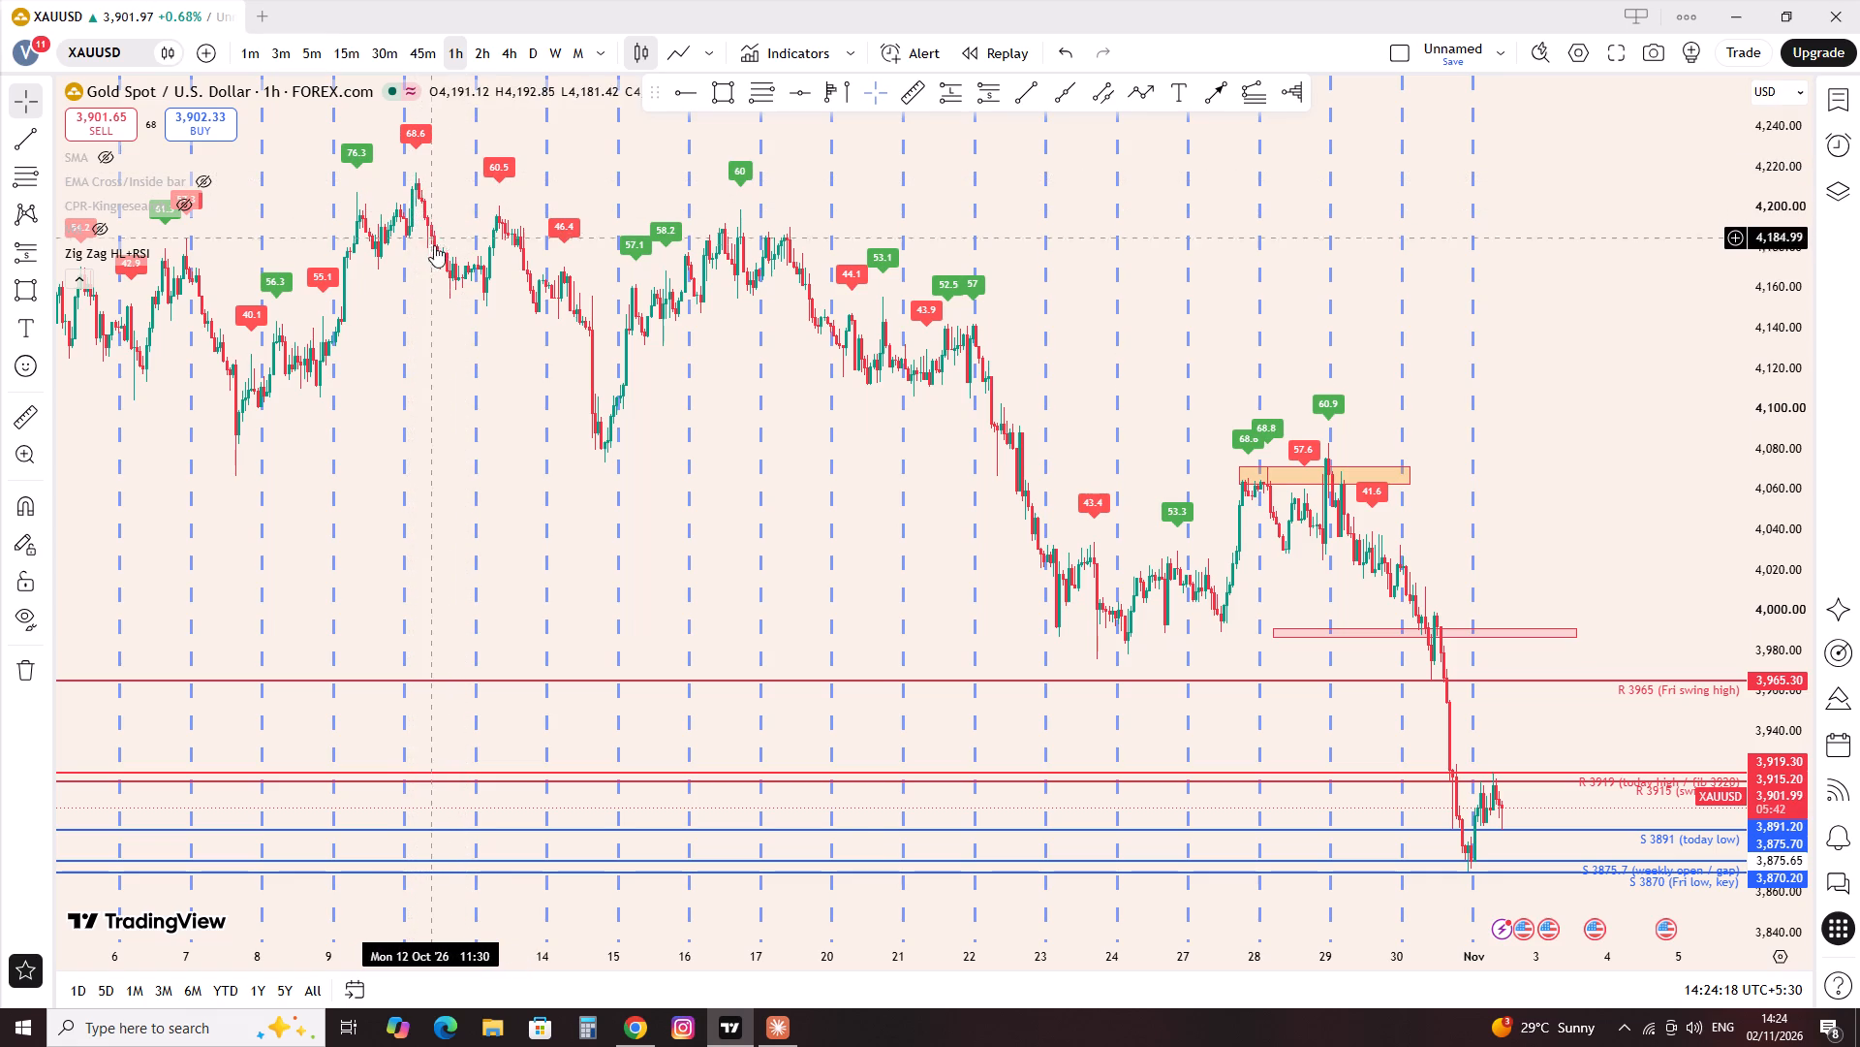
pyautogui.scroll(-2, 425, 324)
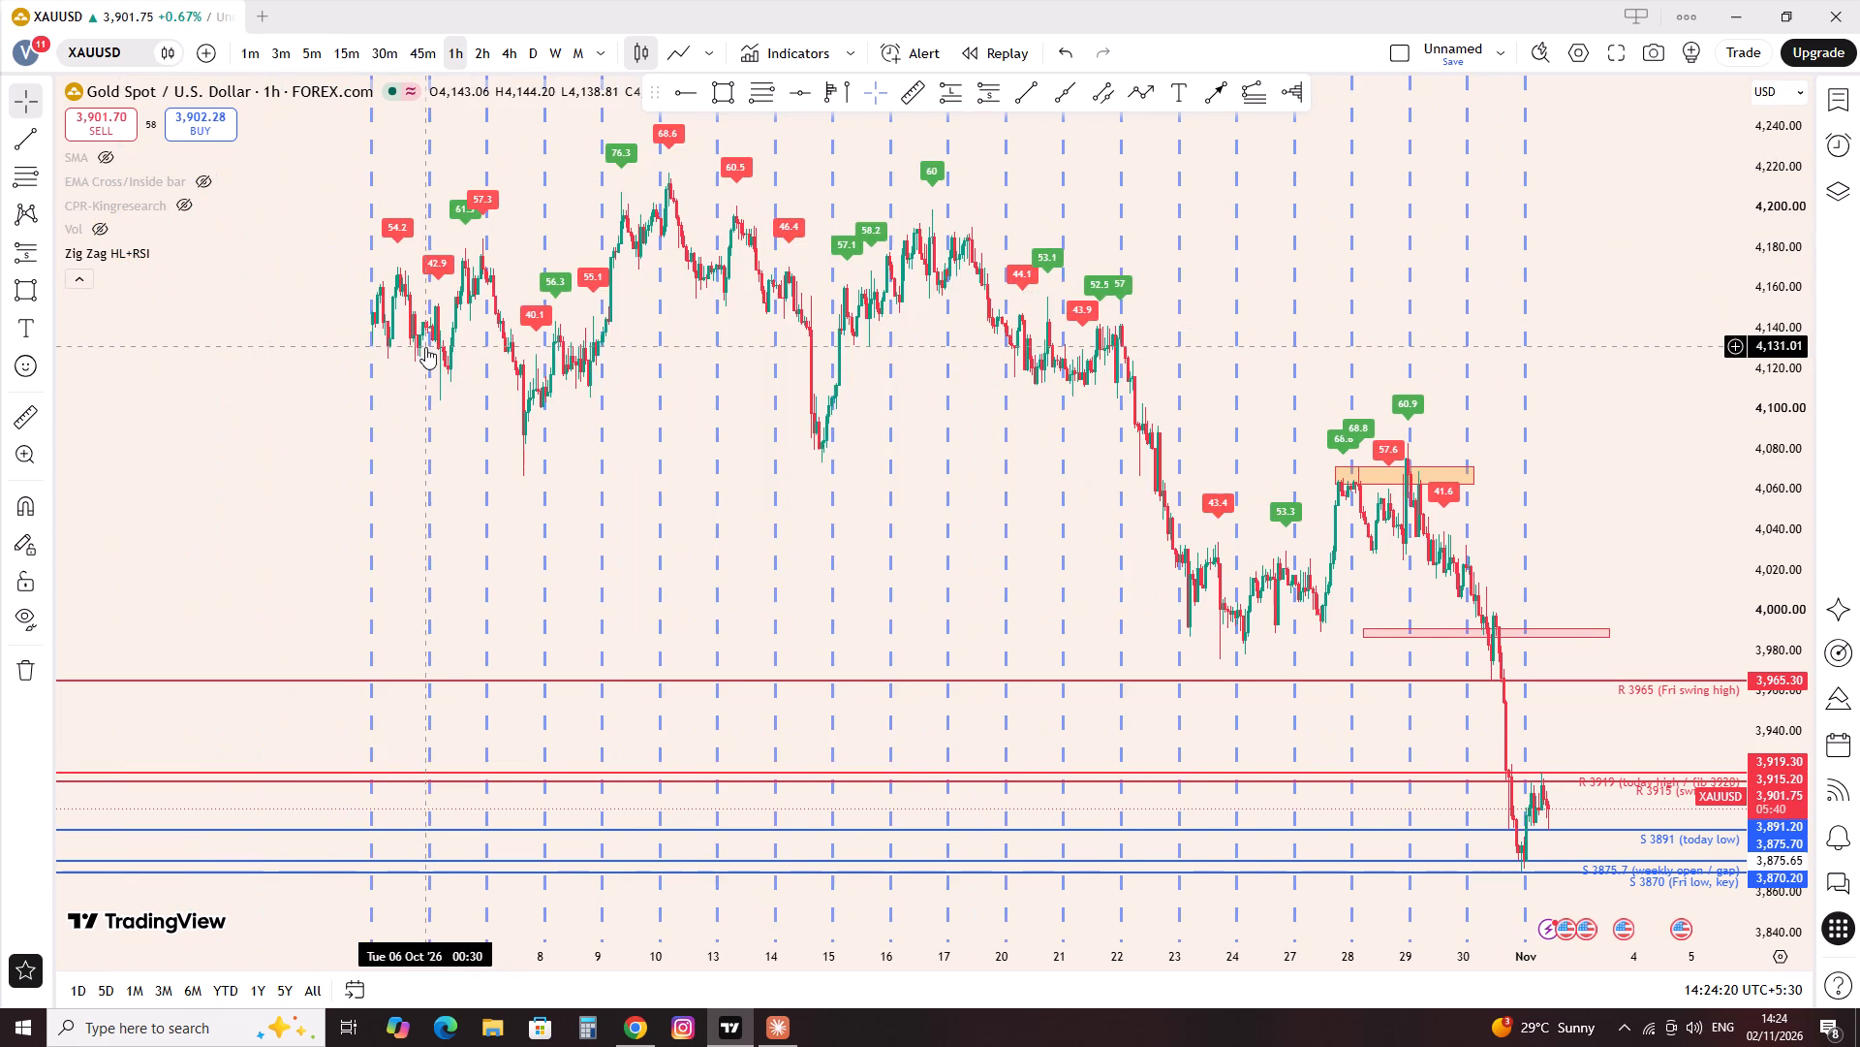
pyautogui.scroll(-1, 318, 378)
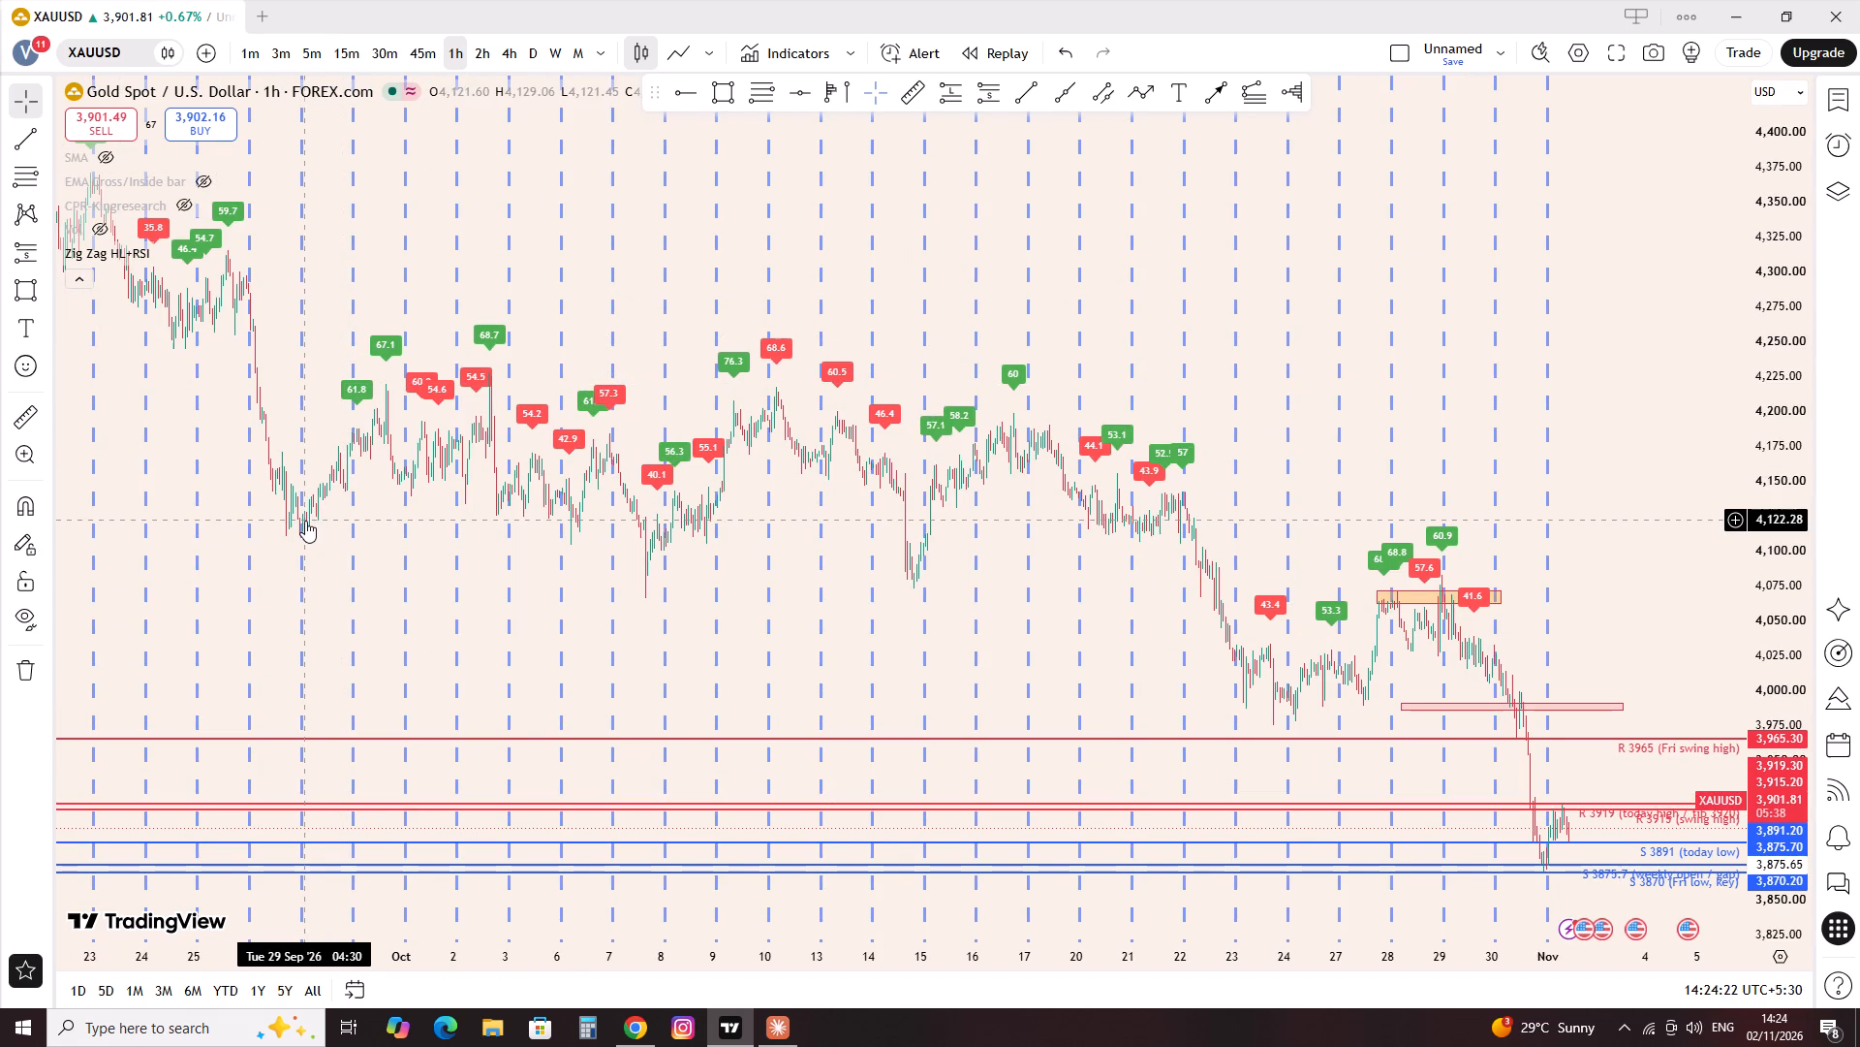
pyautogui.scroll(-1, 250, 323)
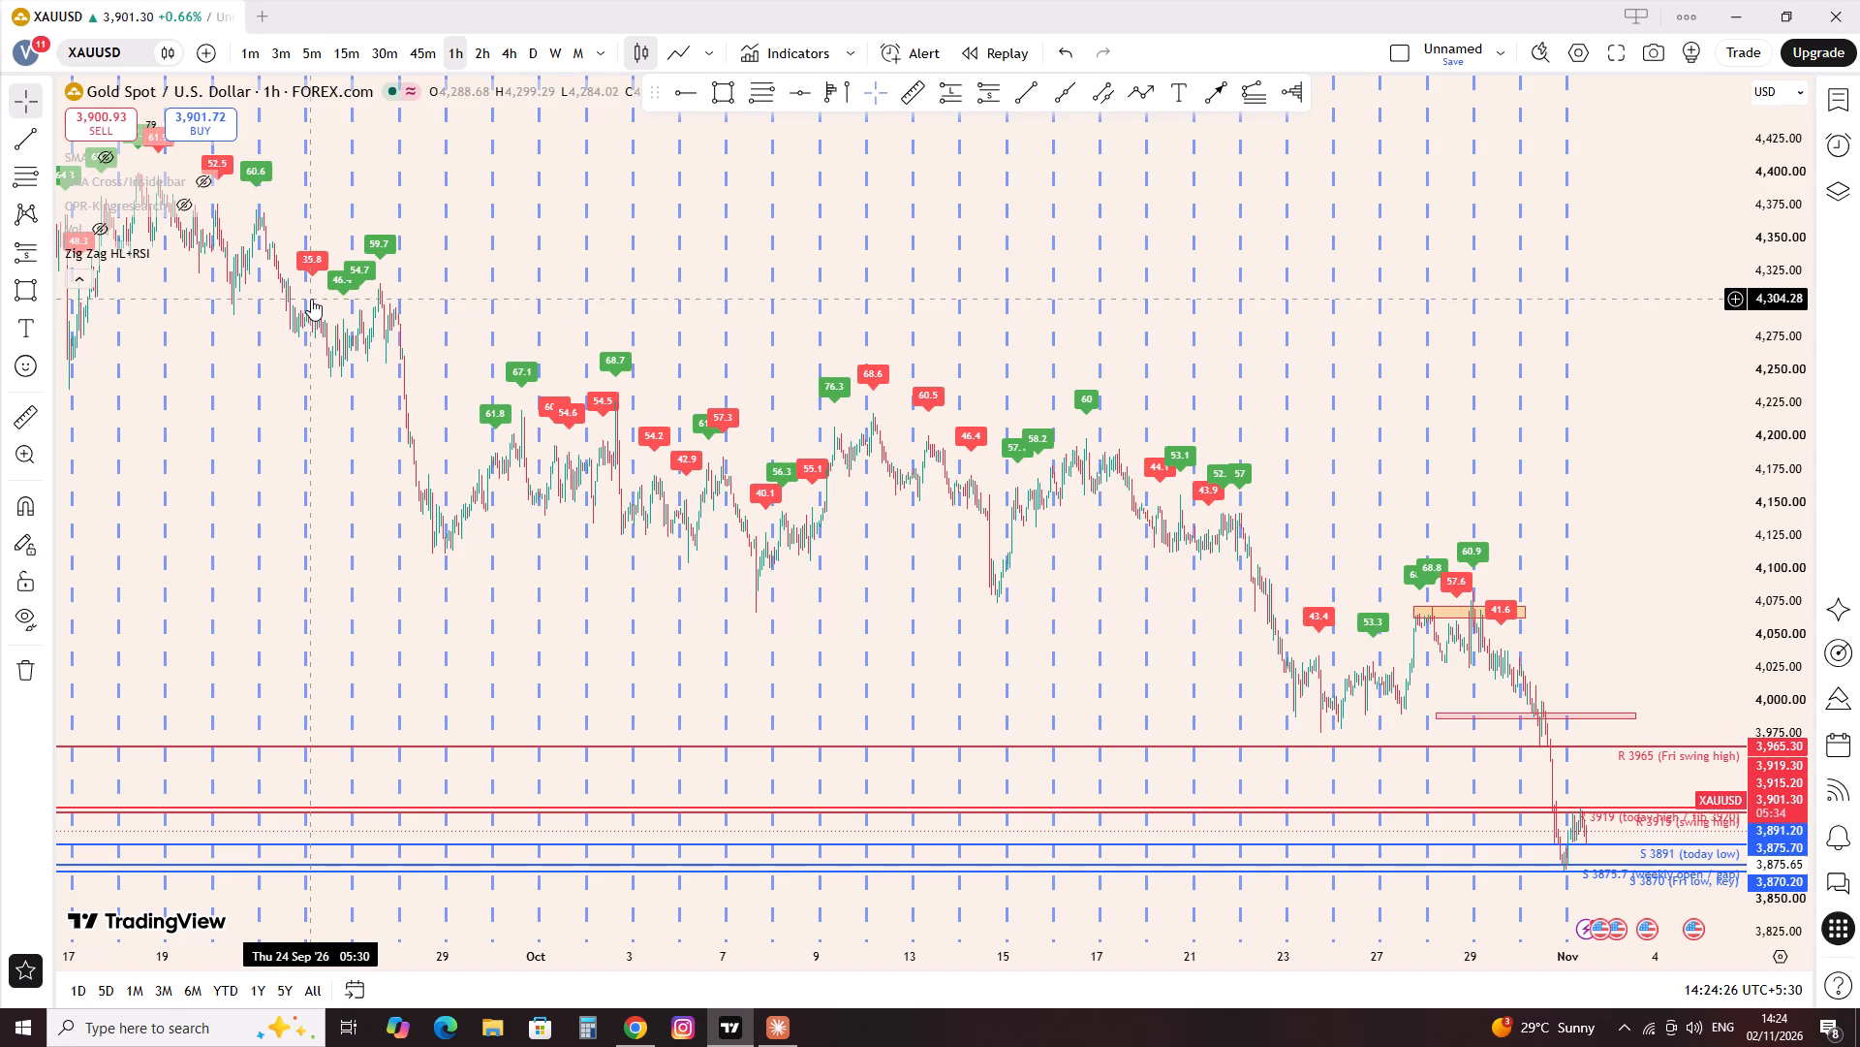
pyautogui.scroll(2, 460, 396)
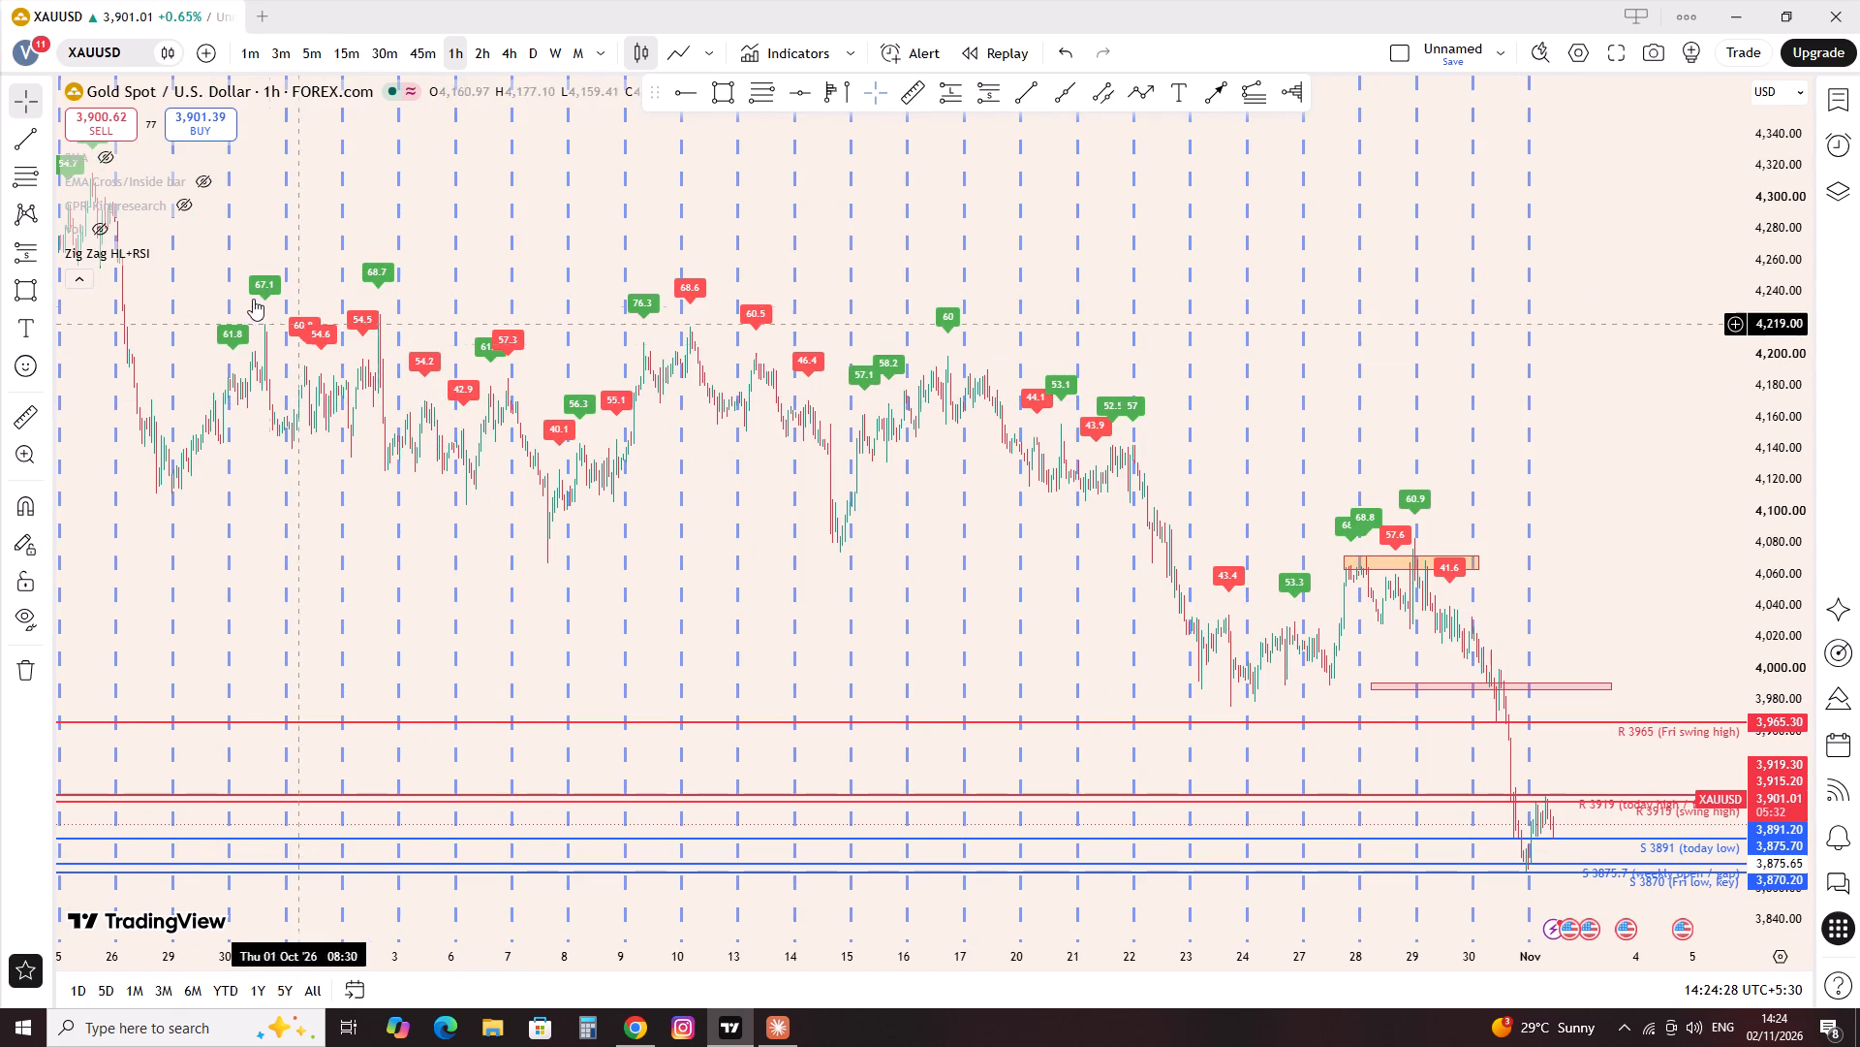
pyautogui.scroll(2, 227, 278)
pyautogui.scroll(3, 604, 484)
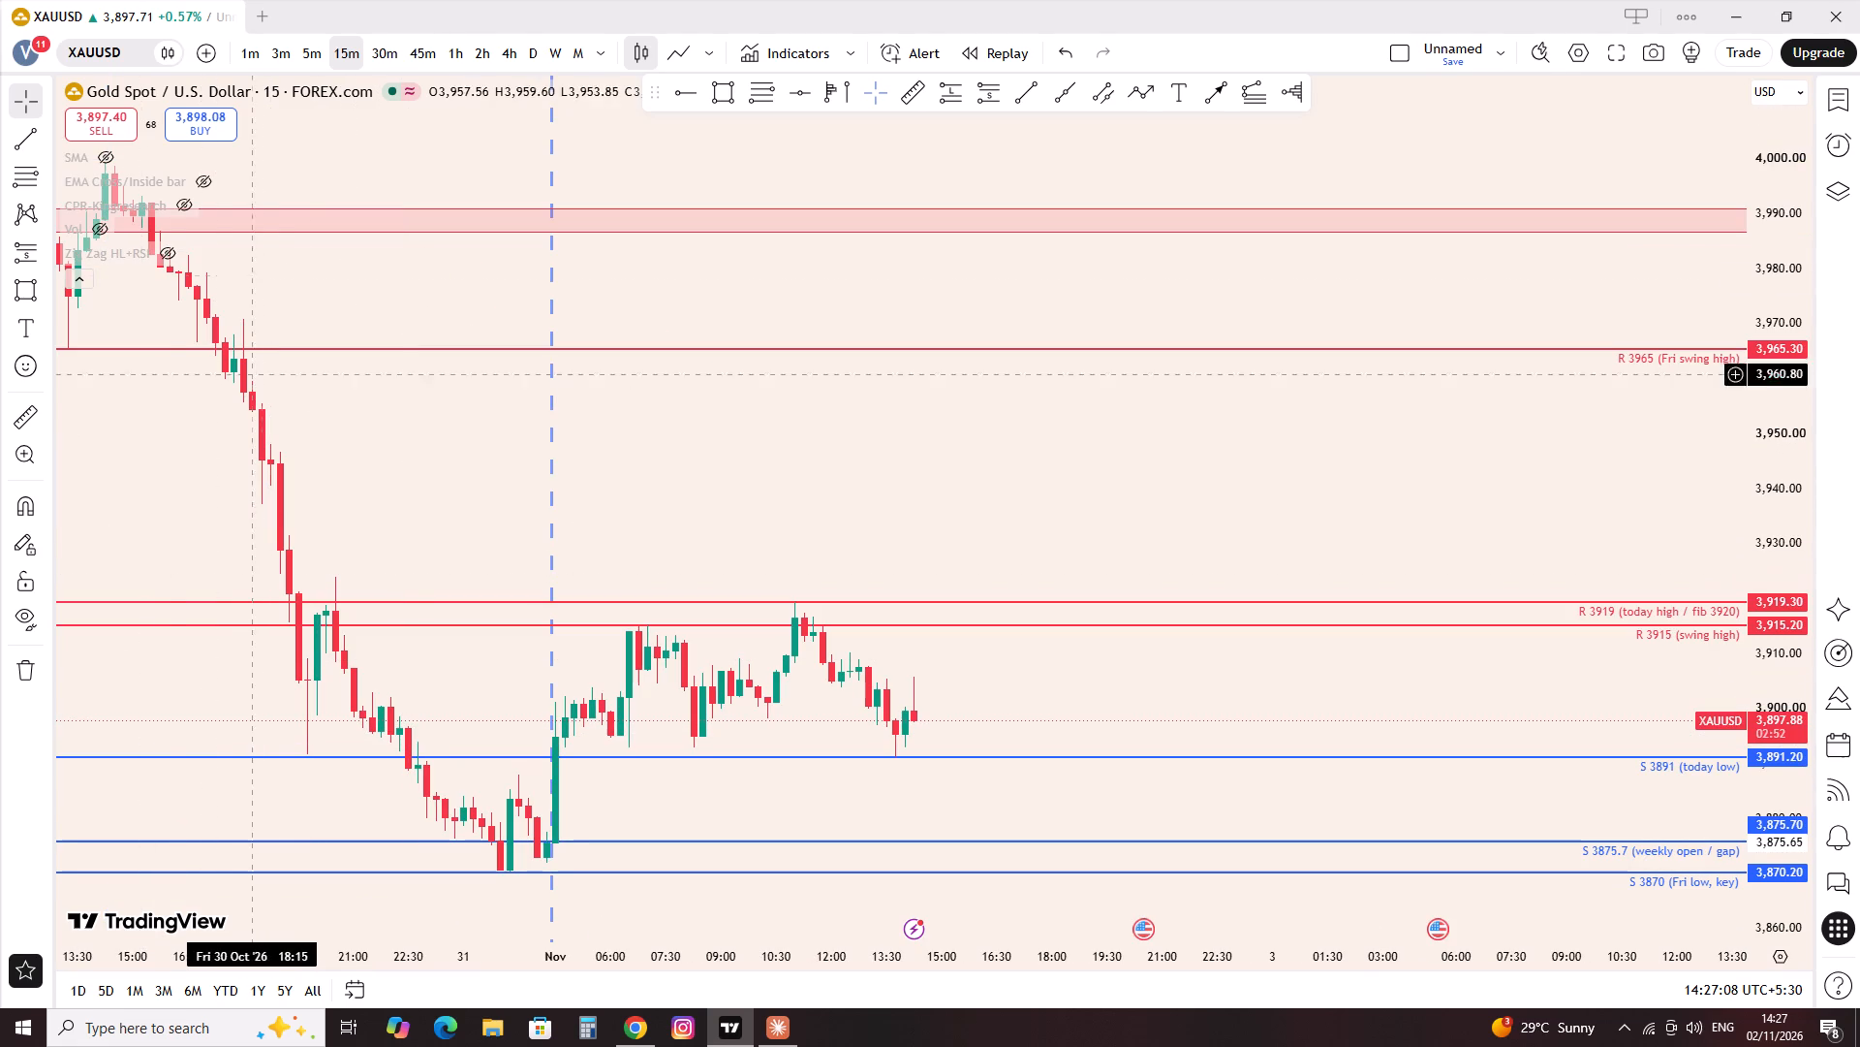
pyautogui.click(393, 51)
pyautogui.scroll(4, 376, 52)
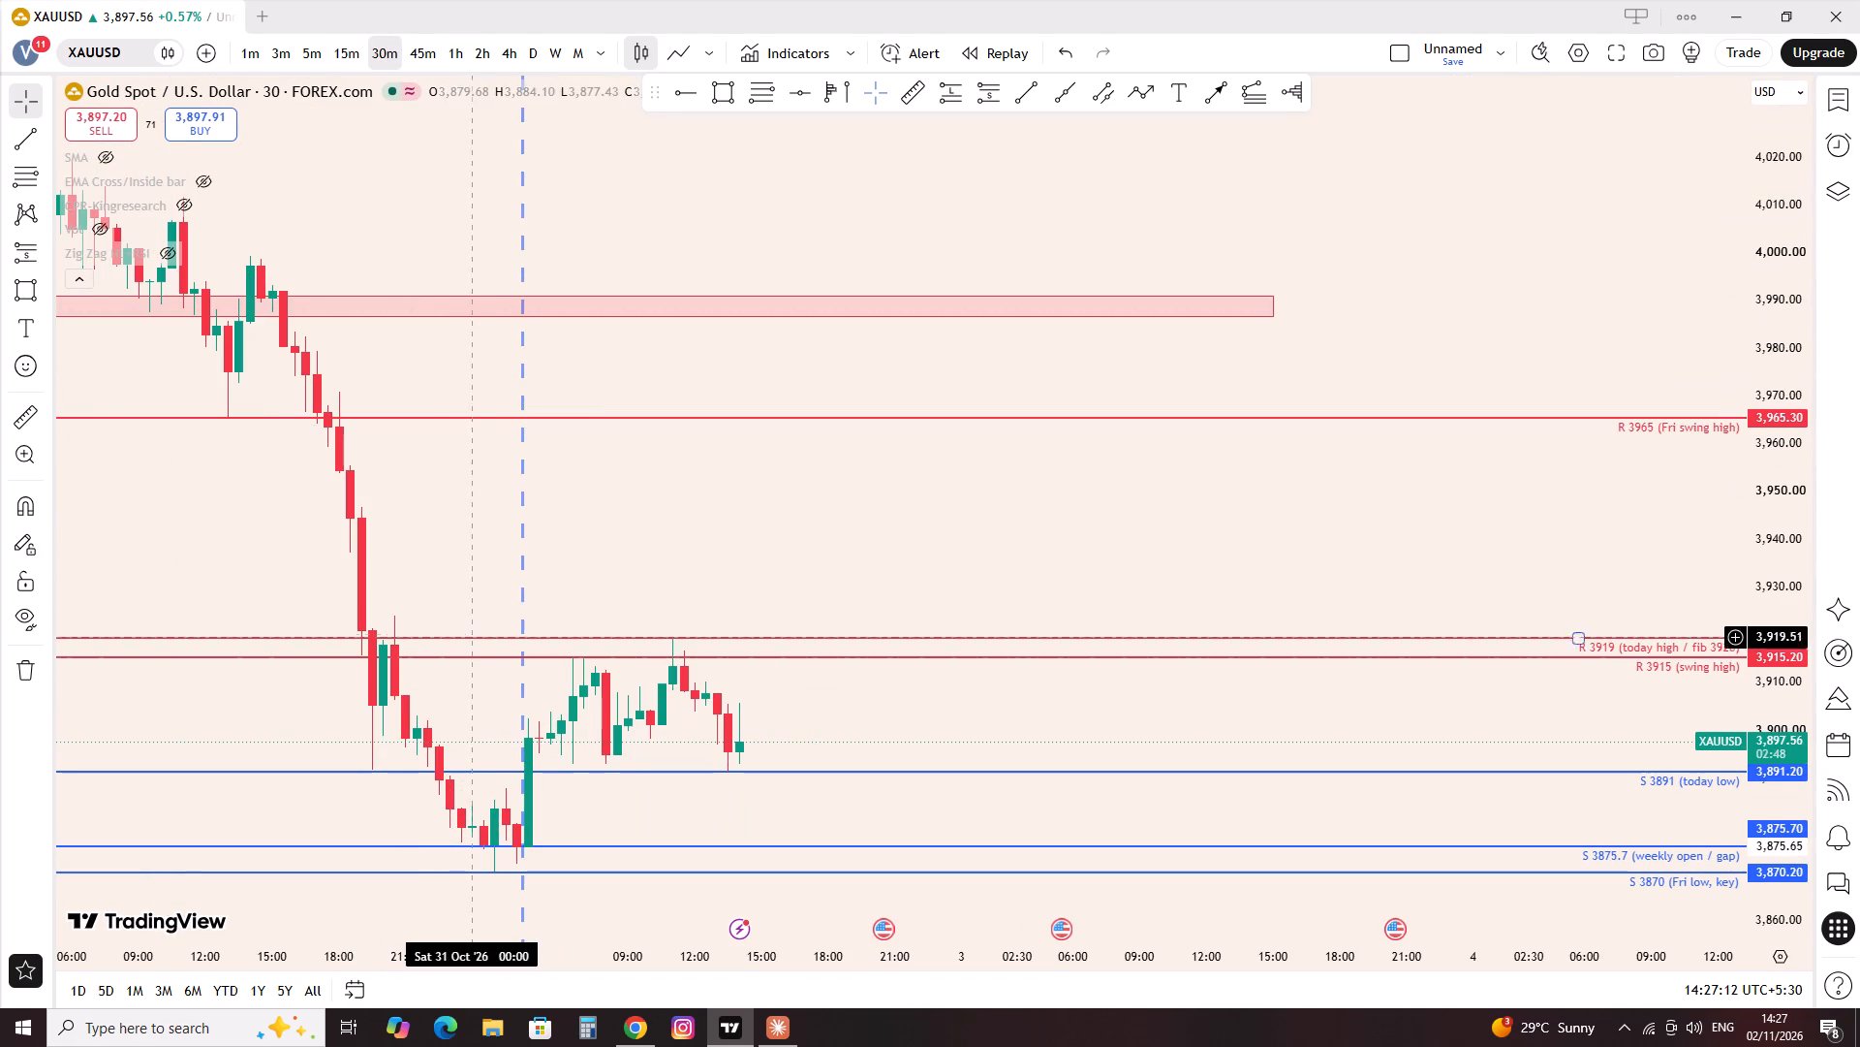
pyautogui.scroll(-1, 505, 715)
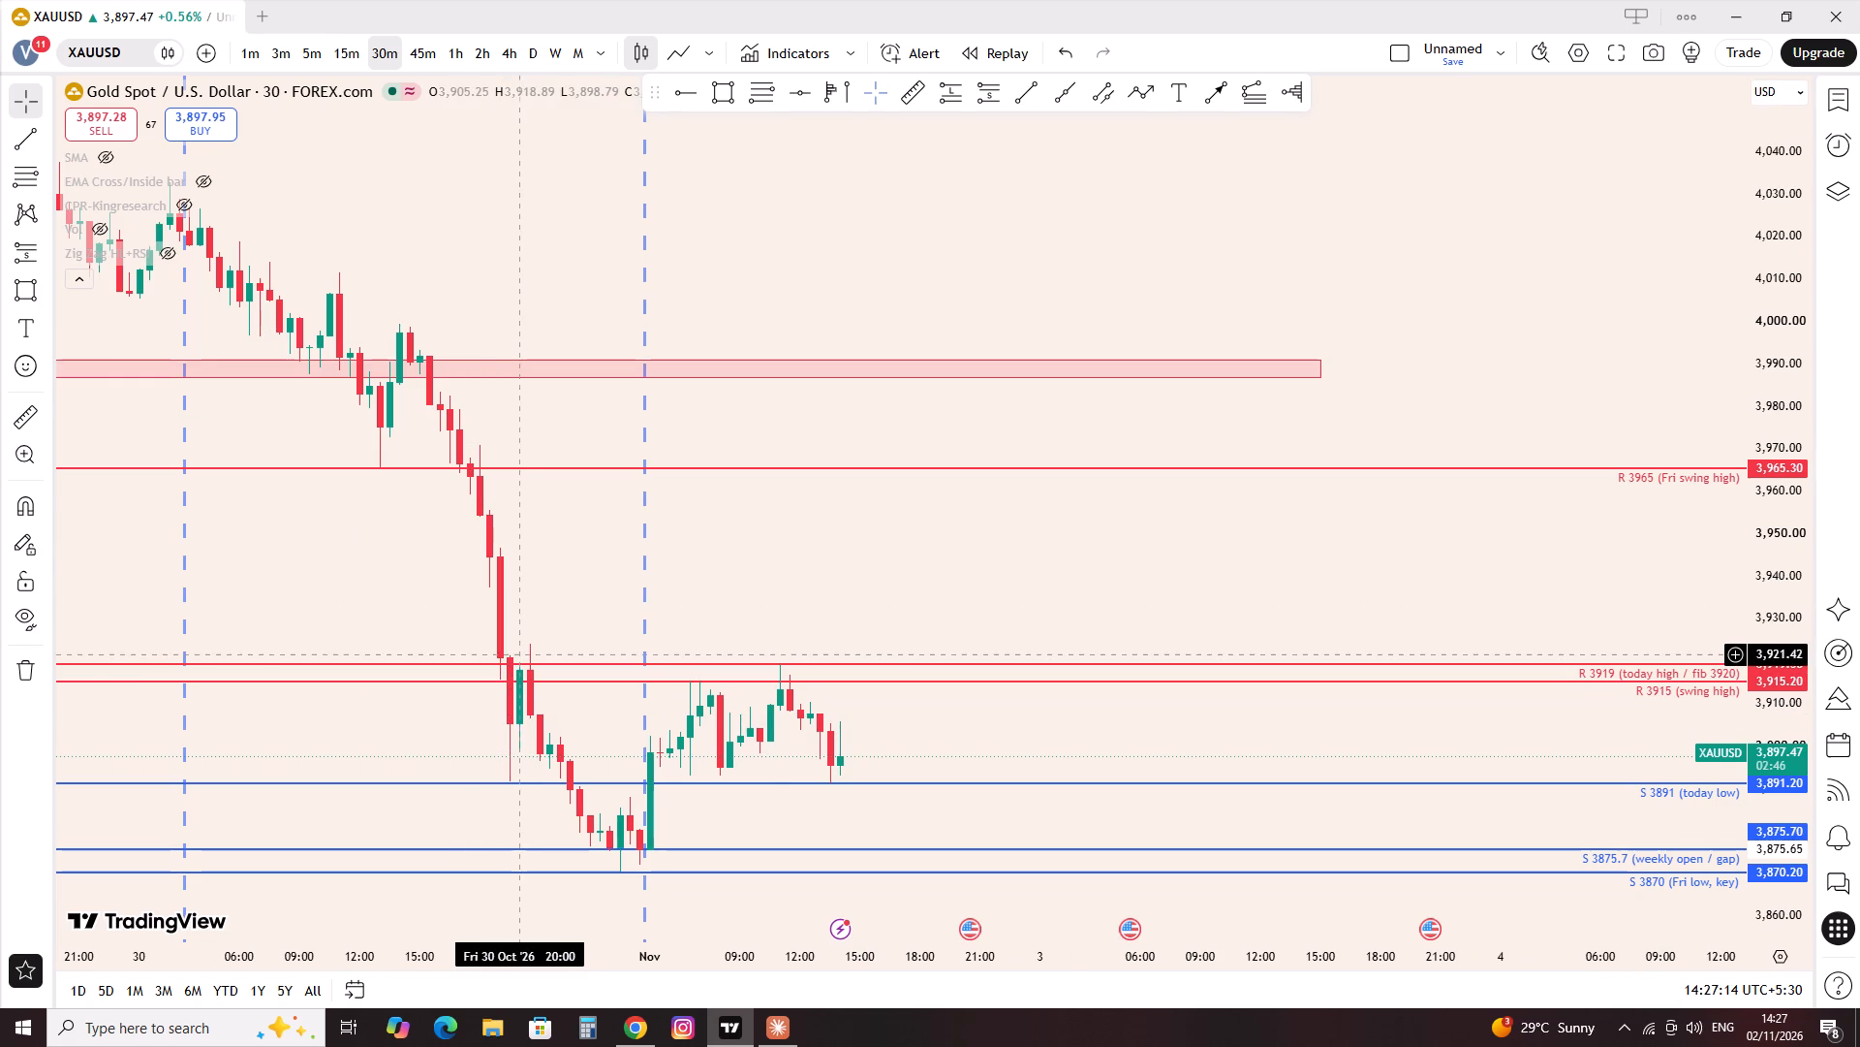
pyautogui.scroll(-2, 518, 655)
pyautogui.scroll(-4, 315, 303)
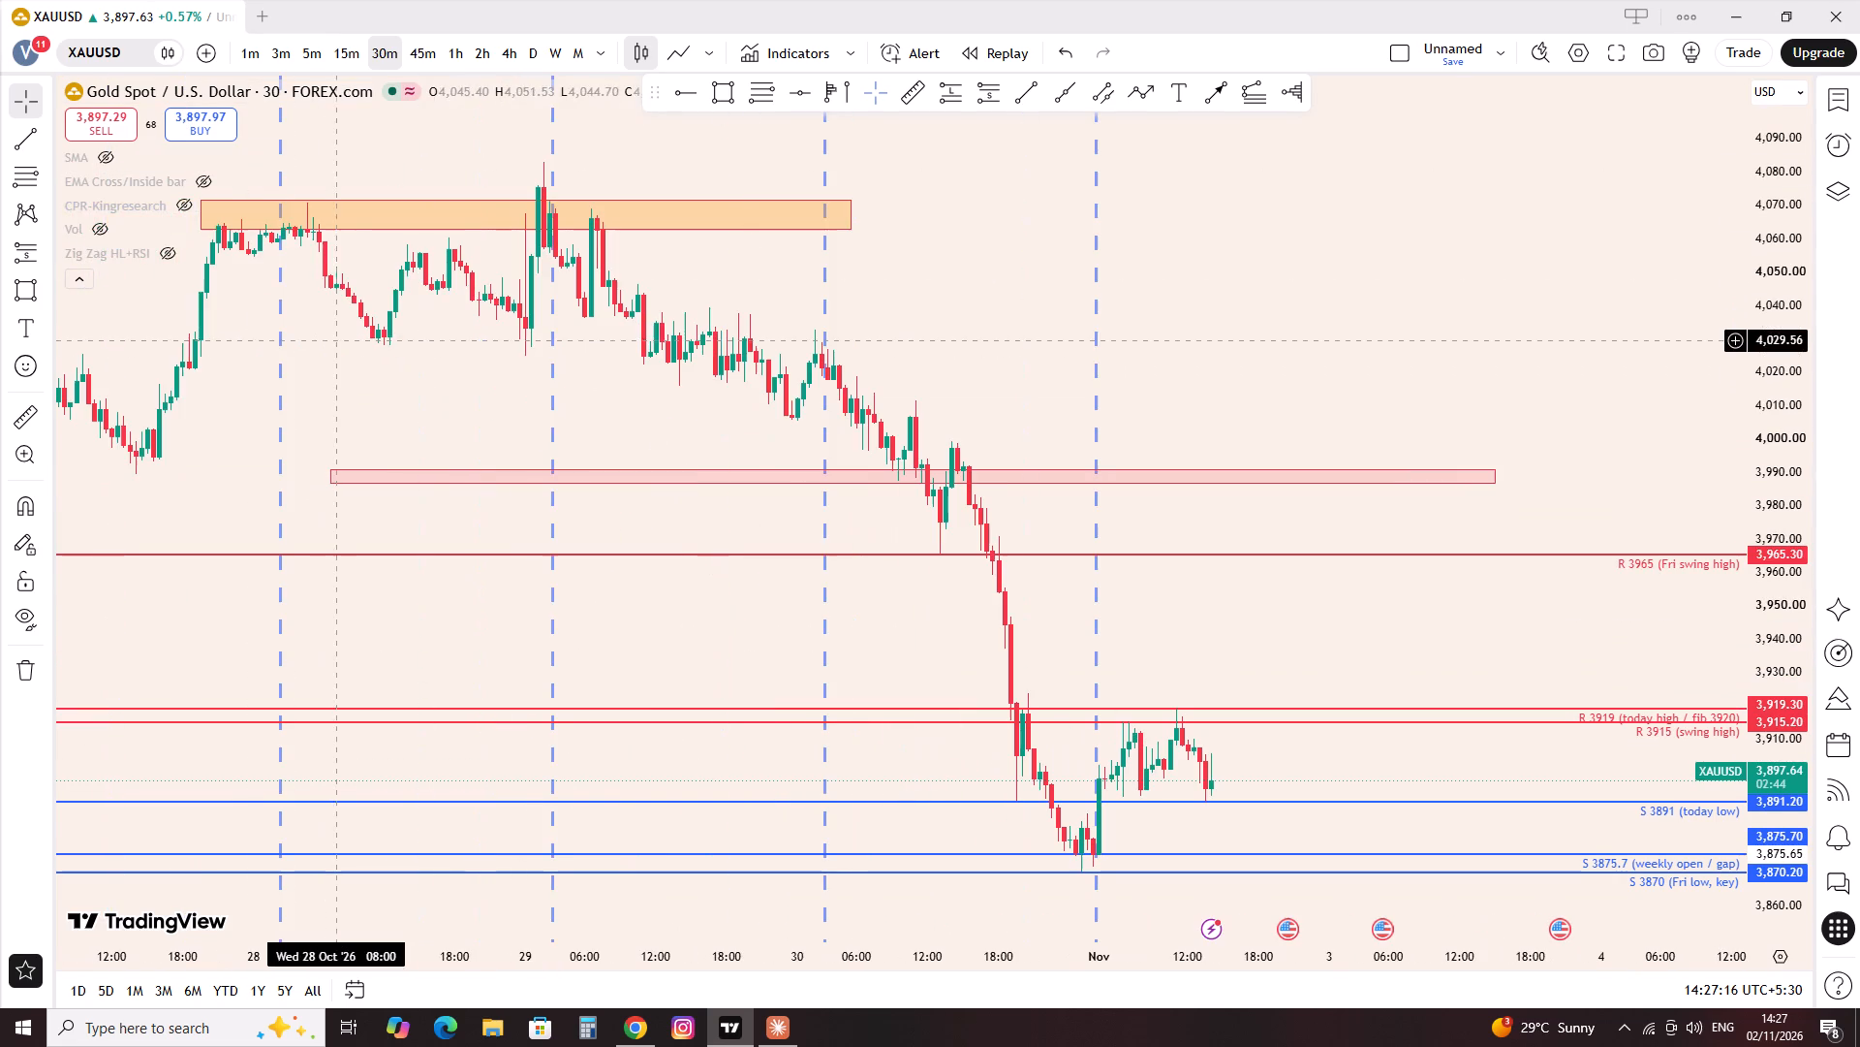
# Delete the orange rectangle zone between about 4,063 and 4,071 on the 30-minute gold chart.
pyautogui.click(567, 203)
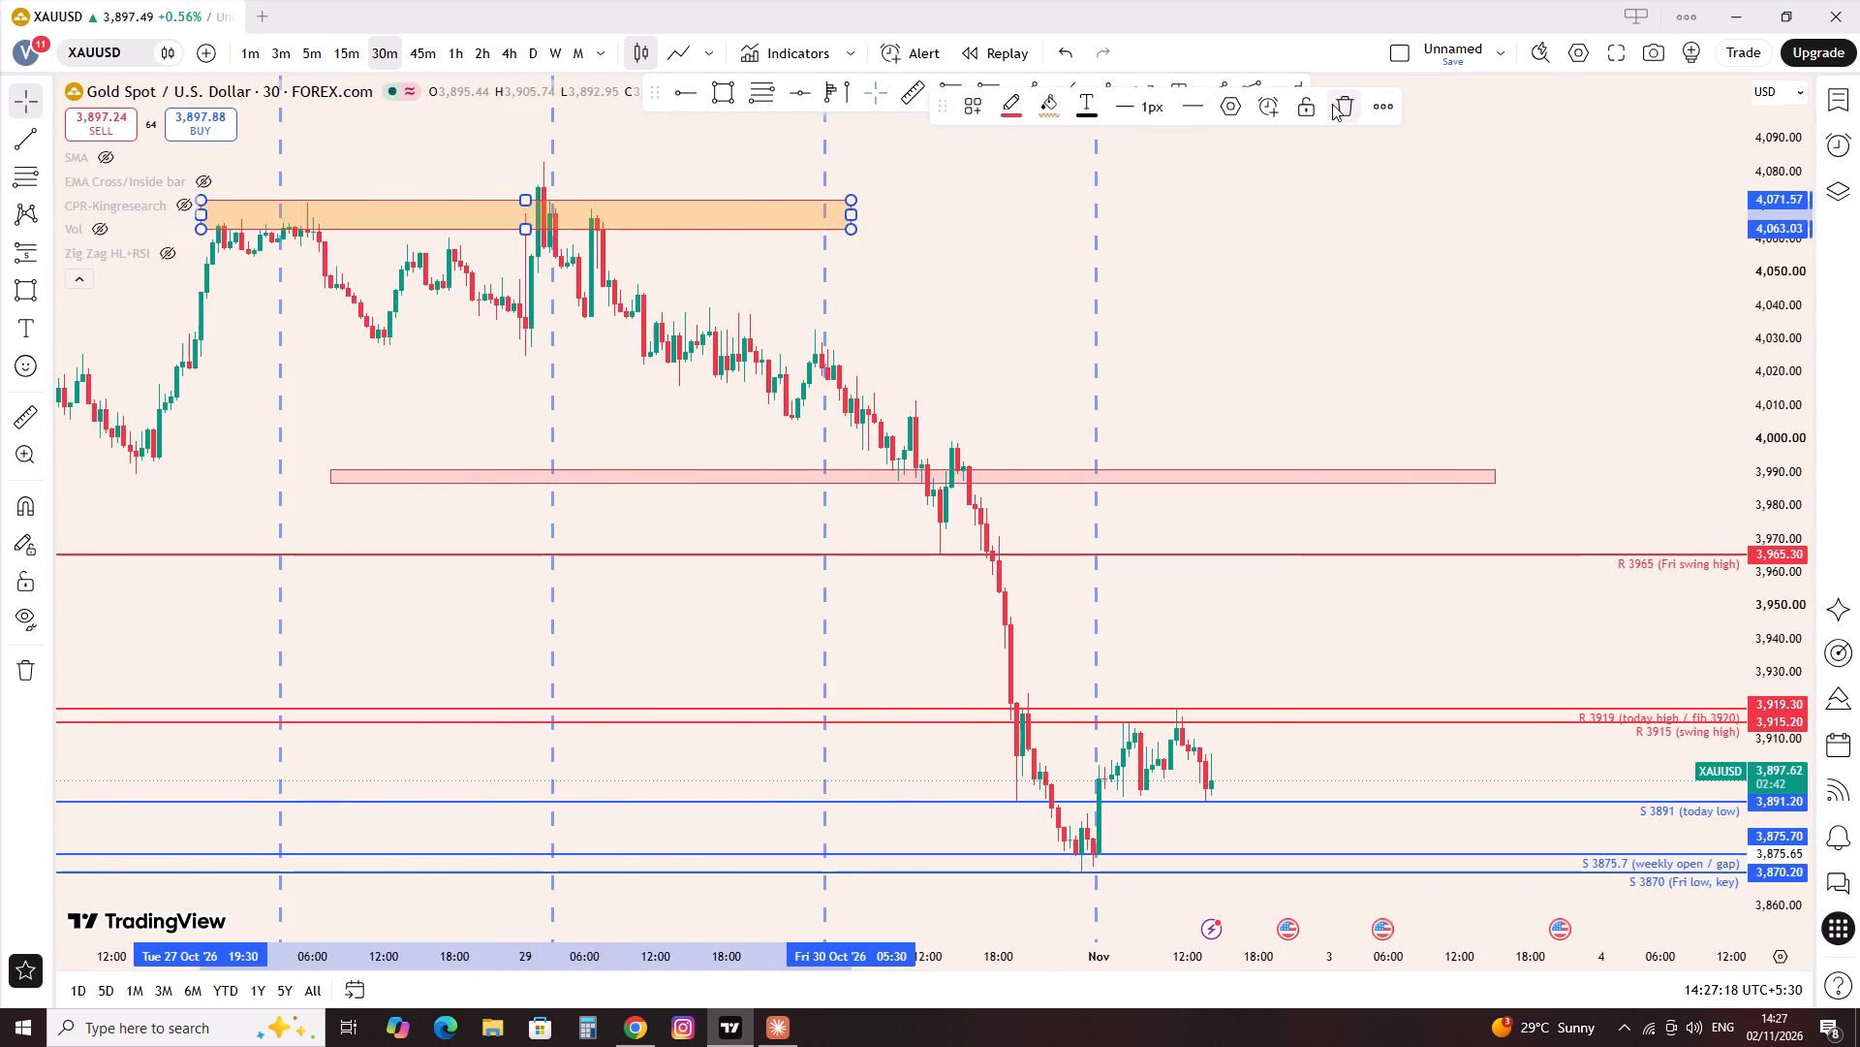
pyautogui.click(1333, 104)
pyautogui.scroll(4, 1151, 454)
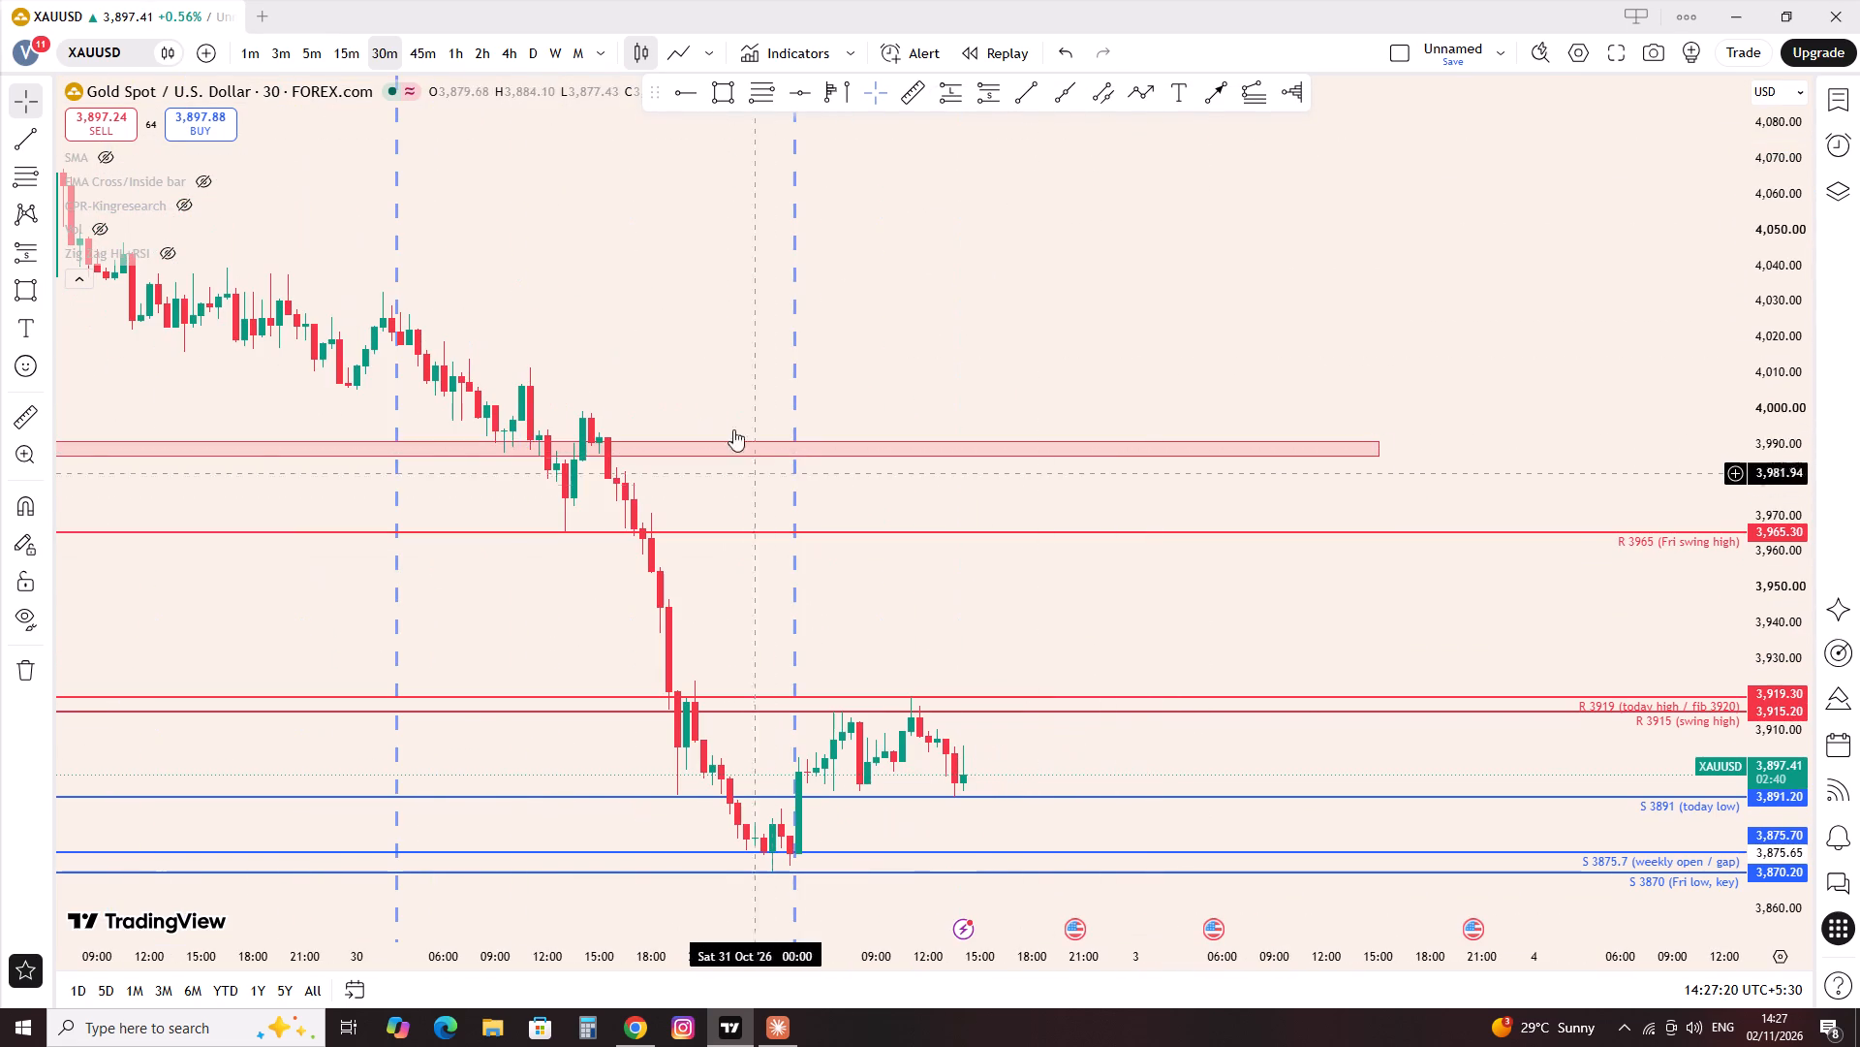
# Change the chart symbol from XAUUSD to GOLD, the TVC commodity CFD.
pyautogui.click(189, 99)
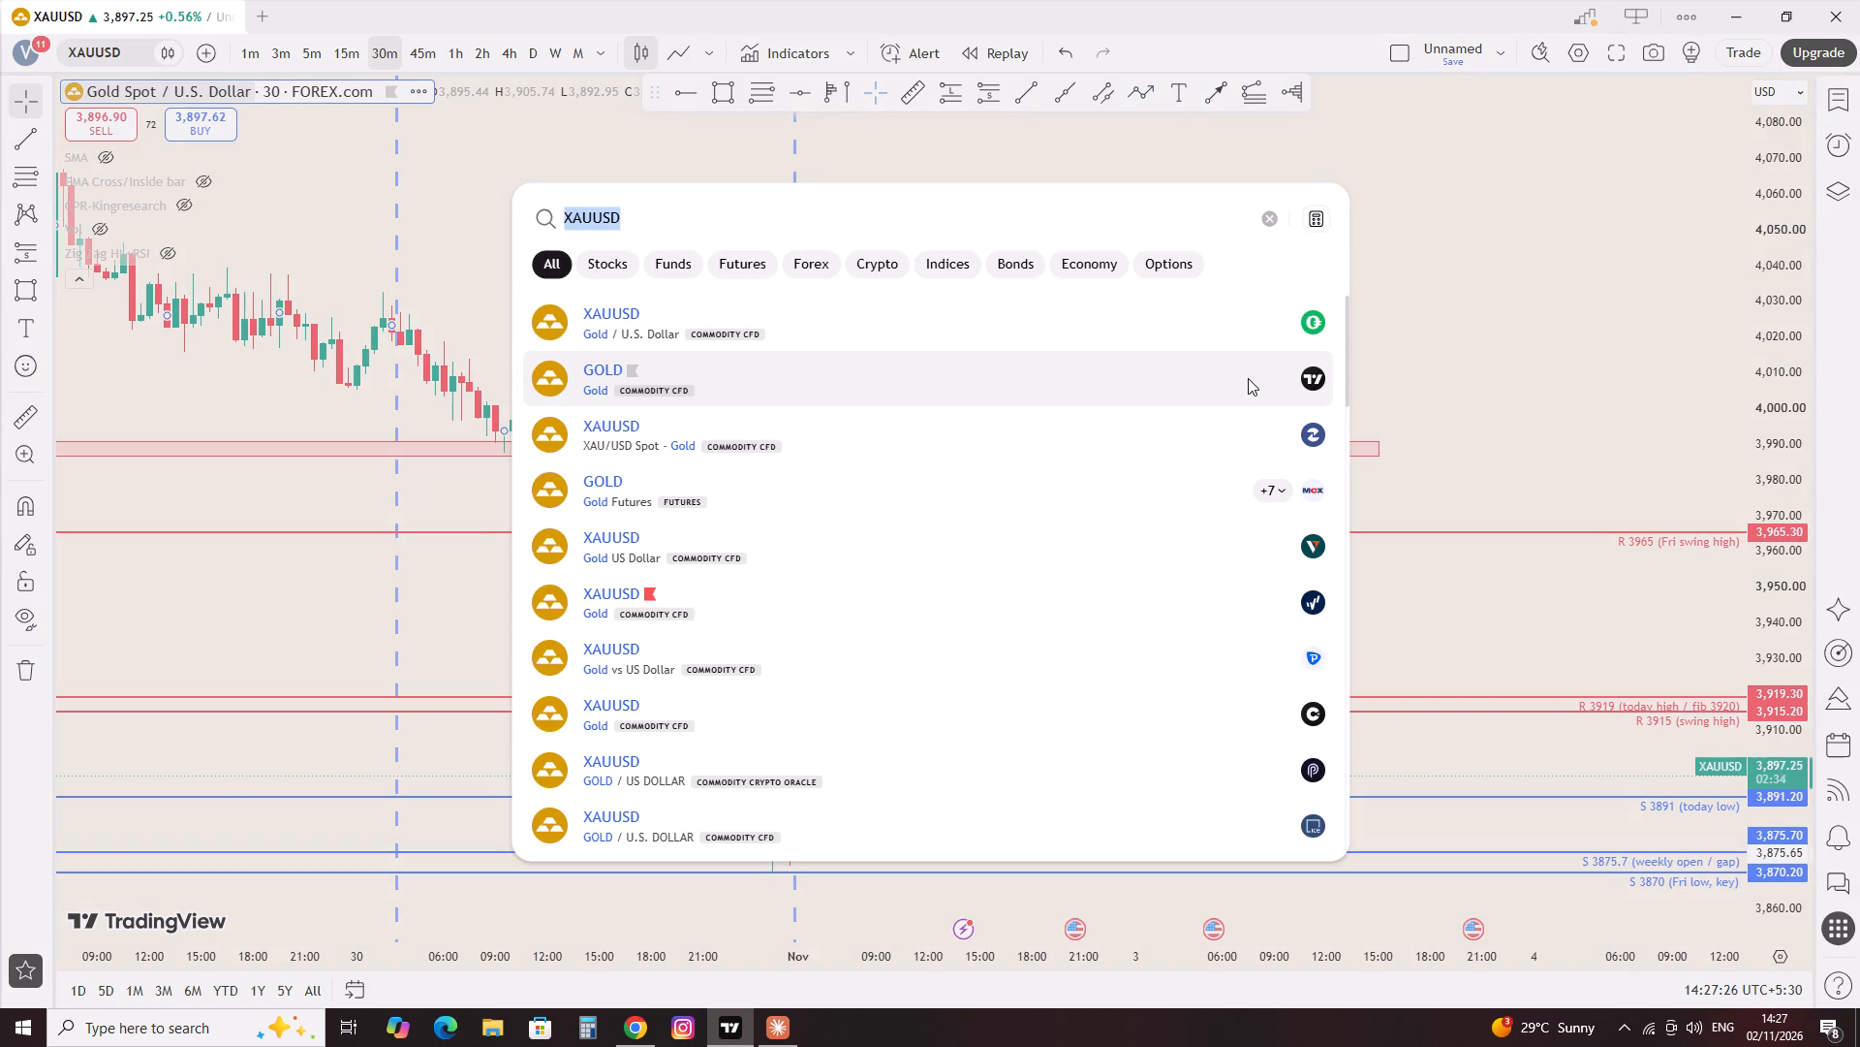
pyautogui.click(1248, 378)
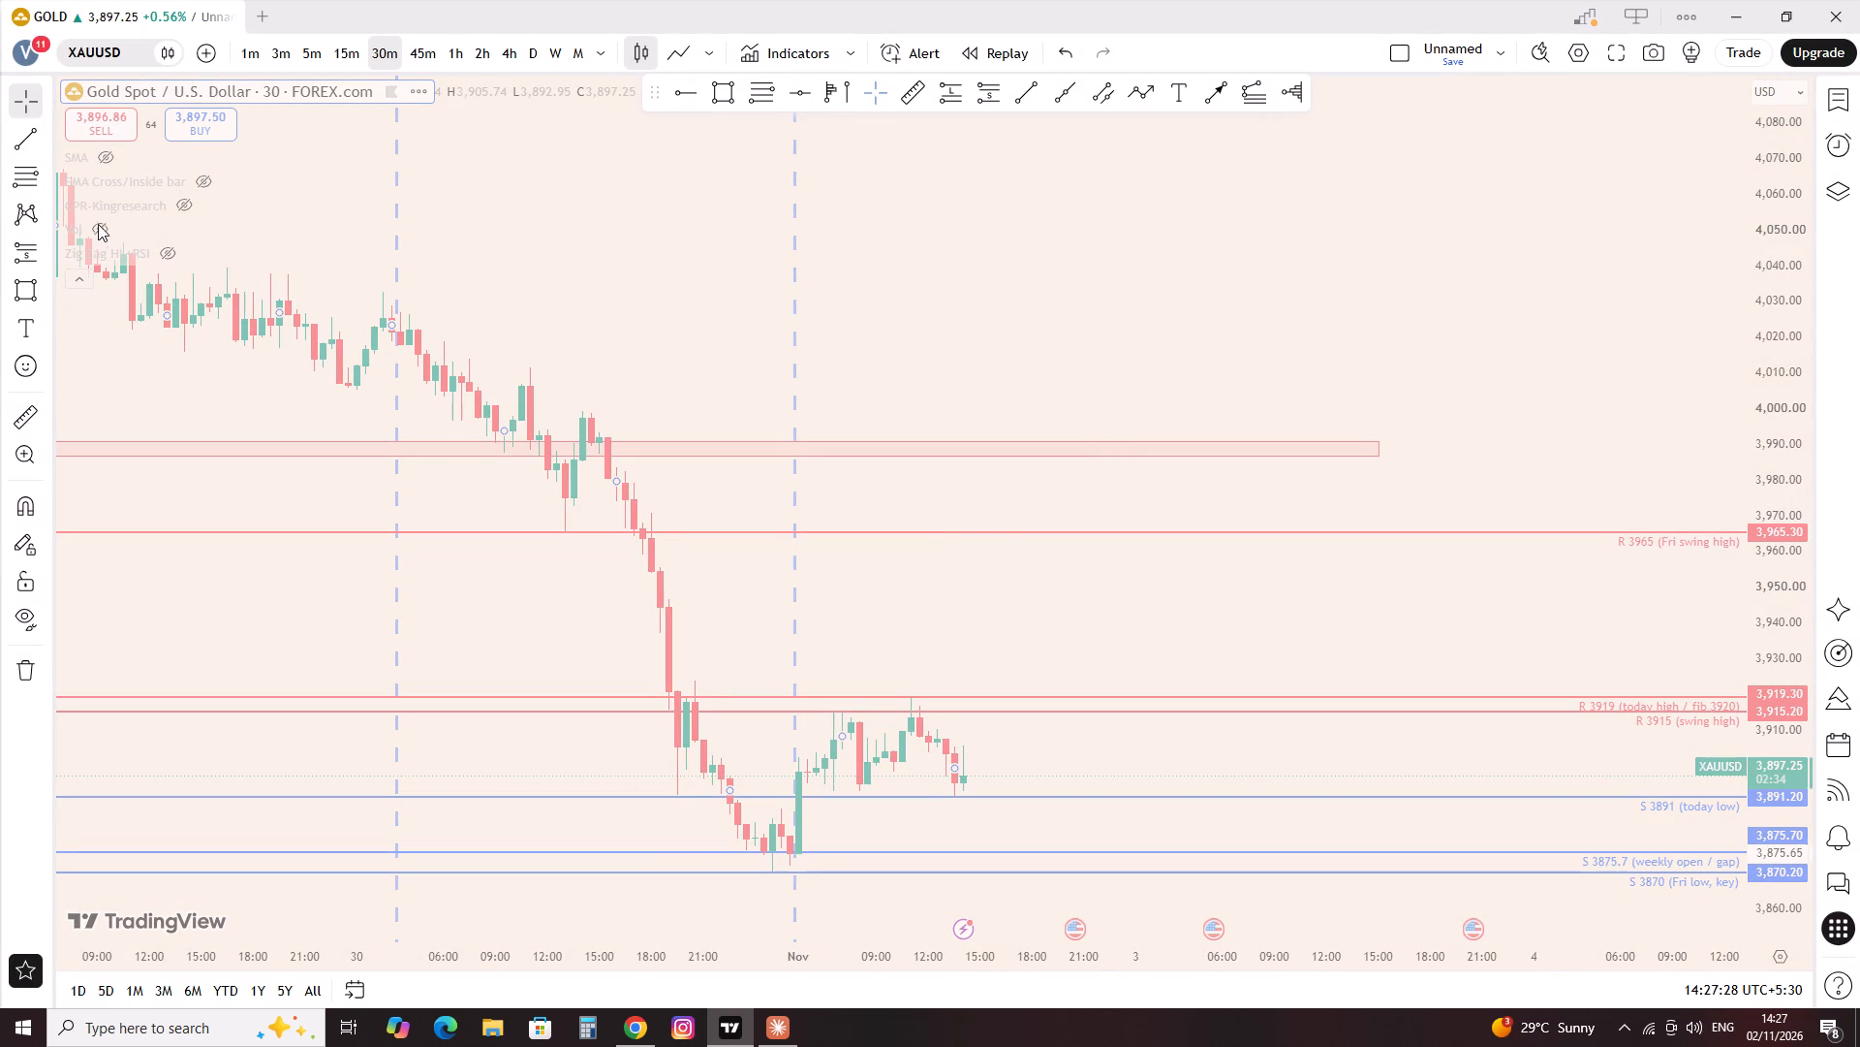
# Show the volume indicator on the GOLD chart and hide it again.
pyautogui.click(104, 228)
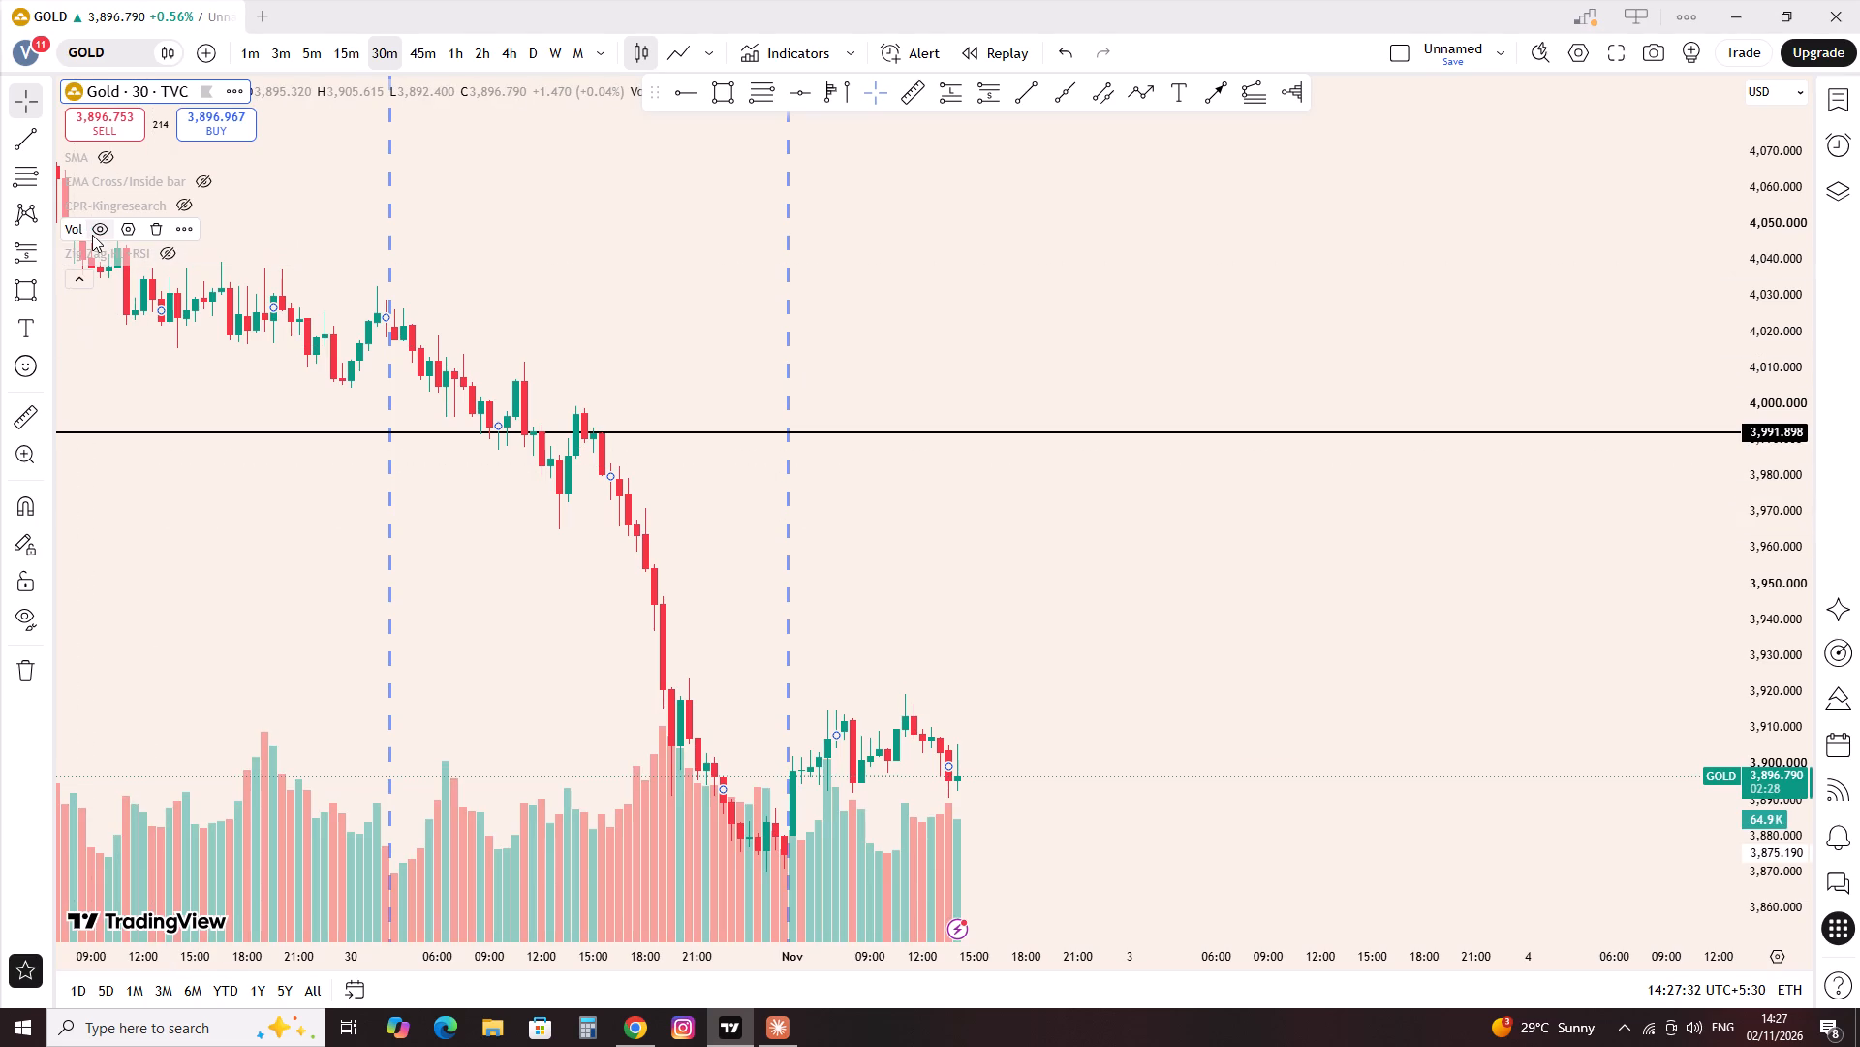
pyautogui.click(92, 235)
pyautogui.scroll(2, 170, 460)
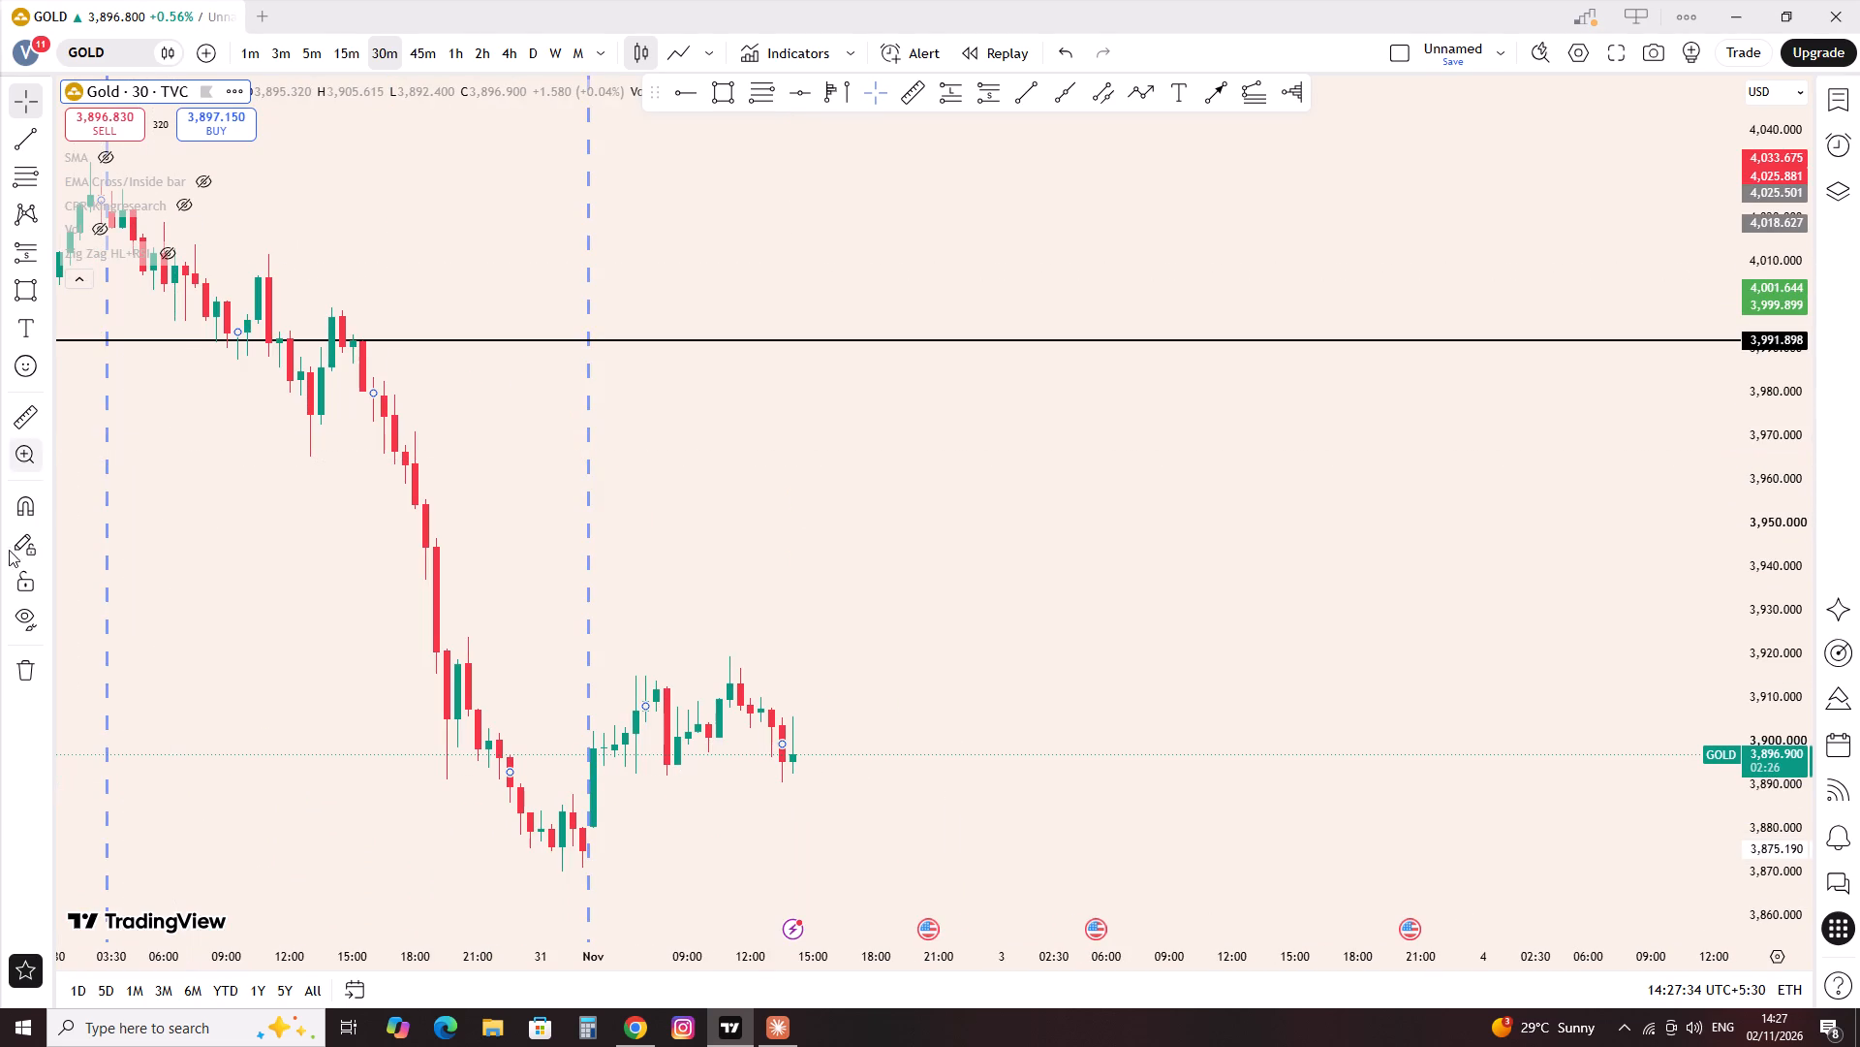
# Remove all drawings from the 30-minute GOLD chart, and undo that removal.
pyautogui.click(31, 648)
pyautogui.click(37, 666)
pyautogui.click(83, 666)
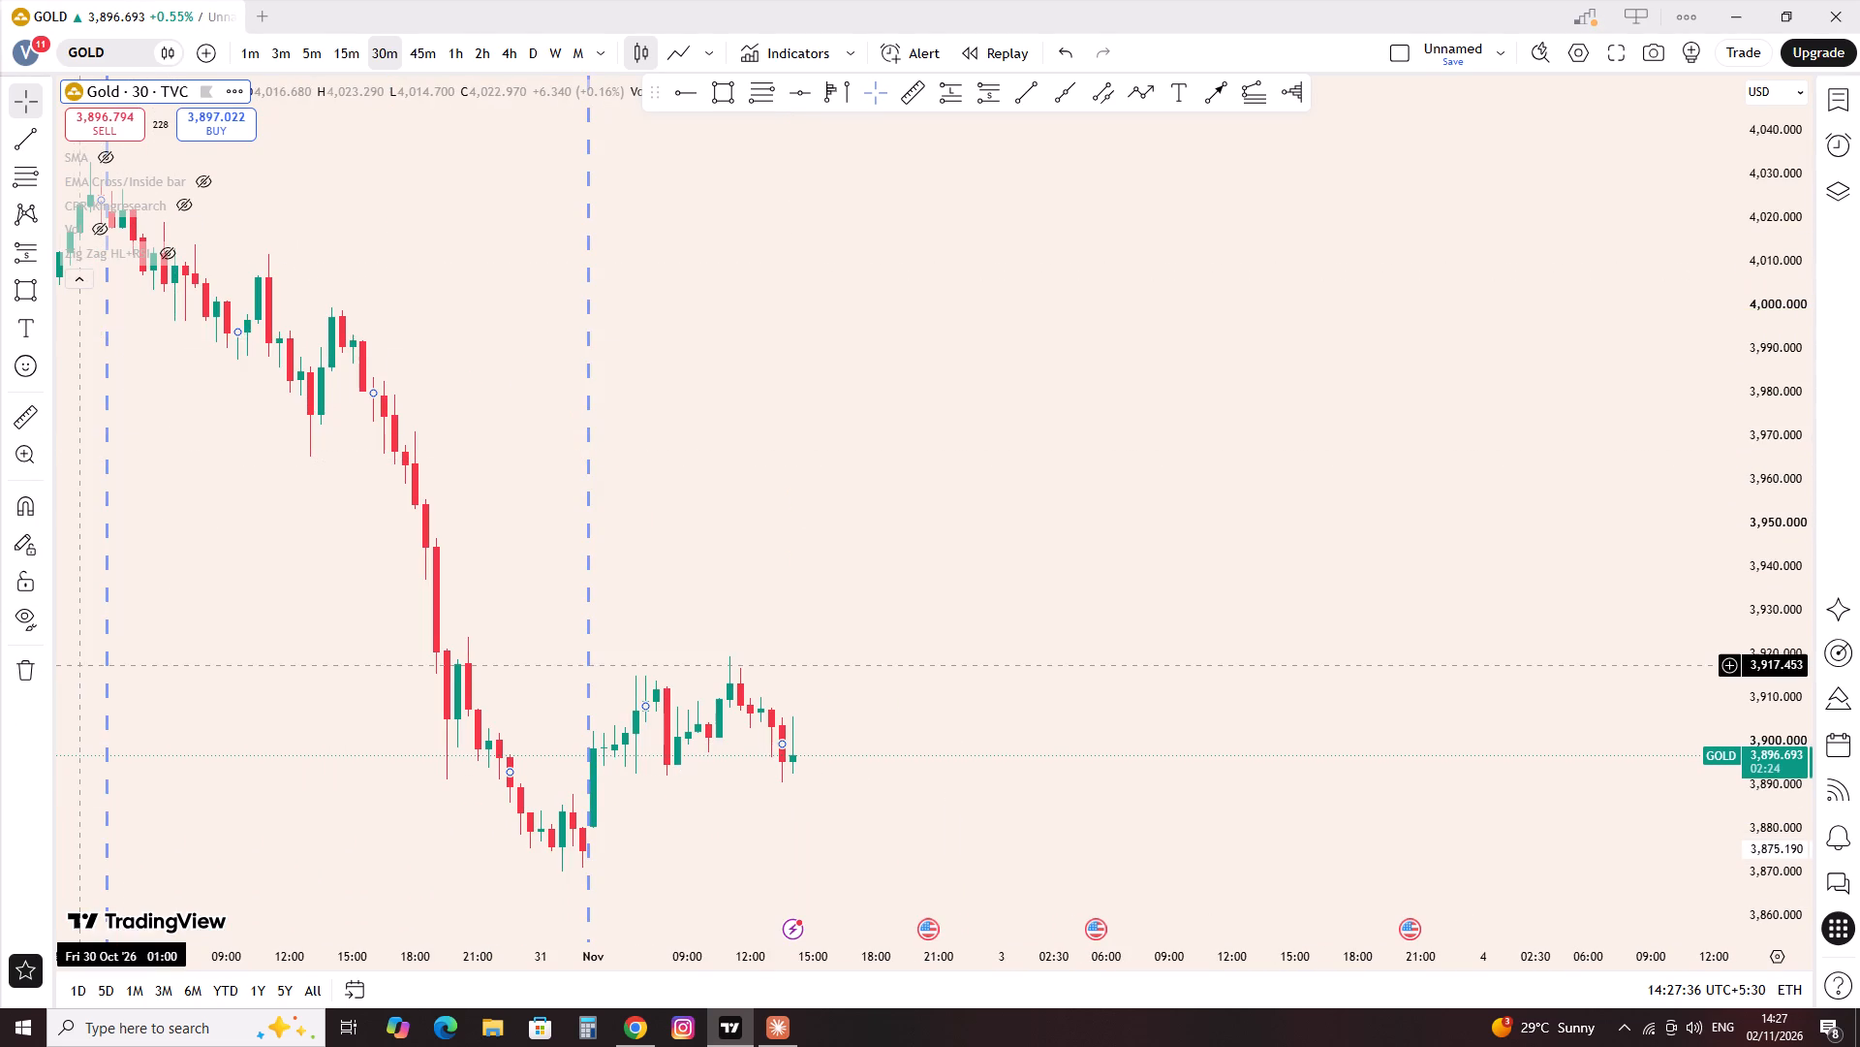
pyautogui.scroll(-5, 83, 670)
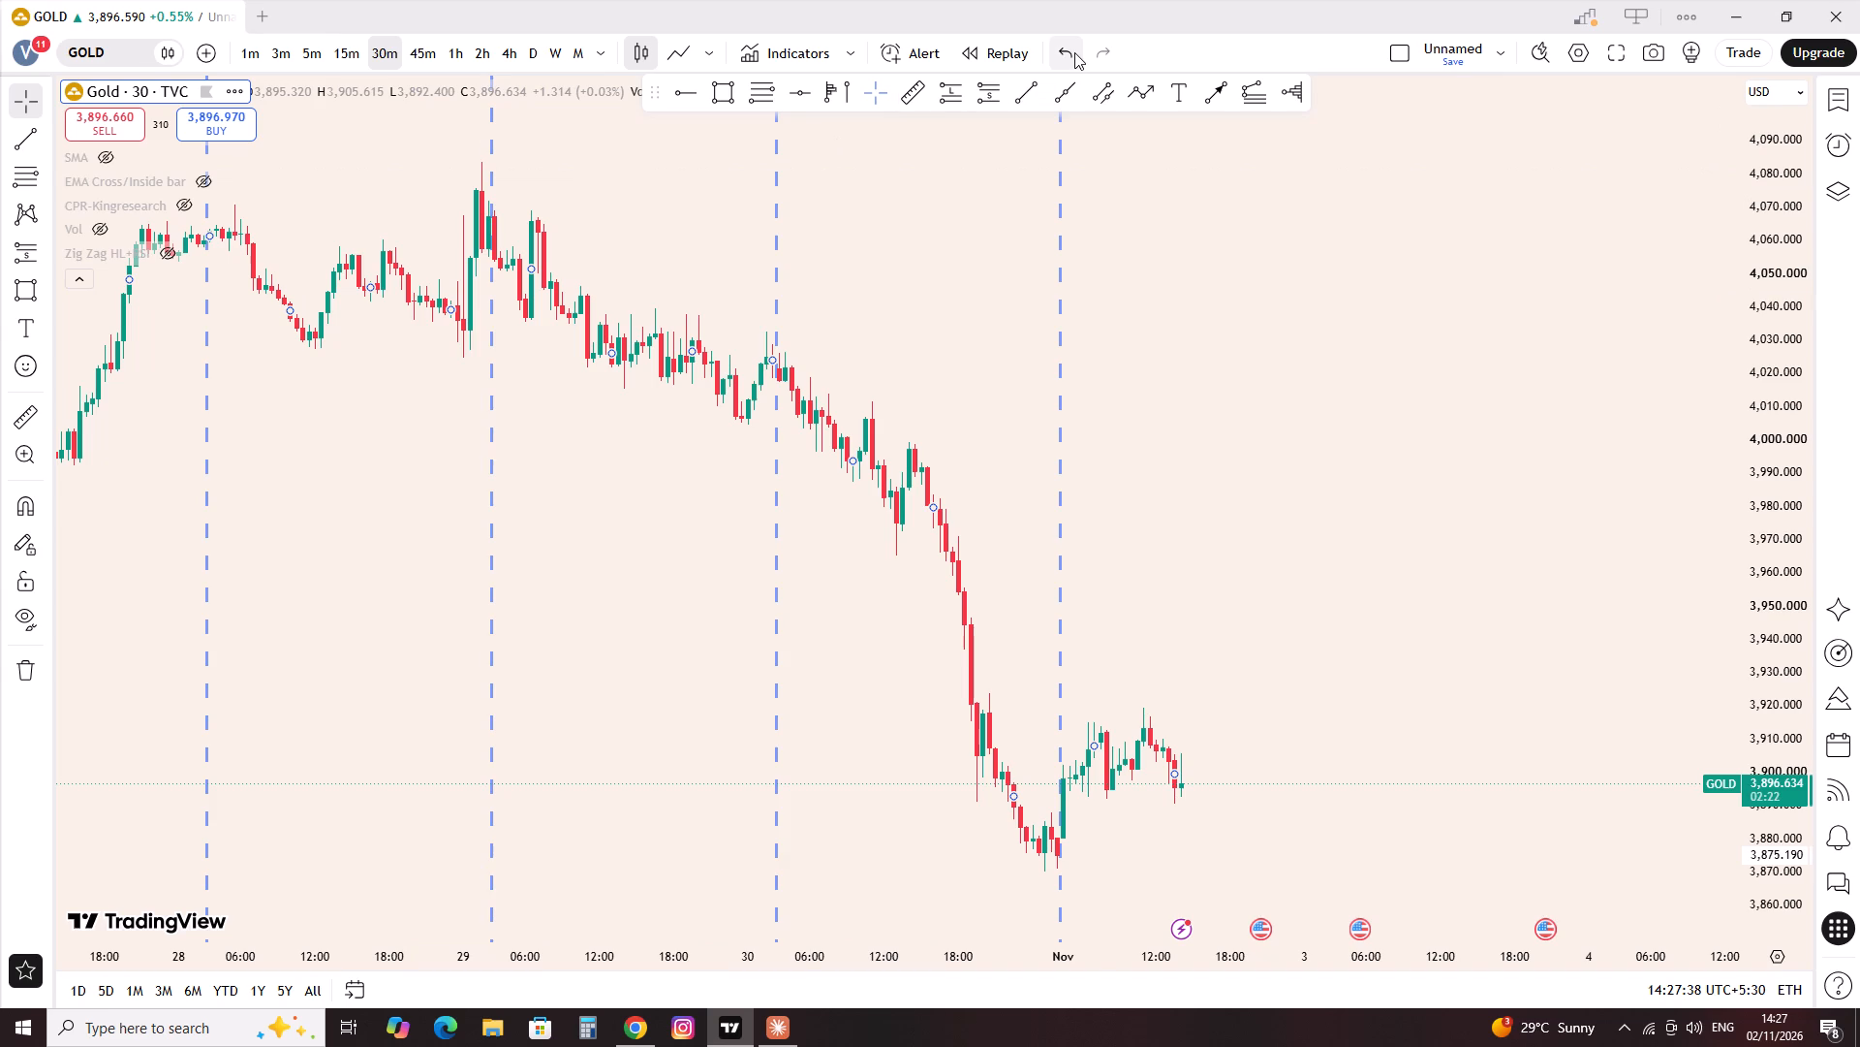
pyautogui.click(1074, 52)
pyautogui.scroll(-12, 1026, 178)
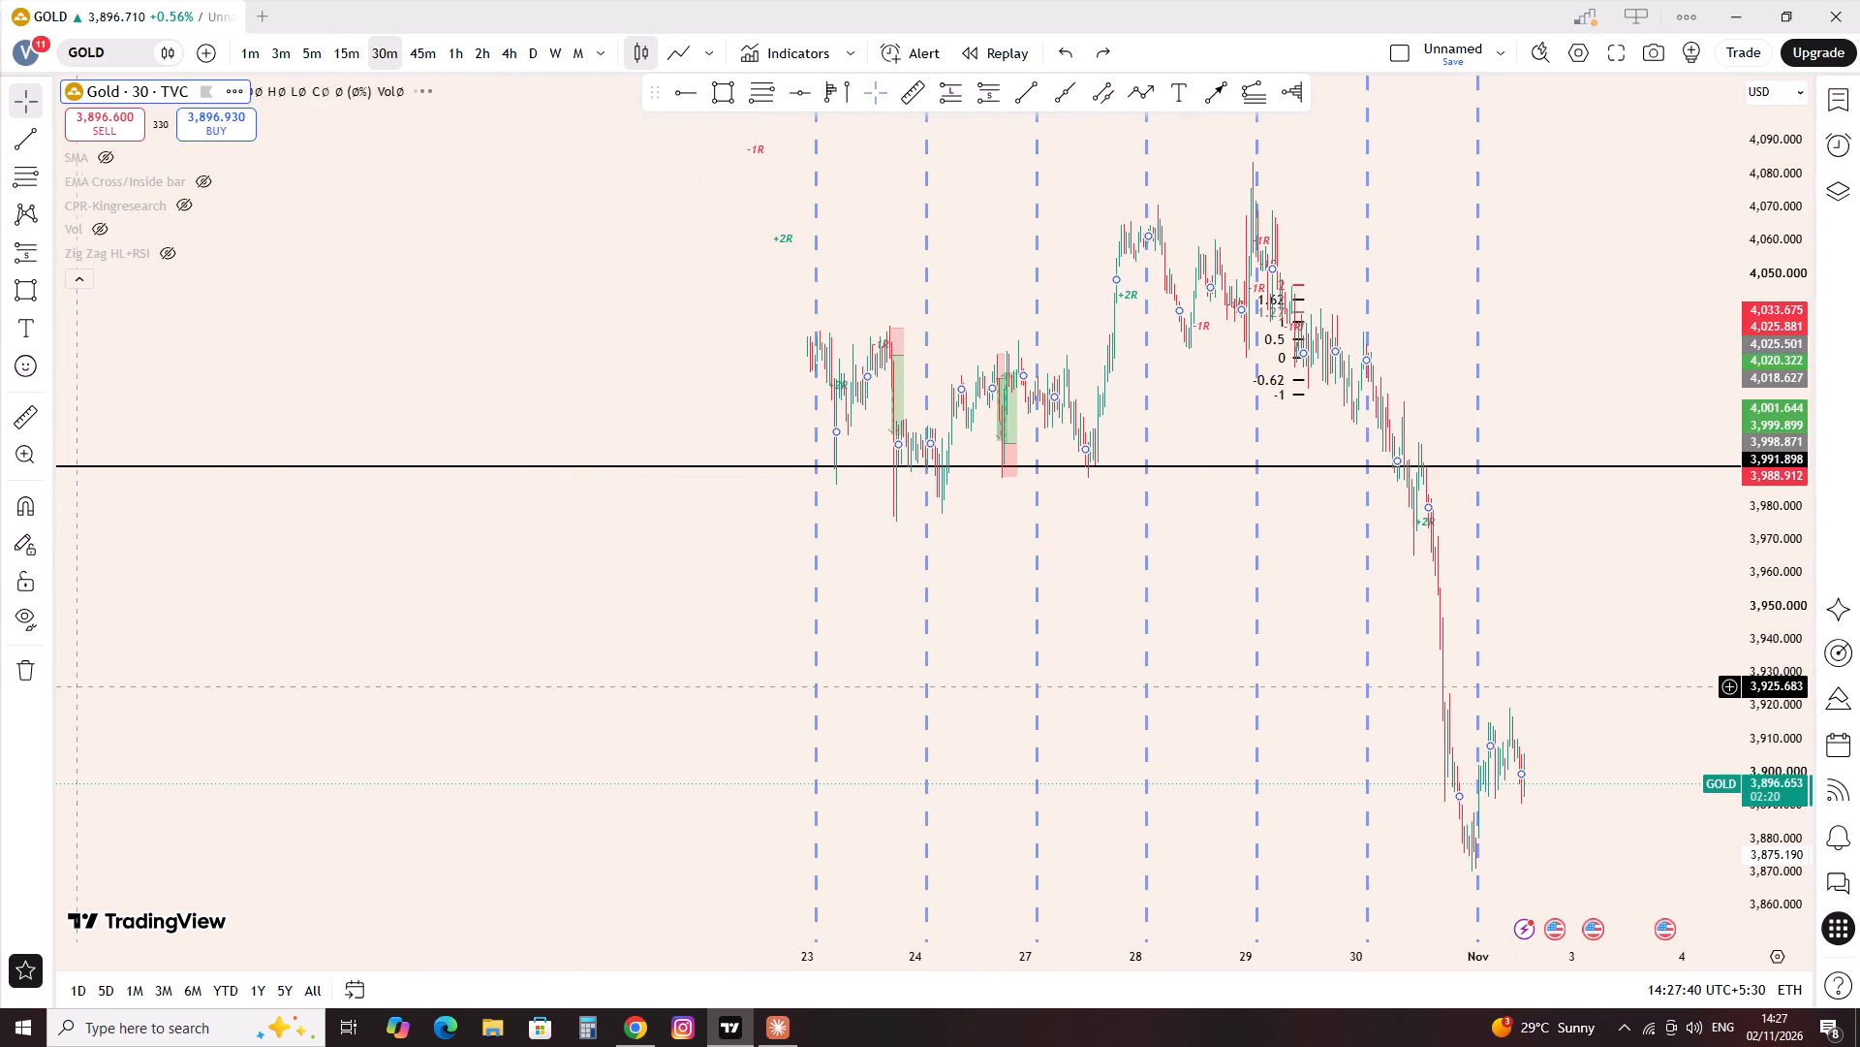
# Remove all existing drawings from the 30-minute GOLD chart.
pyautogui.click(0, 669)
pyautogui.click(77, 657)
# Draw horizontal lines at about 3,874 and 3,882.7 around the price base just before the 2 November session.
pyautogui.scroll(5, 346, 622)
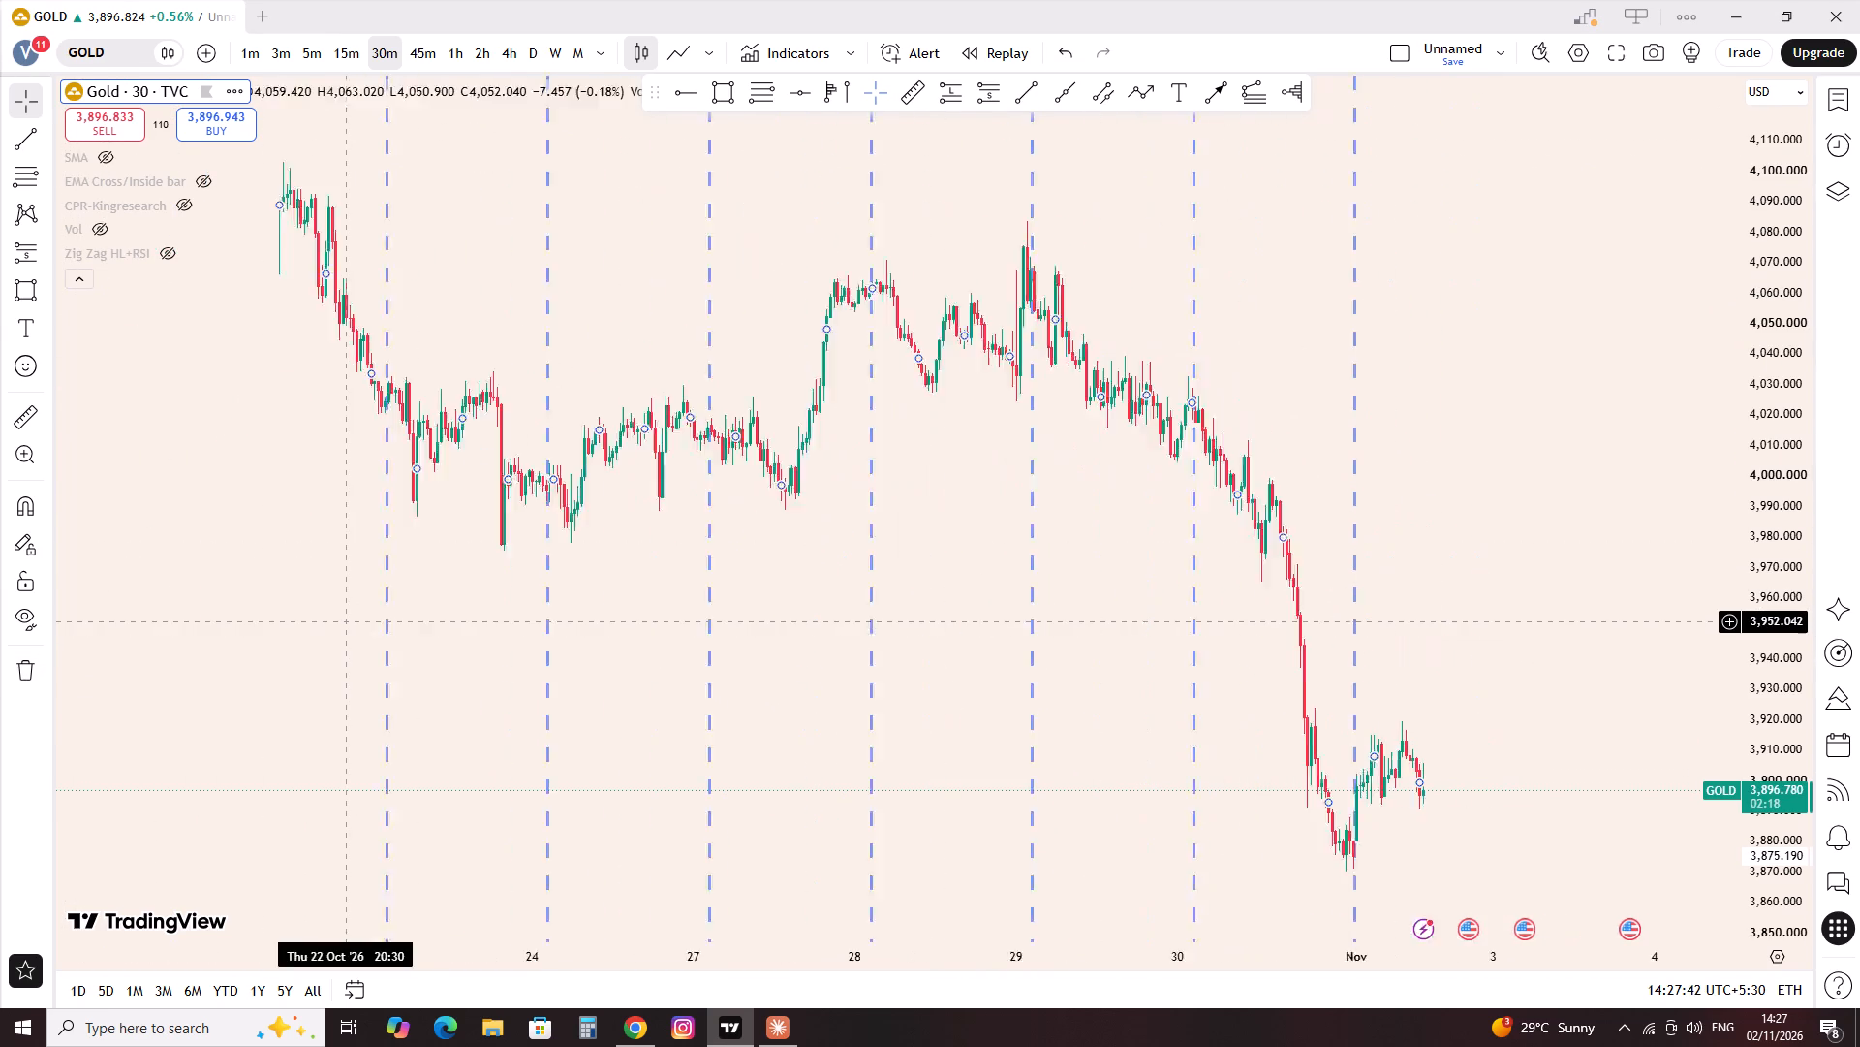
pyautogui.scroll(11, 369, 622)
pyautogui.moveTo(388, 663); pyautogui.dragTo(1297, 774)
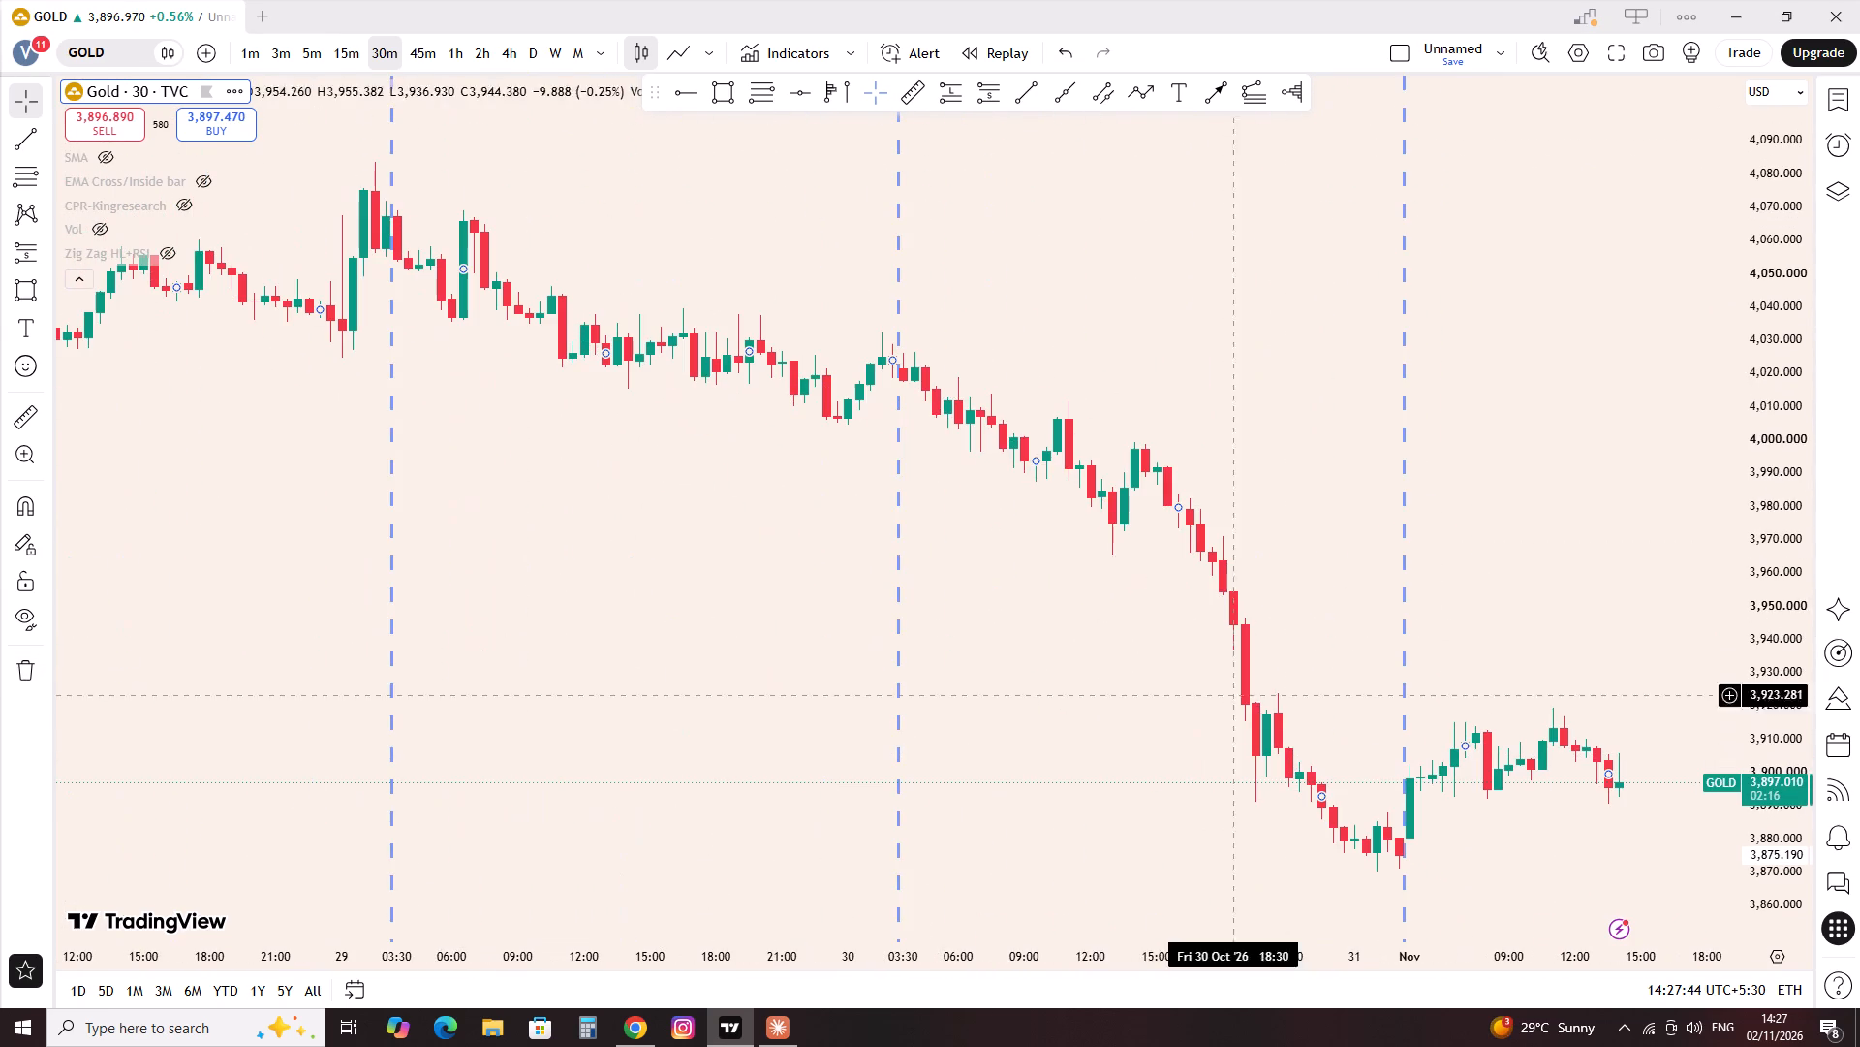
pyautogui.click(1258, 428)
pyautogui.scroll(3, 933, 417)
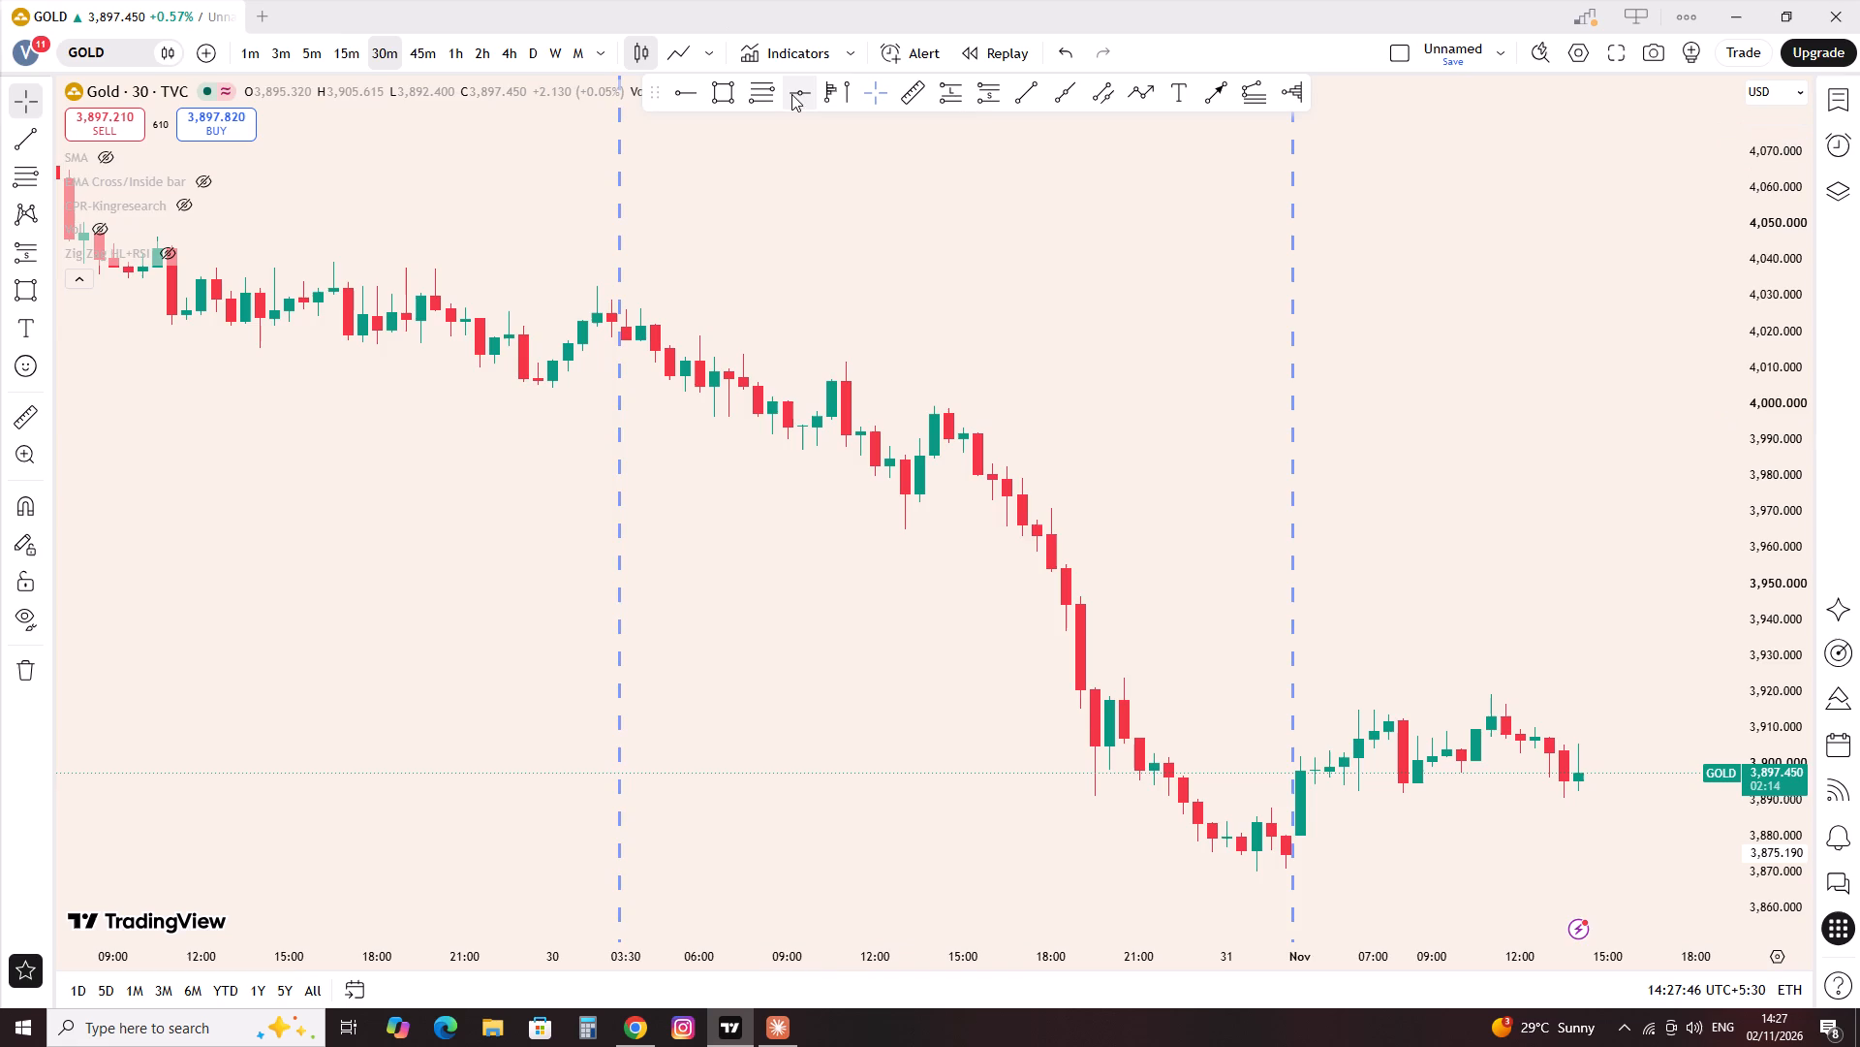
pyautogui.click(797, 96)
pyautogui.scroll(3, 838, 273)
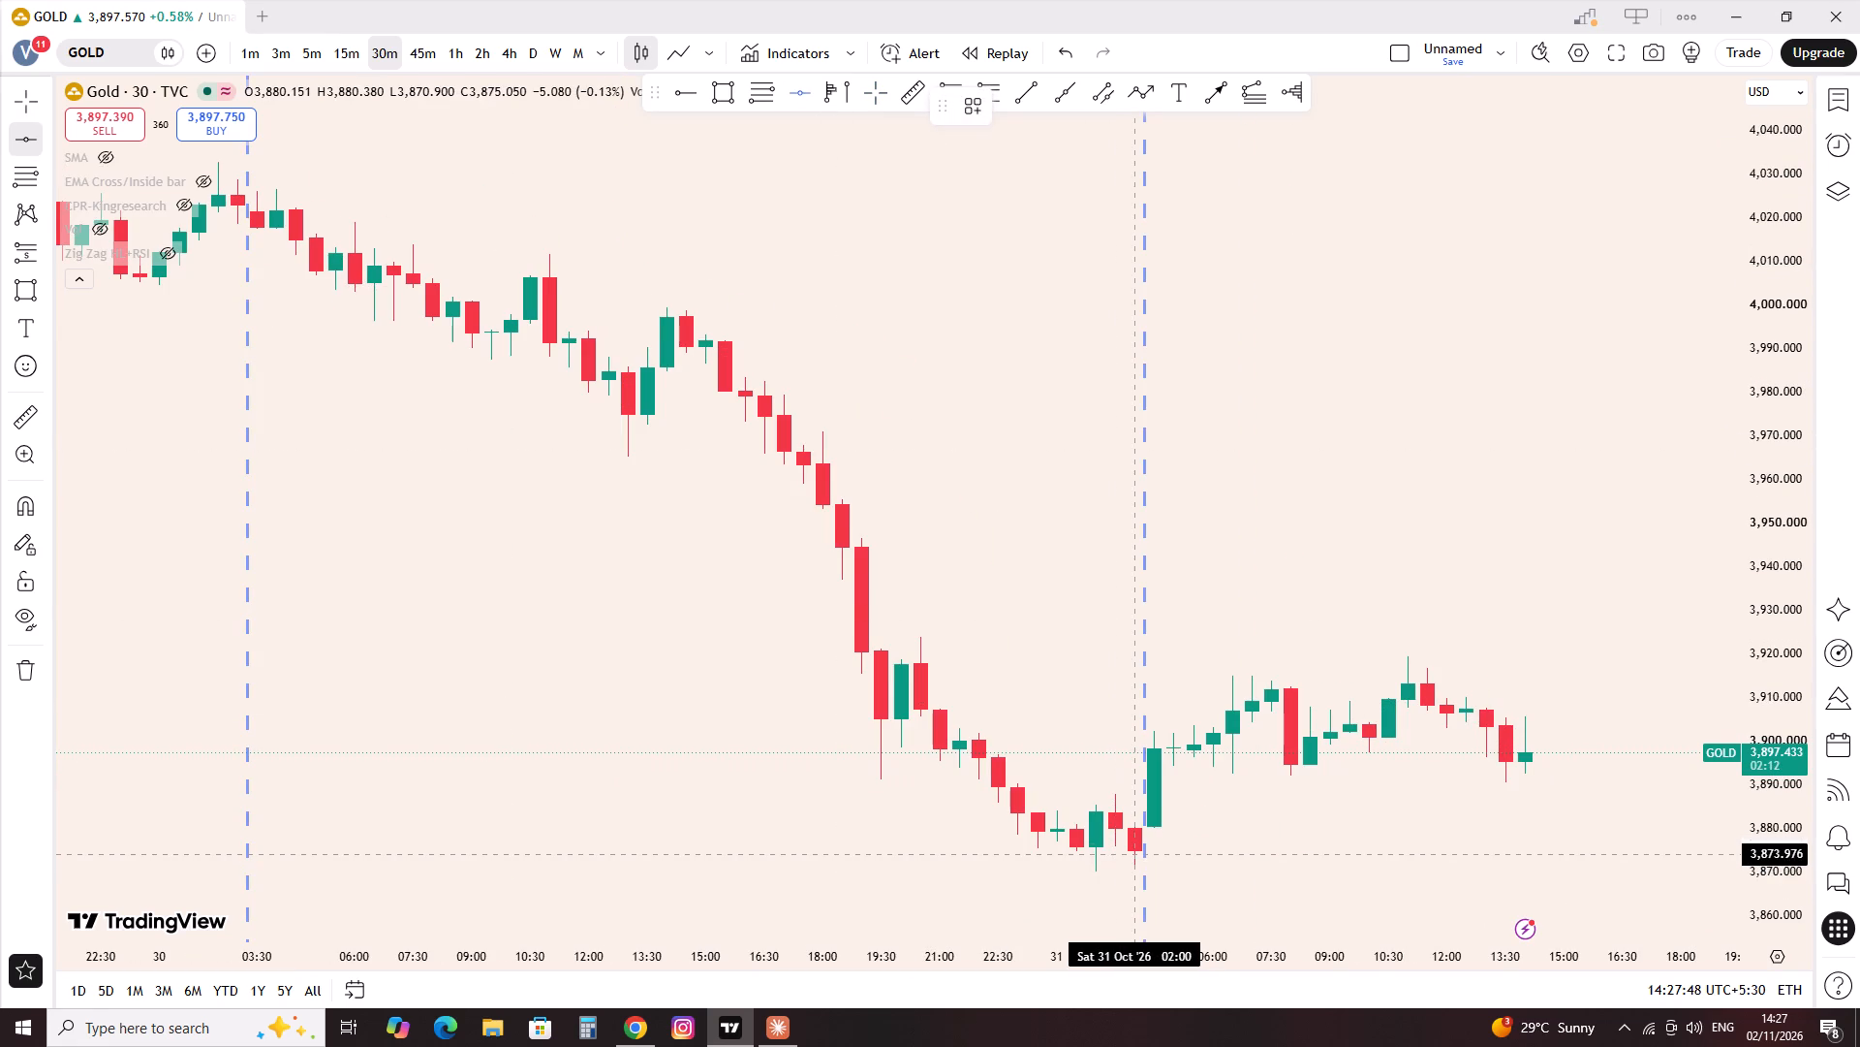
pyautogui.click(1128, 855)
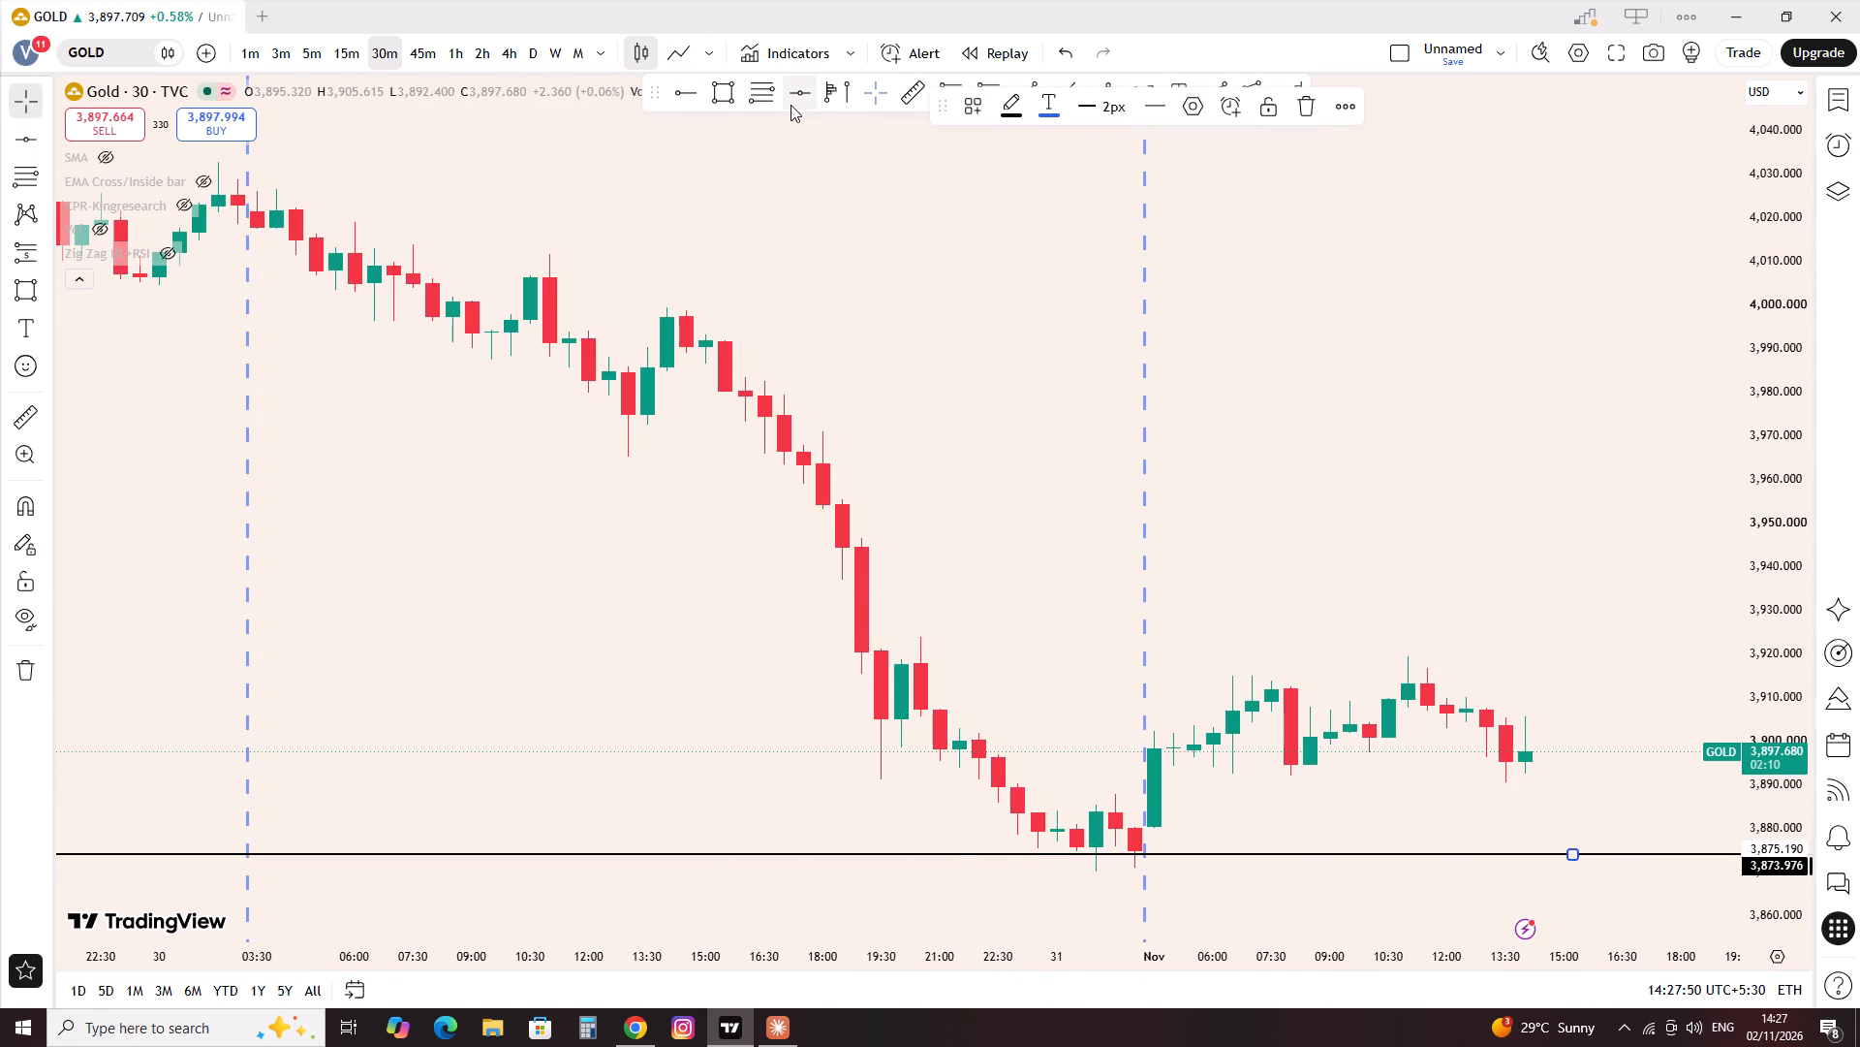
pyautogui.click(790, 105)
pyautogui.click(1118, 817)
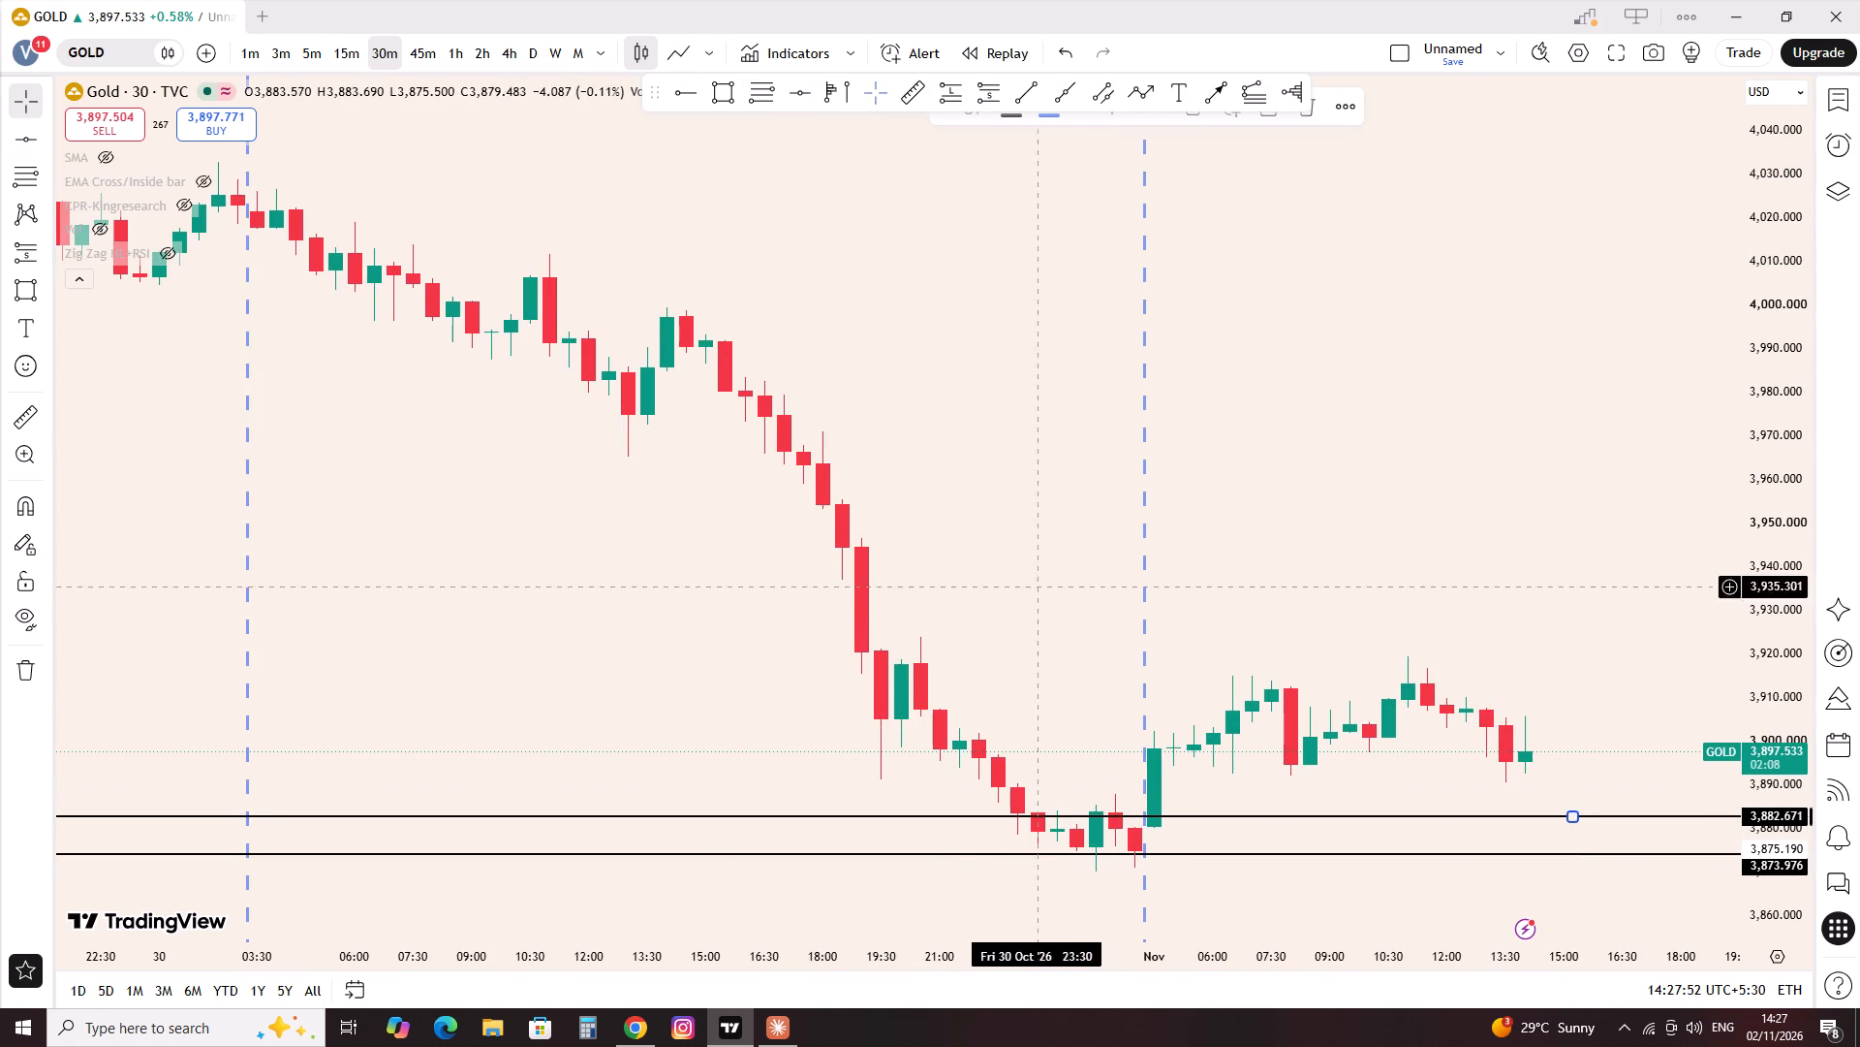
# Draw horizontal lines at about 3,894.6, 3,912.4, 3,901 and 3,906.9 across the 2 November price action.
pyautogui.click(813, 87)
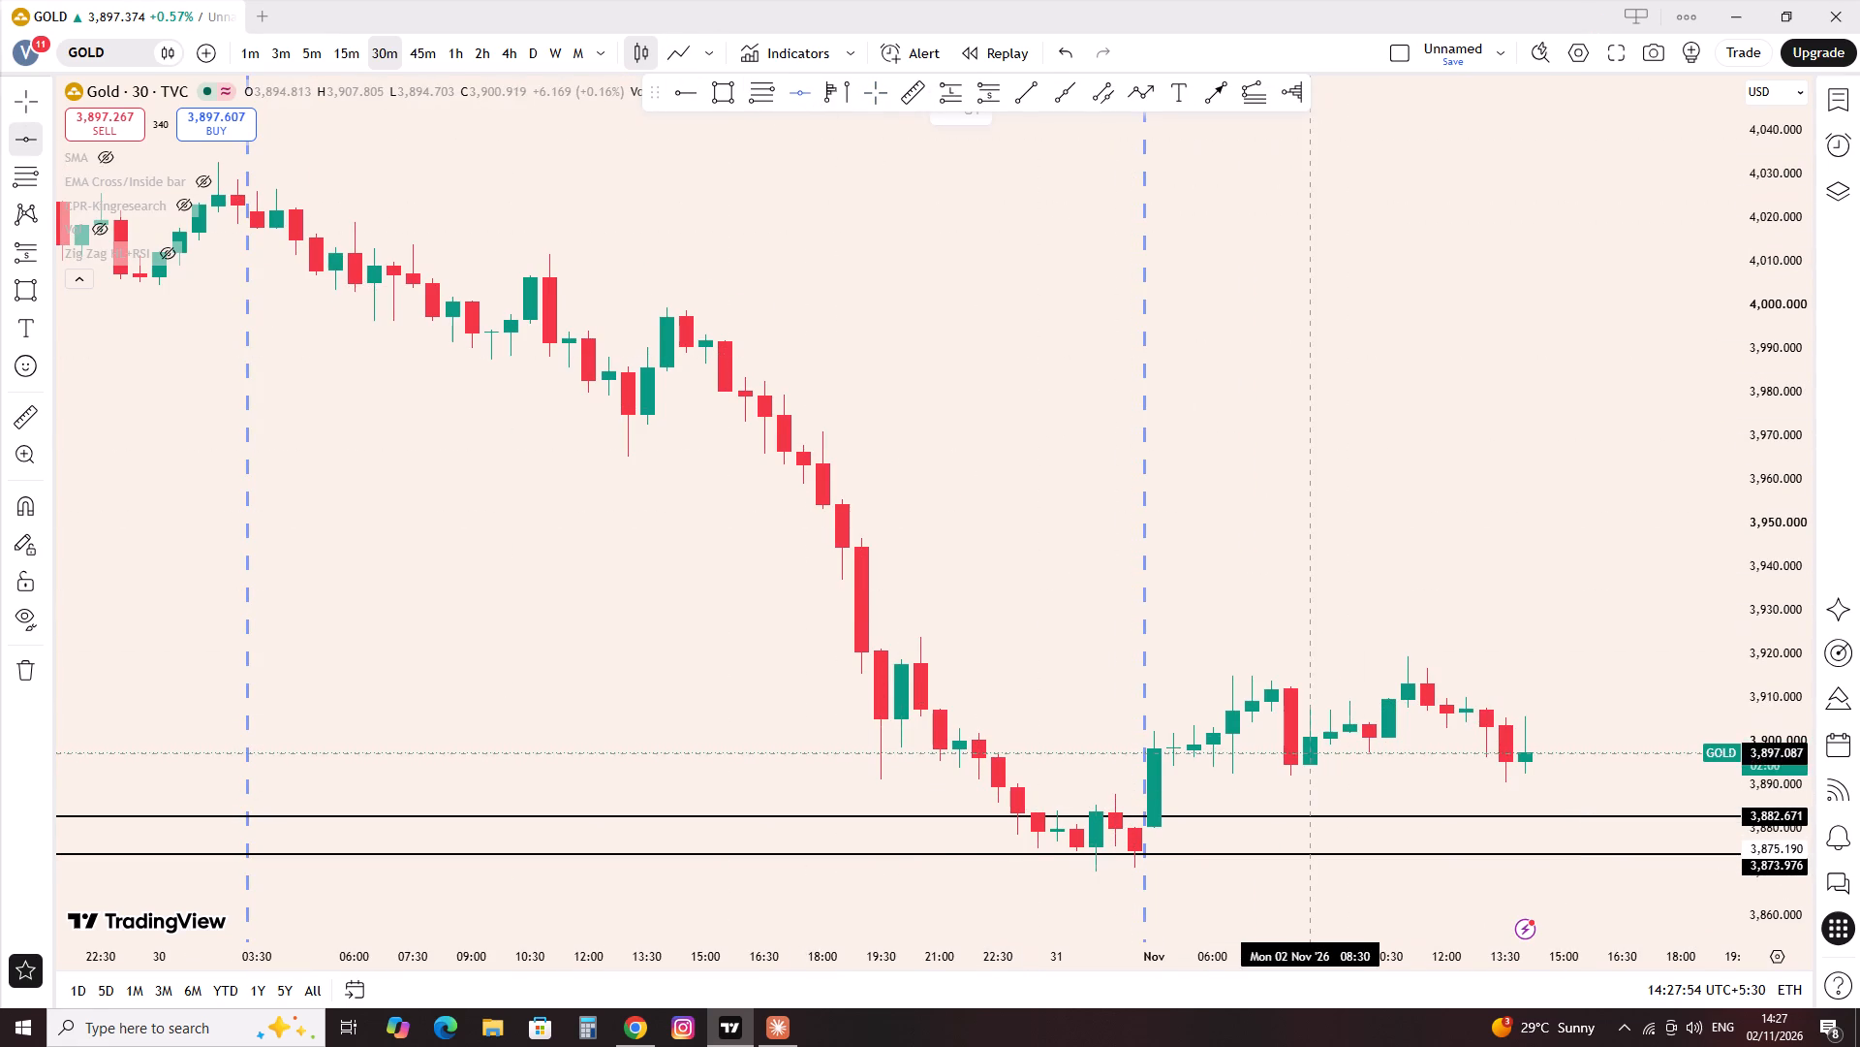
pyautogui.click(1325, 765)
pyautogui.click(797, 90)
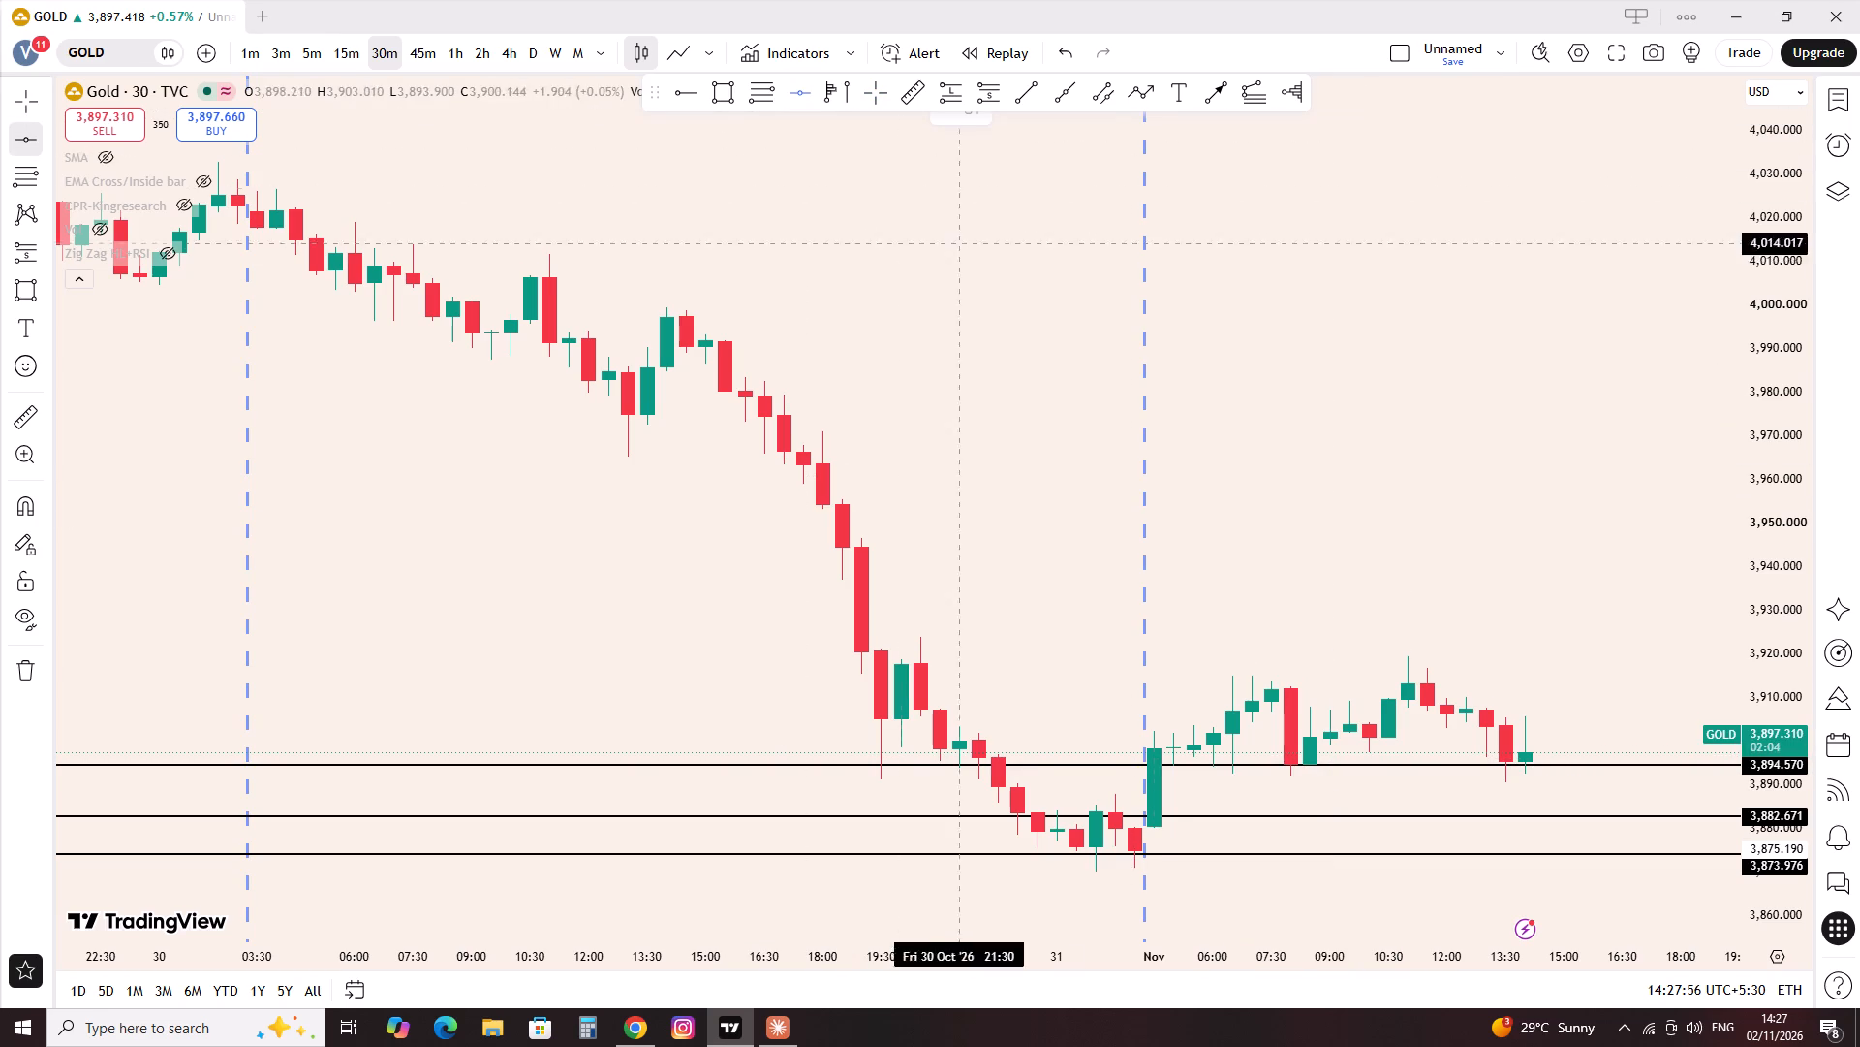
pyautogui.click(1279, 687)
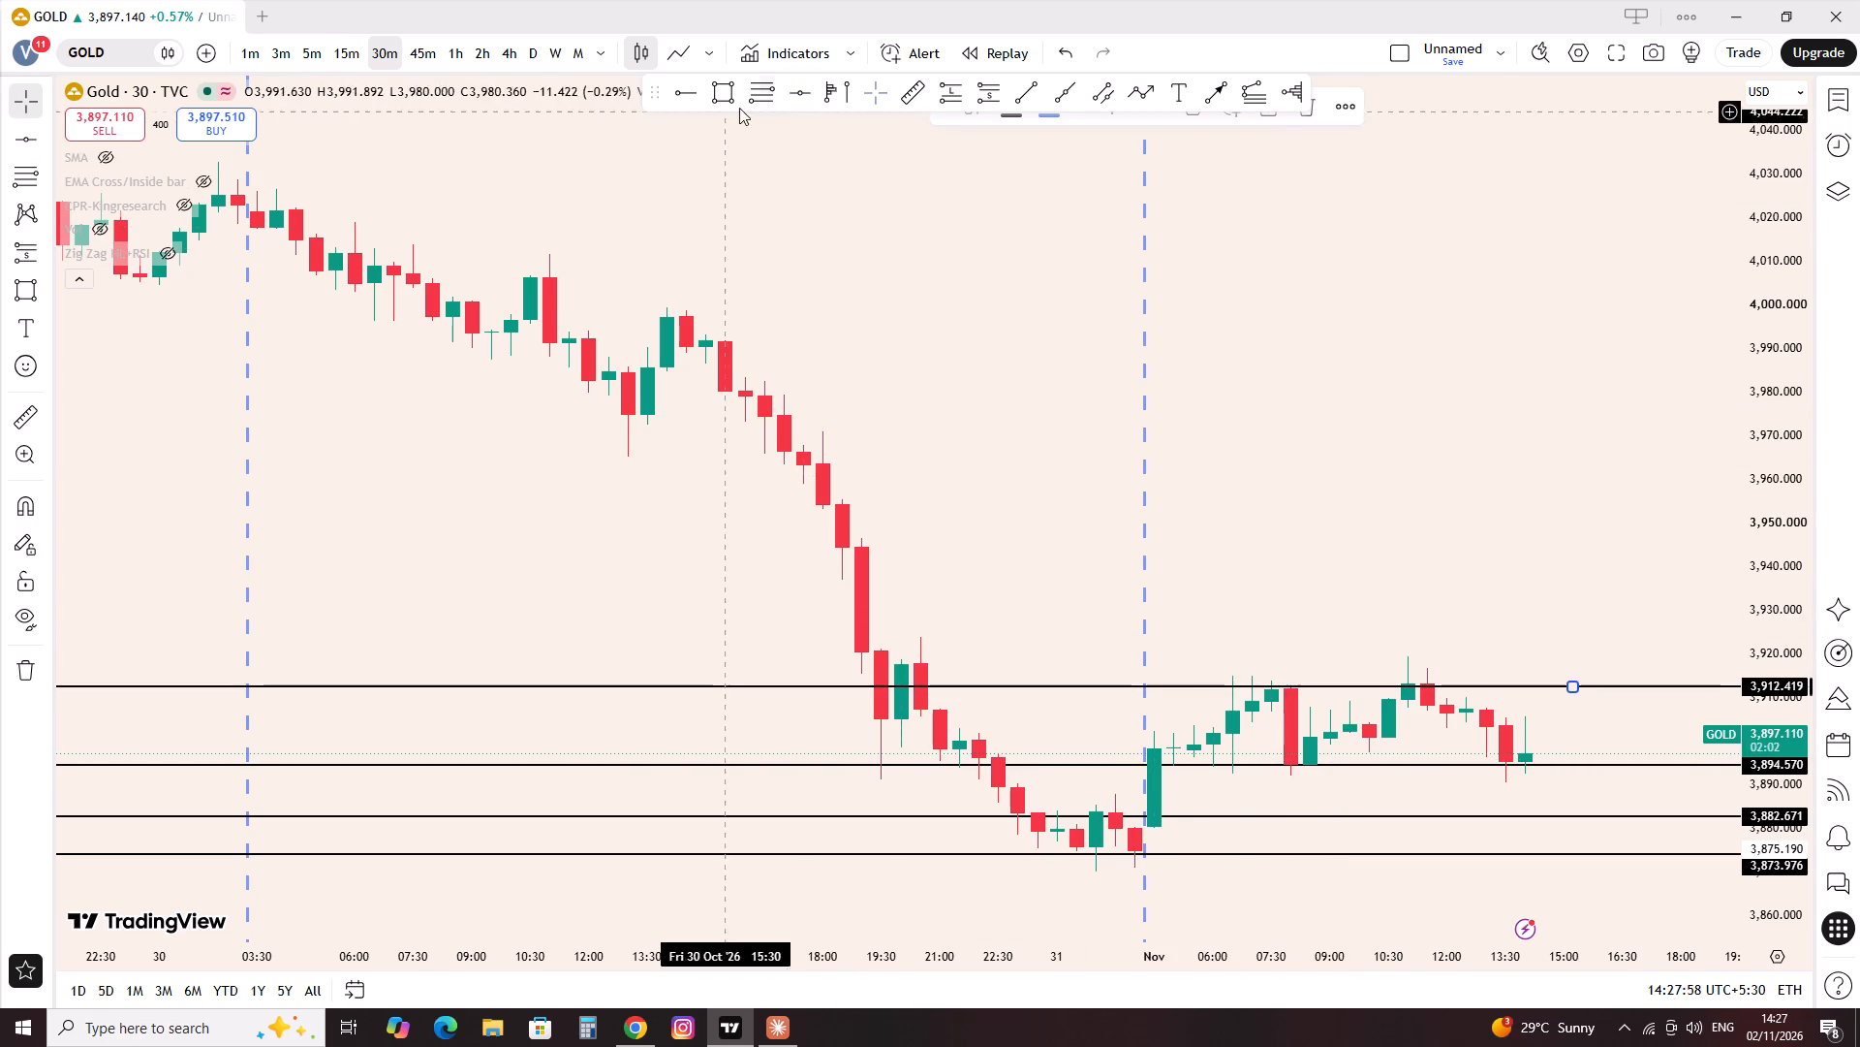
pyautogui.click(783, 95)
pyautogui.click(1364, 738)
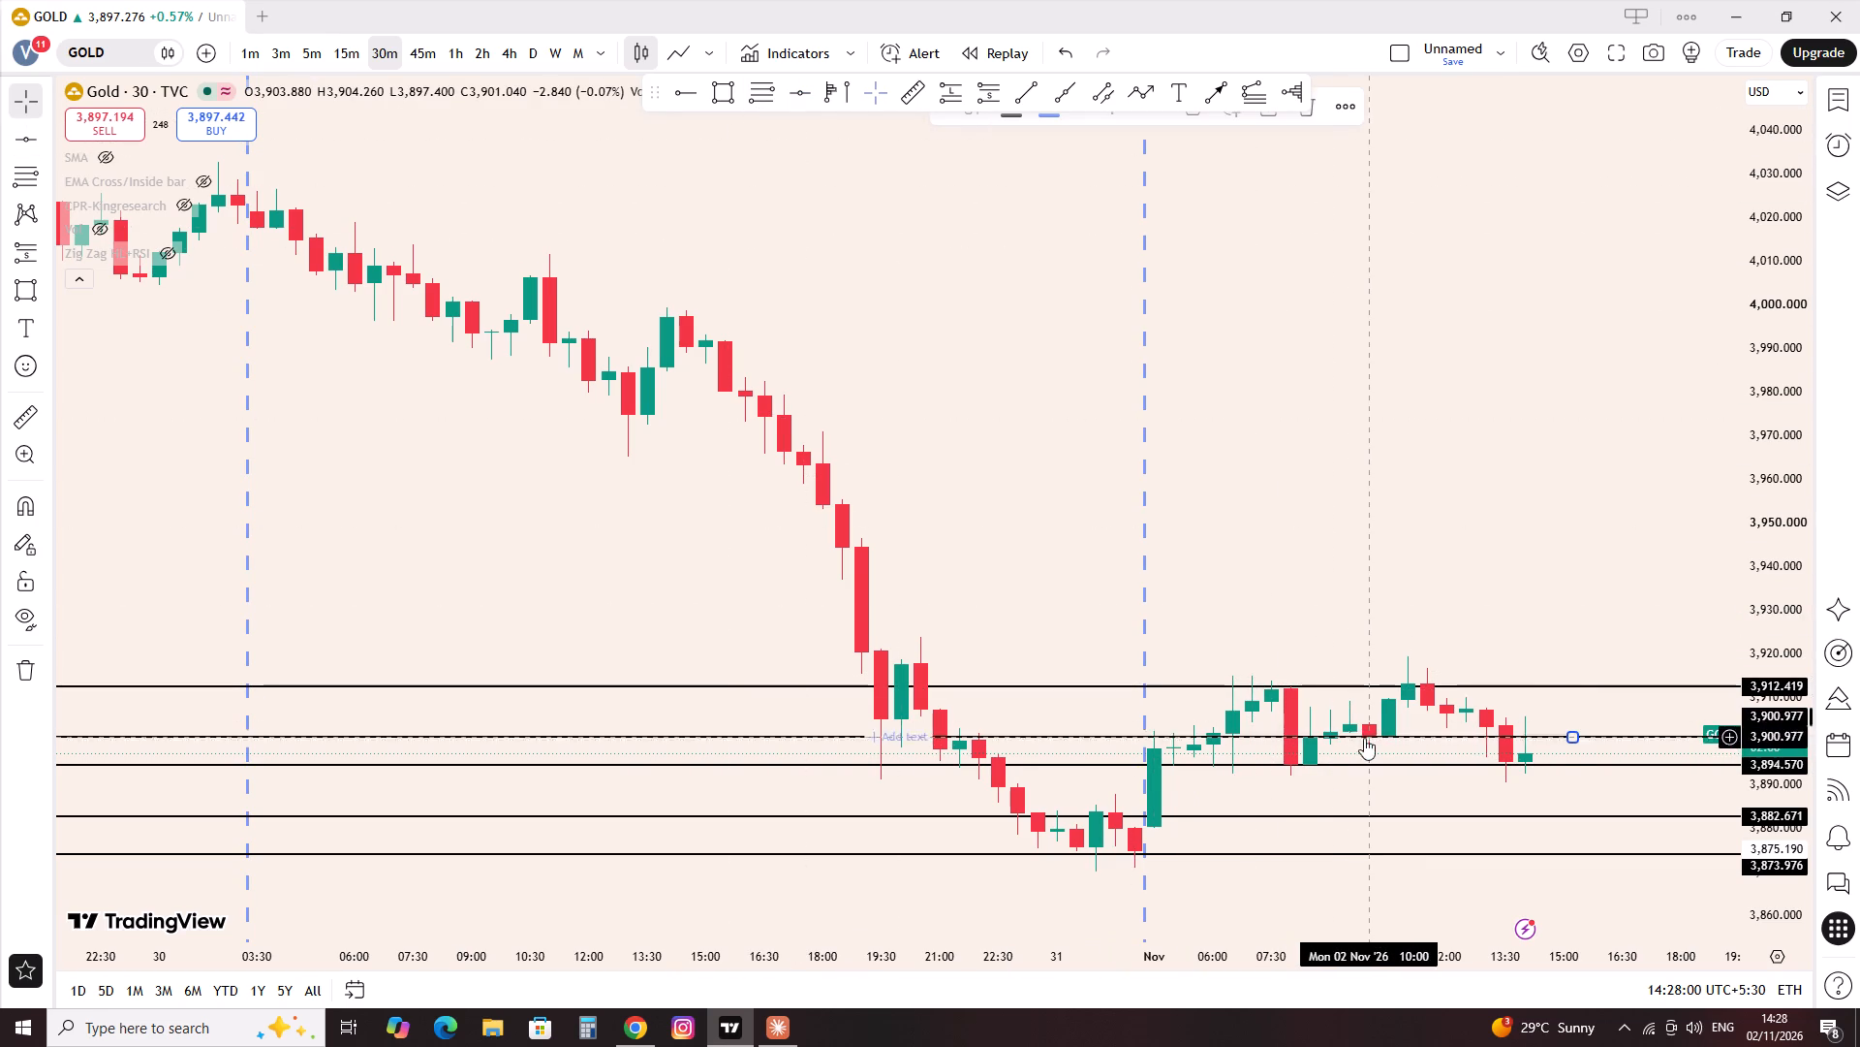
pyautogui.click(800, 106)
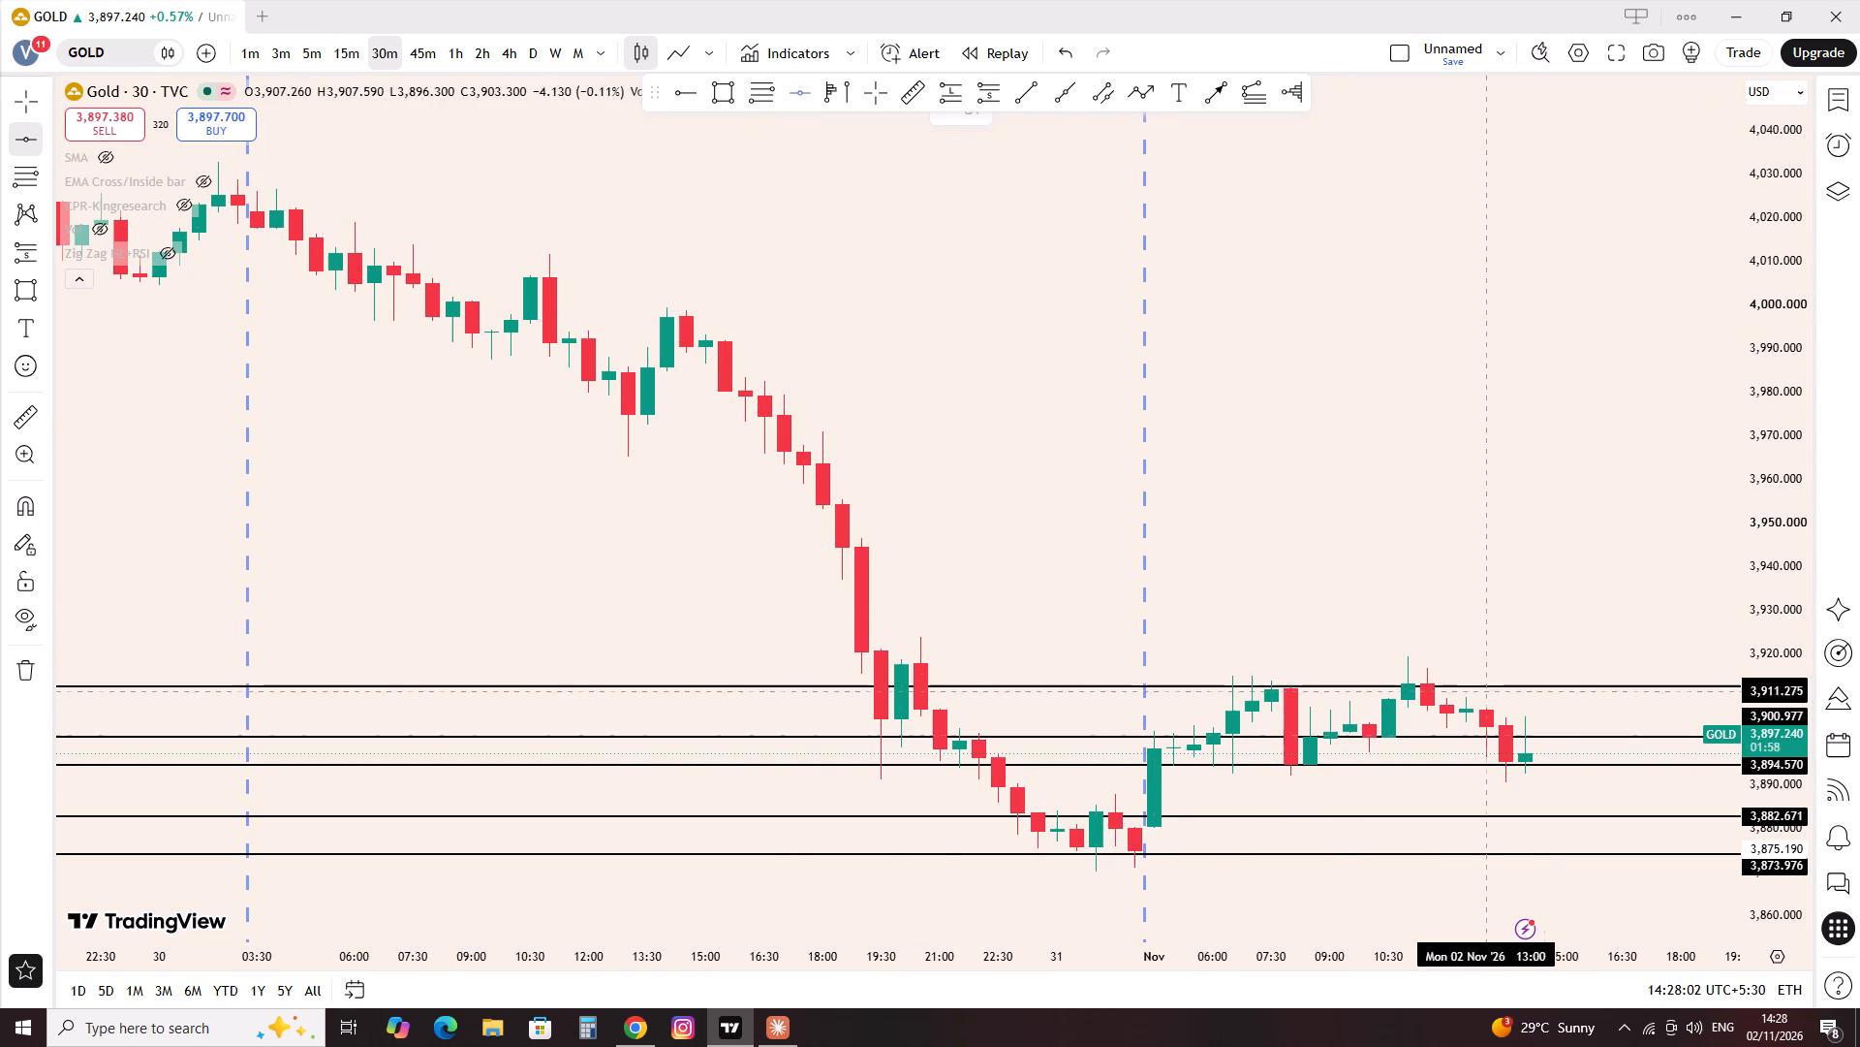
pyautogui.click(1473, 712)
pyautogui.moveTo(1101, 511); pyautogui.dragTo(1090, 511)
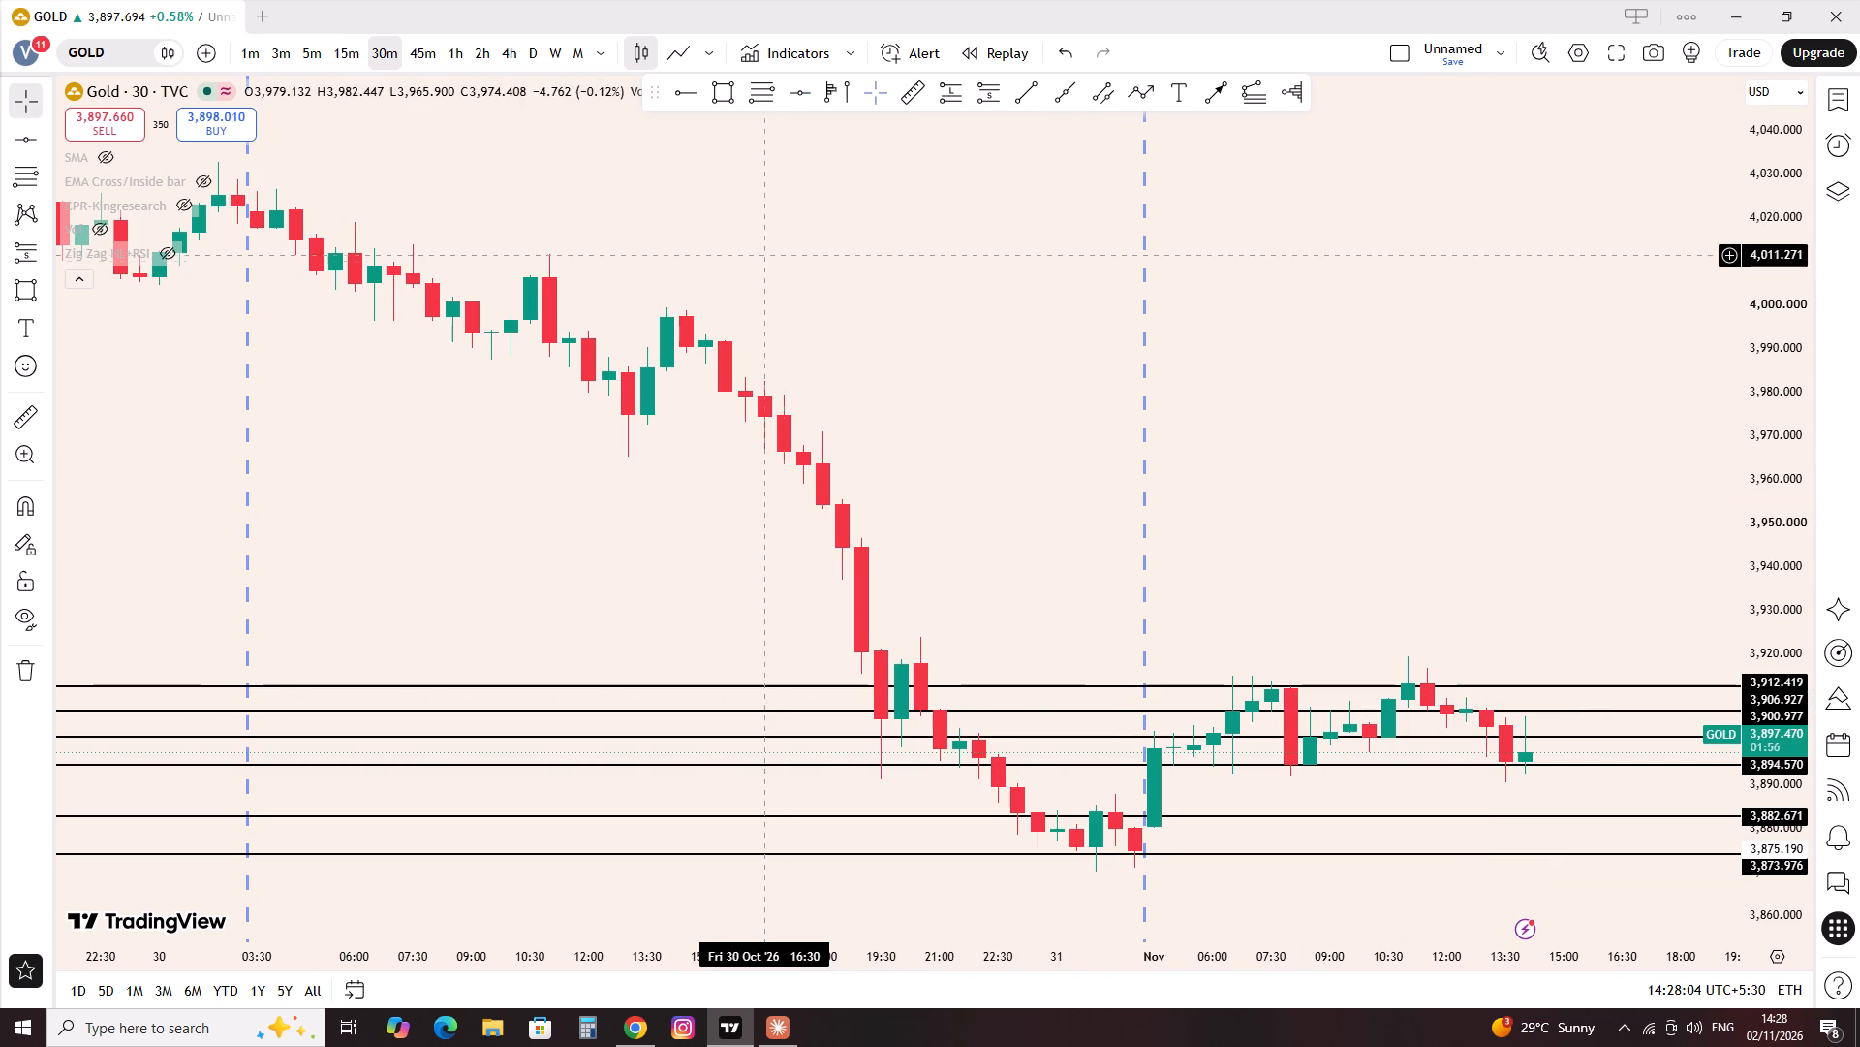
# Draw horizontal lines at about 3,917.9 and 3,898 using the candles after the 30 October sell-off.
pyautogui.click(797, 103)
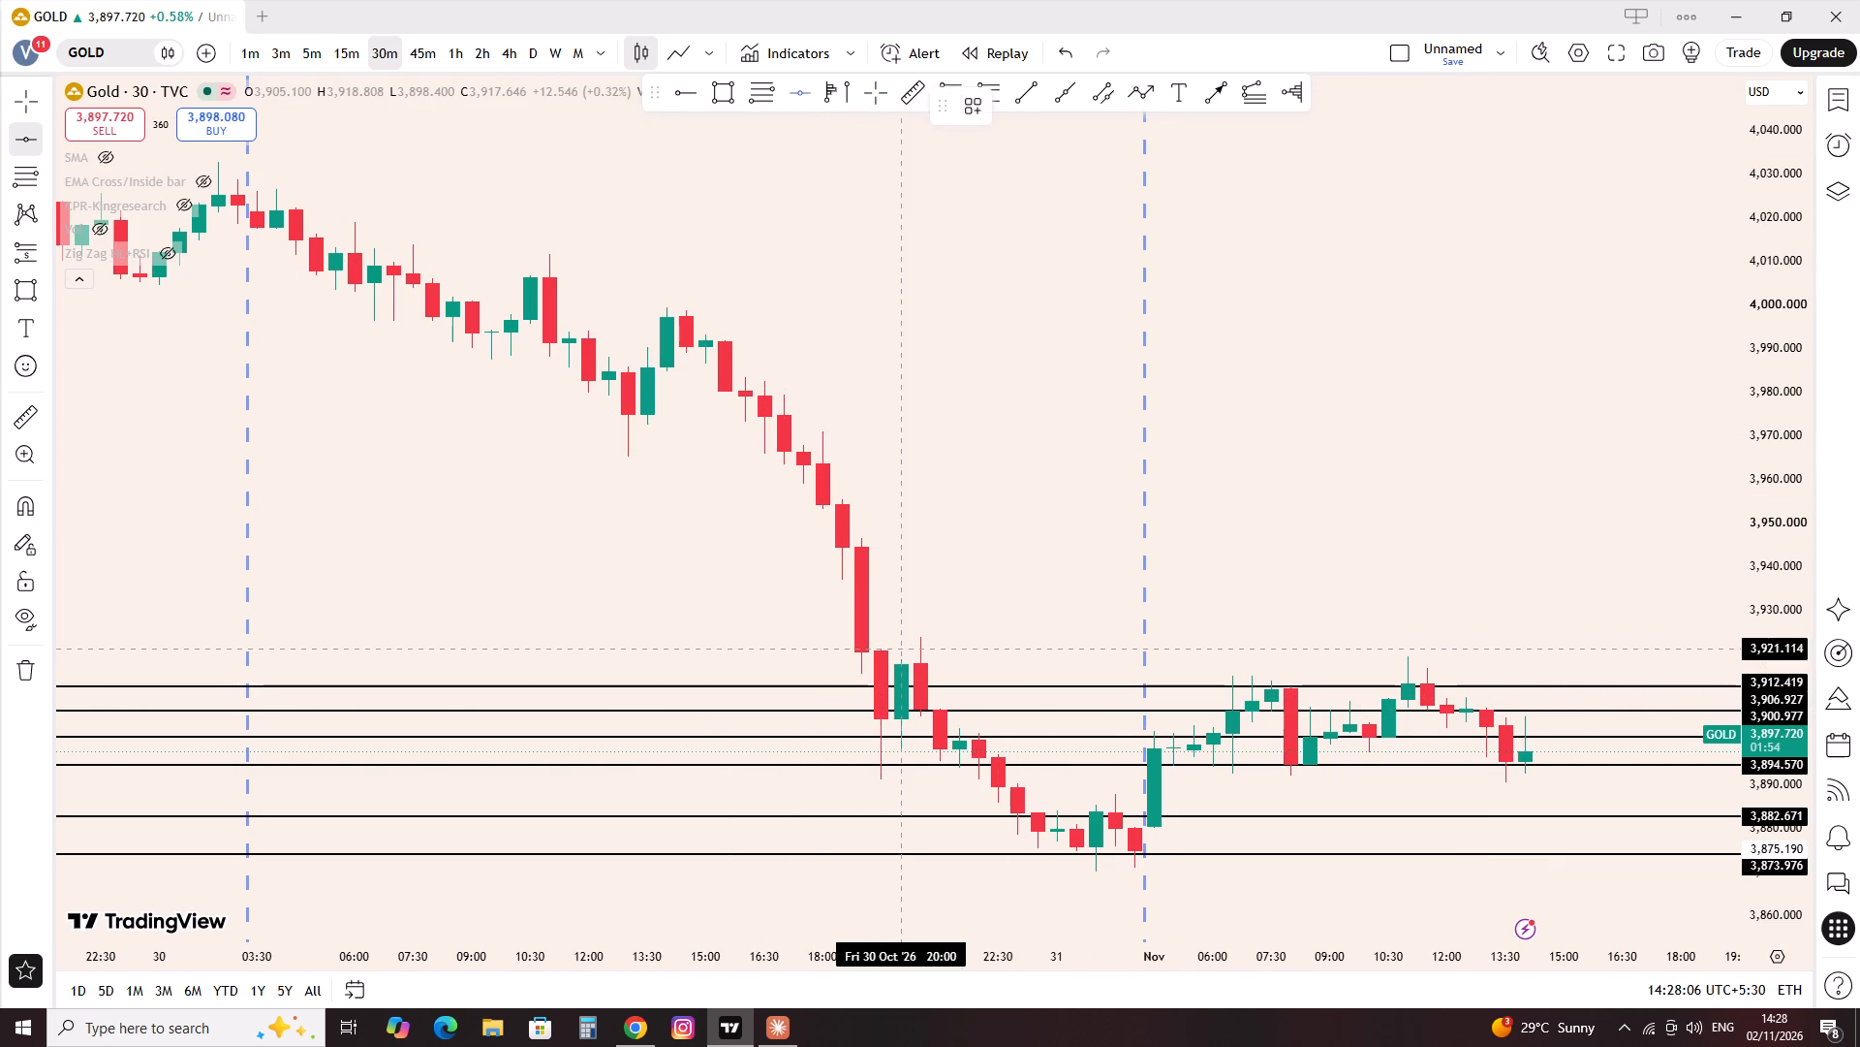
pyautogui.click(909, 663)
pyautogui.click(808, 96)
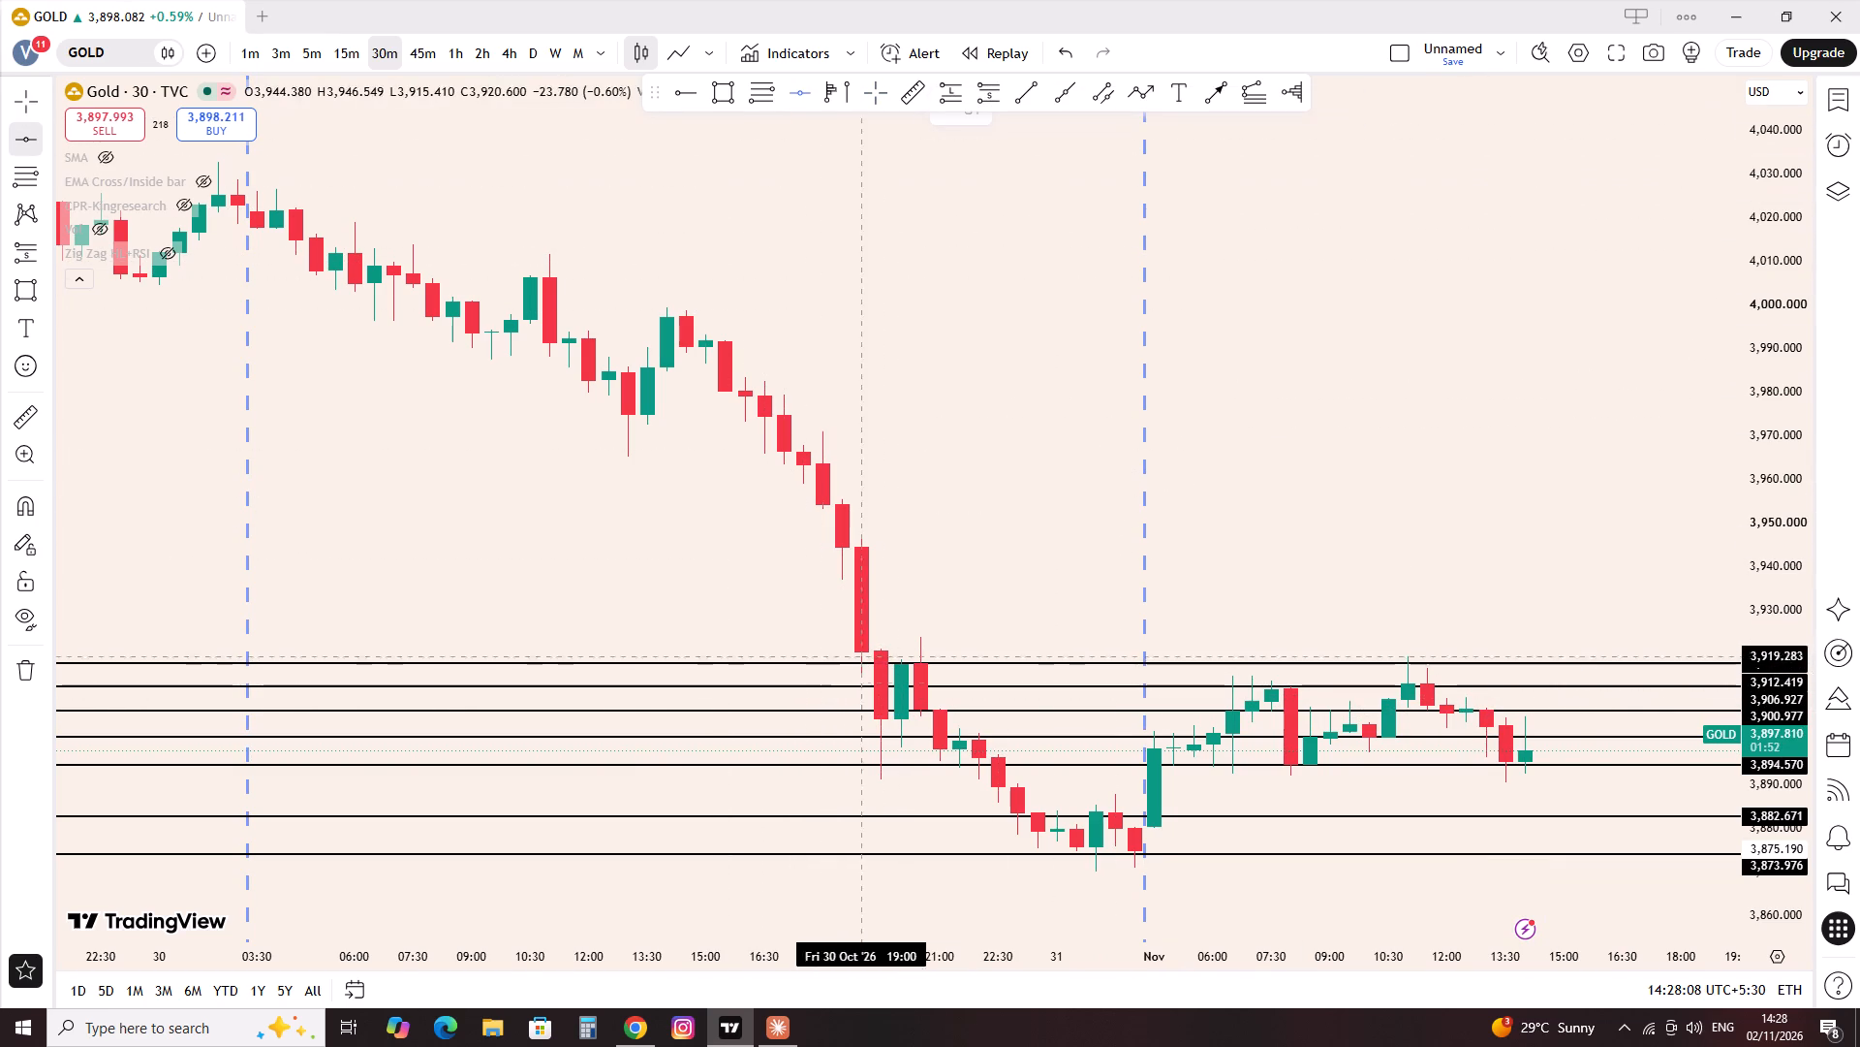
pyautogui.click(939, 750)
pyautogui.click(869, 496)
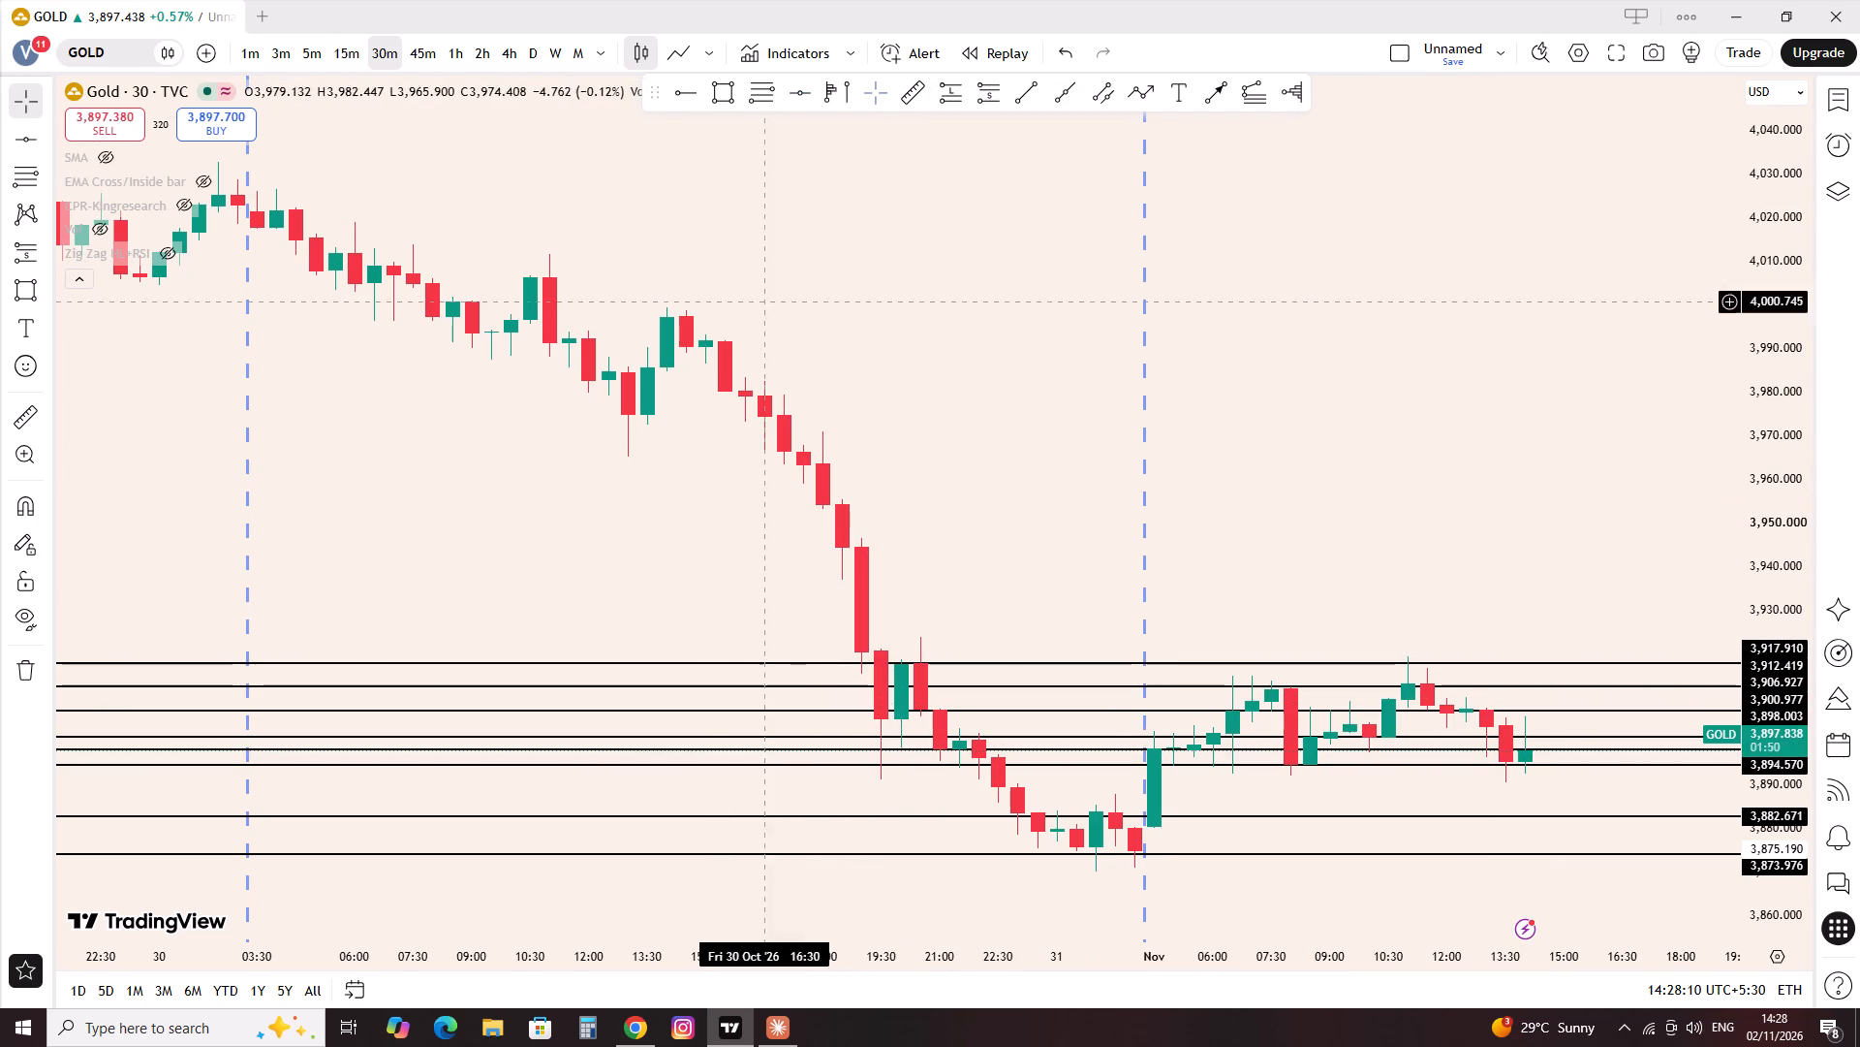
# Draw horizontal lines at about 3,974.4, 3,990.4 and 3,992 on the 30 October candles before the sell-off.
pyautogui.click(783, 91)
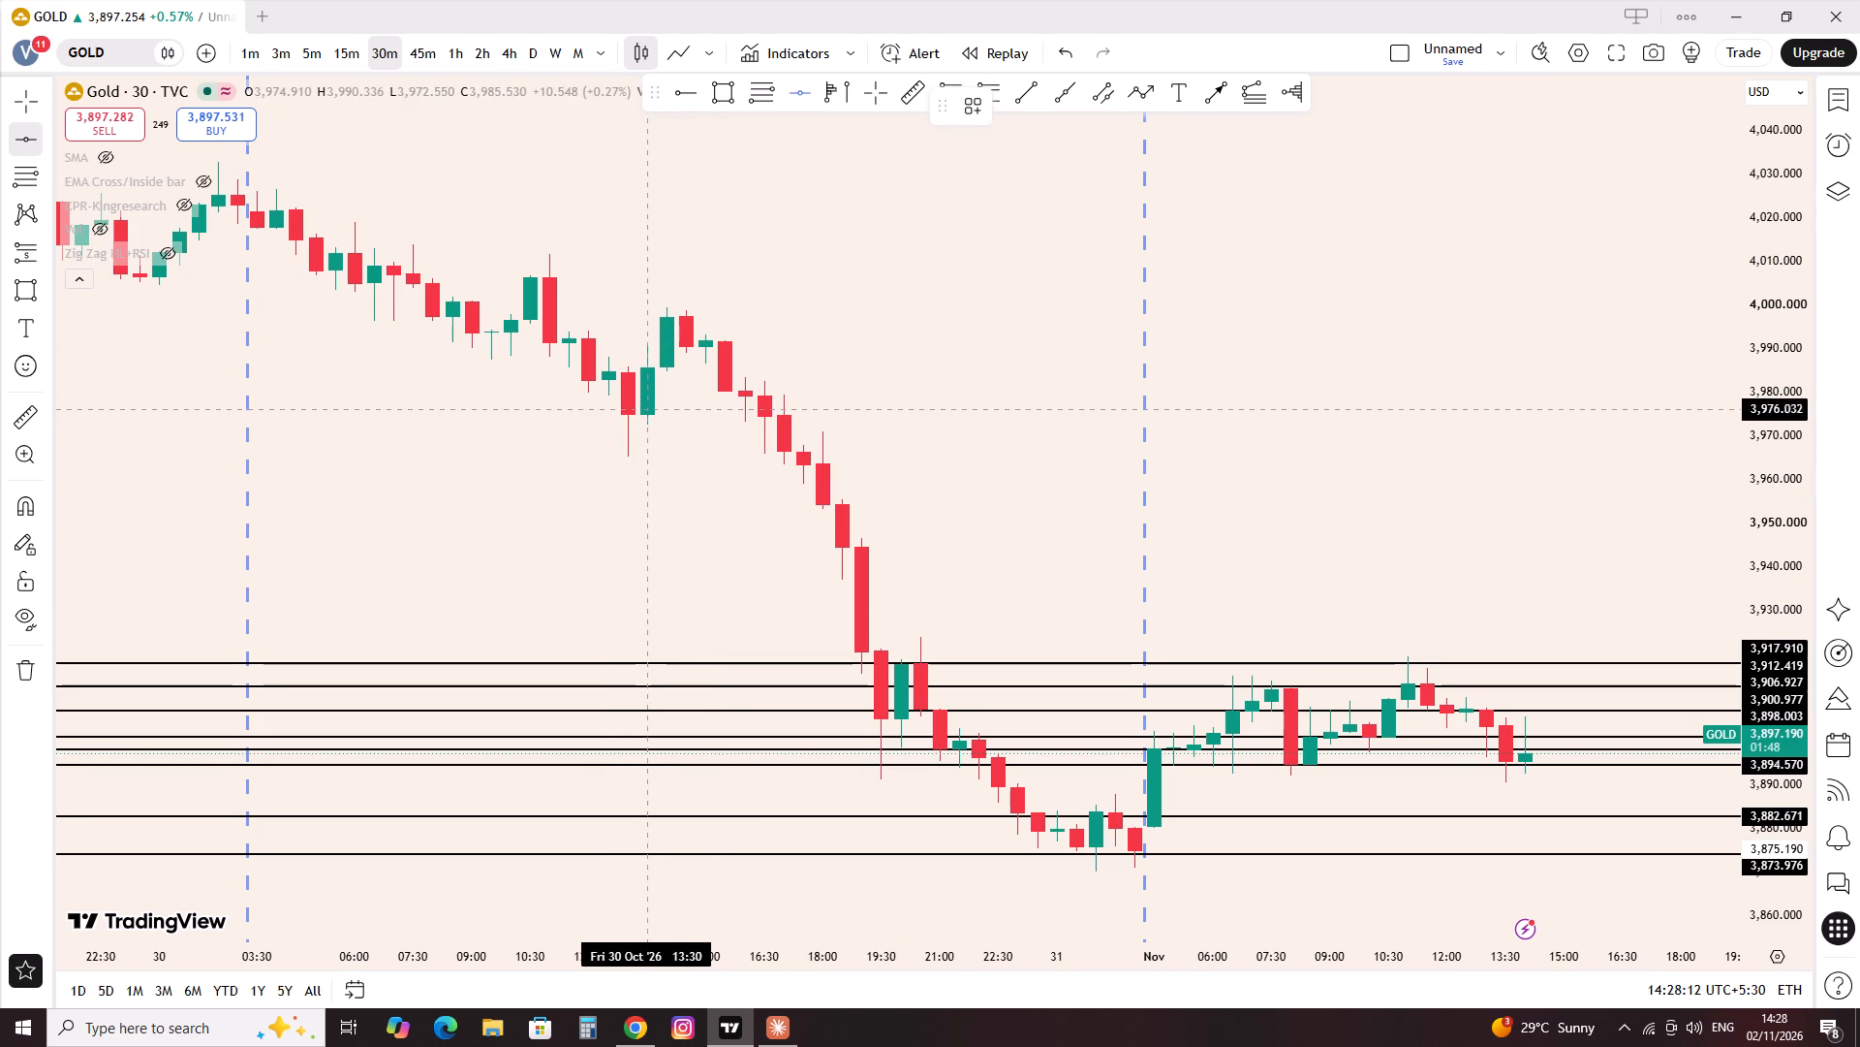
pyautogui.click(655, 417)
pyautogui.click(736, 269)
pyautogui.click(794, 105)
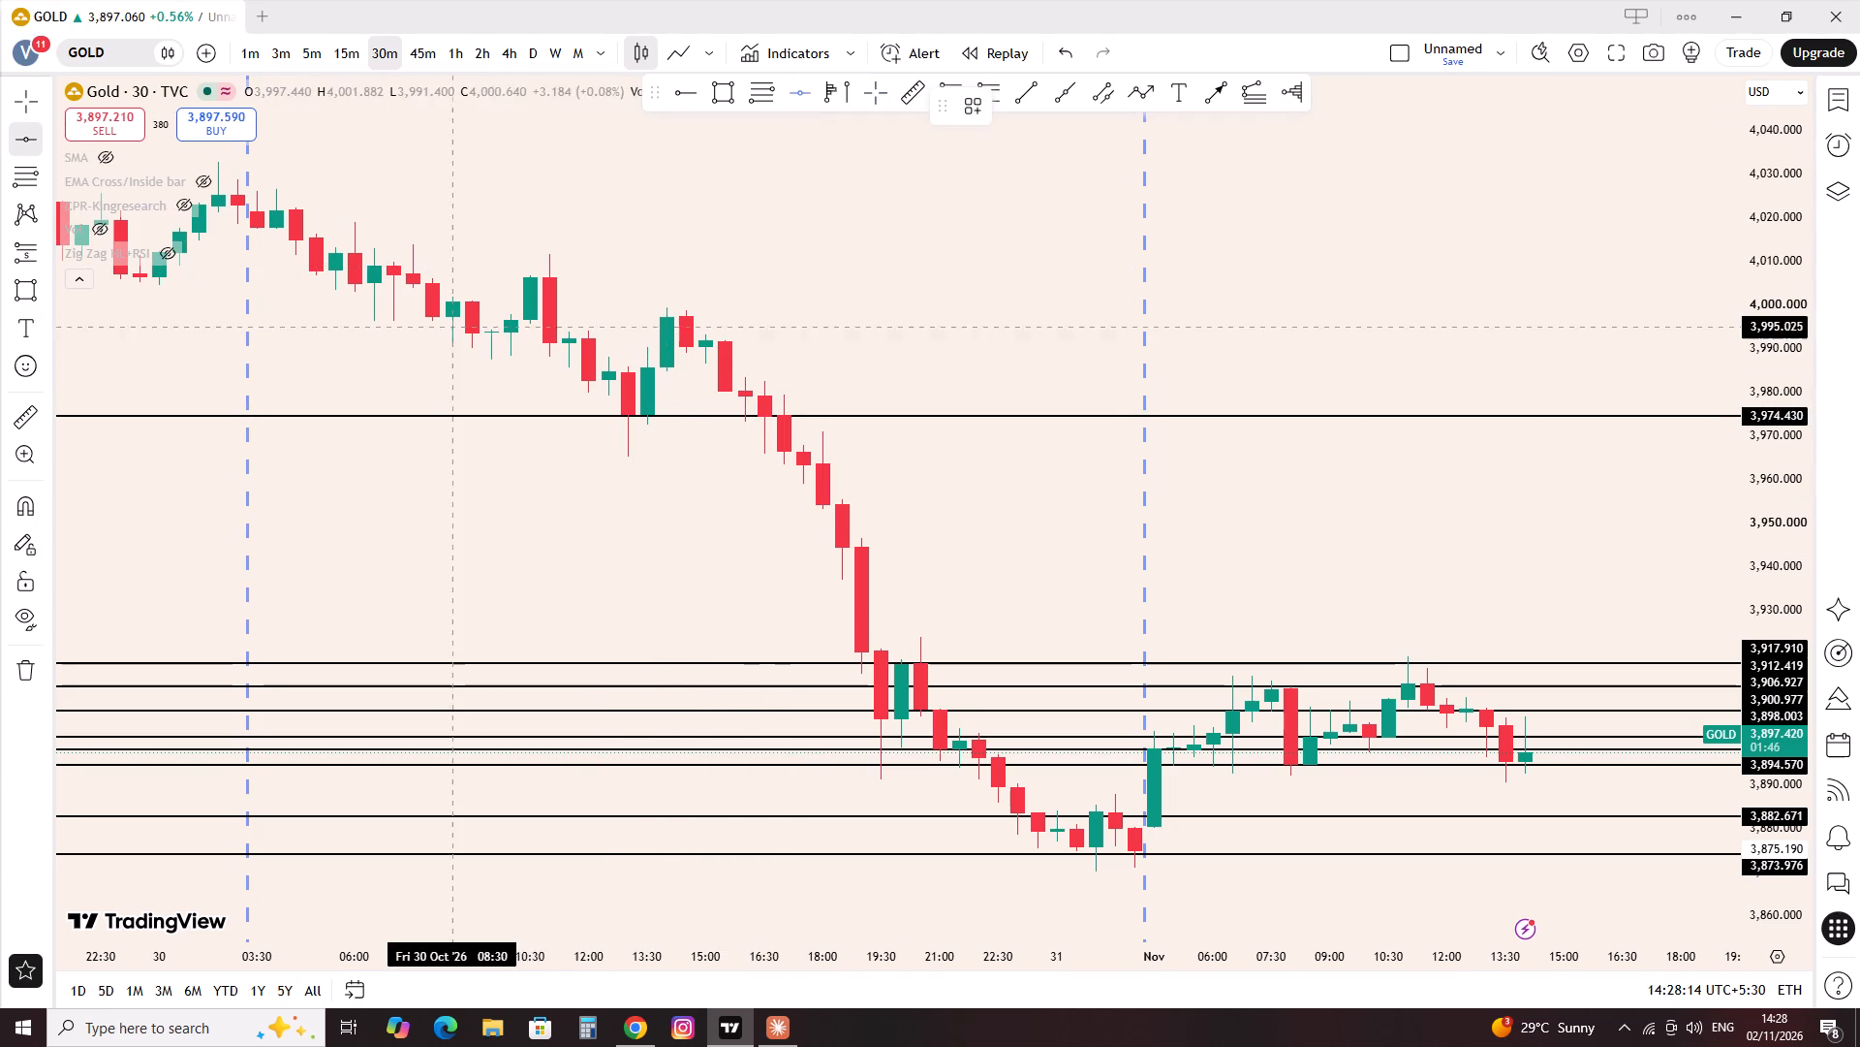
pyautogui.click(704, 347)
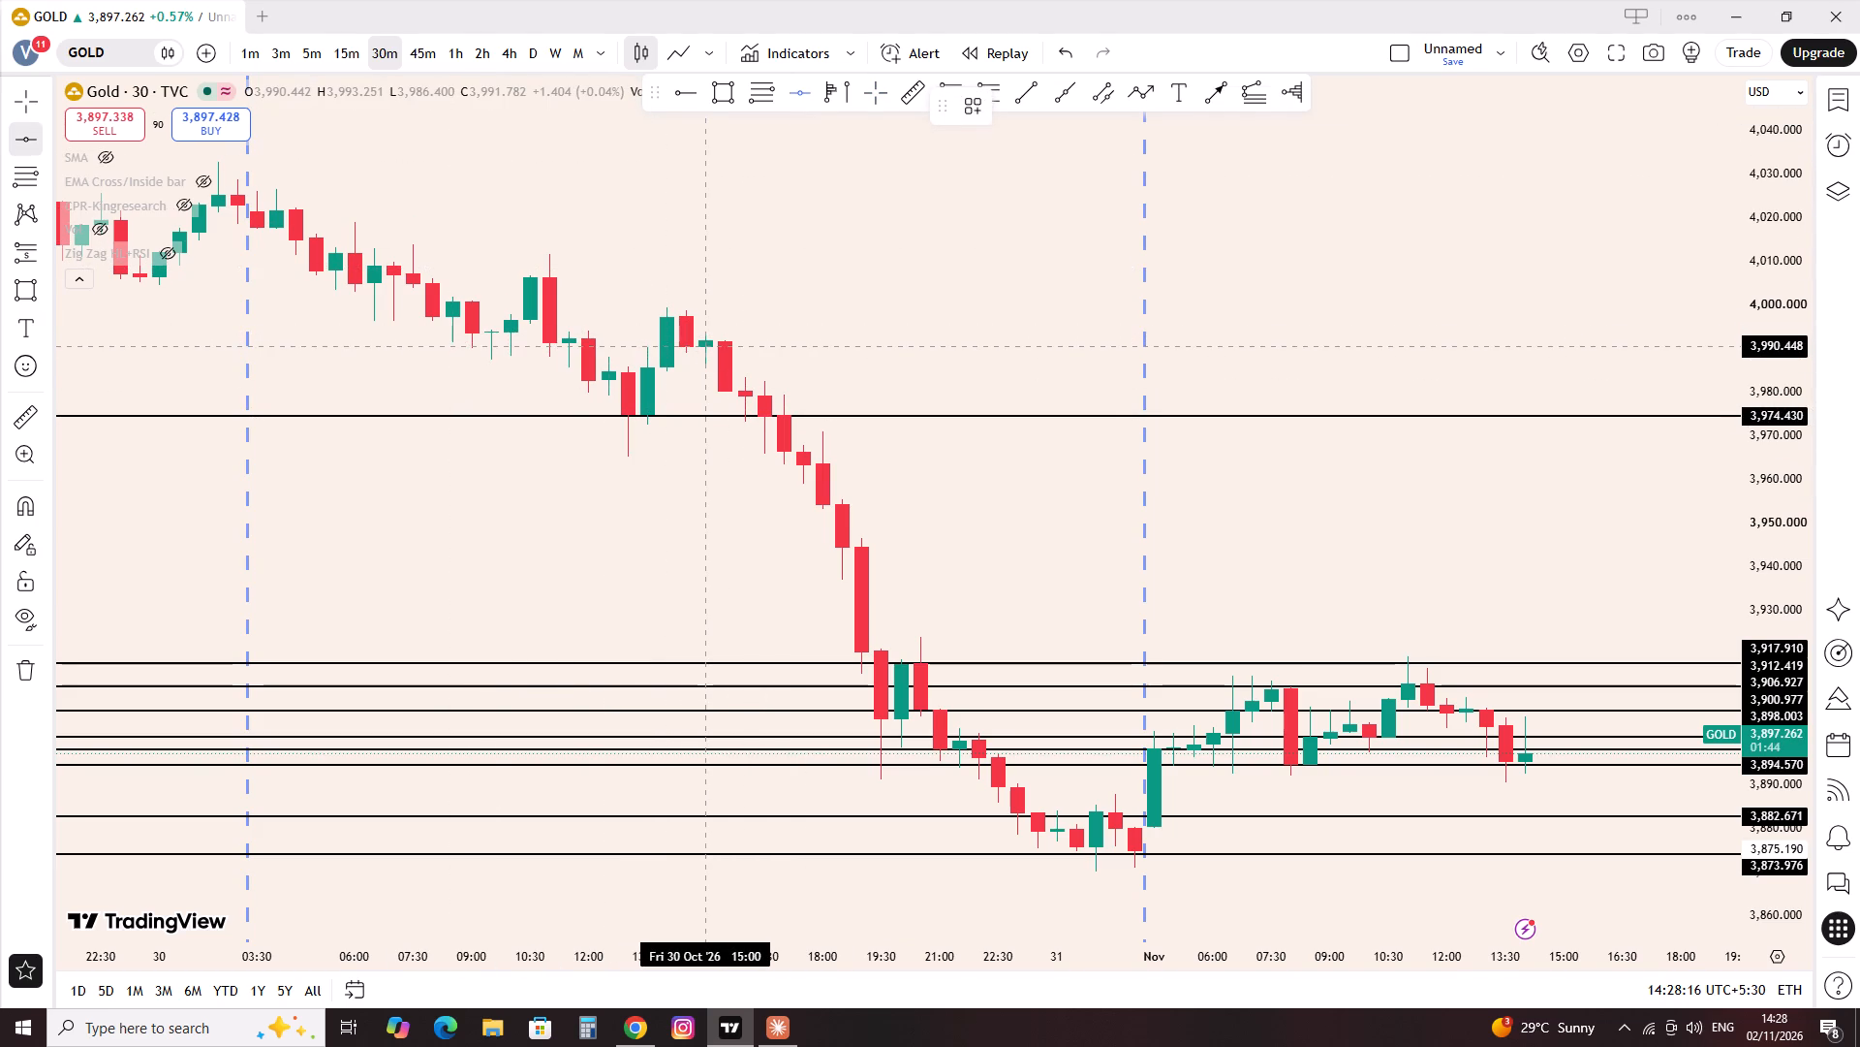
pyautogui.click(695, 285)
pyautogui.click(799, 94)
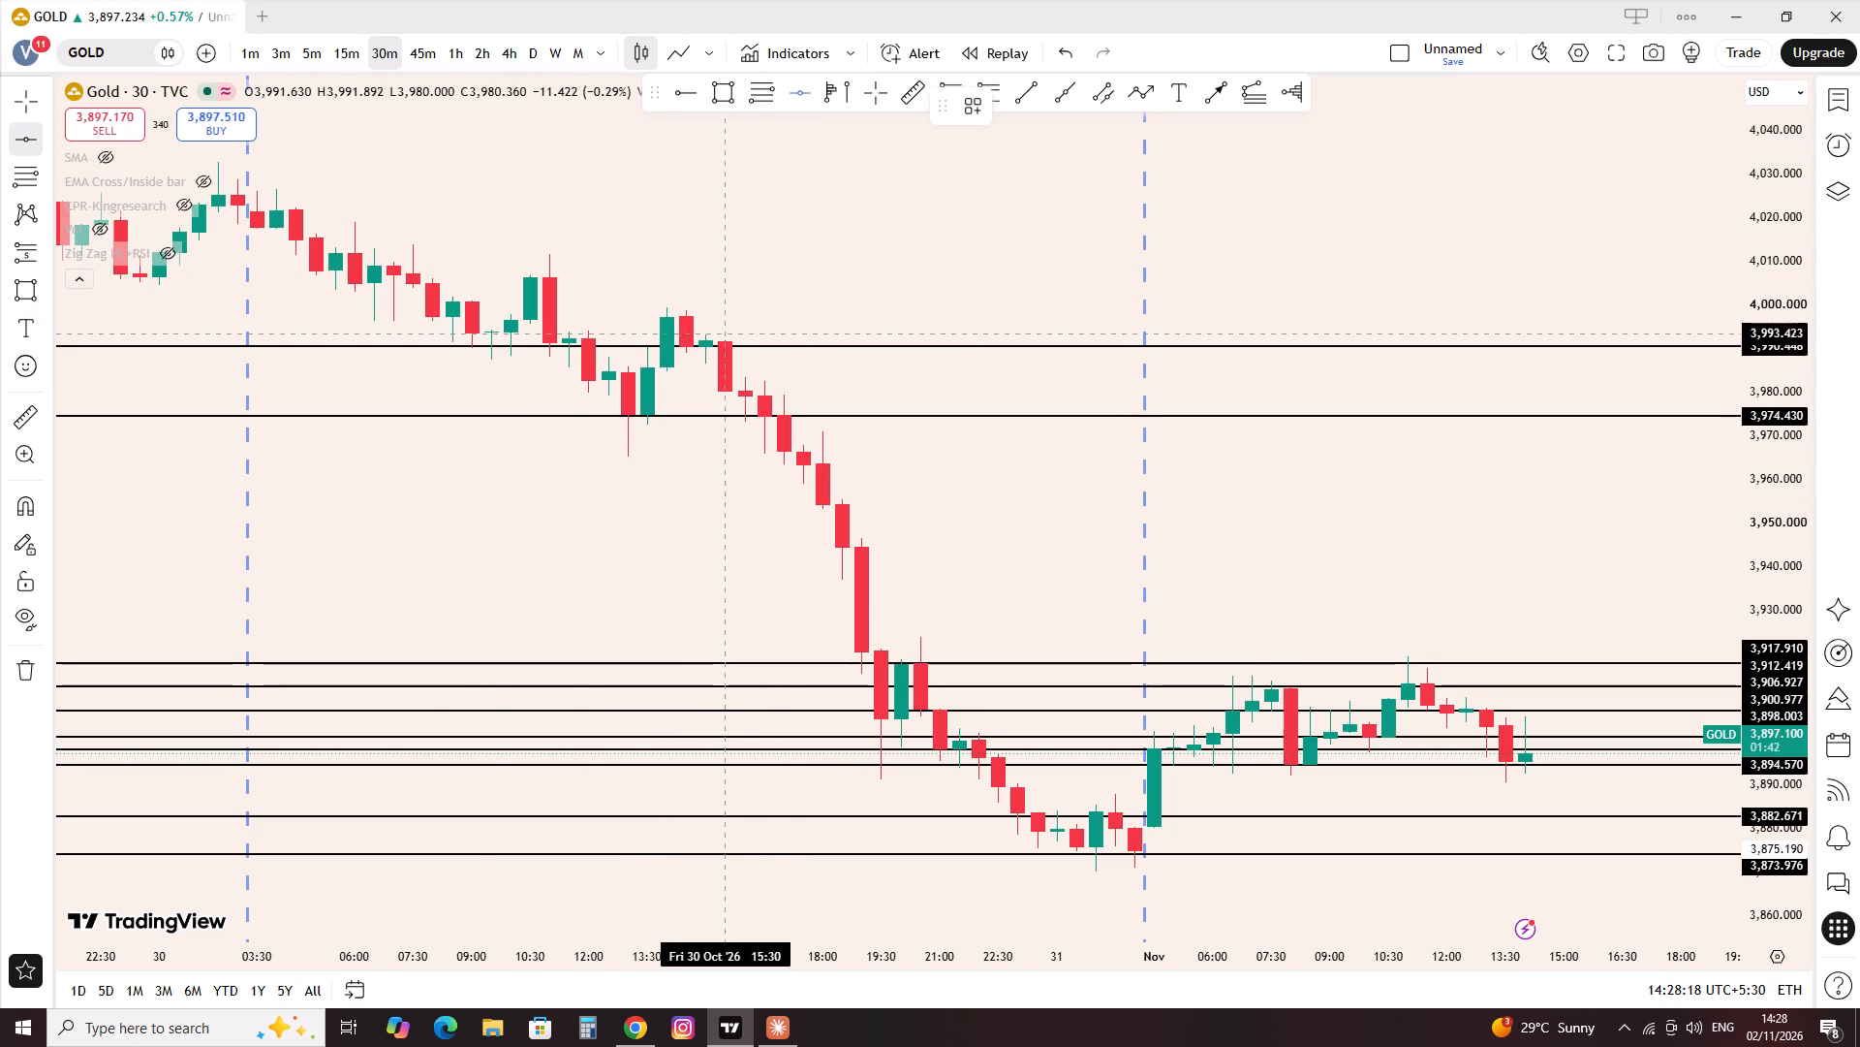
pyautogui.click(728, 340)
pyautogui.click(750, 270)
# Draw horizontal lines at about 4,006.9 and 4,000.7 using the 30 October morning candles.
pyautogui.click(773, 96)
pyautogui.click(786, 106)
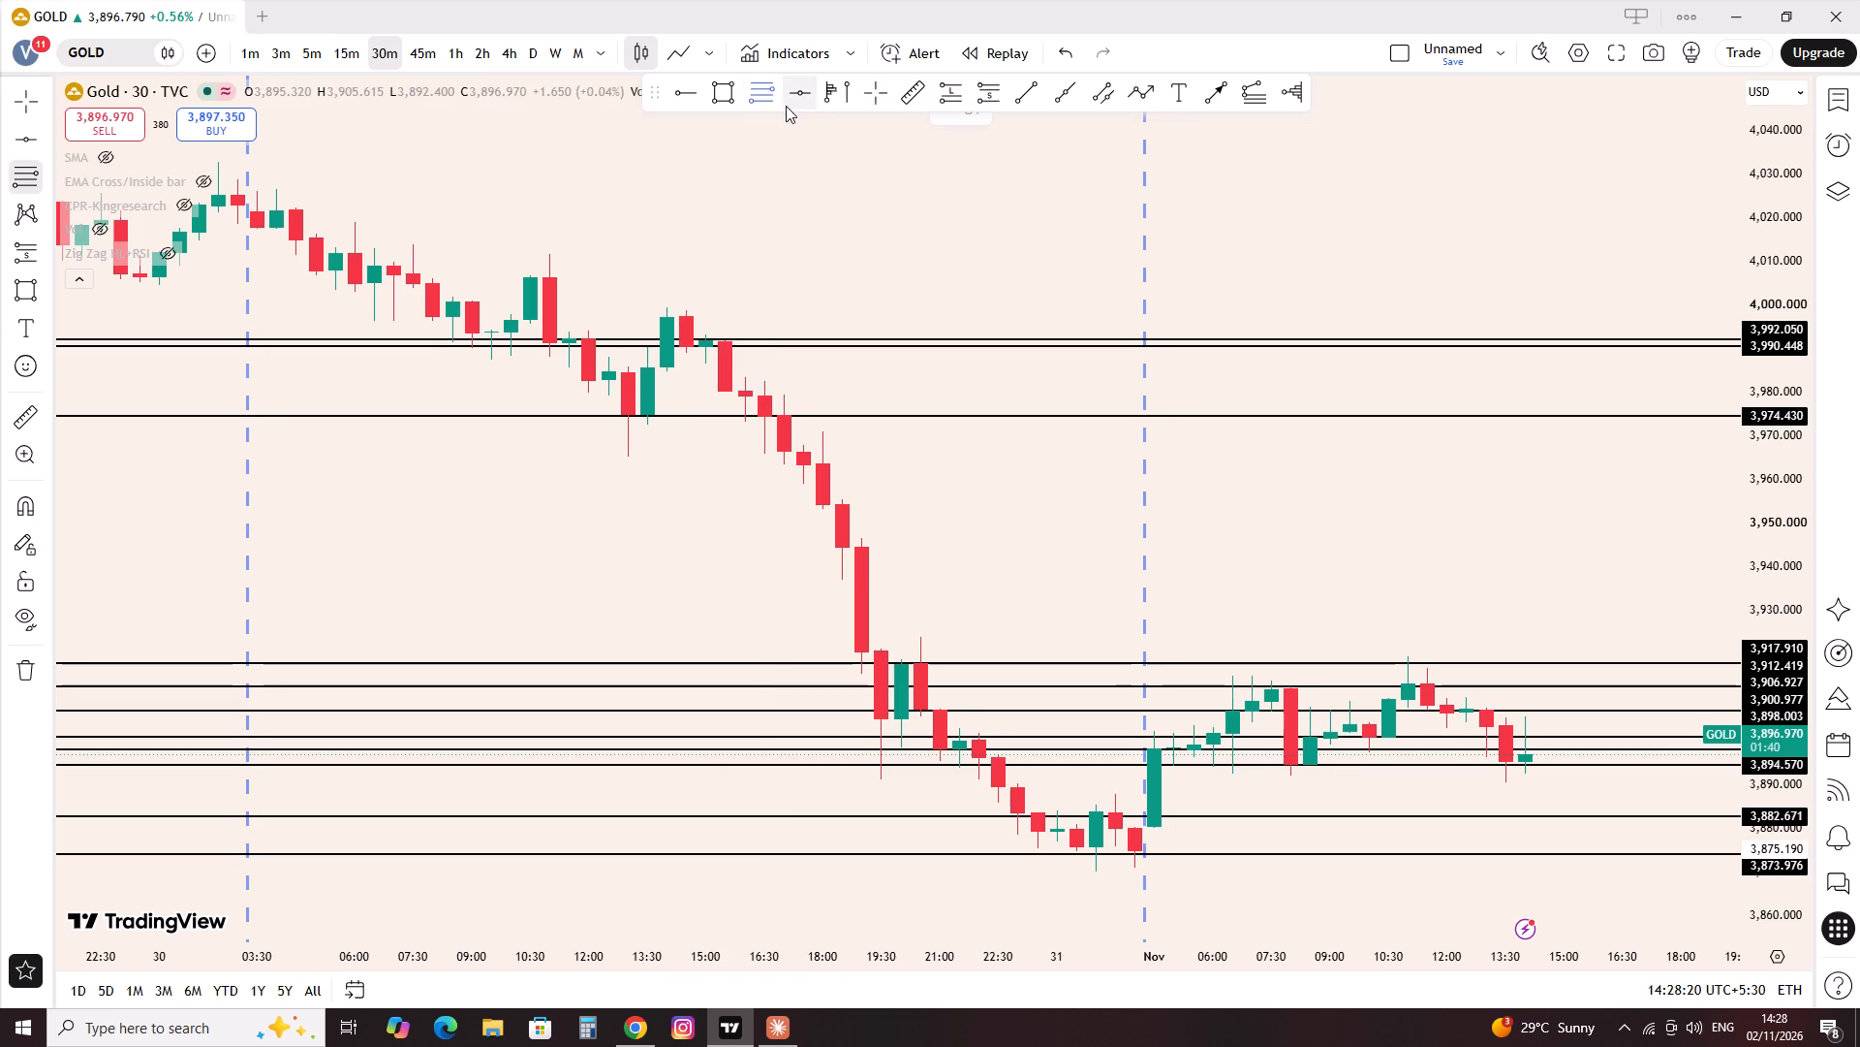
pyautogui.click(546, 275)
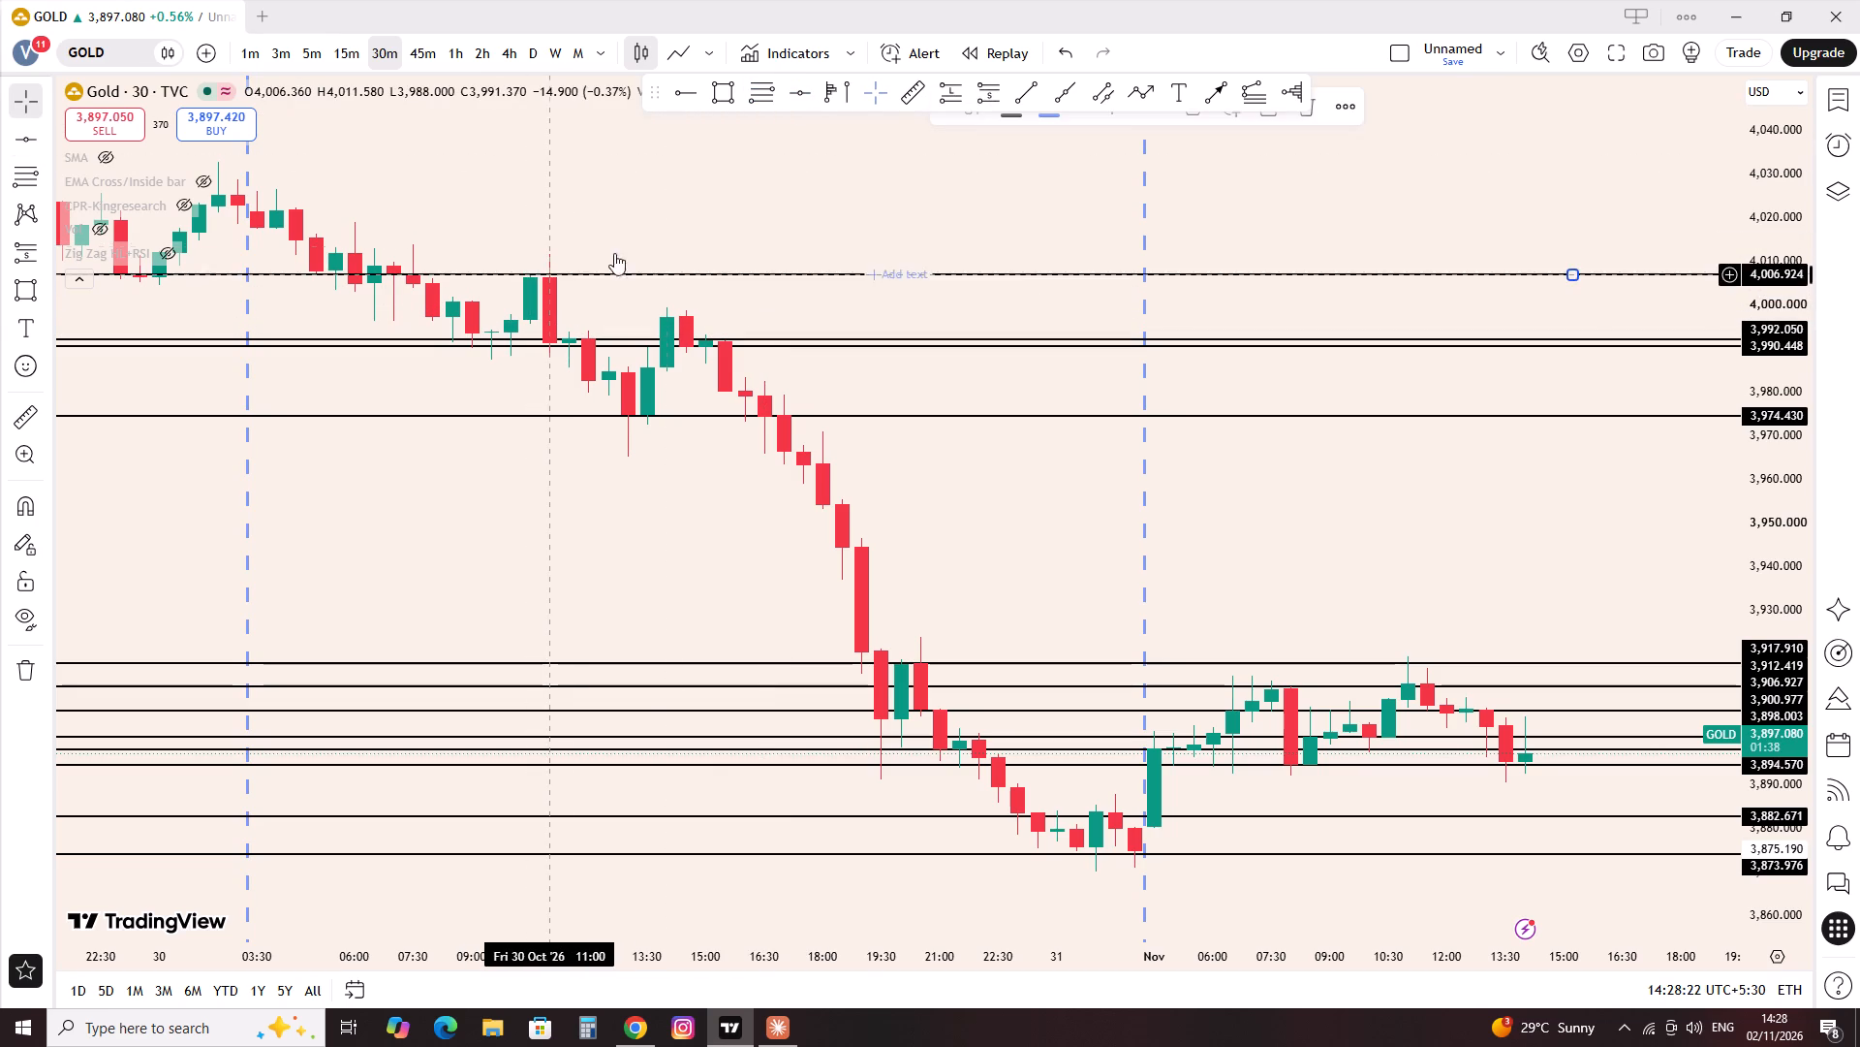
pyautogui.click(687, 251)
pyautogui.click(813, 89)
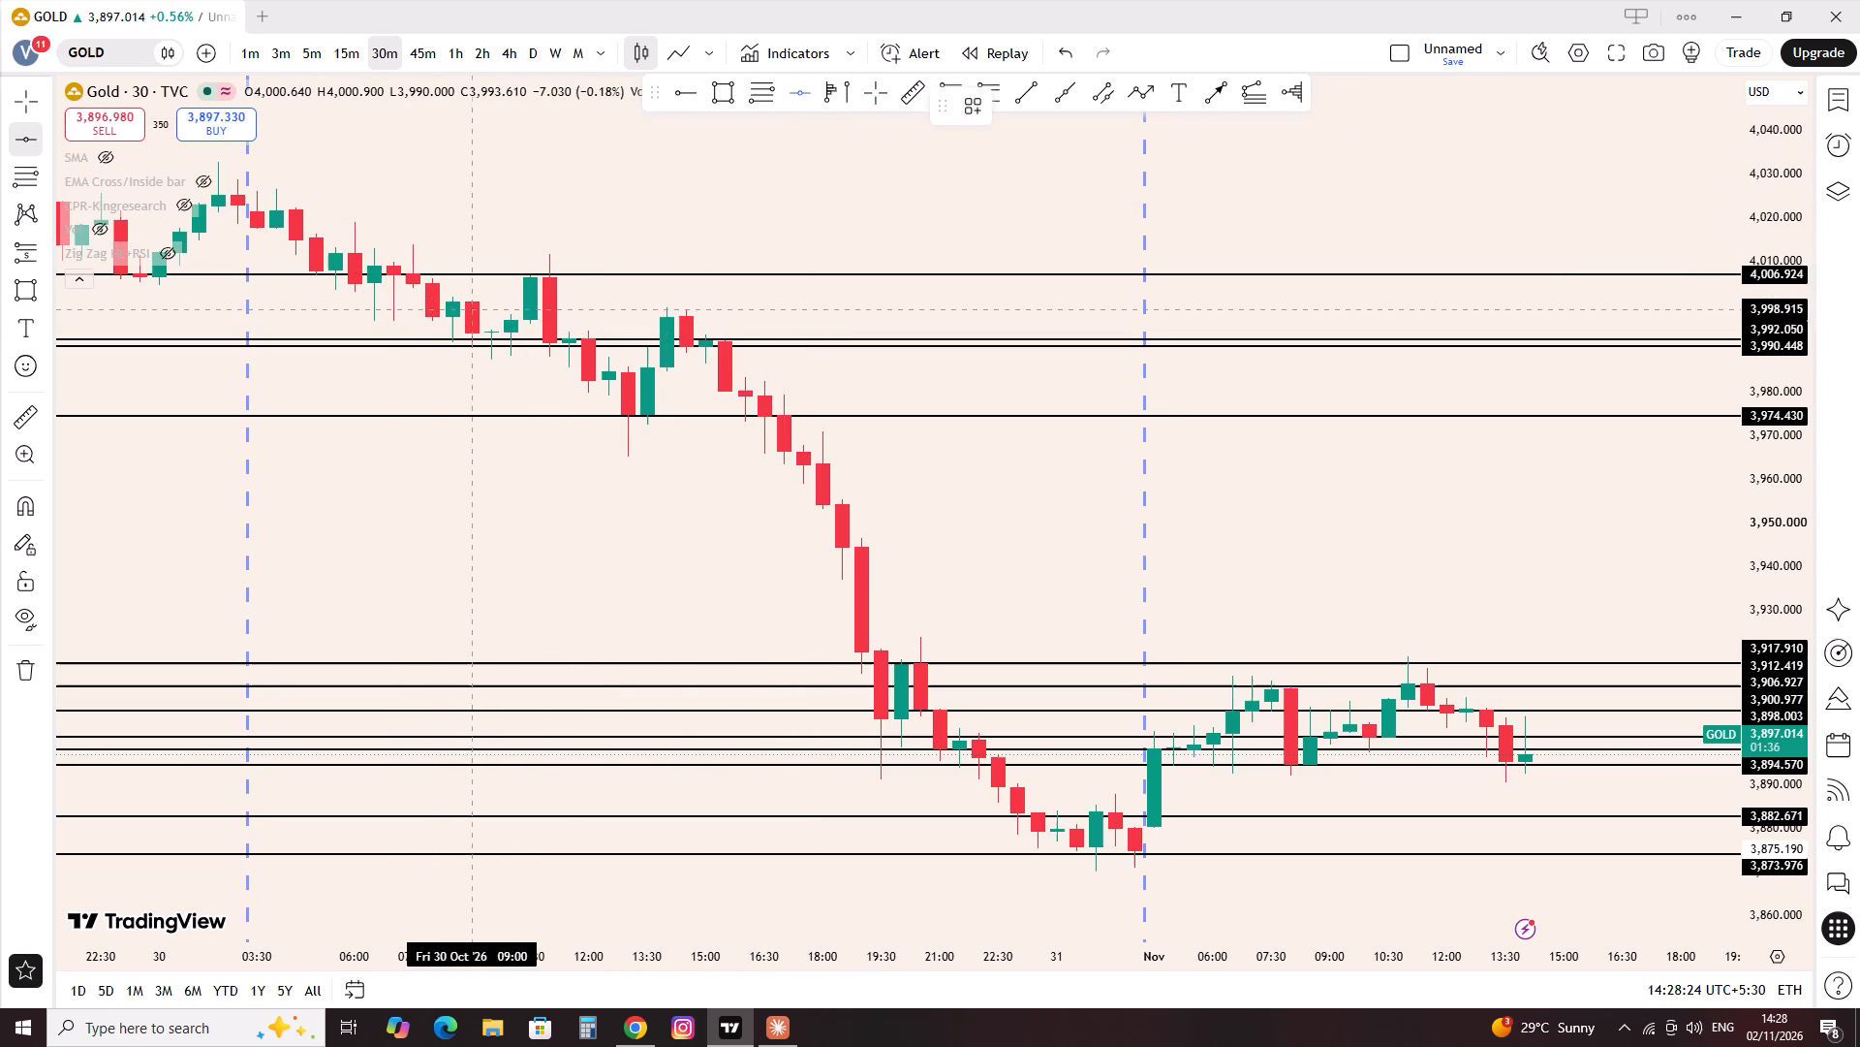
pyautogui.click(466, 302)
pyautogui.click(513, 226)
# Go back to the mid-July price action and draw a horizontal line at about 3,966.2 near the 17 July low.
pyautogui.scroll(-11, 750, 580)
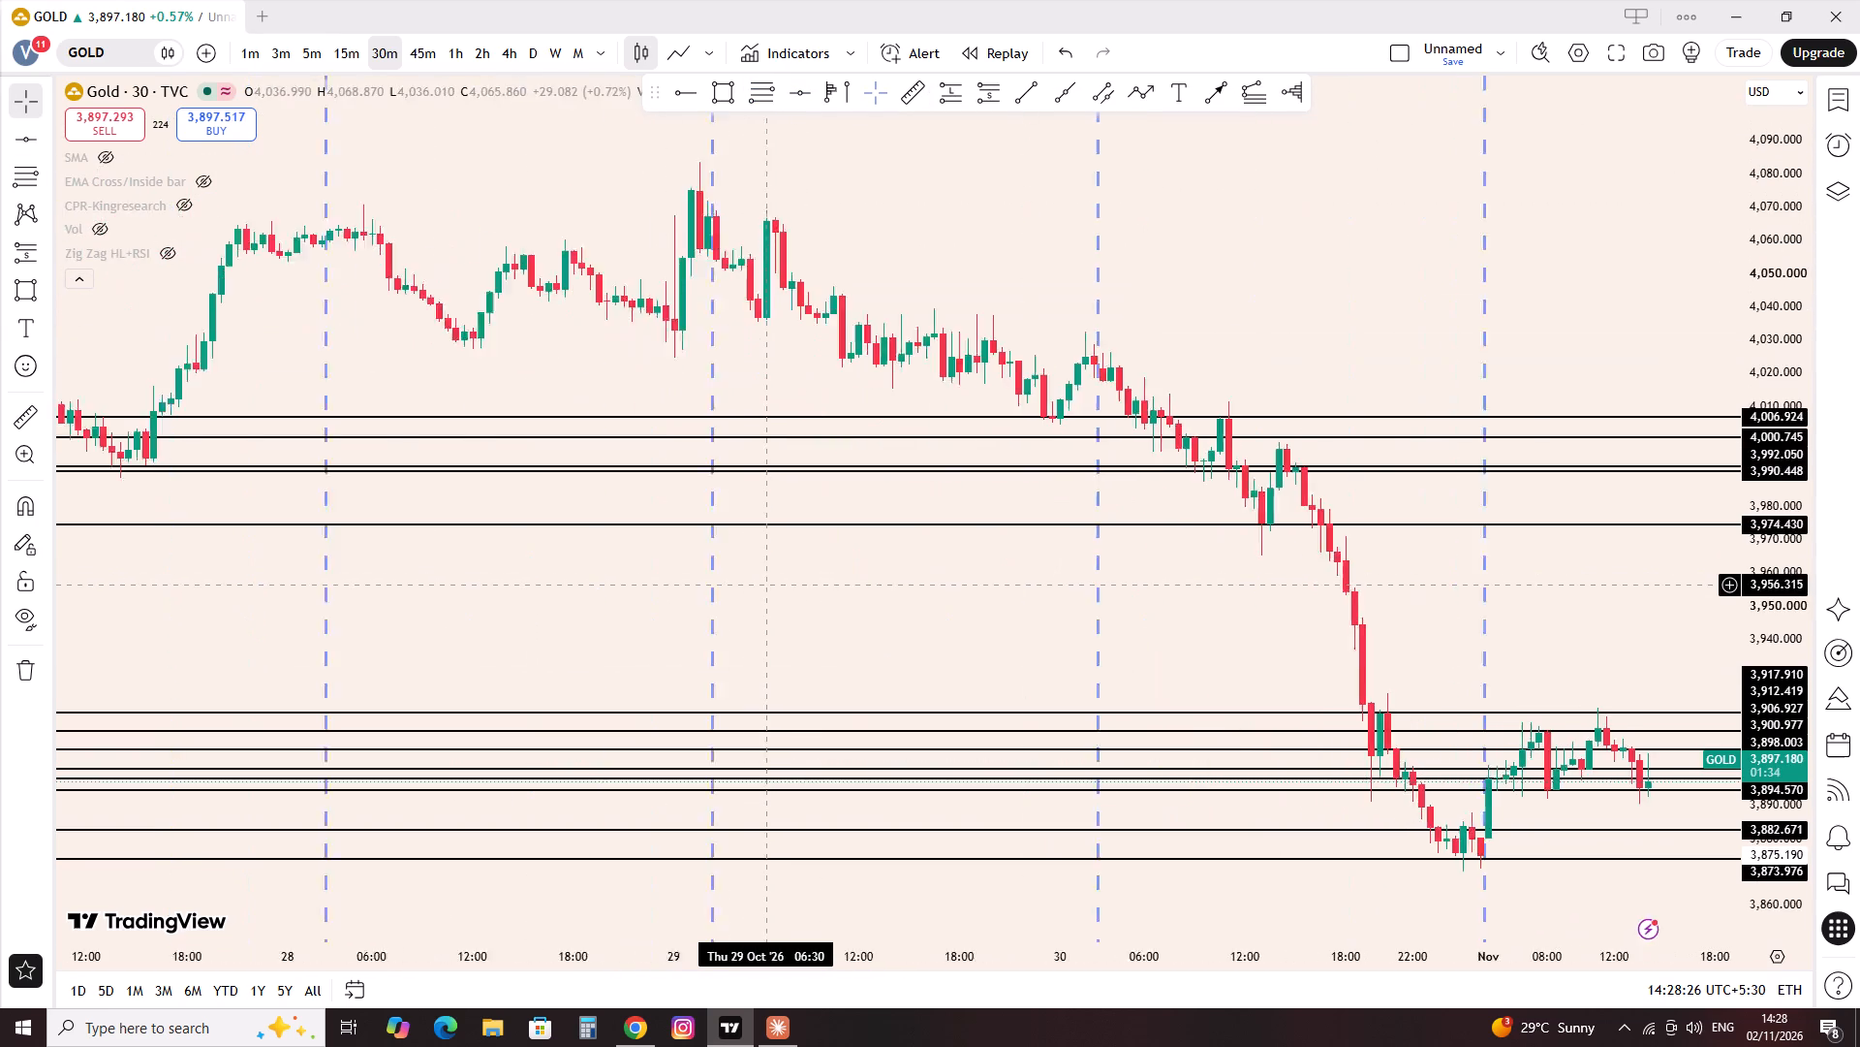
pyautogui.scroll(-7, 770, 587)
pyautogui.scroll(-14, 910, 653)
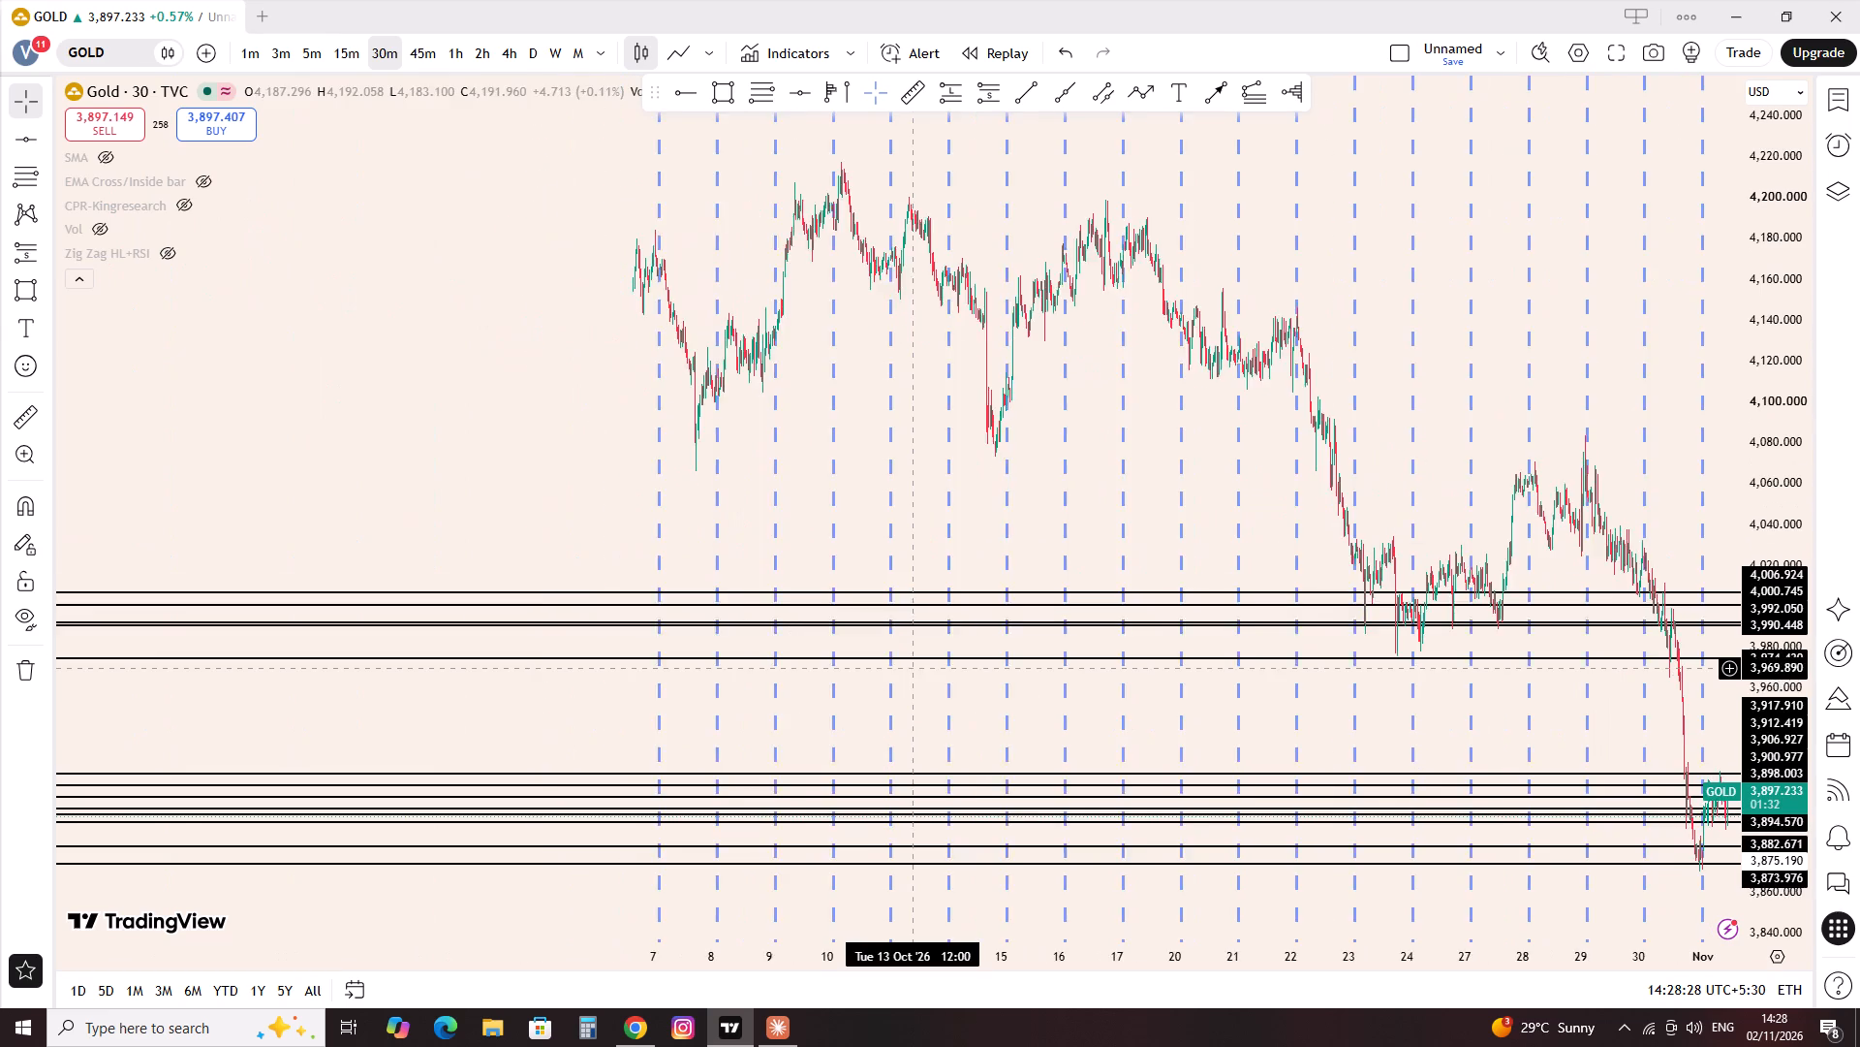
pyautogui.scroll(-4, 913, 669)
pyautogui.scroll(-20, 913, 690)
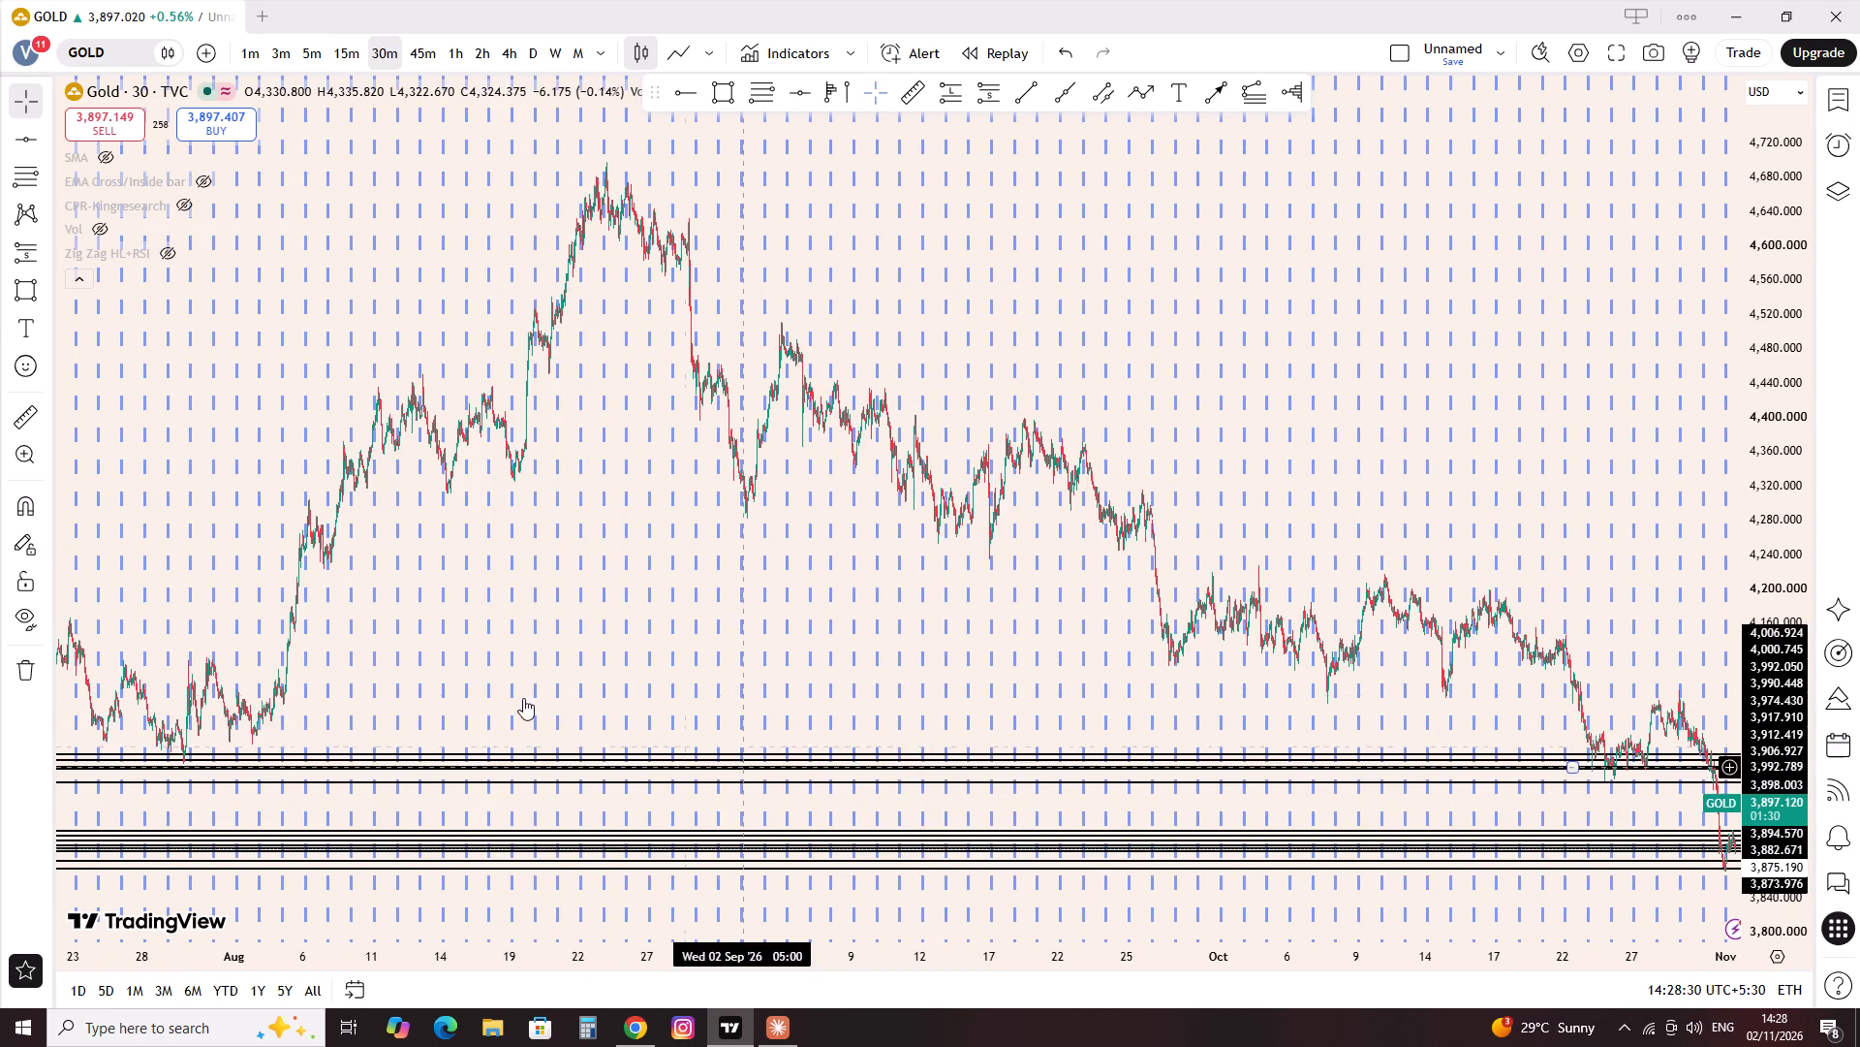
pyautogui.moveTo(438, 663); pyautogui.dragTo(1229, 676)
pyautogui.moveTo(471, 678); pyautogui.dragTo(1166, 660)
pyautogui.scroll(11, 1016, 728)
pyautogui.moveTo(634, 595); pyautogui.dragTo(820, 622)
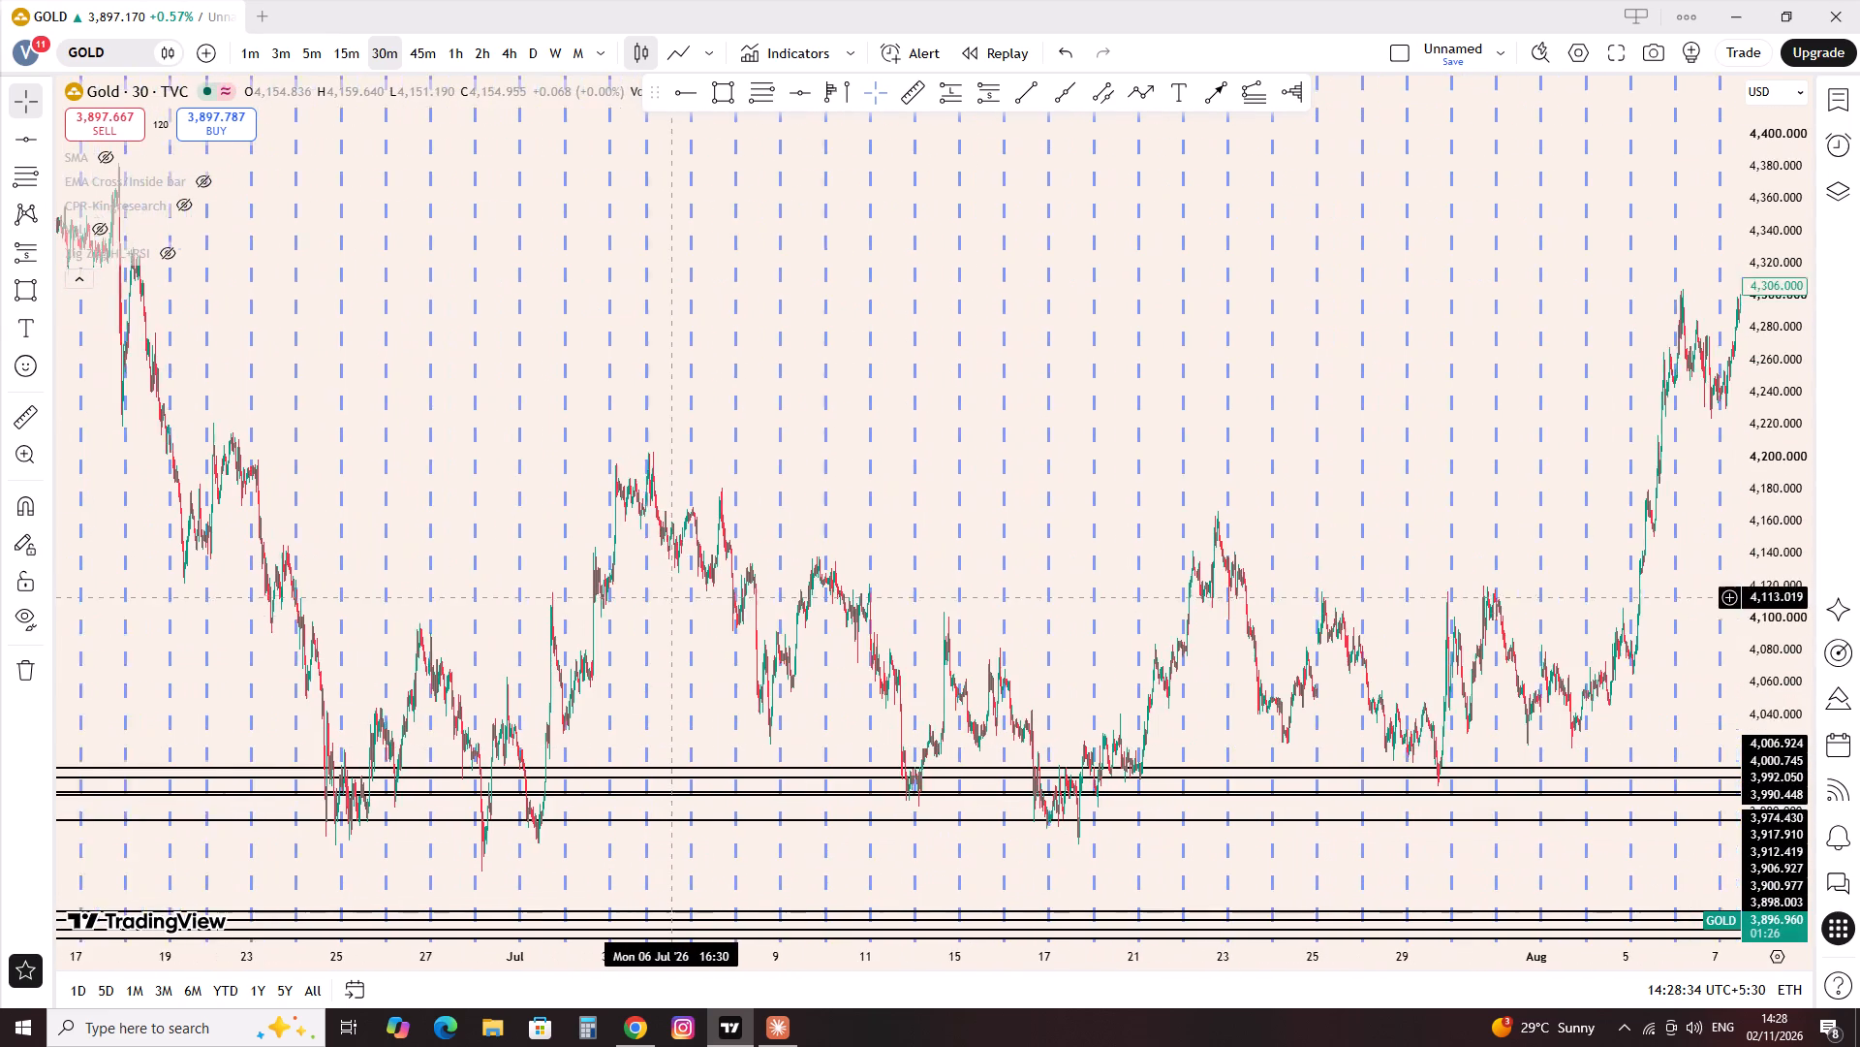
pyautogui.moveTo(820, 622); pyautogui.dragTo(1046, 613)
pyautogui.scroll(8, 1046, 613)
pyautogui.moveTo(484, 884); pyautogui.dragTo(943, 875)
pyautogui.scroll(10, 1026, 885)
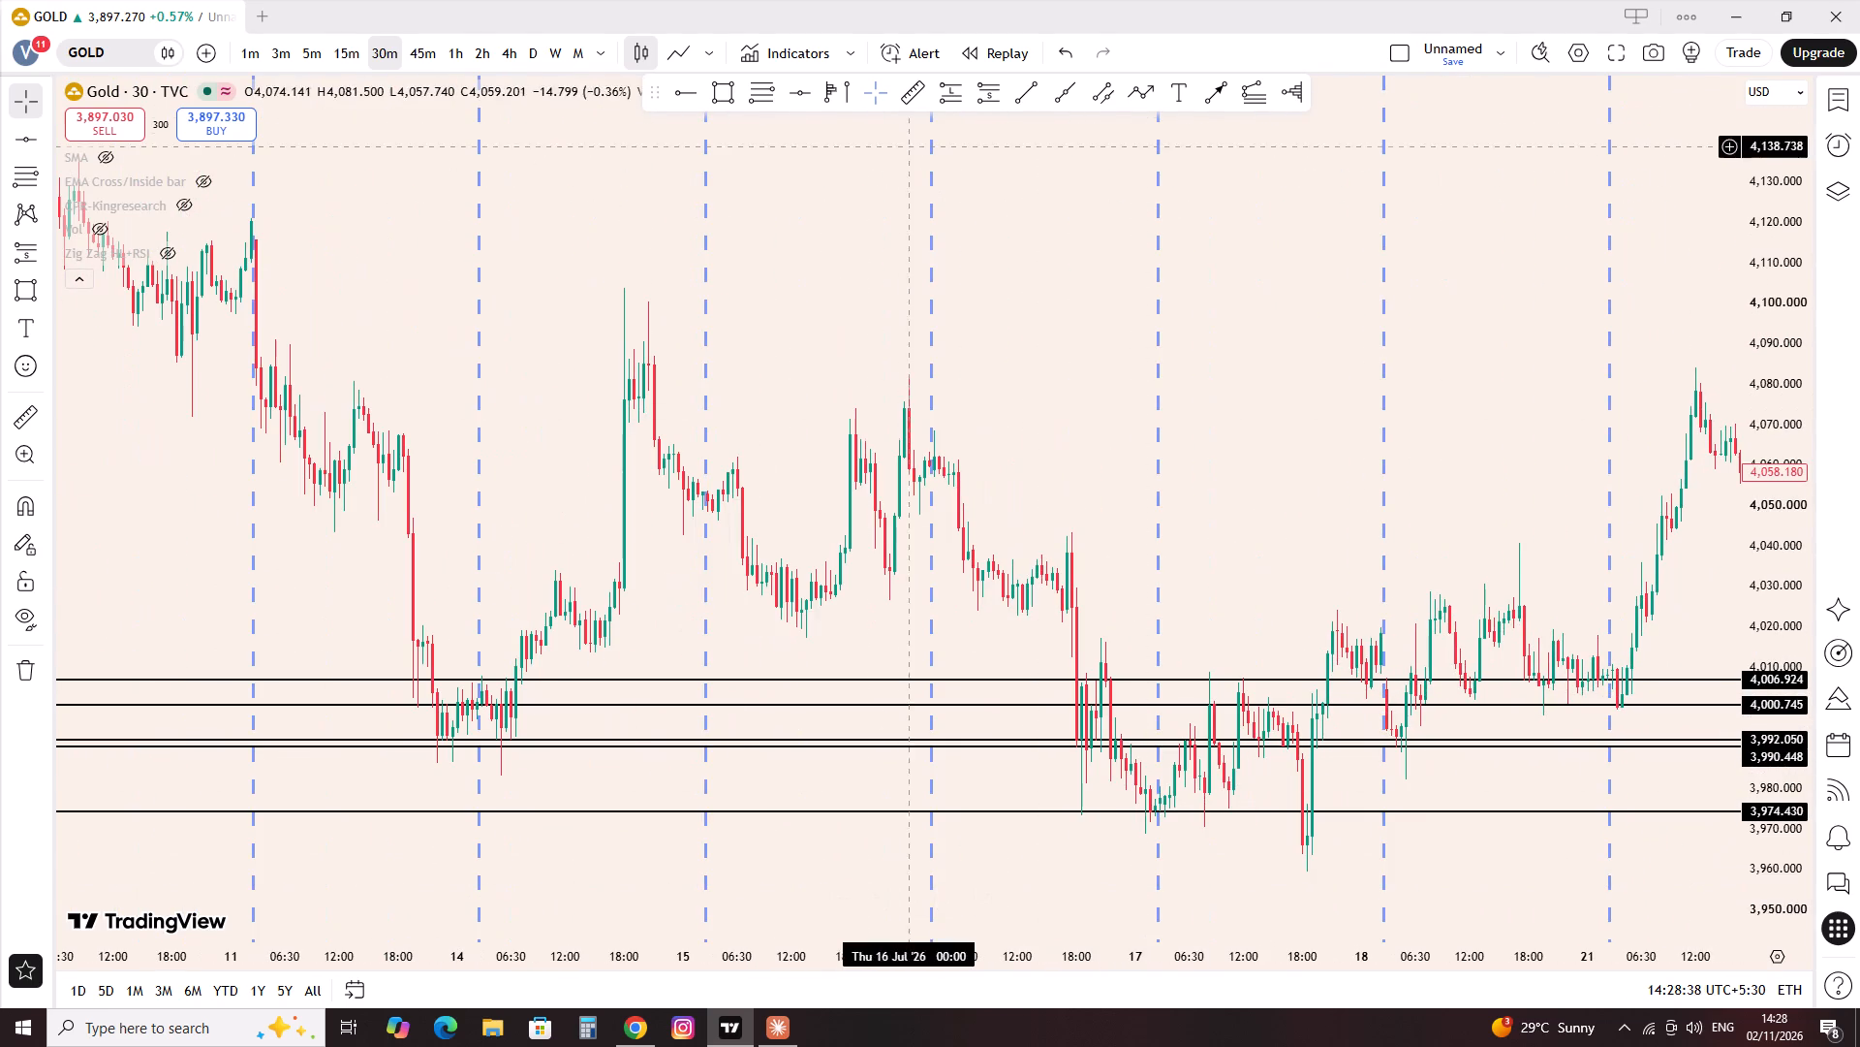
pyautogui.click(798, 96)
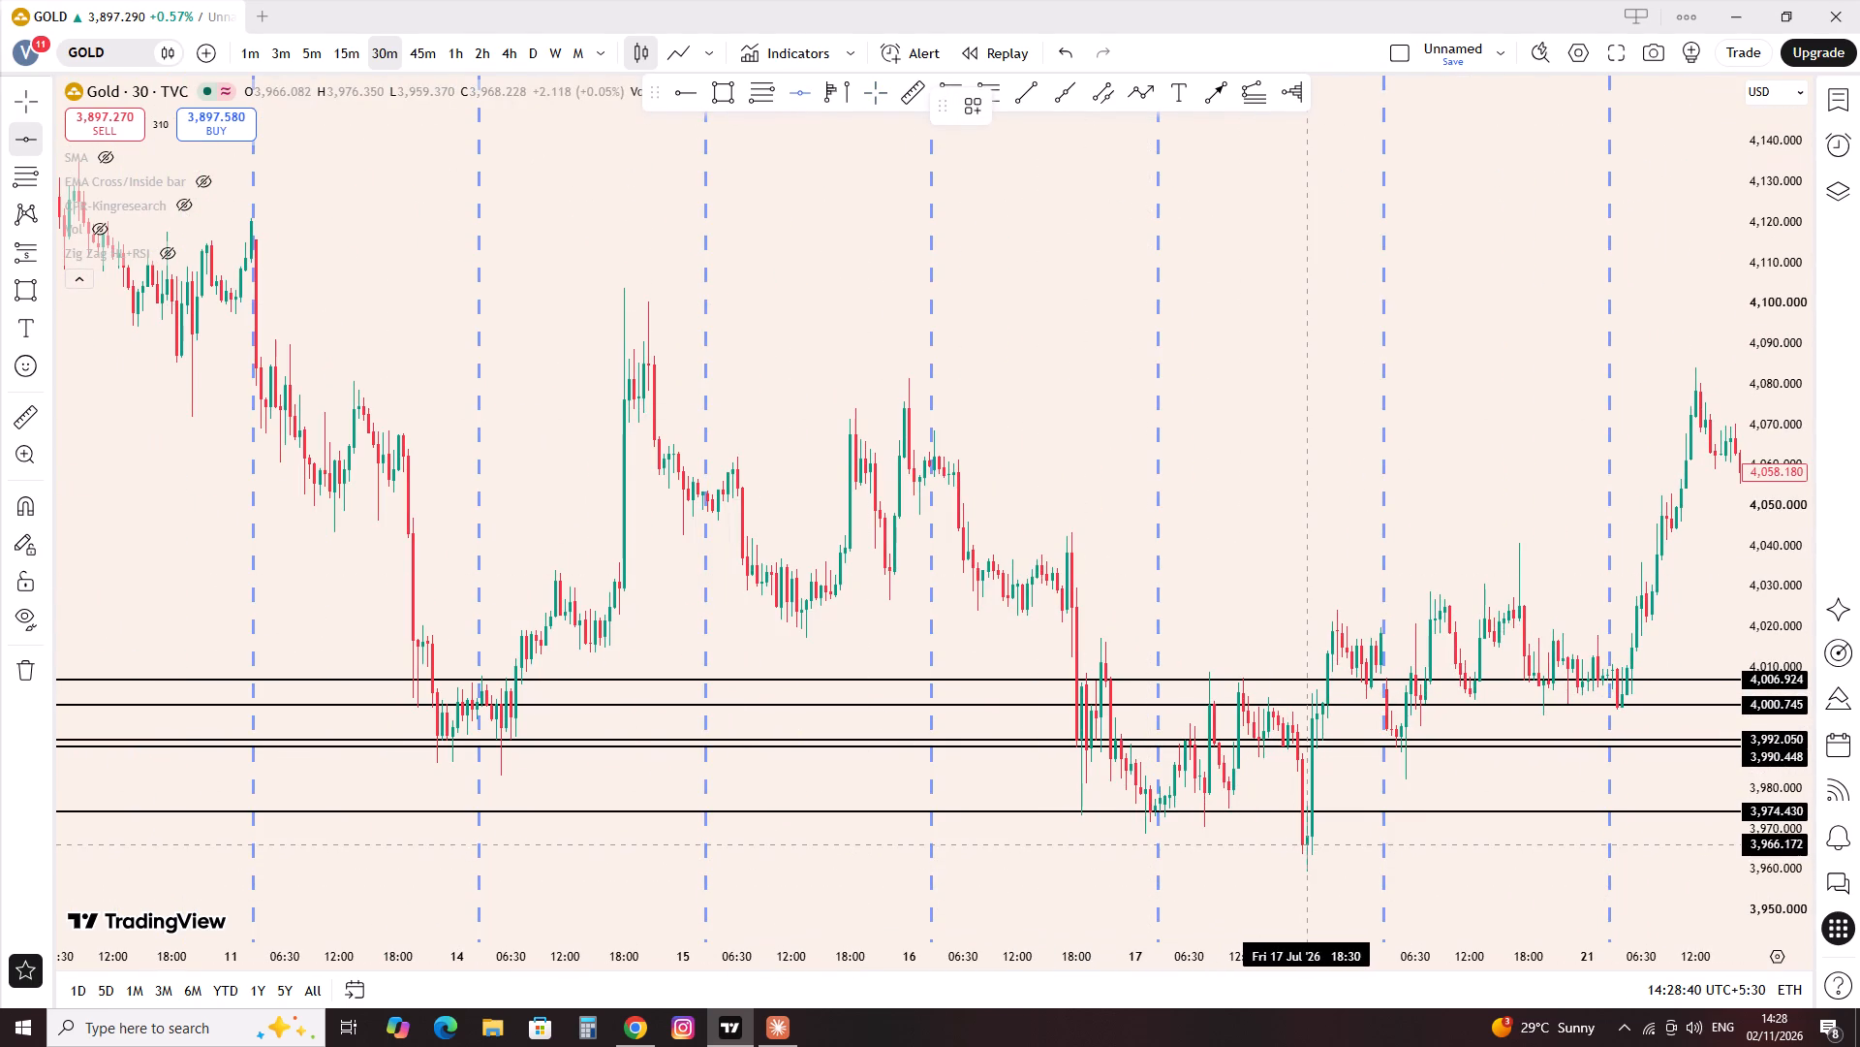
pyautogui.click(1308, 845)
pyautogui.click(990, 839)
# Go further back and draw a horizontal line at about 3,962.2 near the 30 June low.
pyautogui.moveTo(564, 897); pyautogui.dragTo(1492, 759)
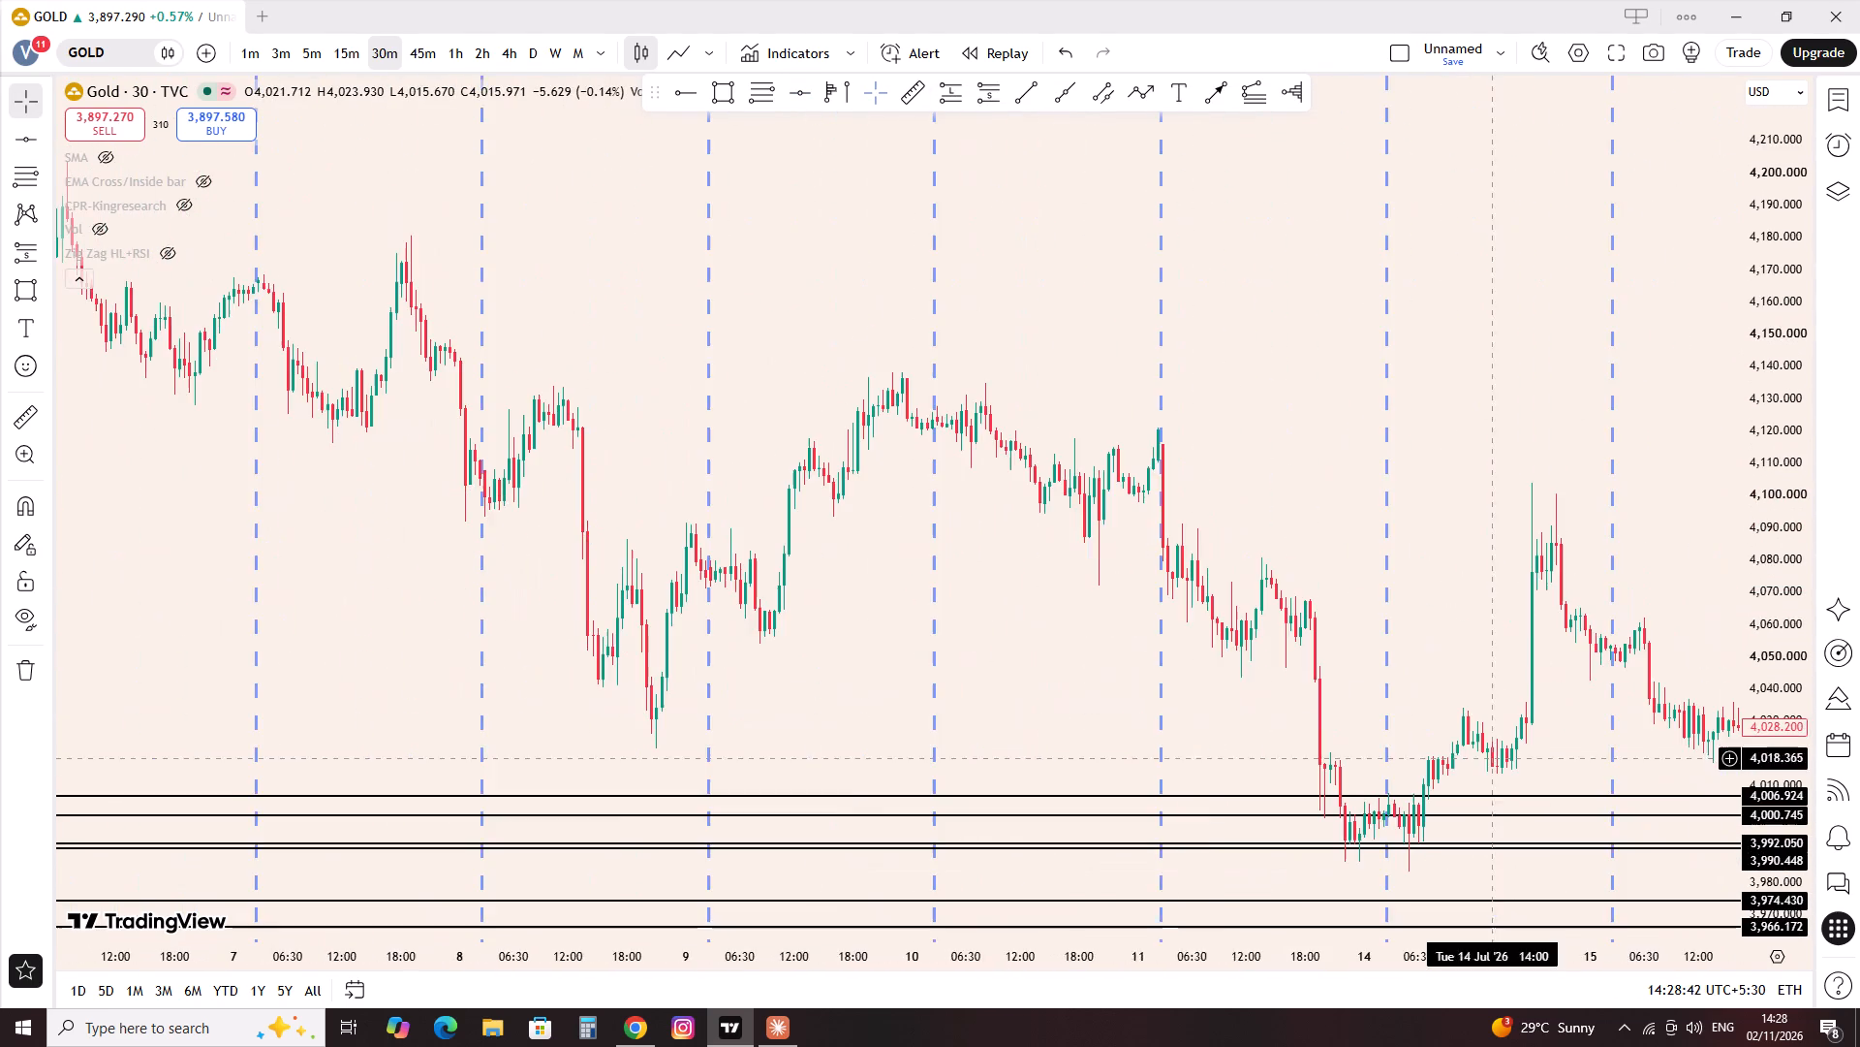
pyautogui.moveTo(741, 638); pyautogui.dragTo(1274, 650)
pyautogui.scroll(-5, 1241, 670)
pyautogui.scroll(-3, 982, 708)
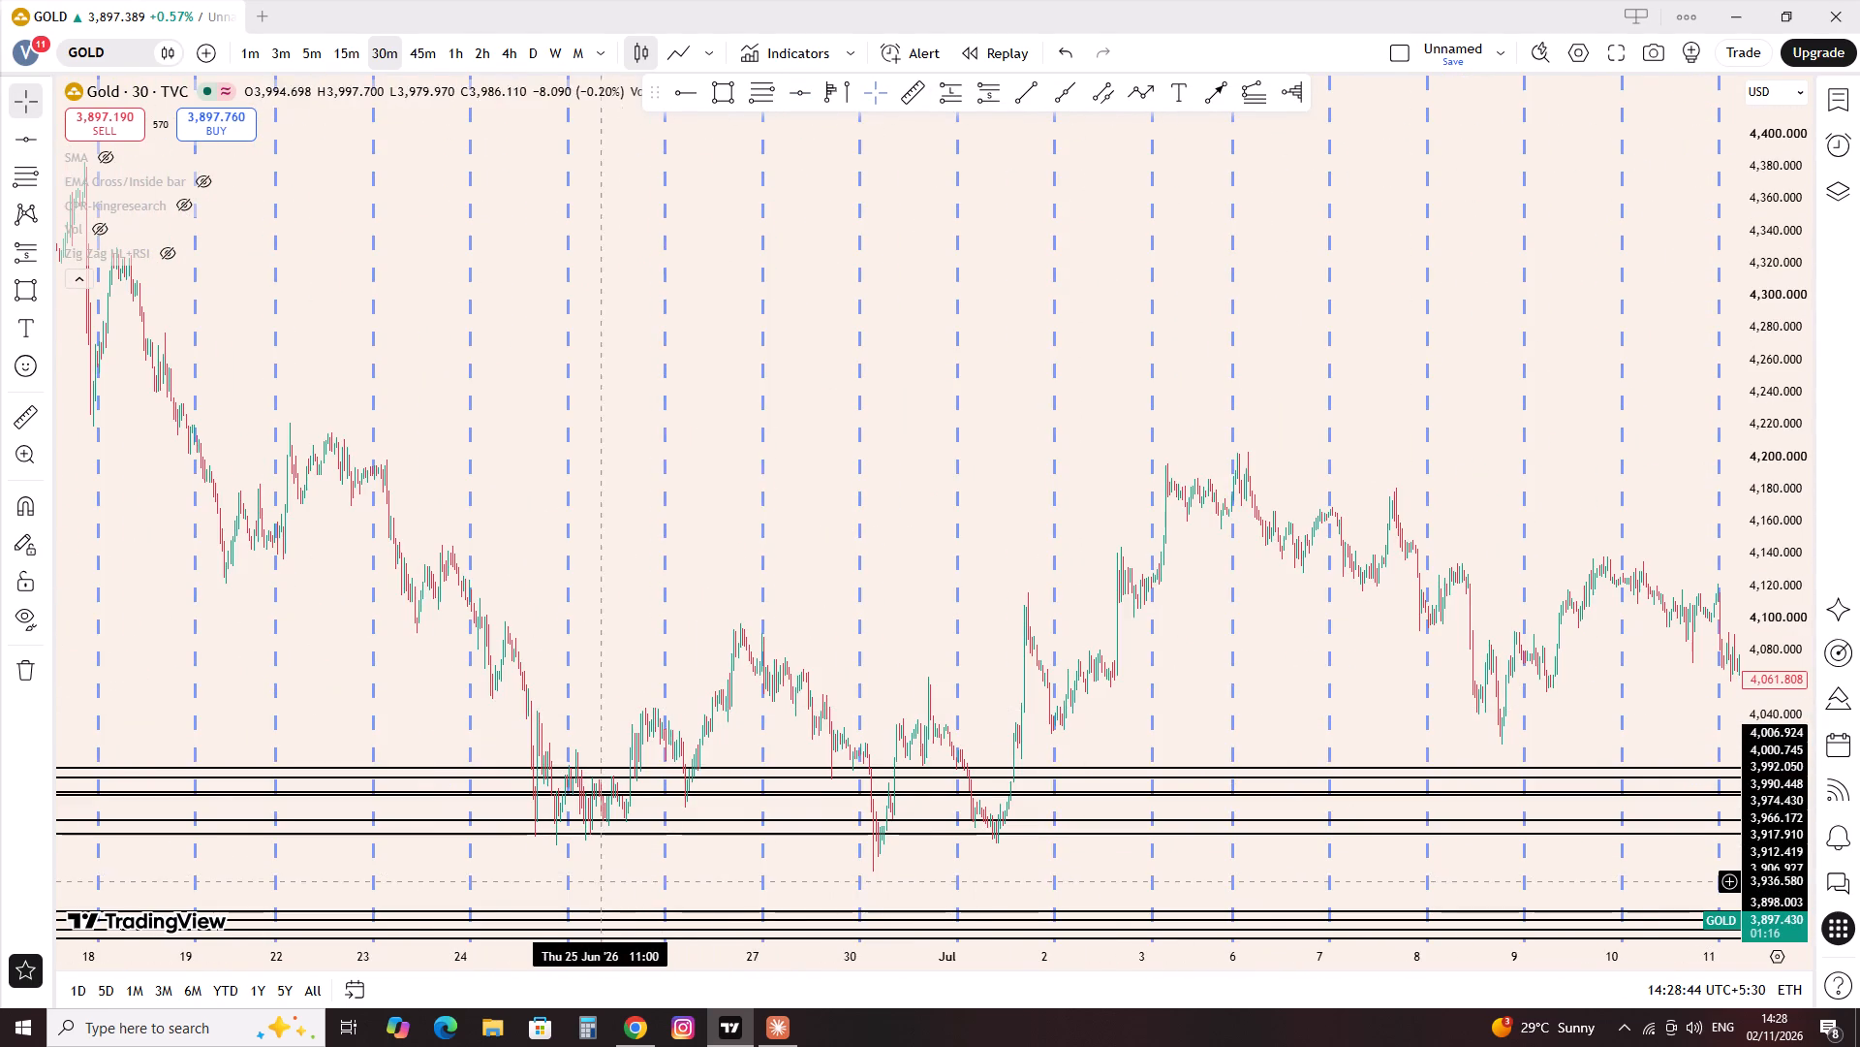
pyautogui.moveTo(601, 882); pyautogui.dragTo(1157, 797)
pyautogui.scroll(9, 1157, 797)
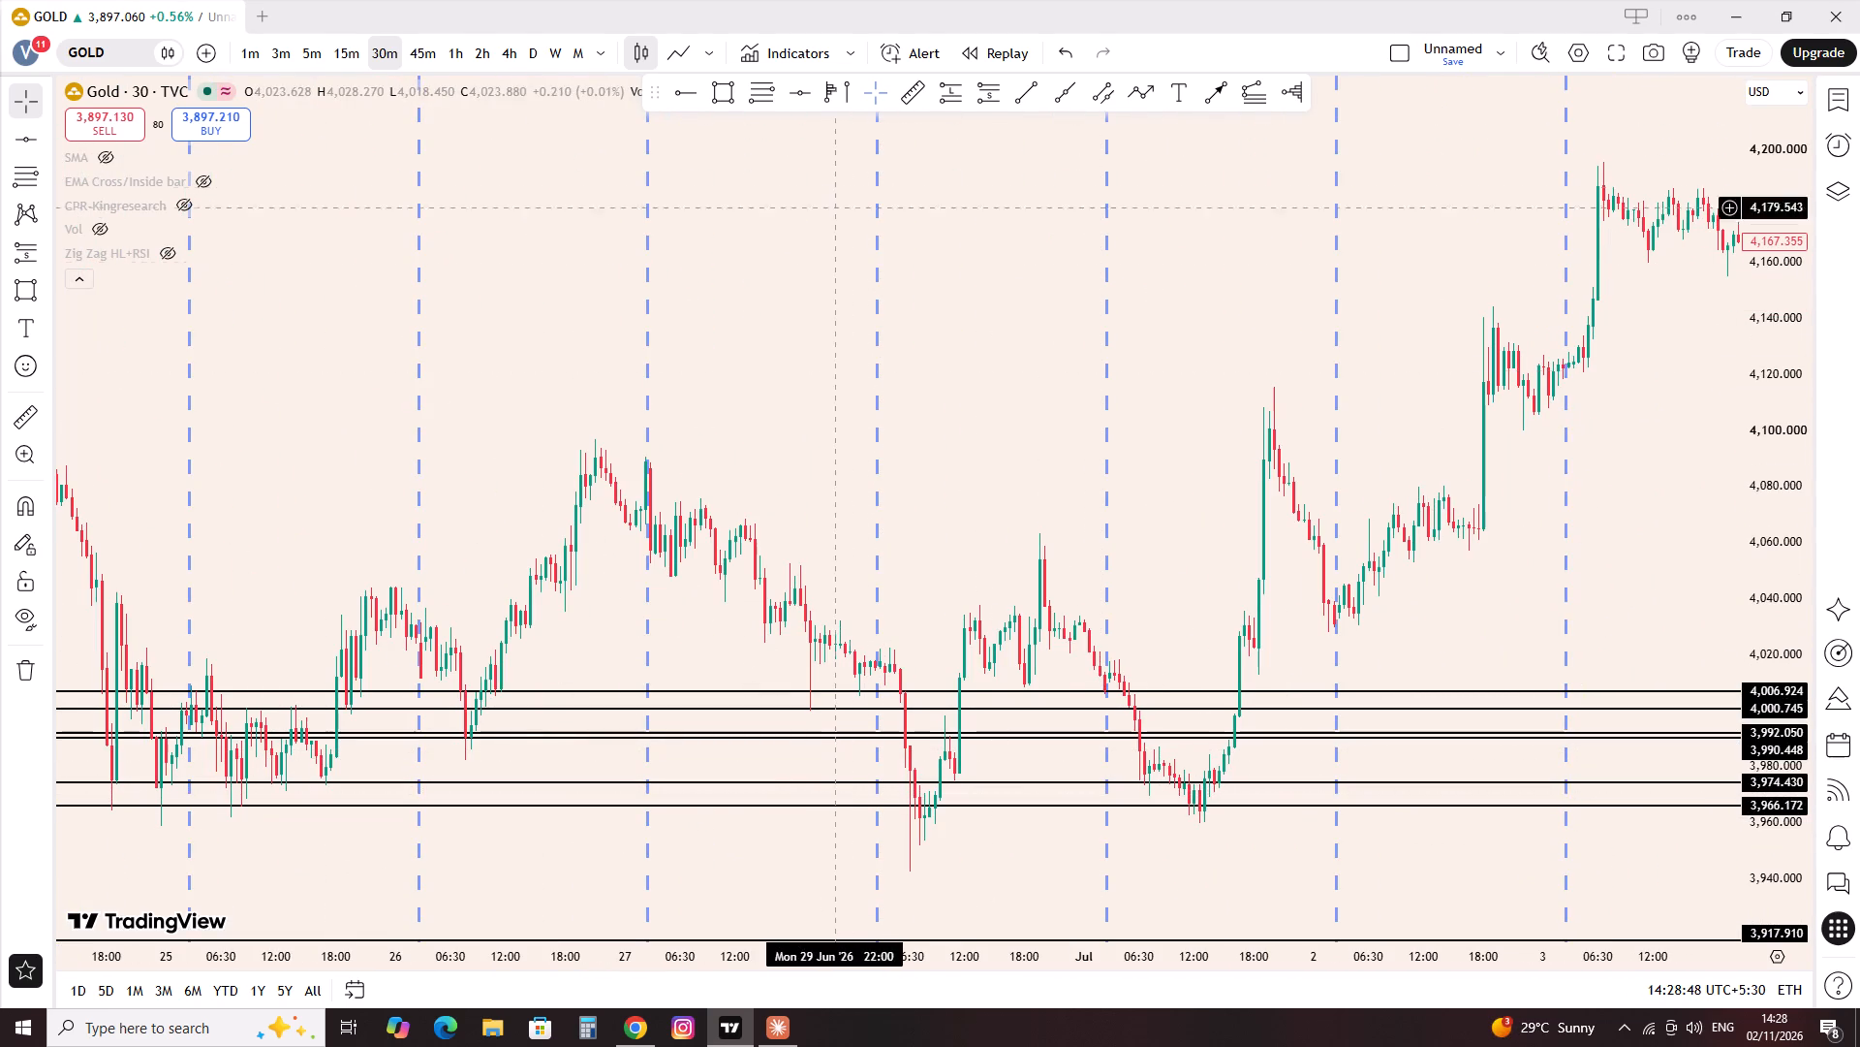
pyautogui.click(807, 90)
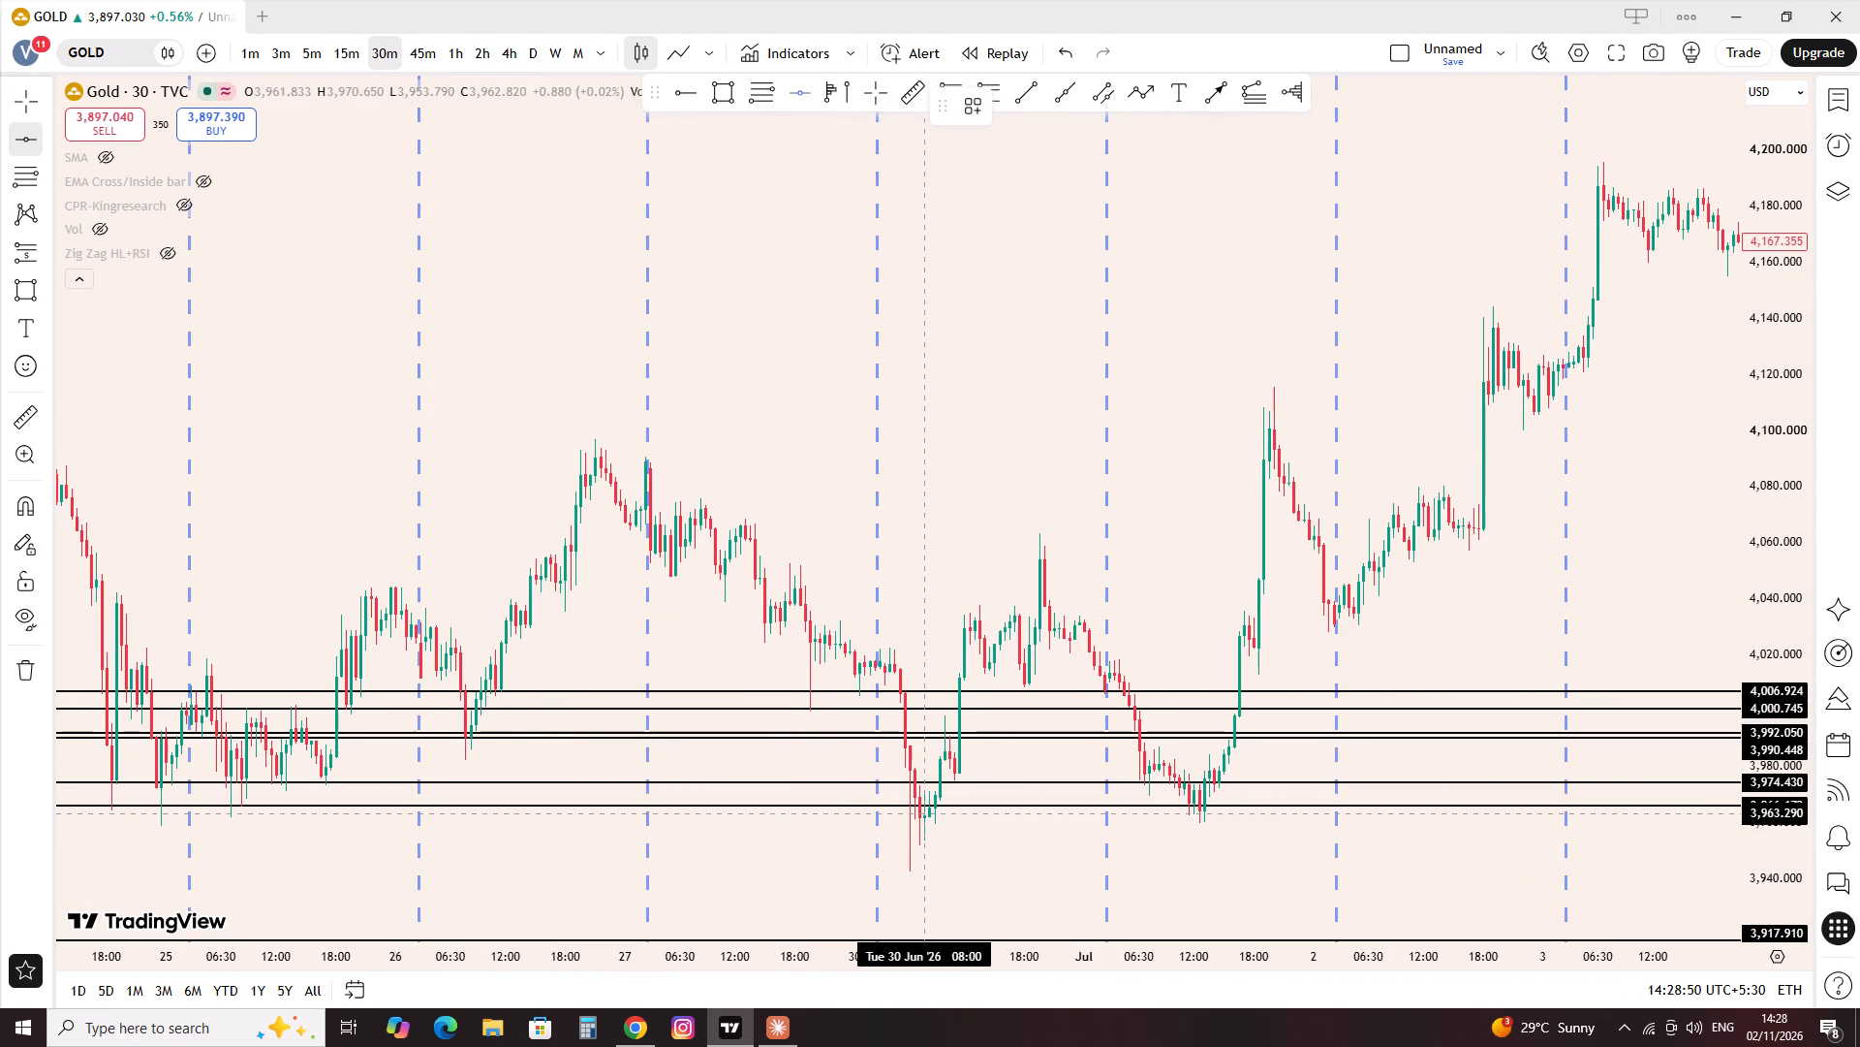
pyautogui.click(928, 817)
pyautogui.click(1049, 824)
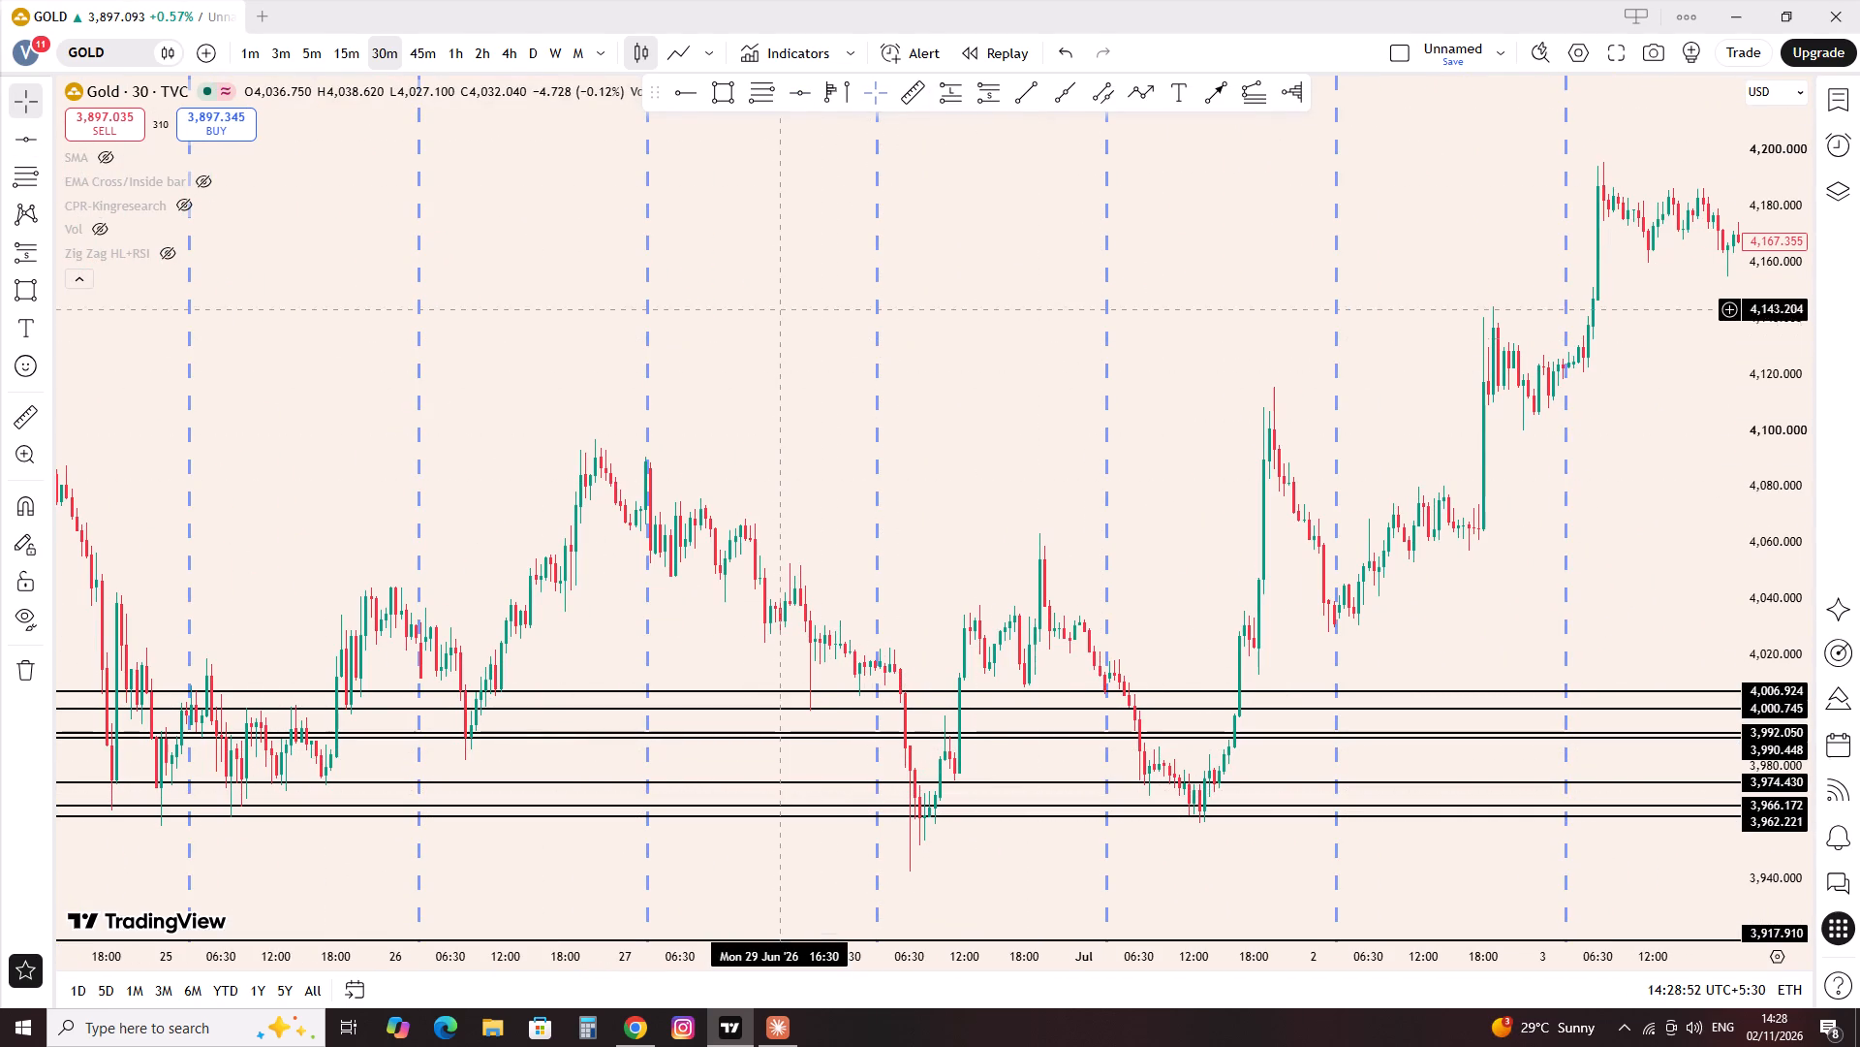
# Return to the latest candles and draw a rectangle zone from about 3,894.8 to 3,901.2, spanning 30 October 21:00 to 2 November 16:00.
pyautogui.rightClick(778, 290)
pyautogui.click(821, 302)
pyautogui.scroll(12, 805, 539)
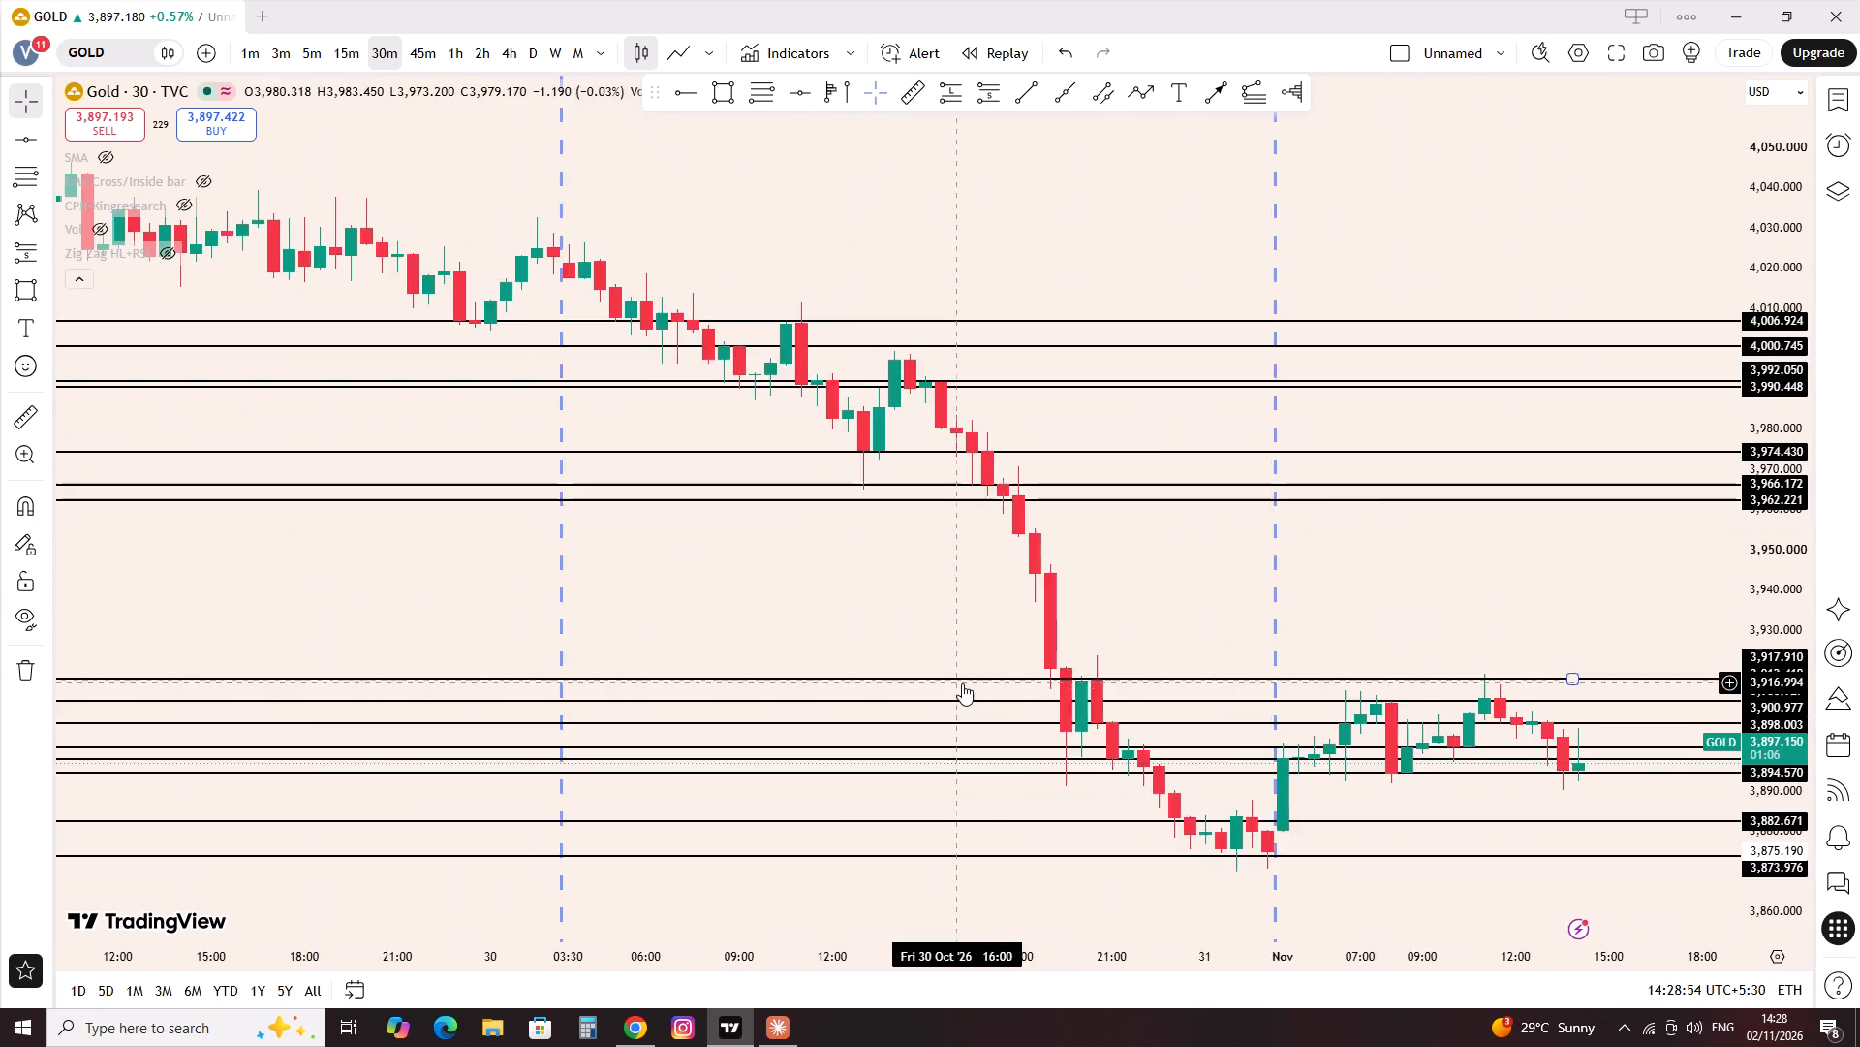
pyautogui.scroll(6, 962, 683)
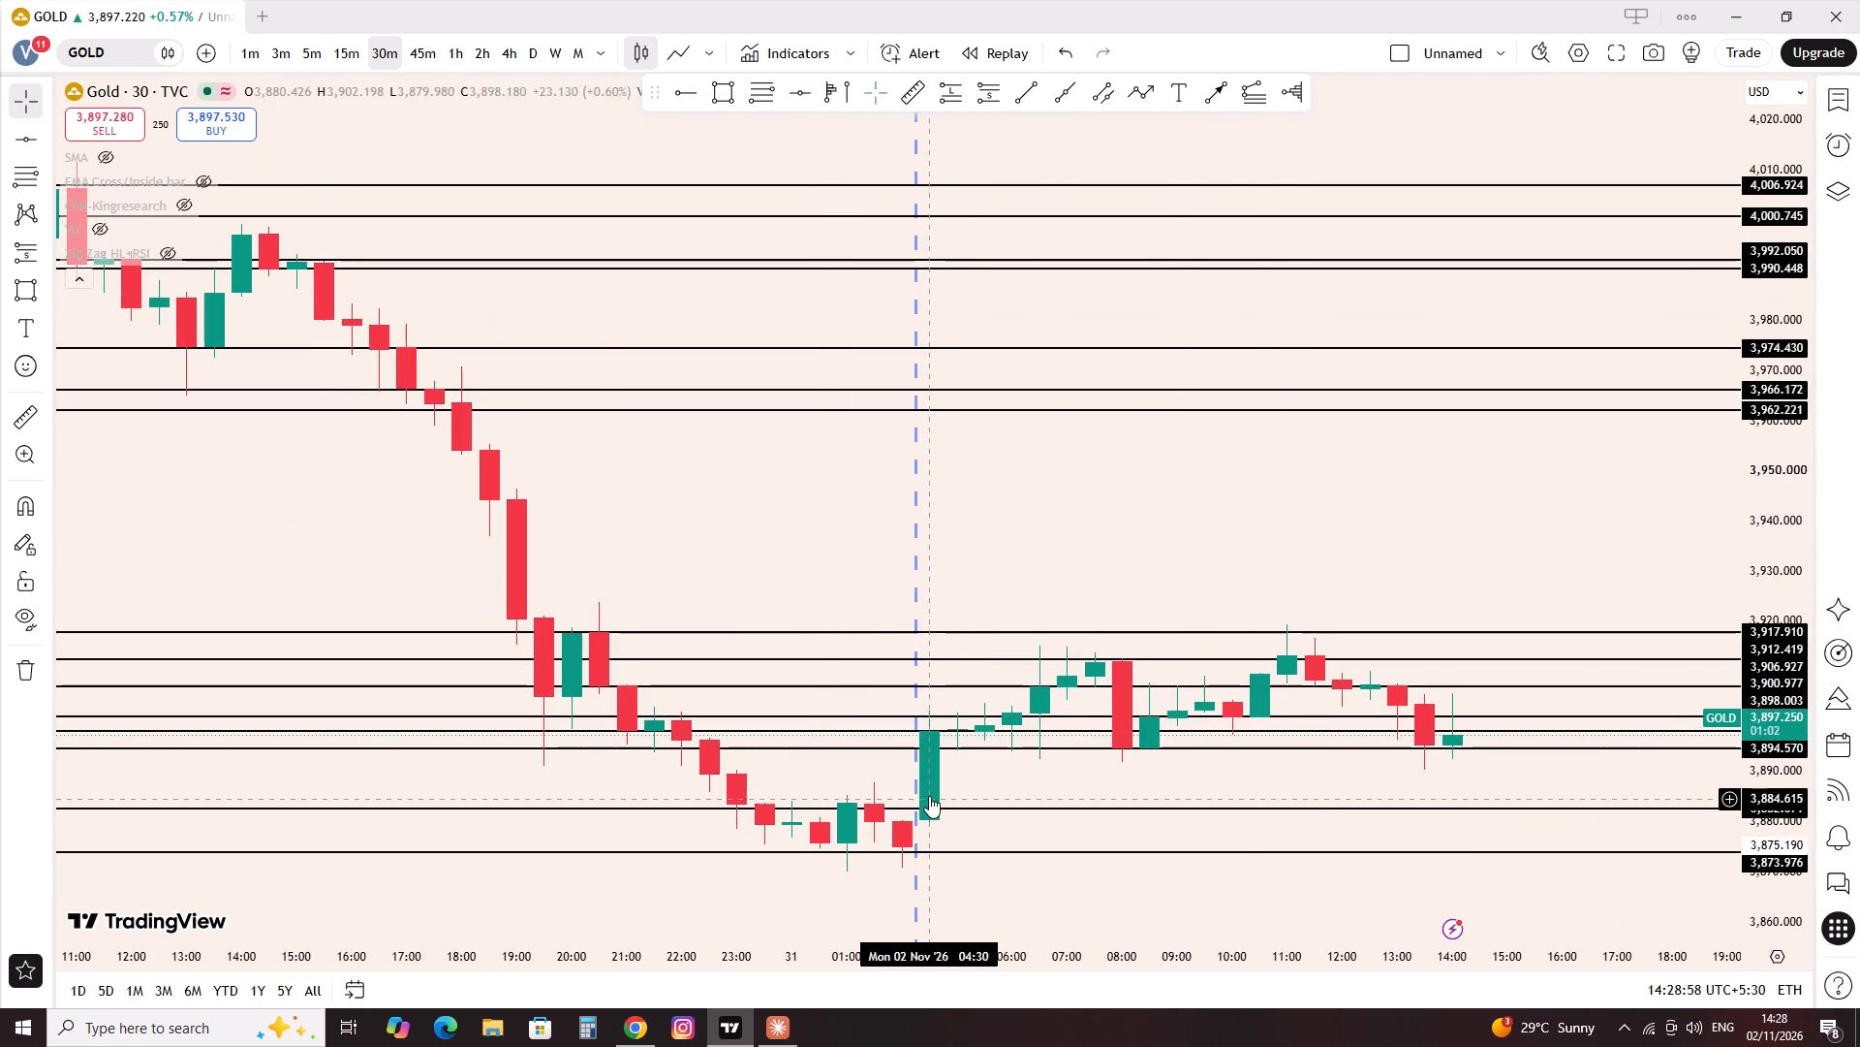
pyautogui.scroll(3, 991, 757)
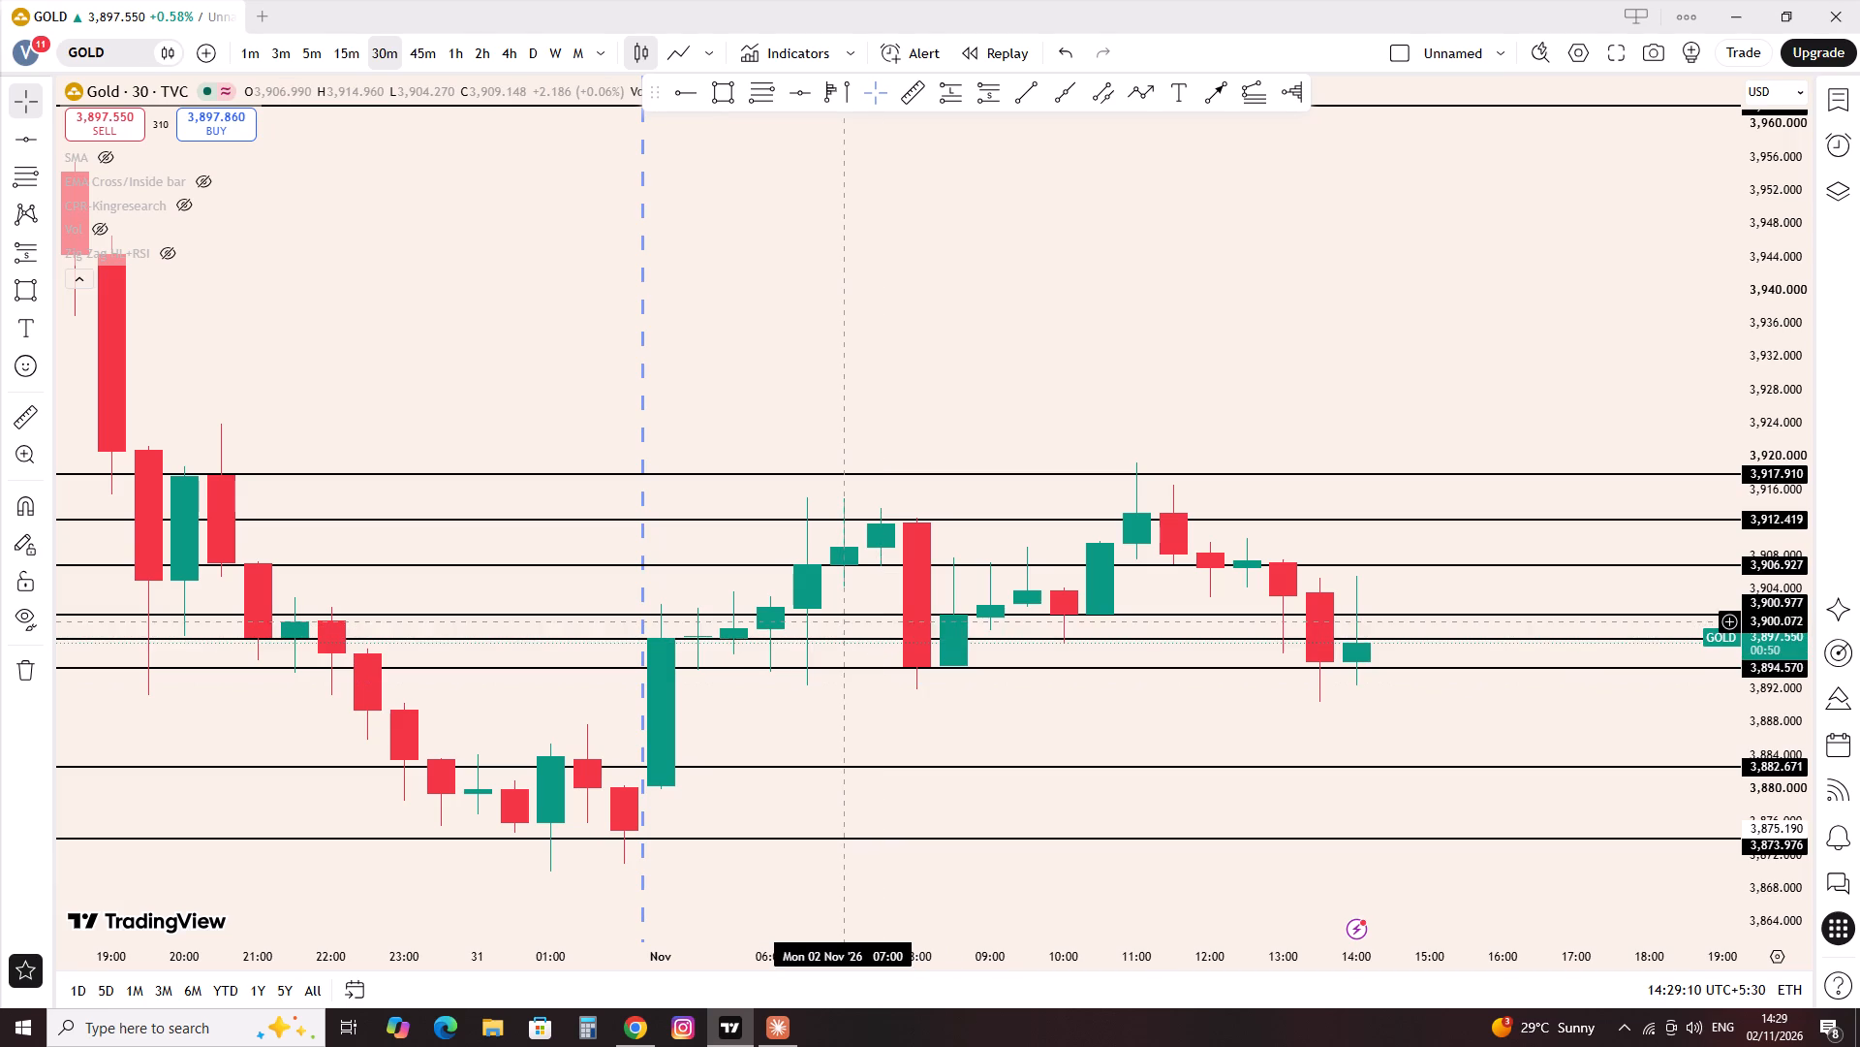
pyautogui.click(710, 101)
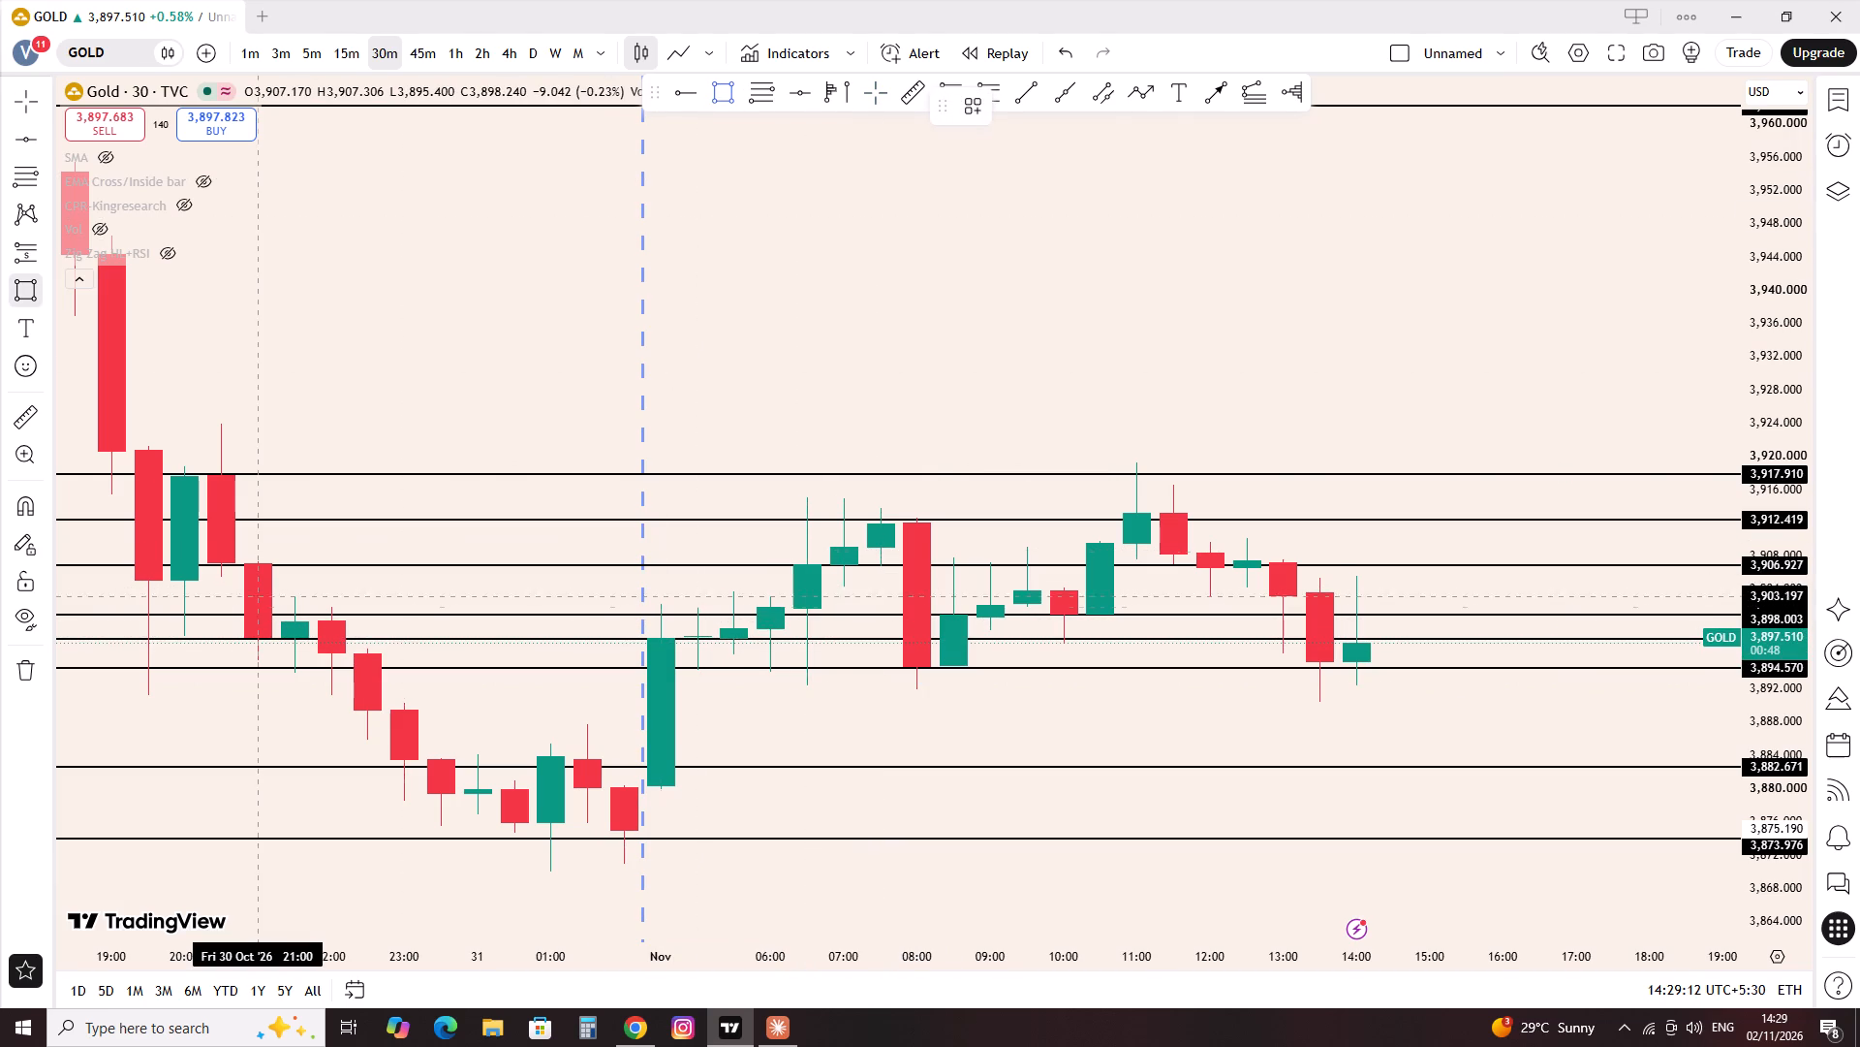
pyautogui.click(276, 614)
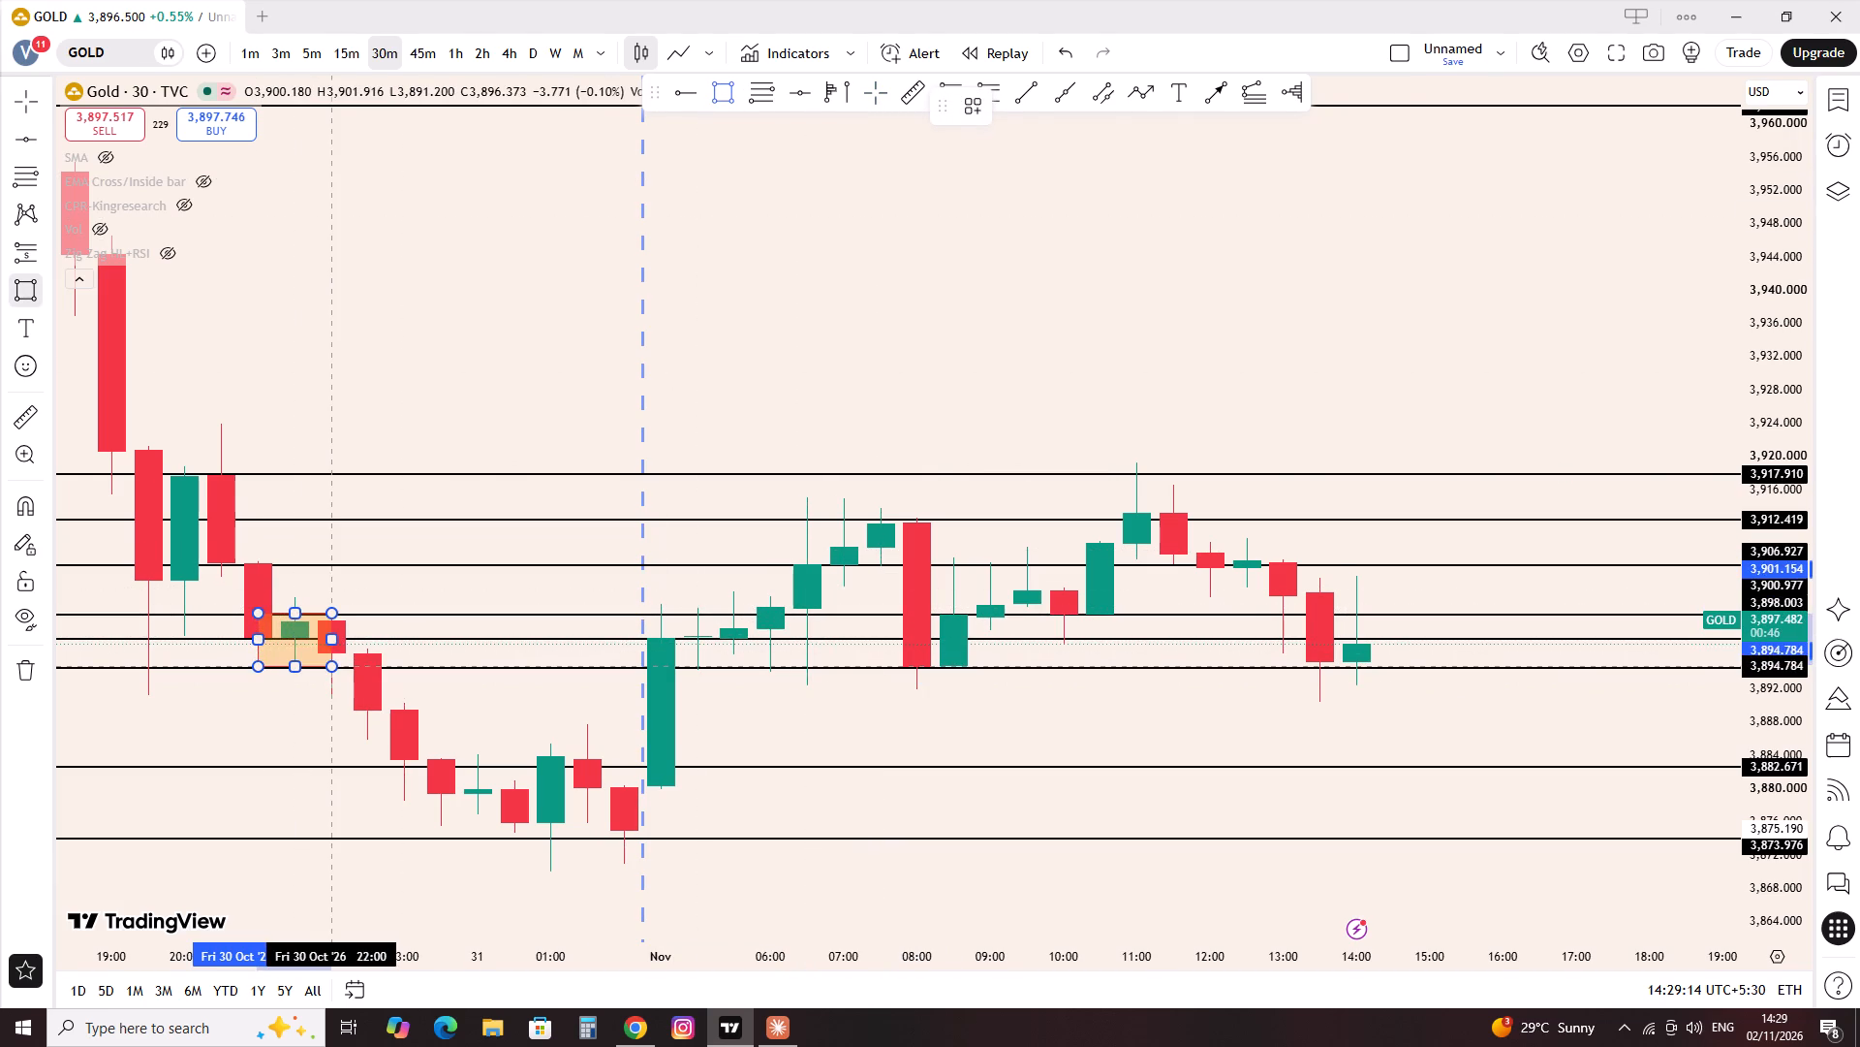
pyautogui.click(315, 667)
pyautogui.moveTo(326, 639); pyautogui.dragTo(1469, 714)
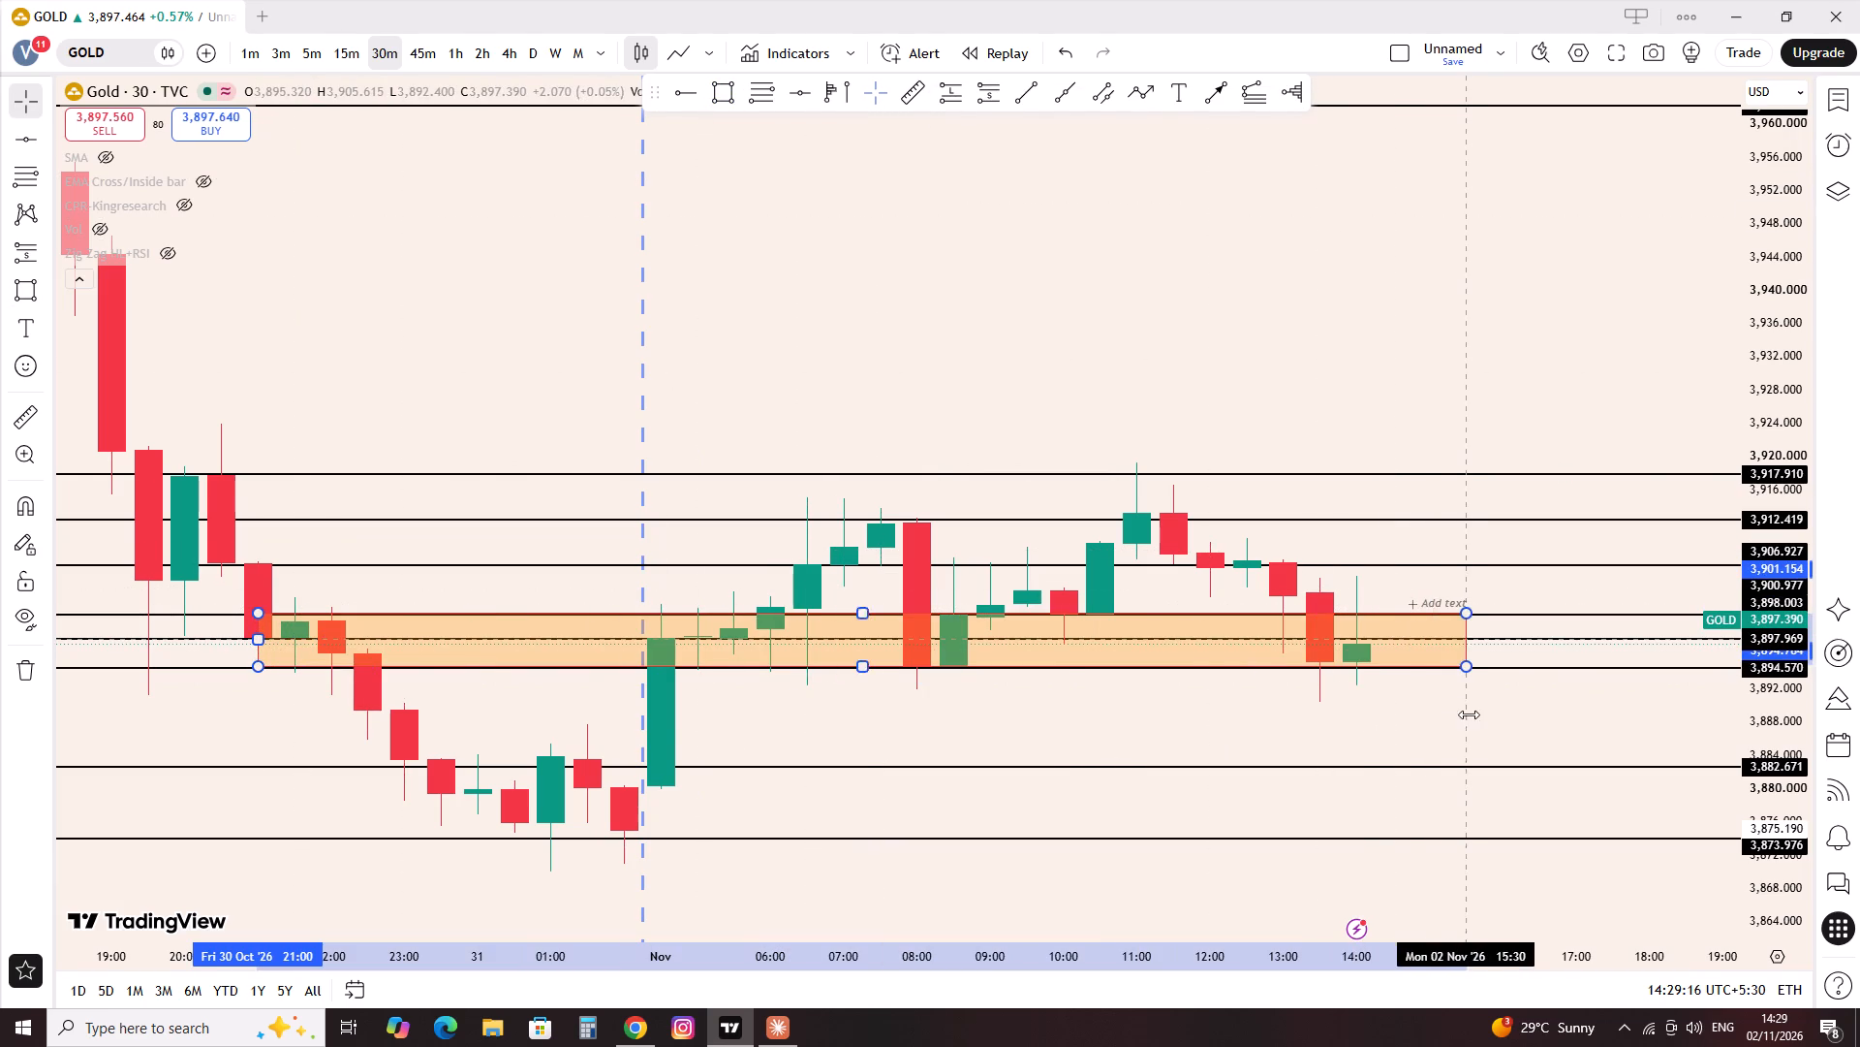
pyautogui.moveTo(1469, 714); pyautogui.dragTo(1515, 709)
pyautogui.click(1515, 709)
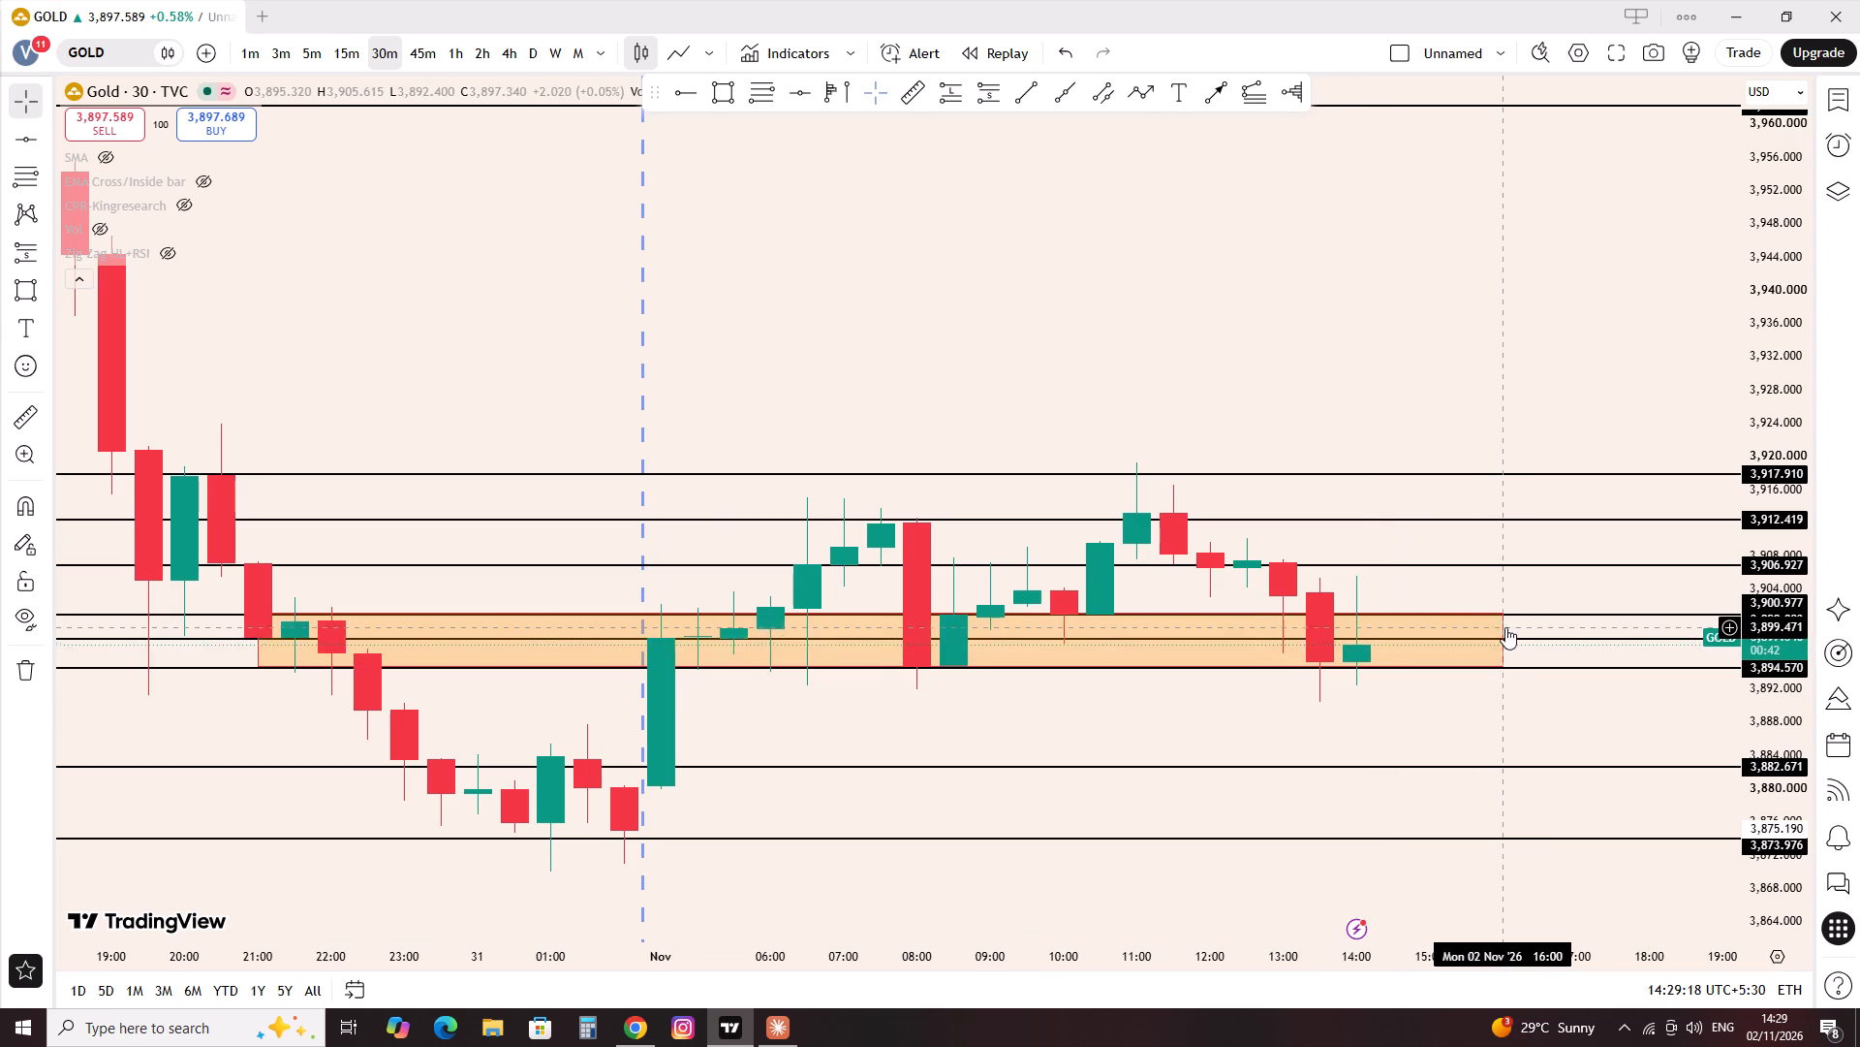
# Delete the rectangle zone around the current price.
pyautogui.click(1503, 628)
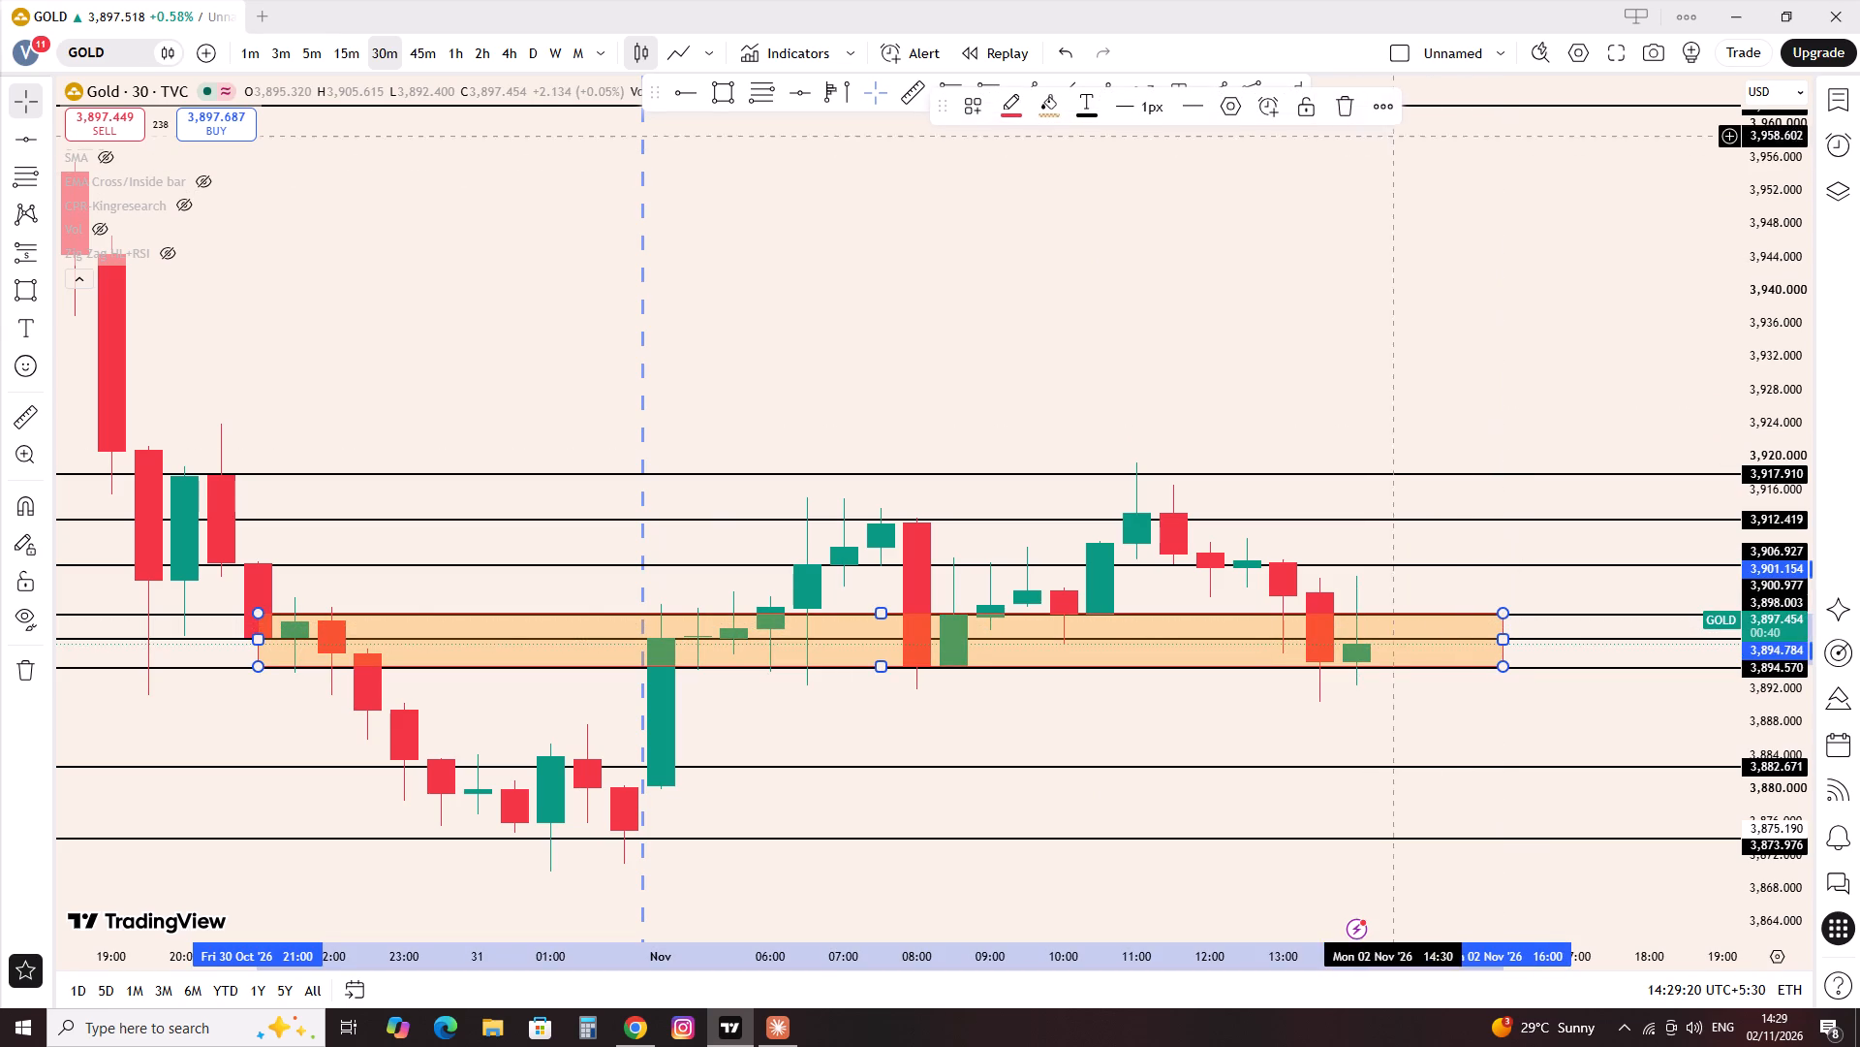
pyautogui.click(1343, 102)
# Measure the price distance between the 3,882.7 and 3,894.6 horizontal lines beside the latest candle.
pyautogui.scroll(-5, 1308, 433)
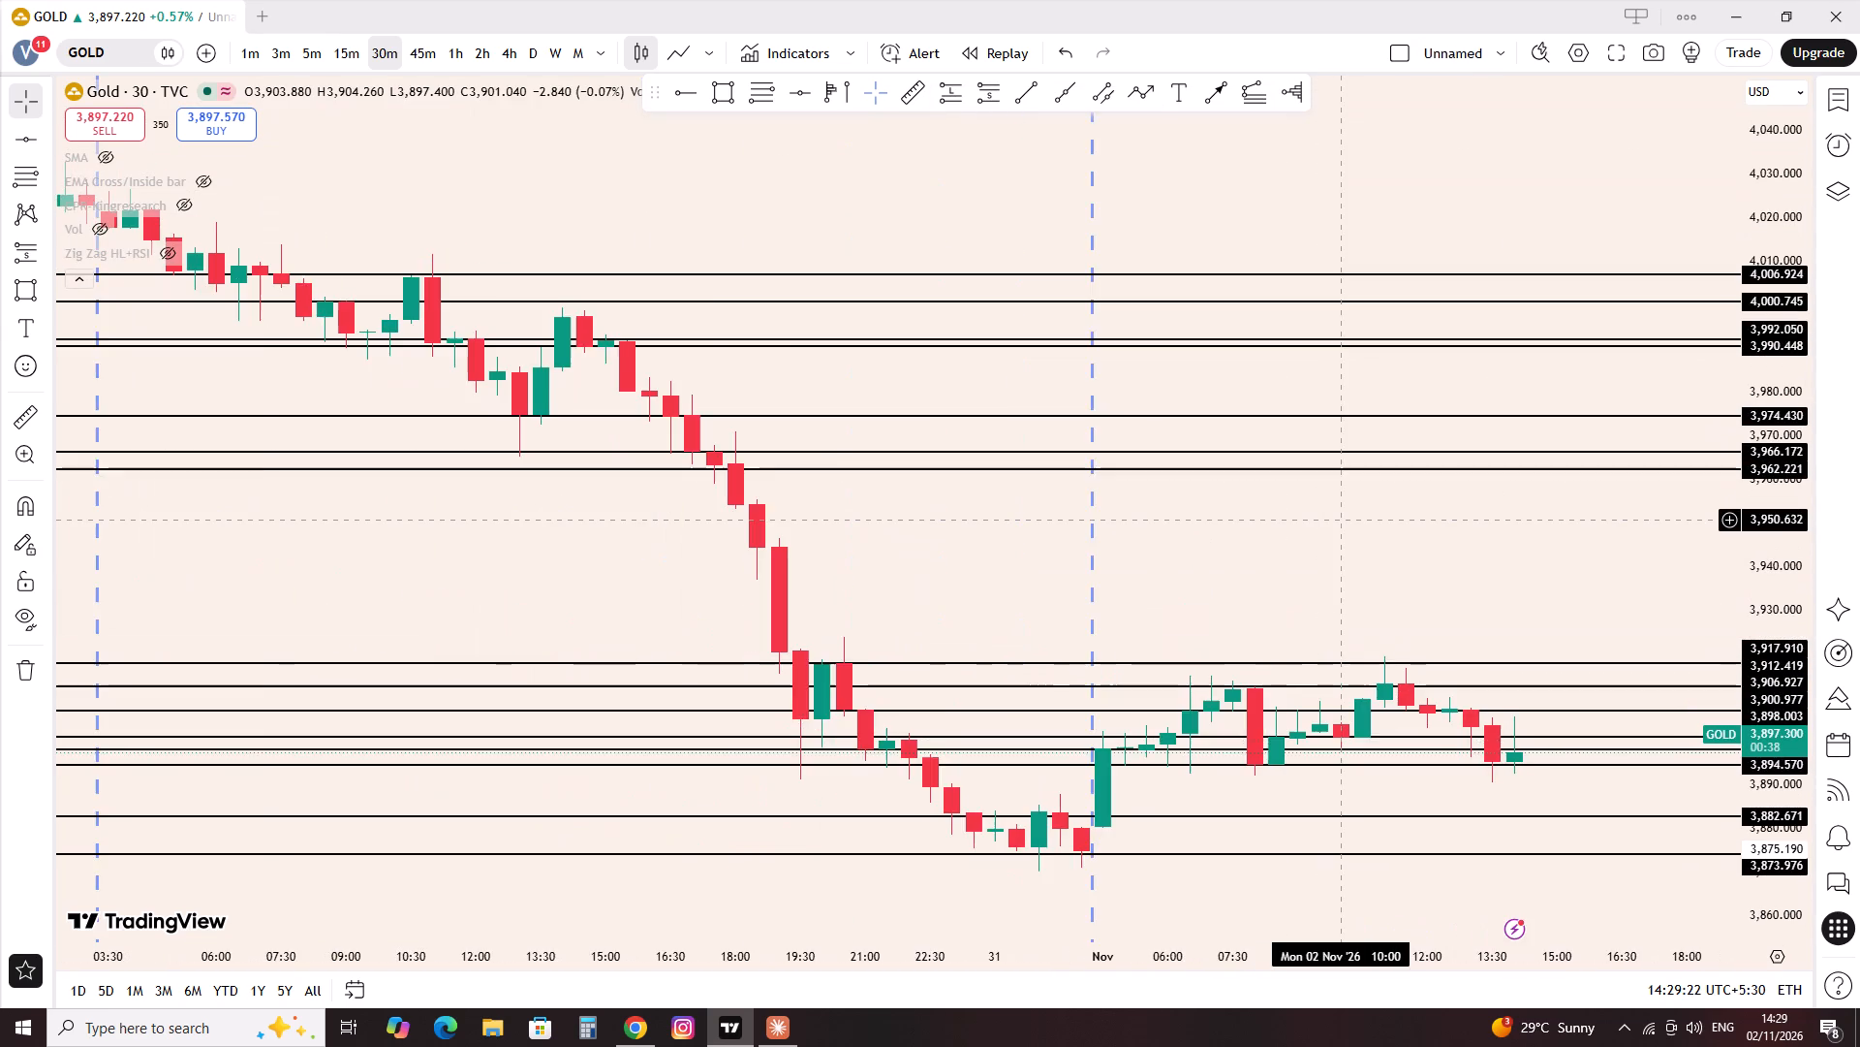
pyautogui.scroll(-1, 1331, 521)
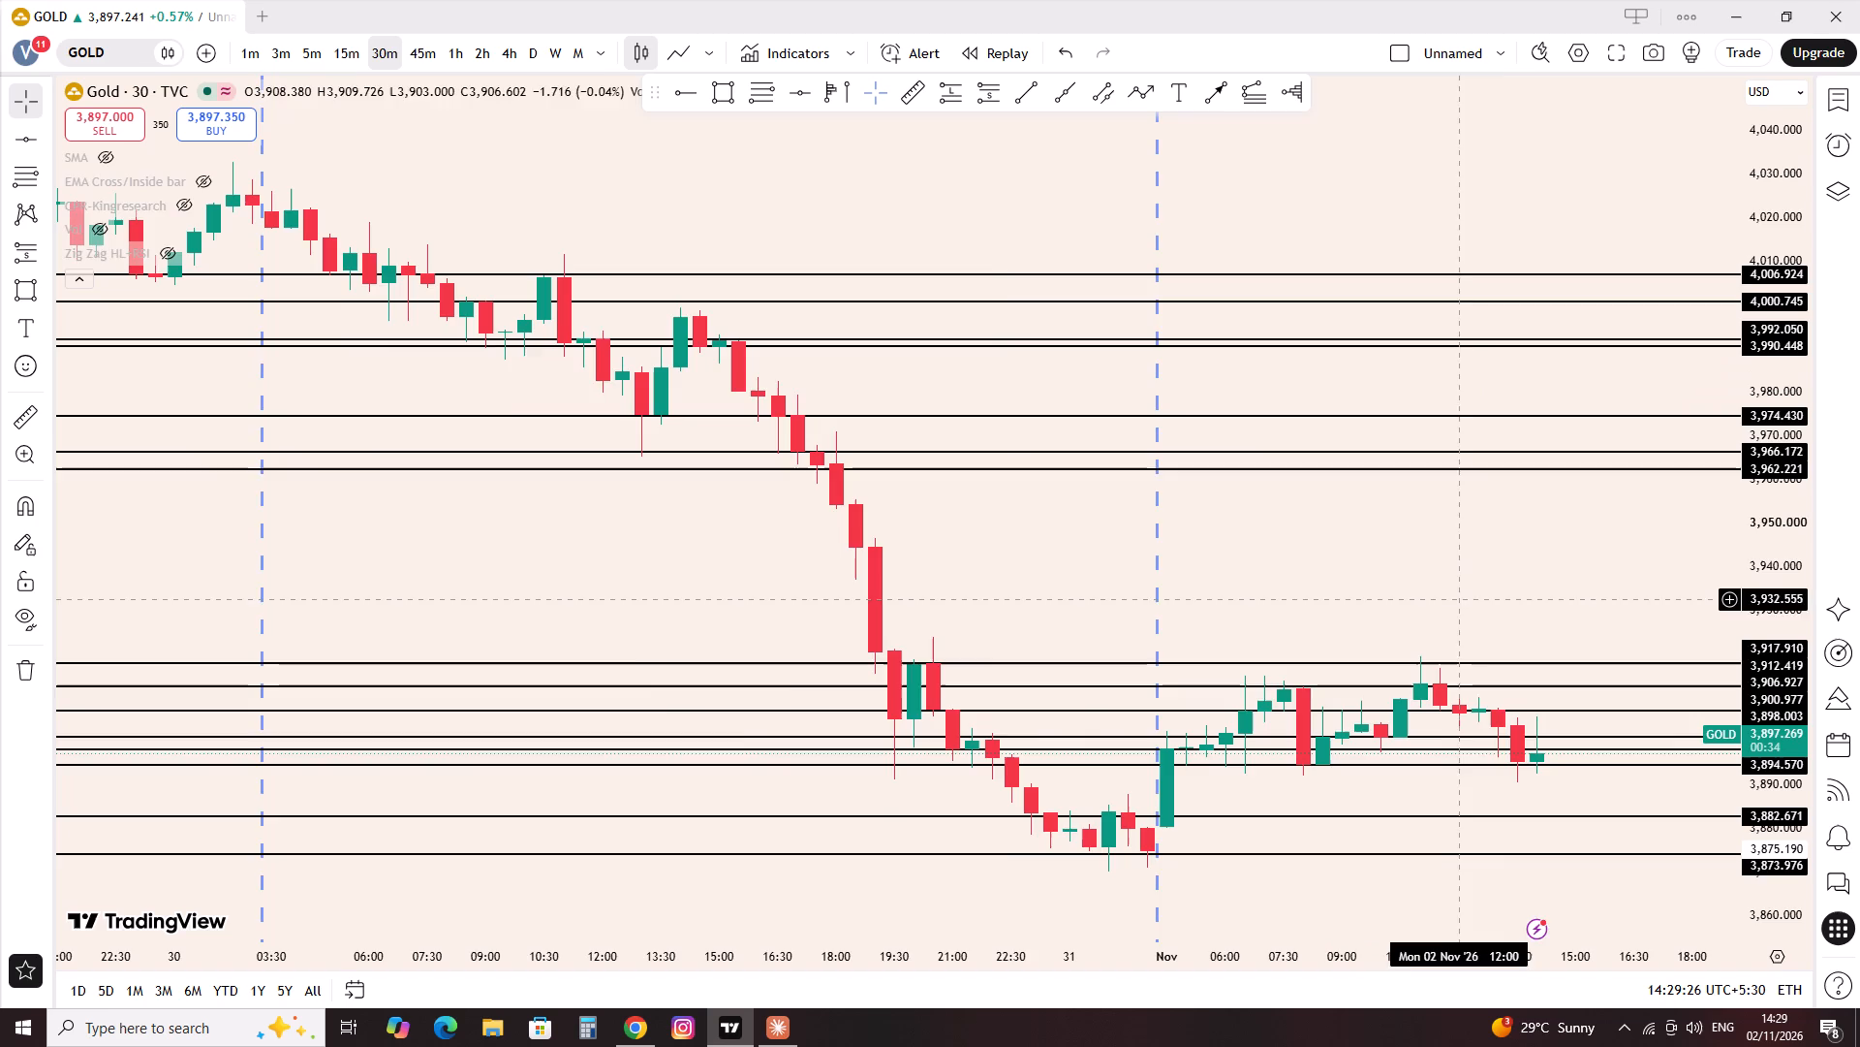
pyautogui.moveTo(1473, 598); pyautogui.dragTo(1100, 615)
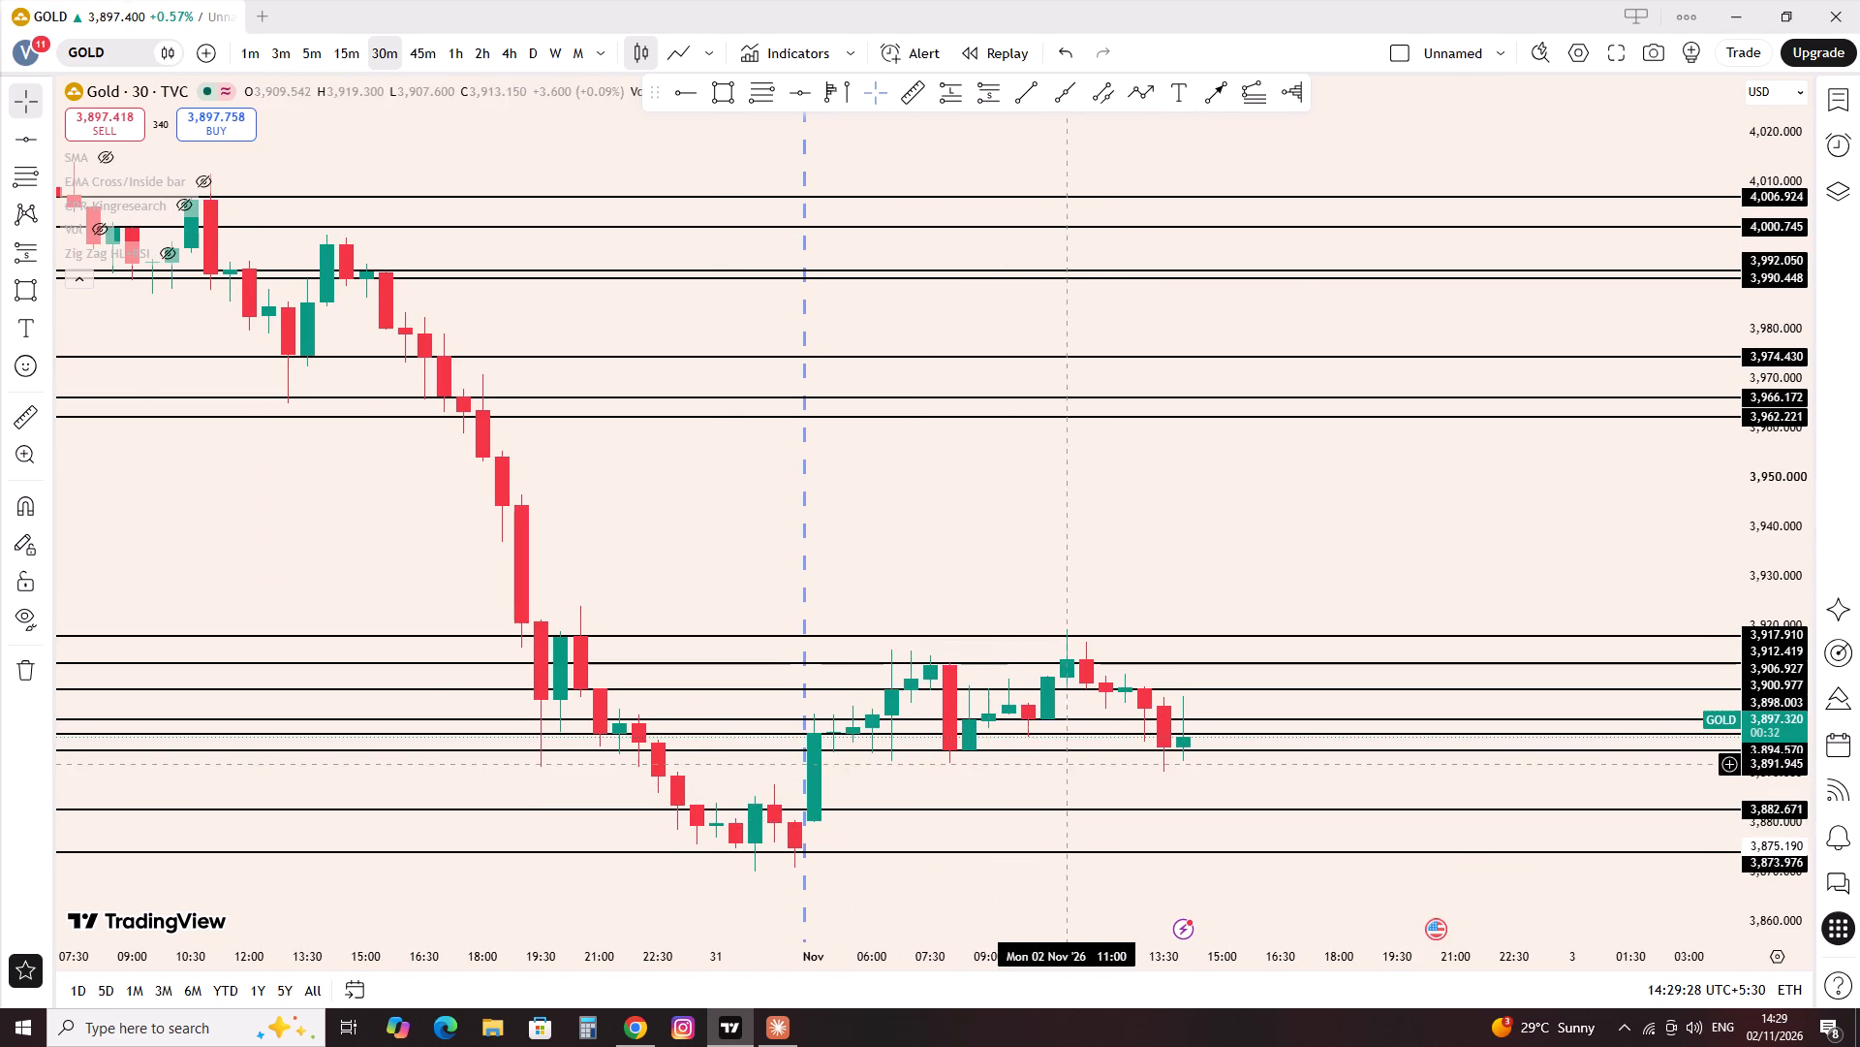
pyautogui.scroll(1, 1082, 723)
pyautogui.click(904, 95)
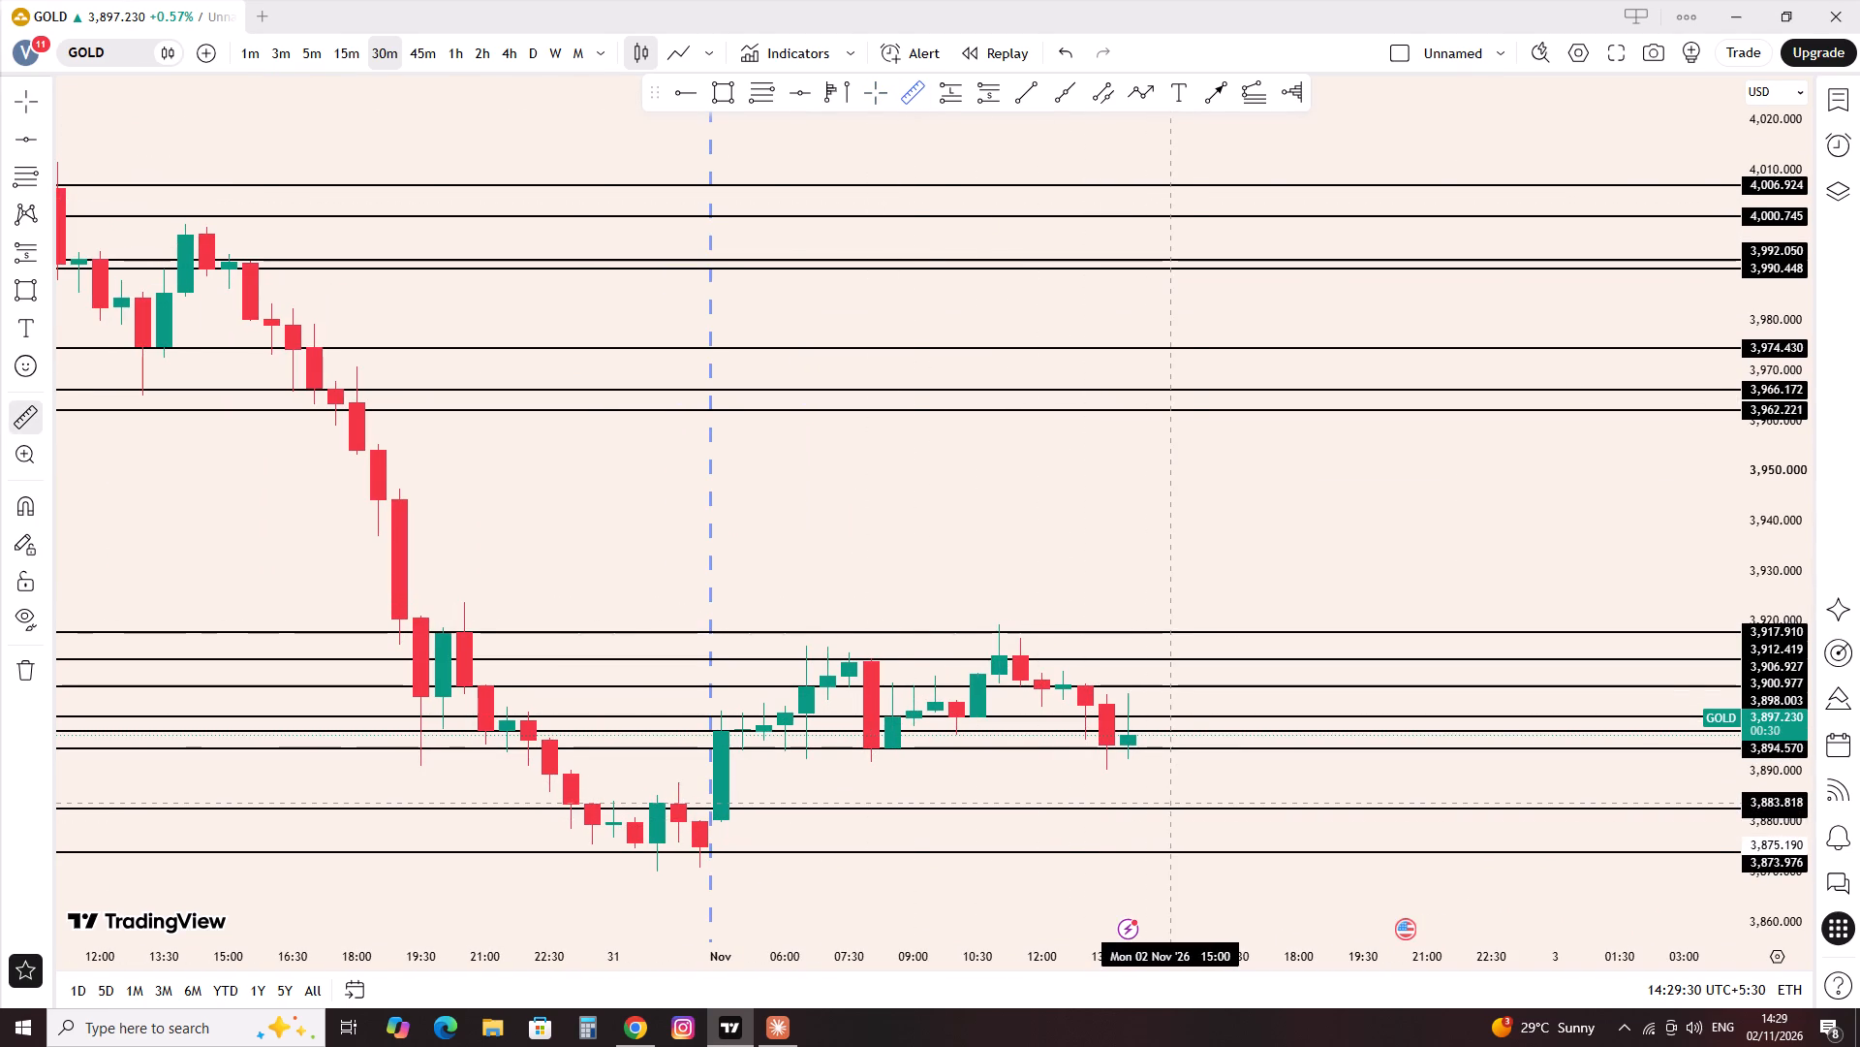
pyautogui.click(1177, 809)
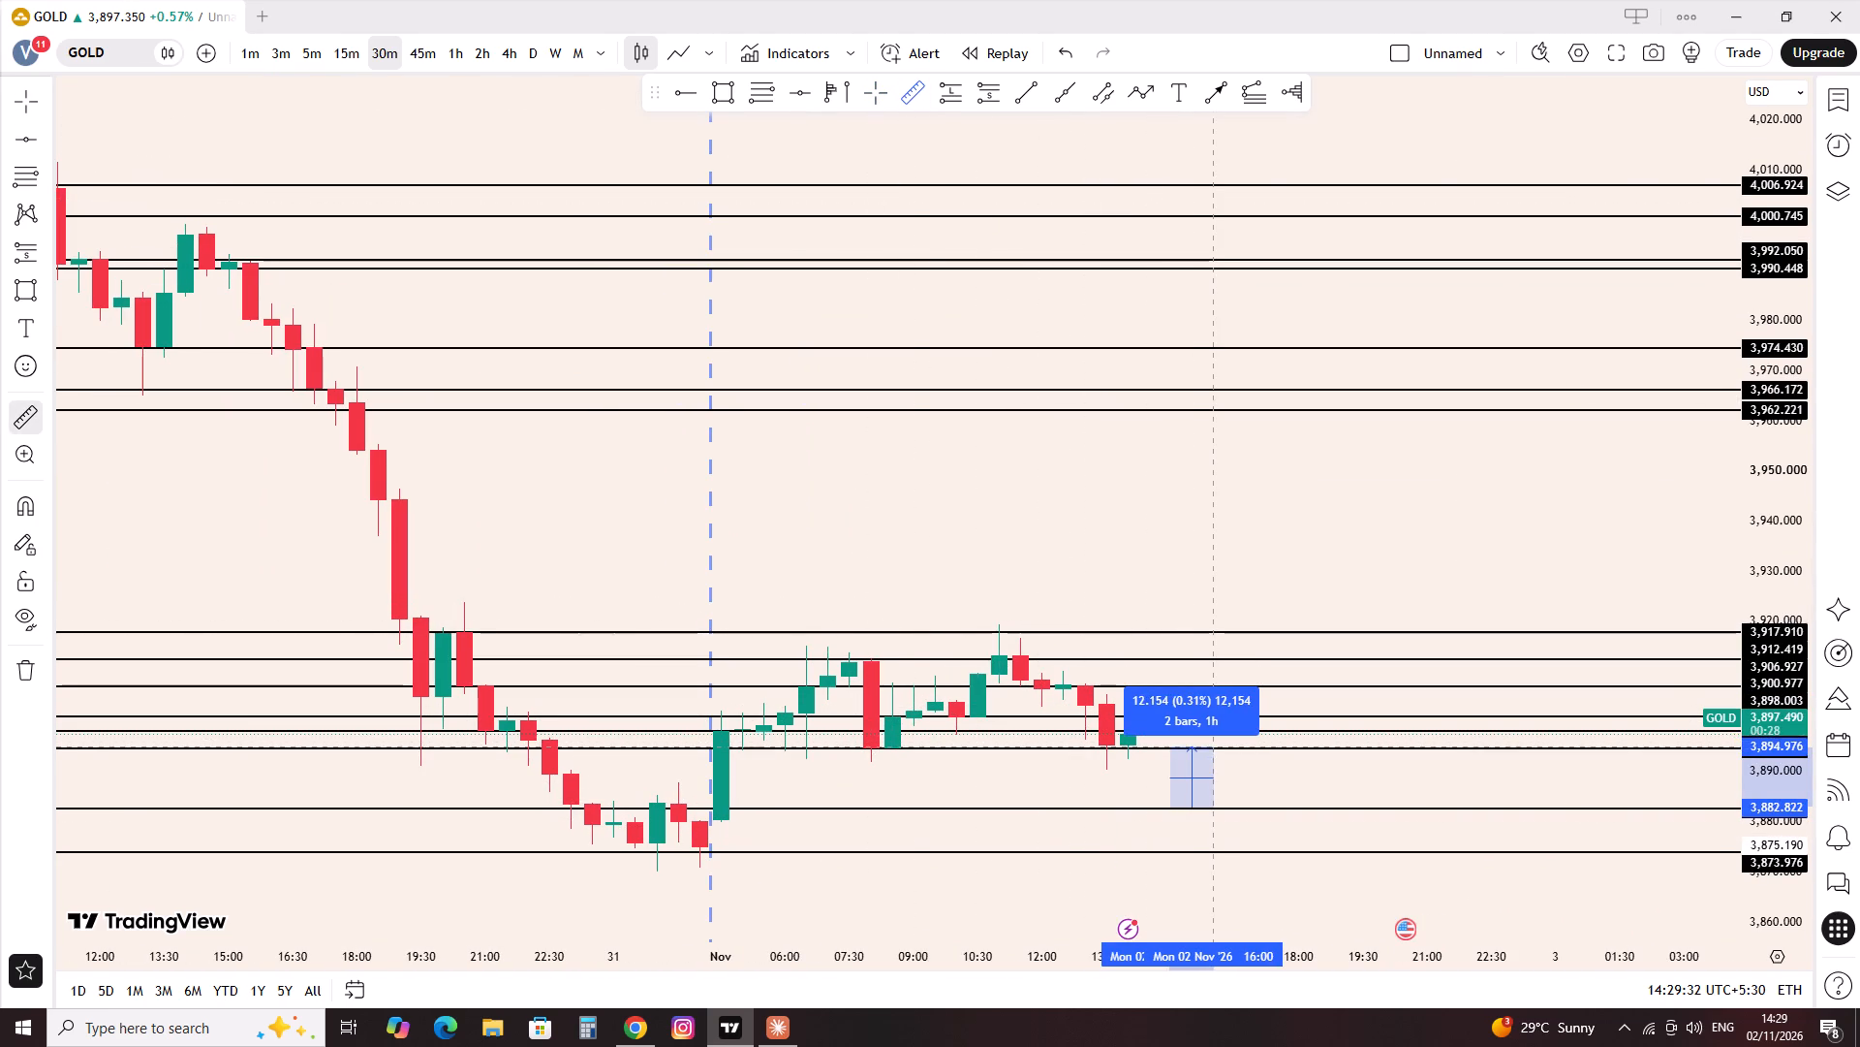
pyautogui.click(1204, 747)
pyautogui.click(1193, 579)
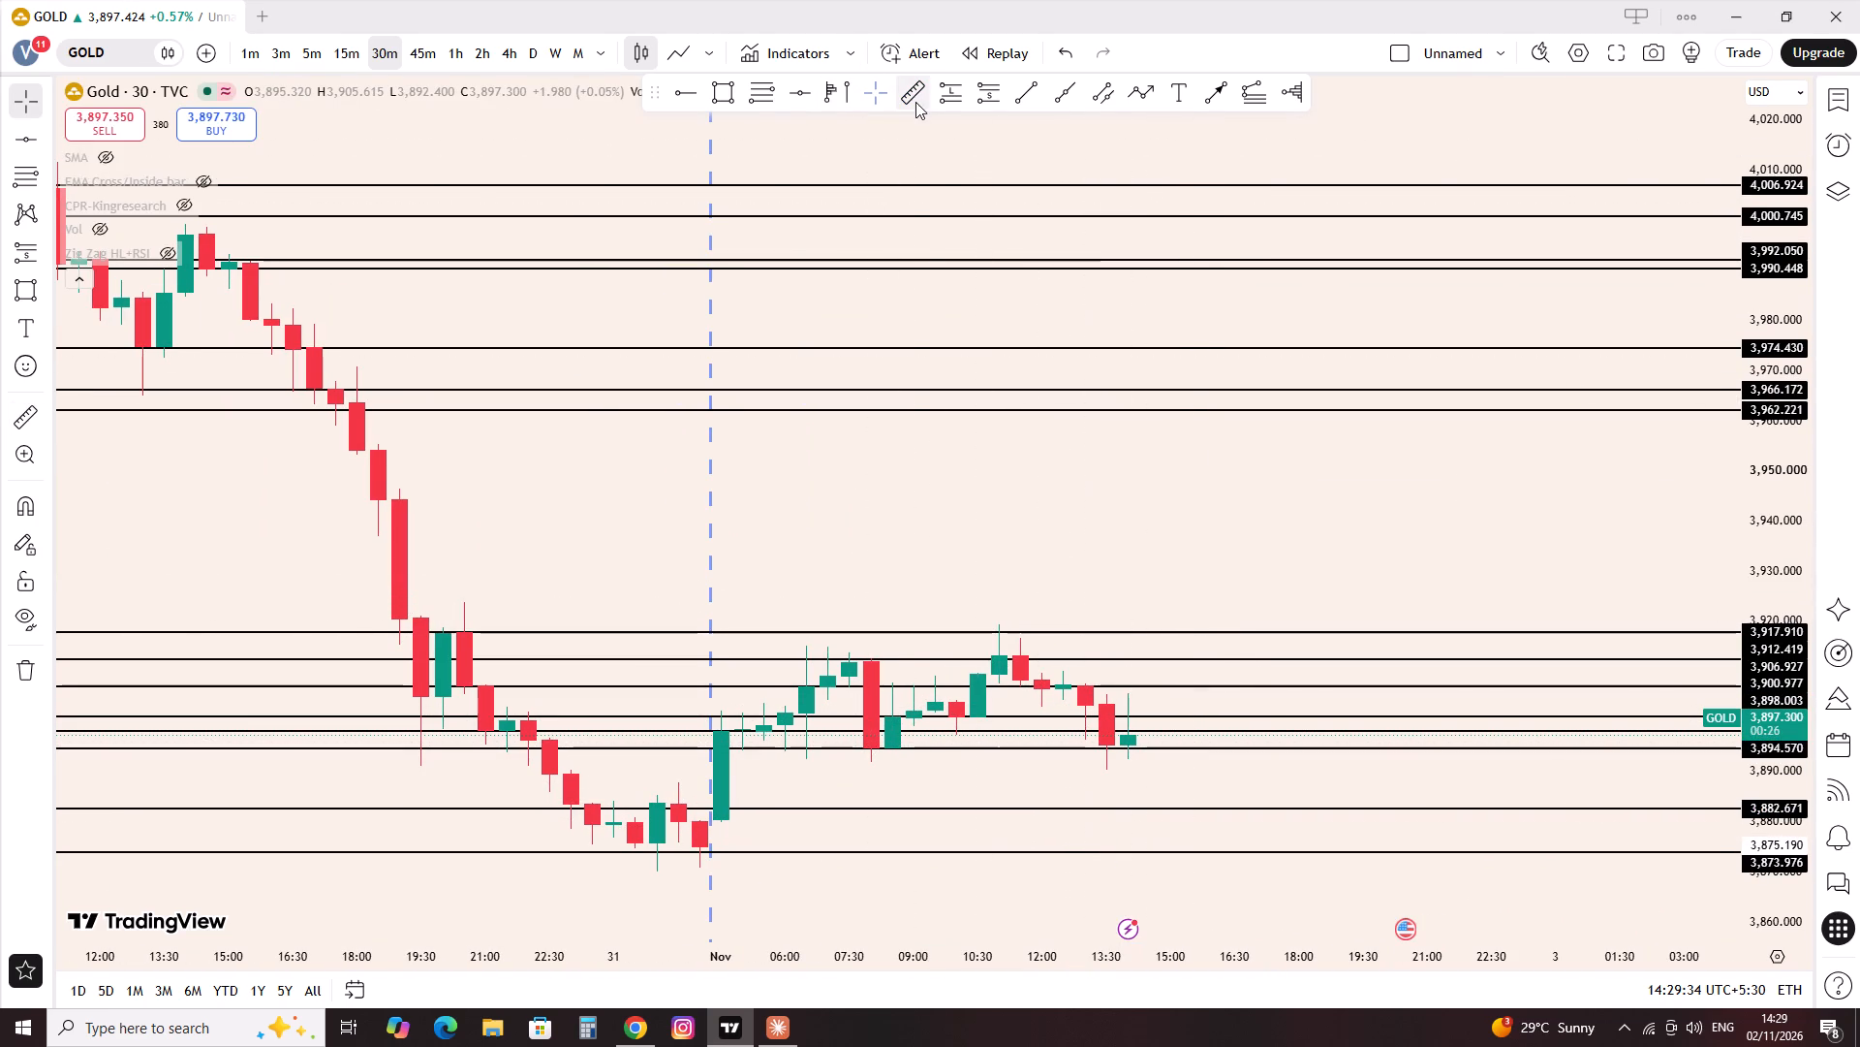
# Measure the price distance from the 3,917.9 line up to the 3,962.2 line.
pyautogui.click(915, 102)
pyautogui.click(1120, 631)
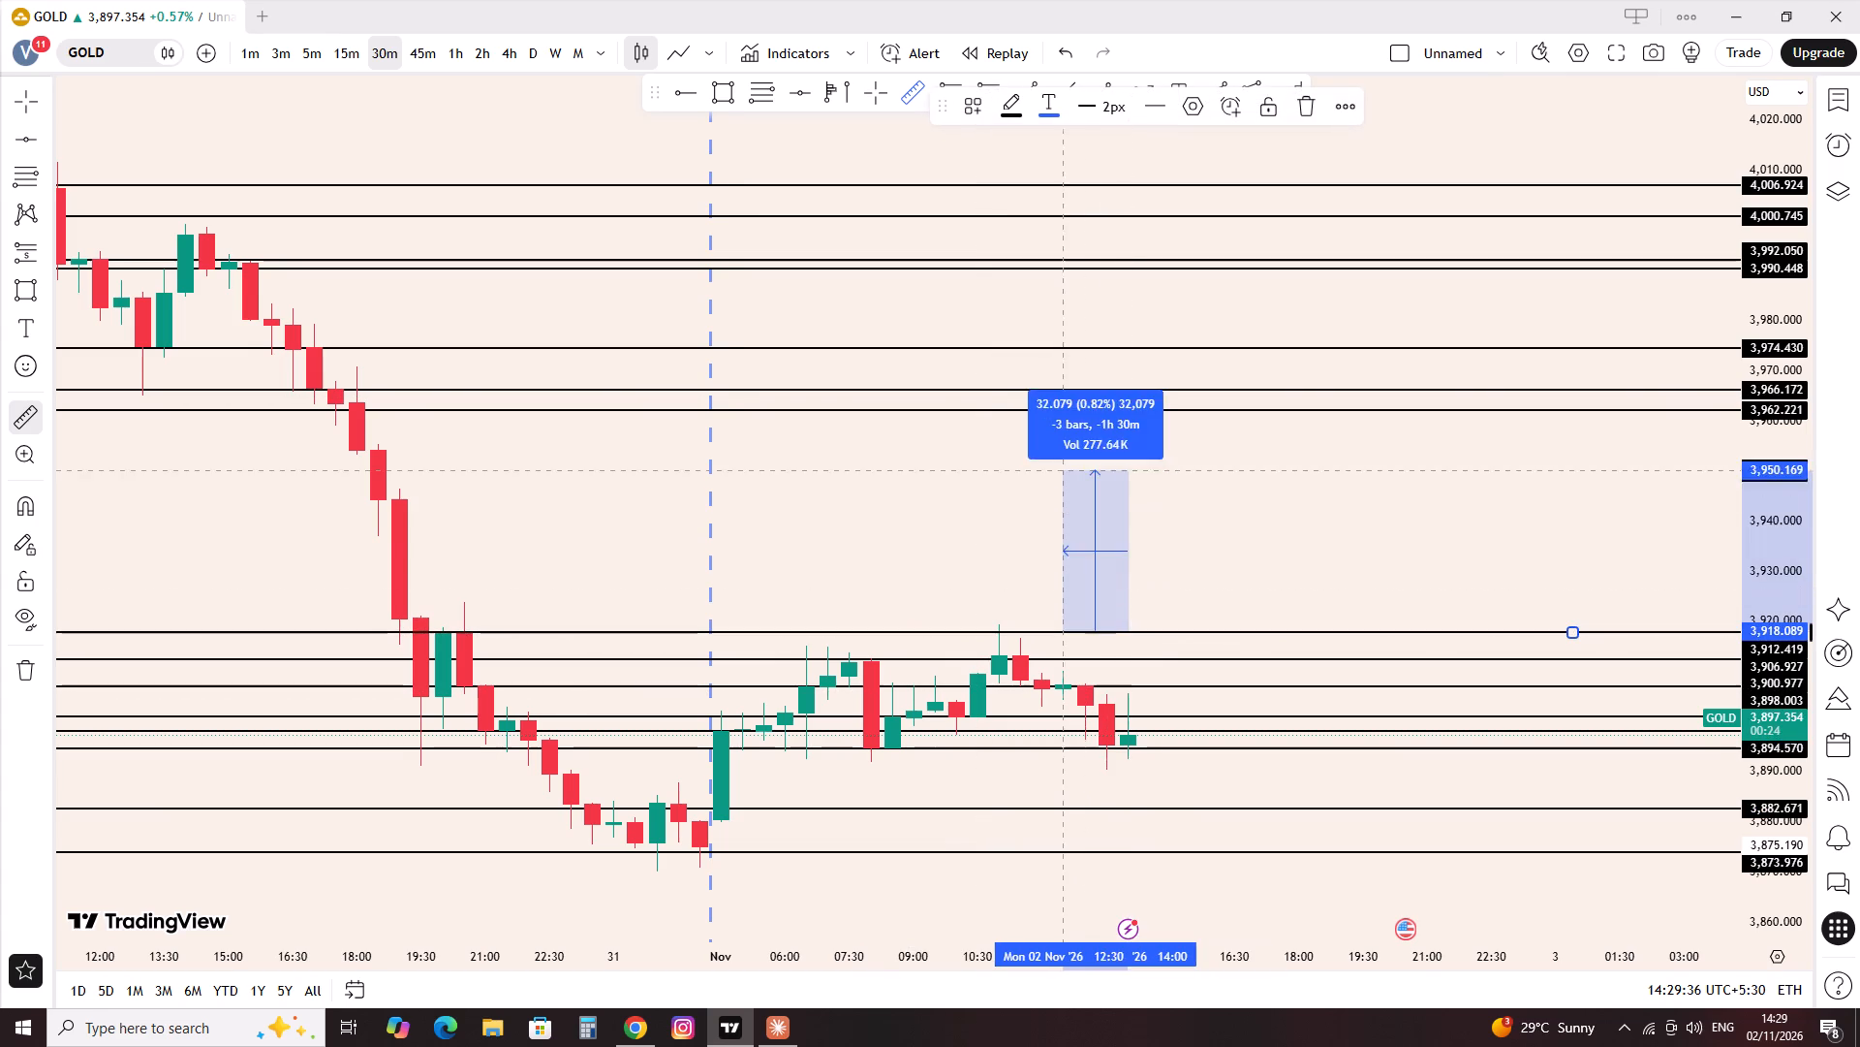
pyautogui.click(1041, 413)
pyautogui.click(933, 471)
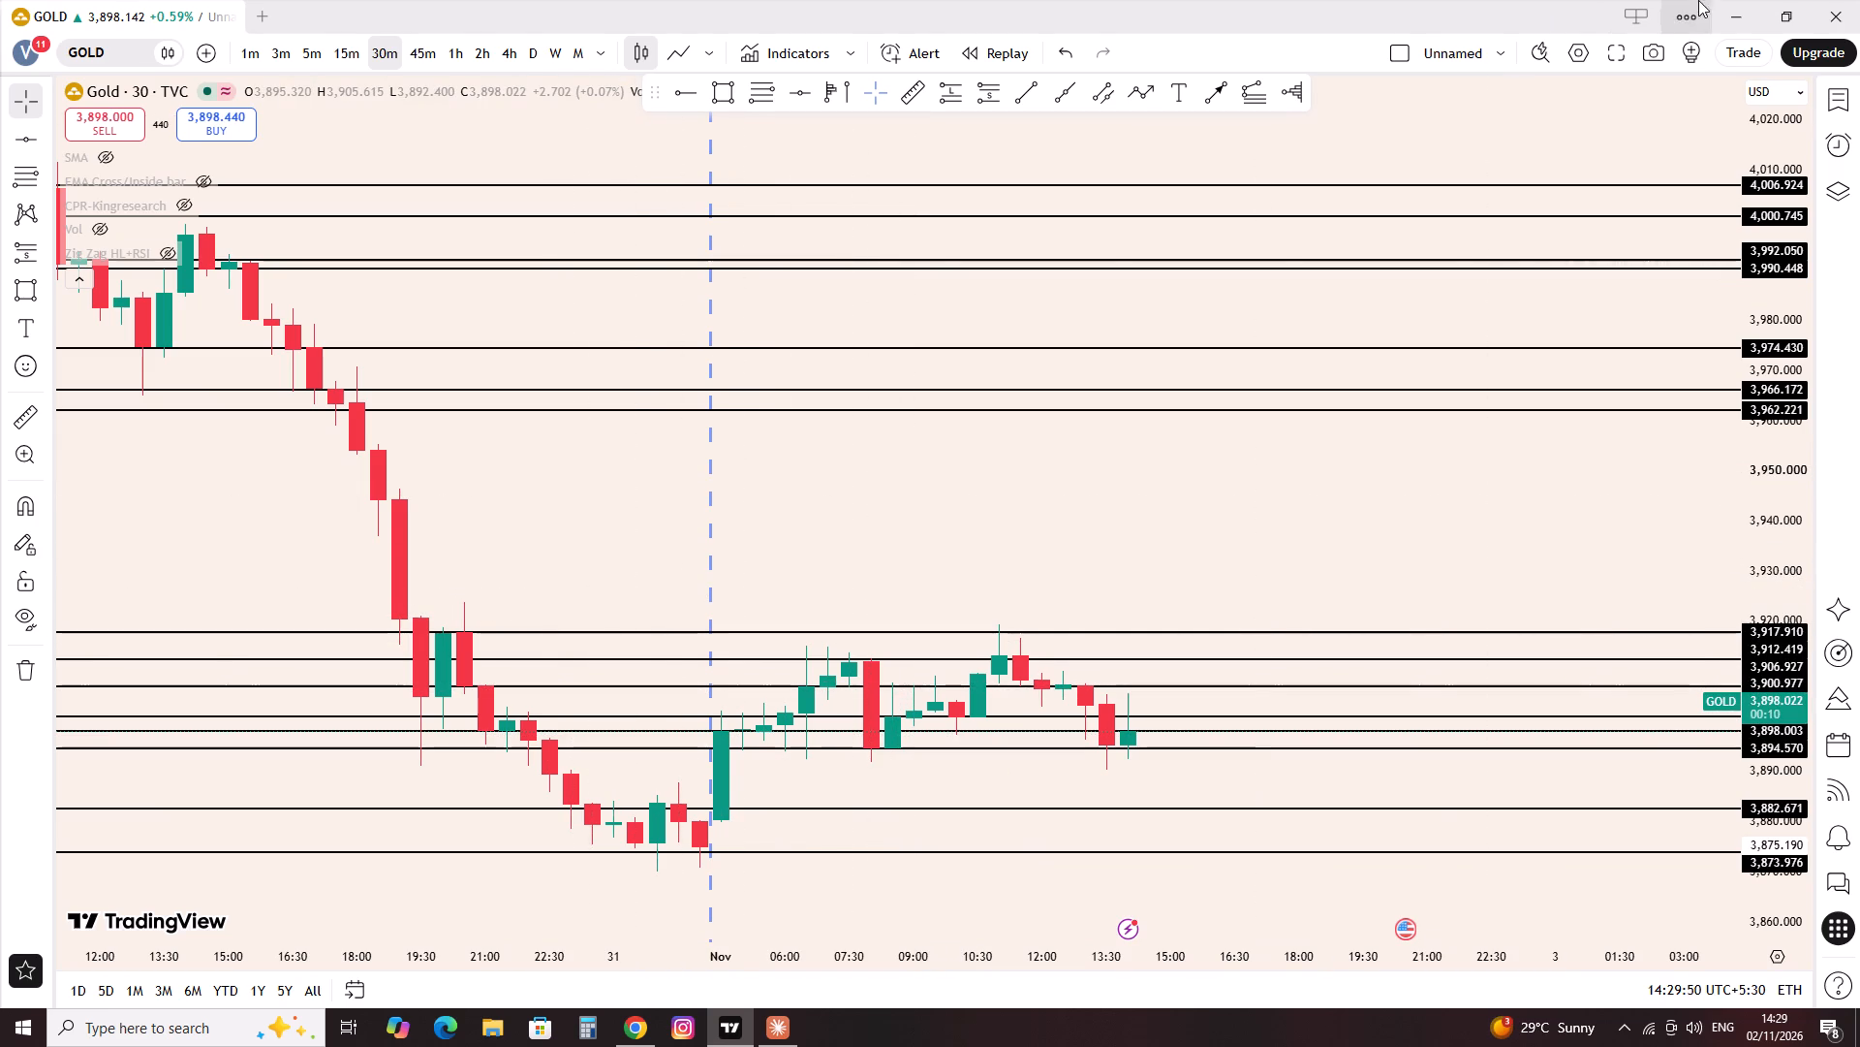
# Switch the 30-minute chart from GOLD to ETHUSD.
pyautogui.press('Up')
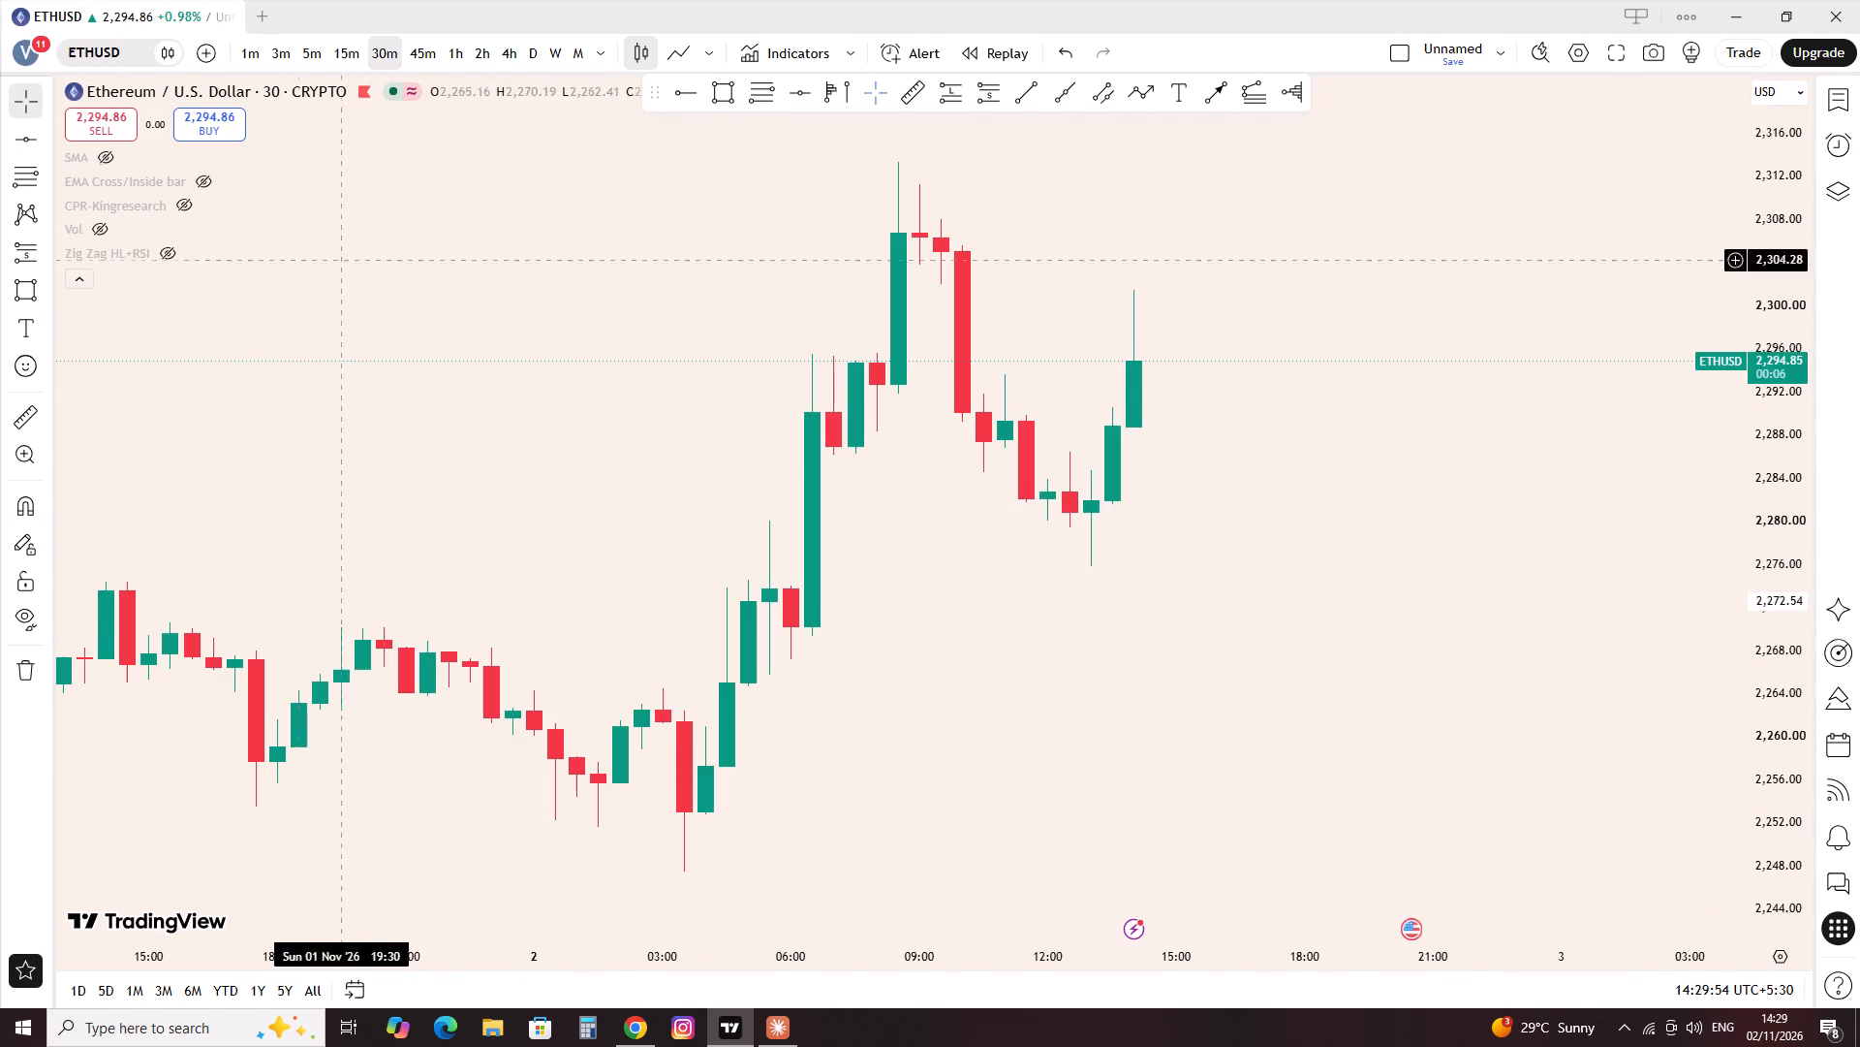
# Draw horizontal lines at about 2,307.0, the latest swing high's candle bodies, and at about 2,293.2 just below current price.
pyautogui.scroll(-10, 527, 408)
pyautogui.click(786, 104)
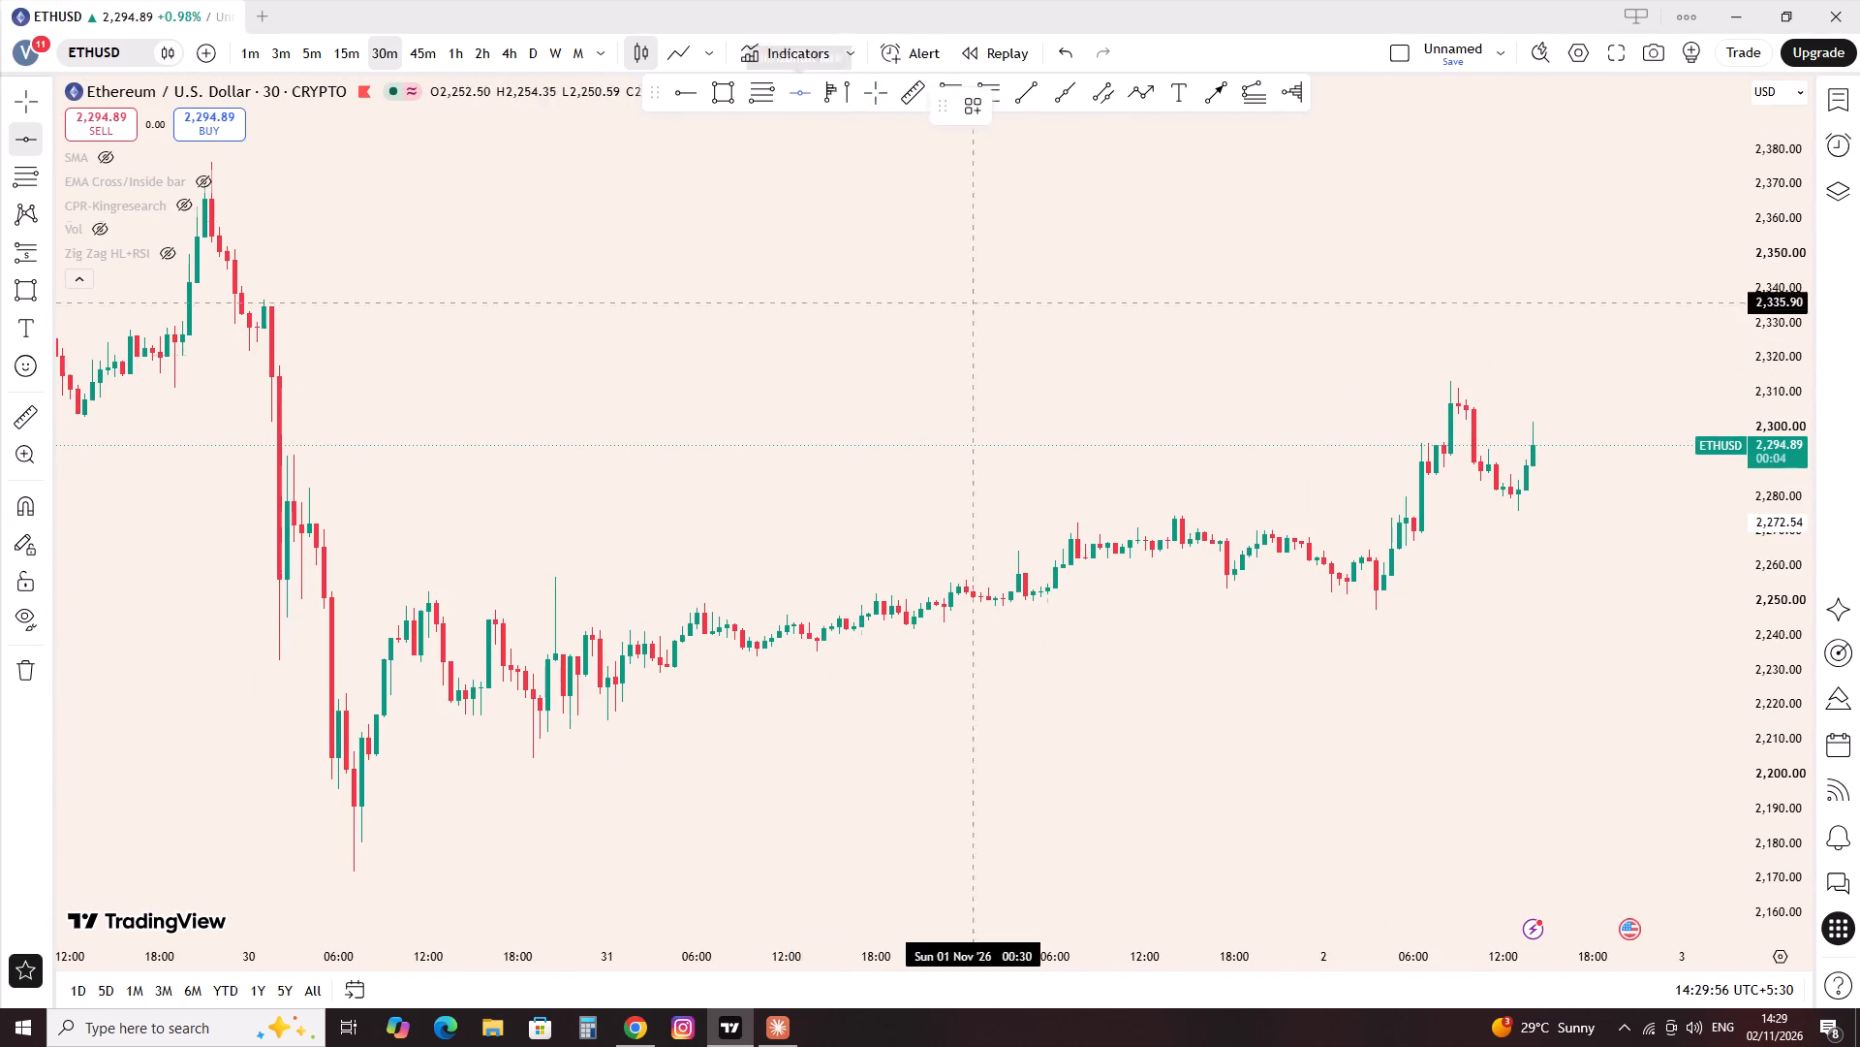
pyautogui.scroll(3, 1087, 375)
pyautogui.click(1326, 205)
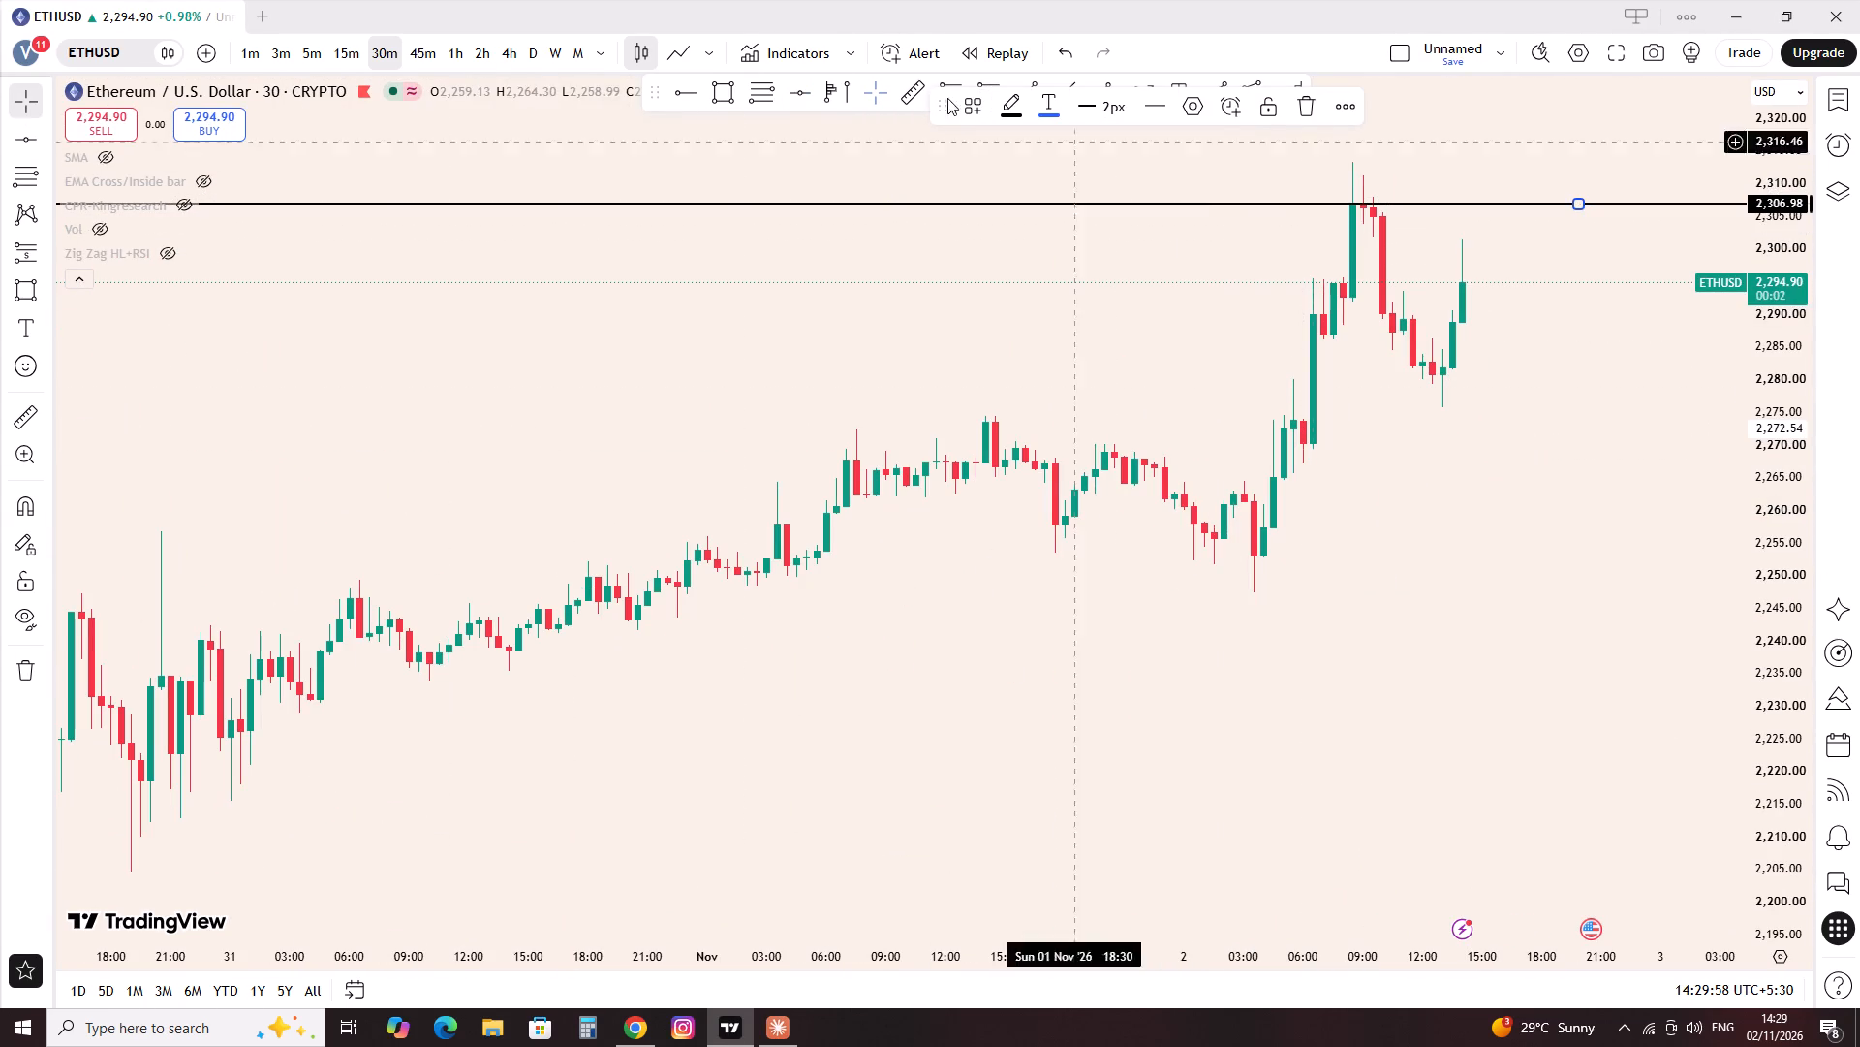
pyautogui.click(811, 87)
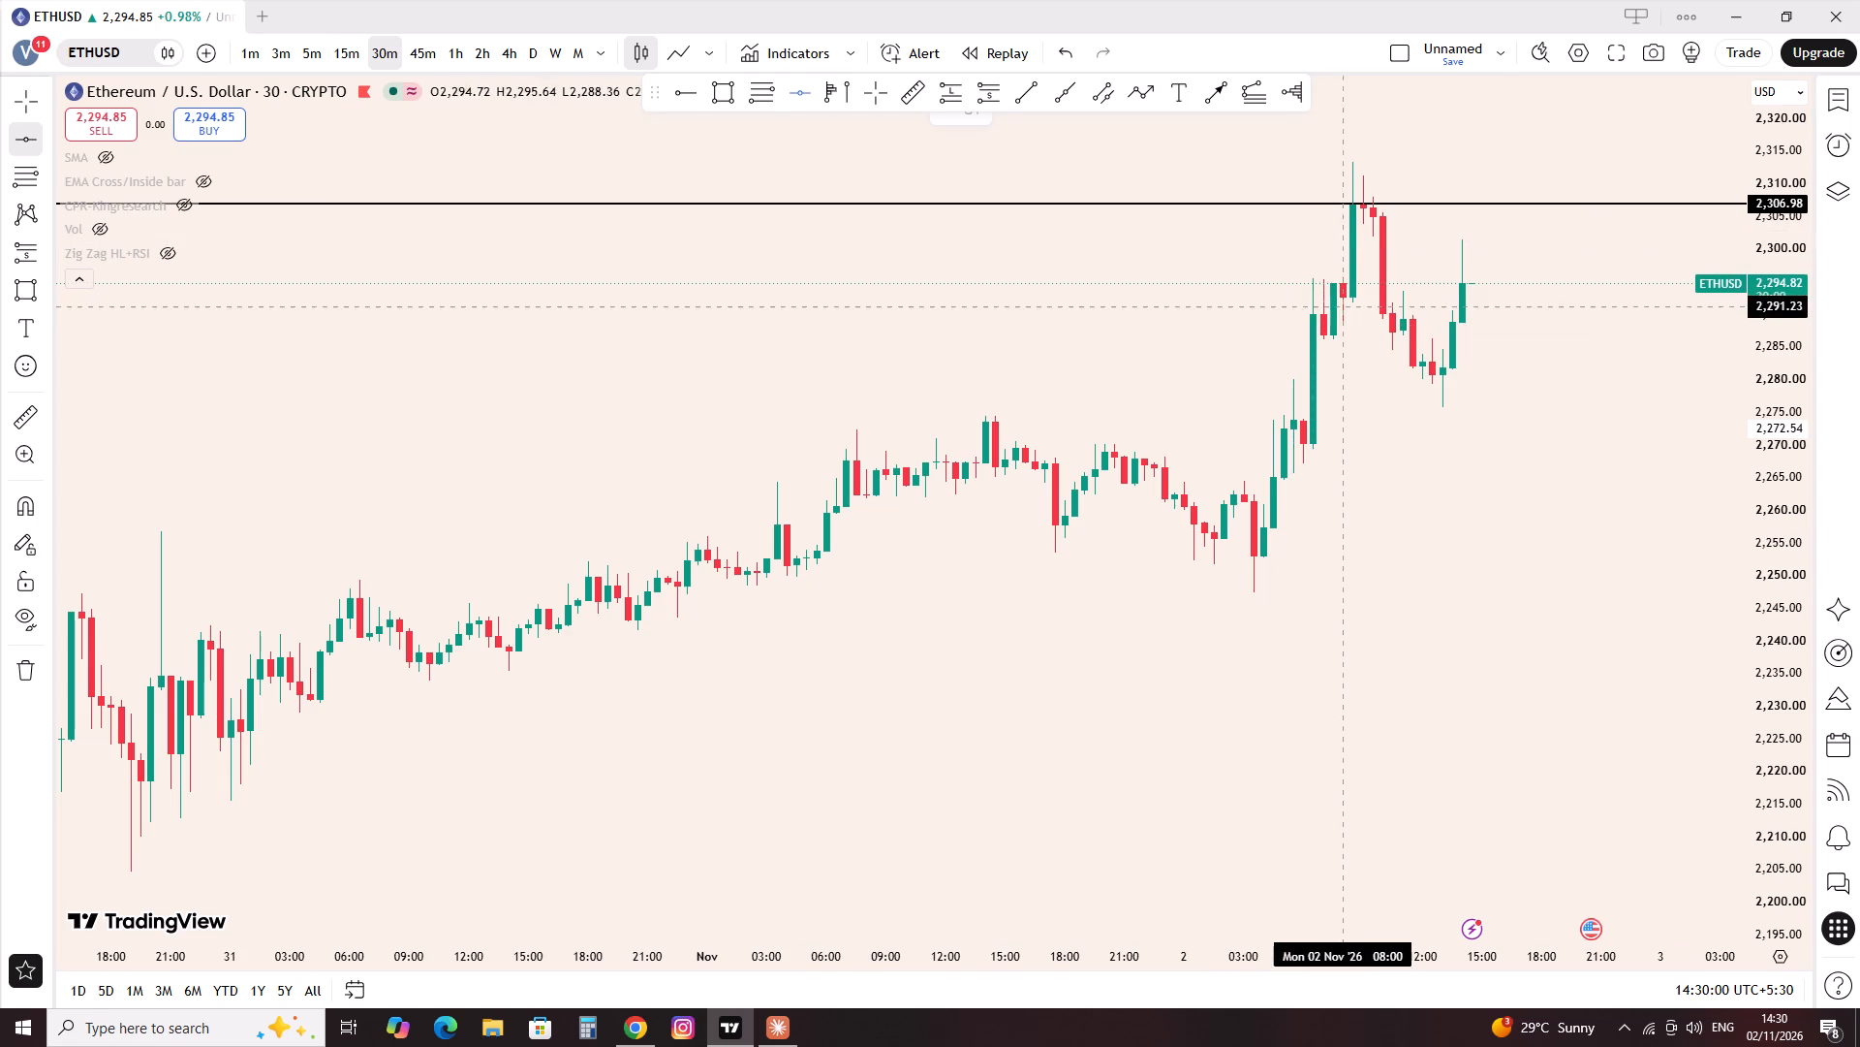
pyautogui.click(1354, 294)
pyautogui.click(1081, 269)
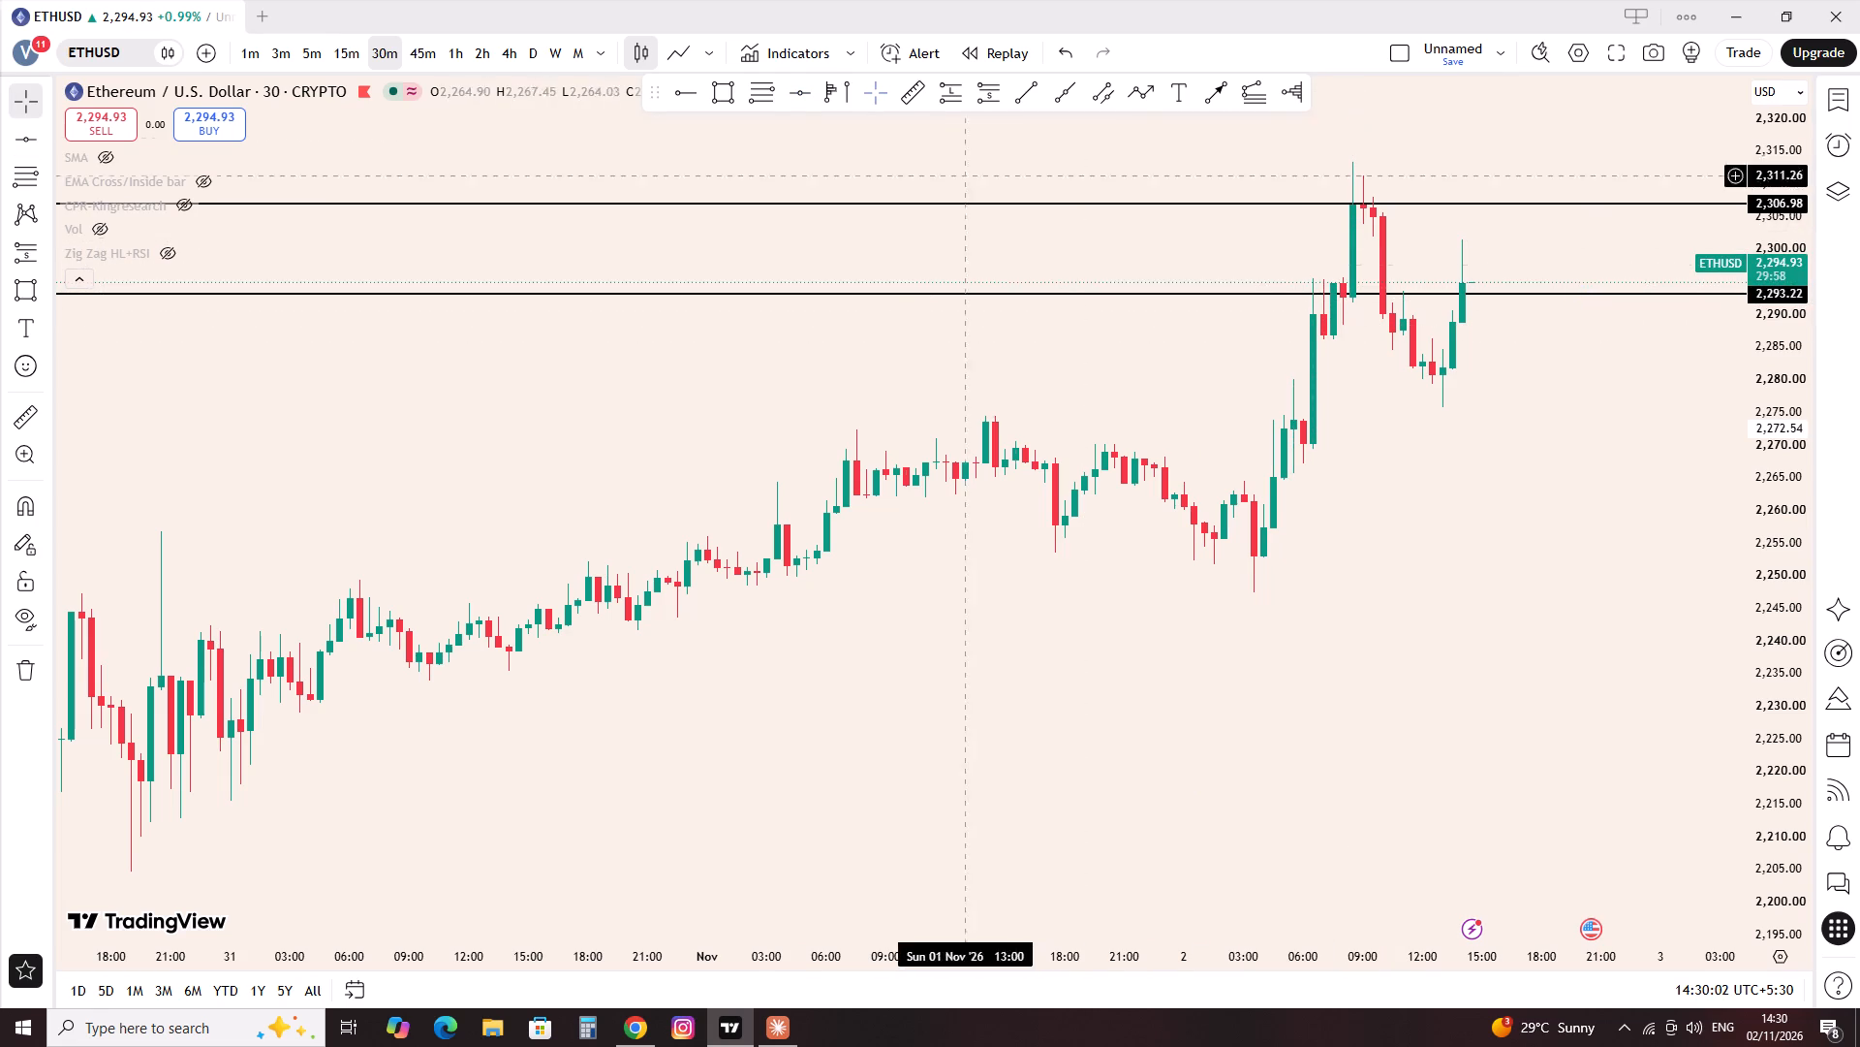
# Draw horizontal lines at about 2,286.6 and 2,289.7 around the small consolidation below the latest swing high.
pyautogui.click(804, 85)
pyautogui.click(1319, 337)
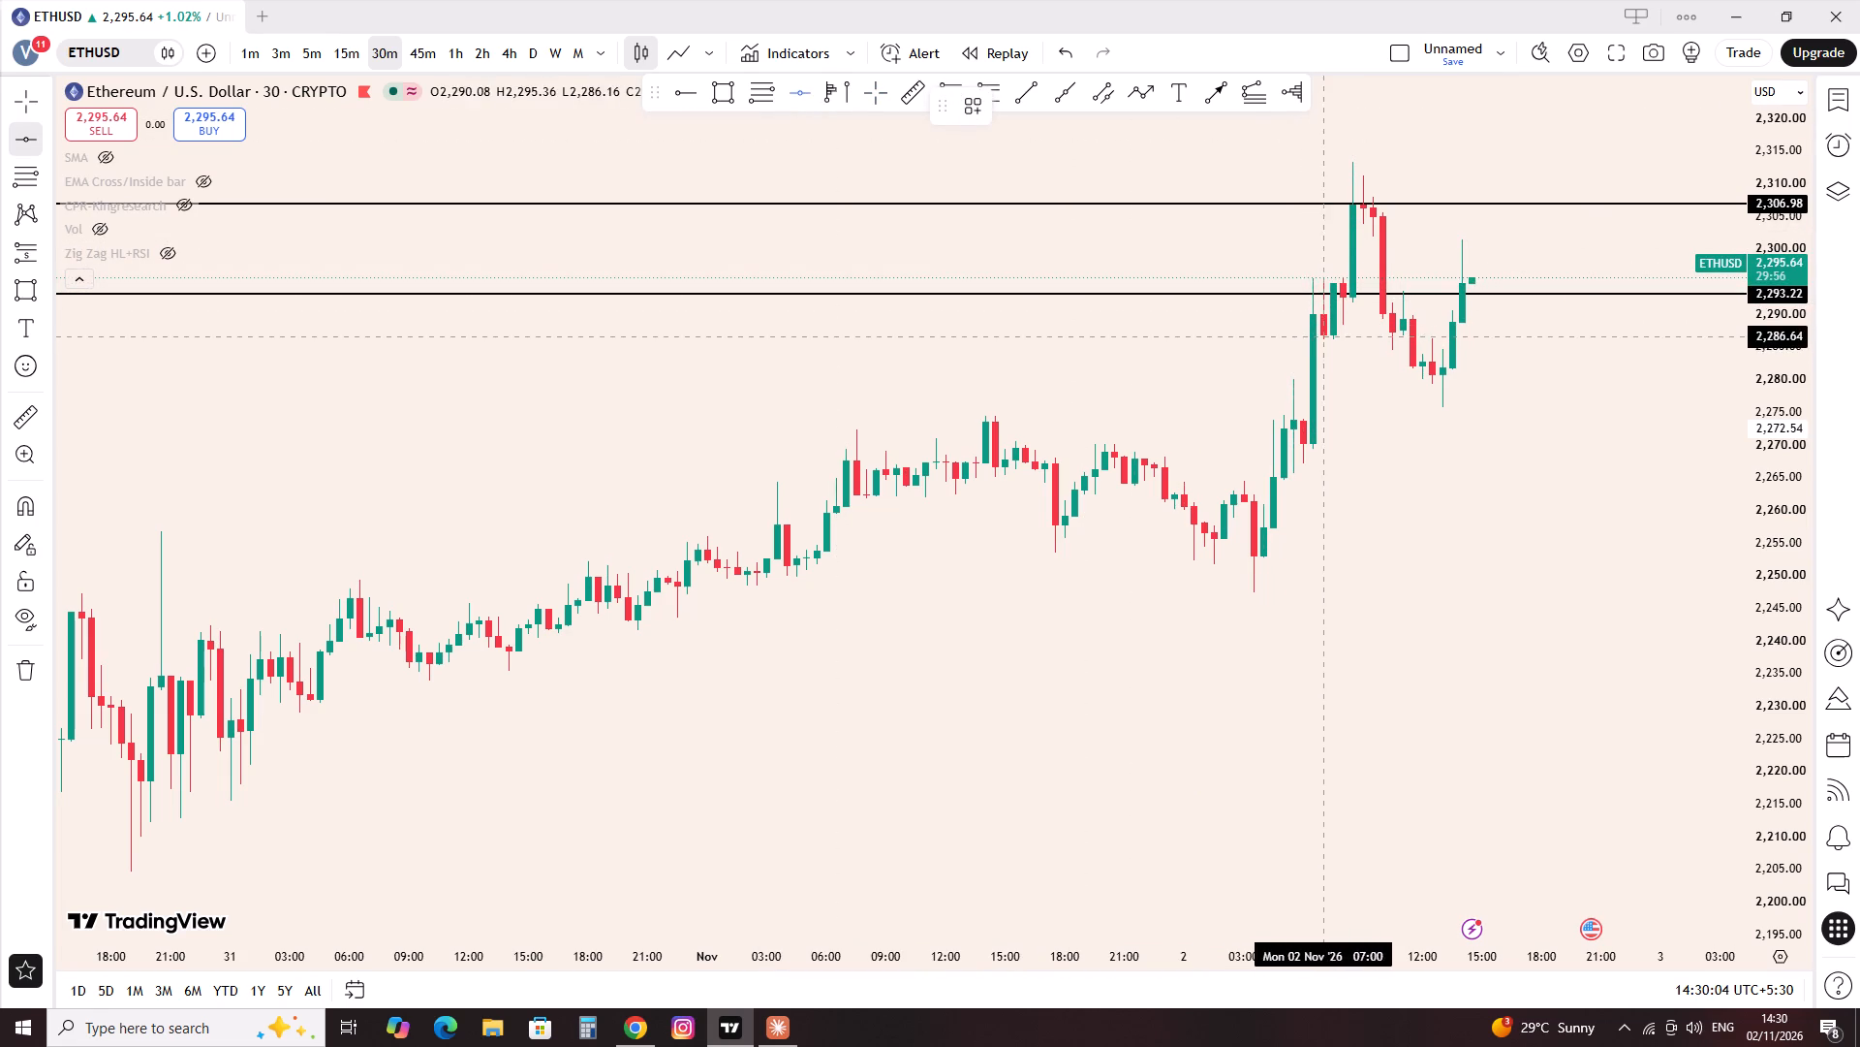
pyautogui.click(815, 99)
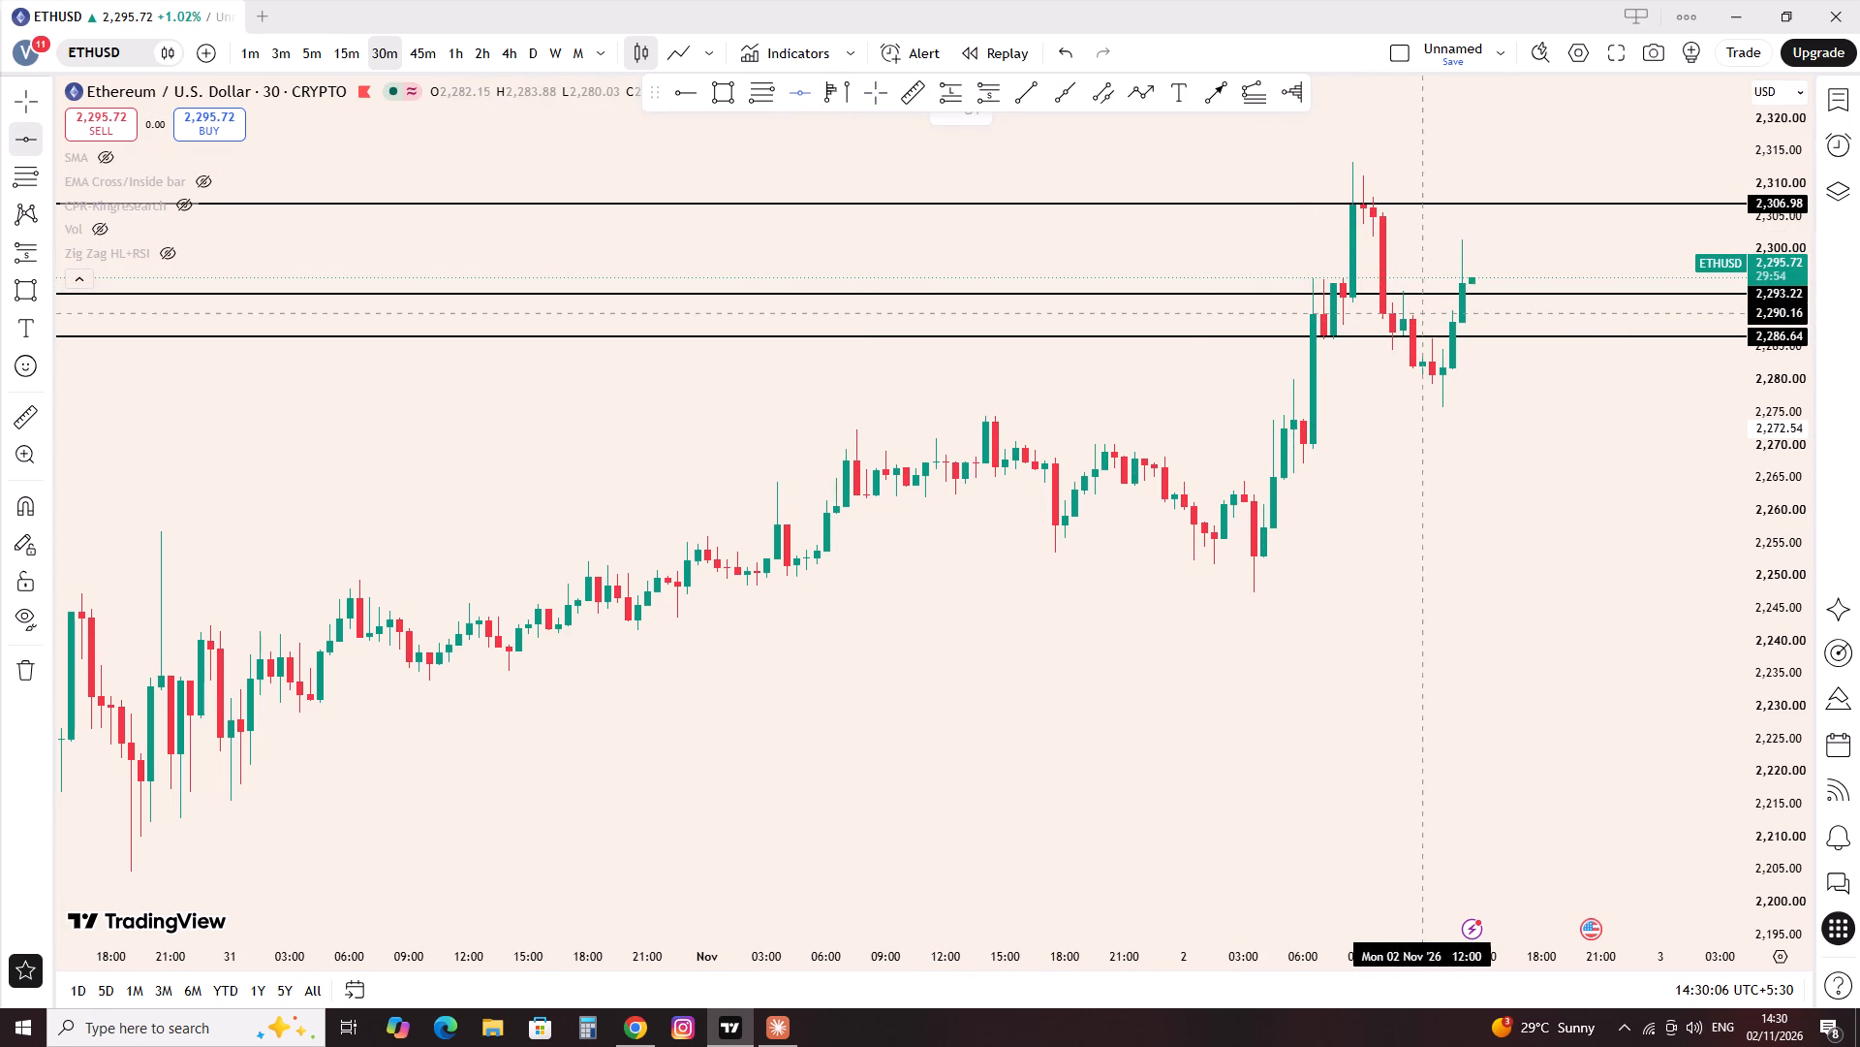
pyautogui.click(1422, 317)
# Draw horizontal lines at about 2,283.0 and 2,280.8 along the candle bodies of the latest pullback low.
pyautogui.click(819, 100)
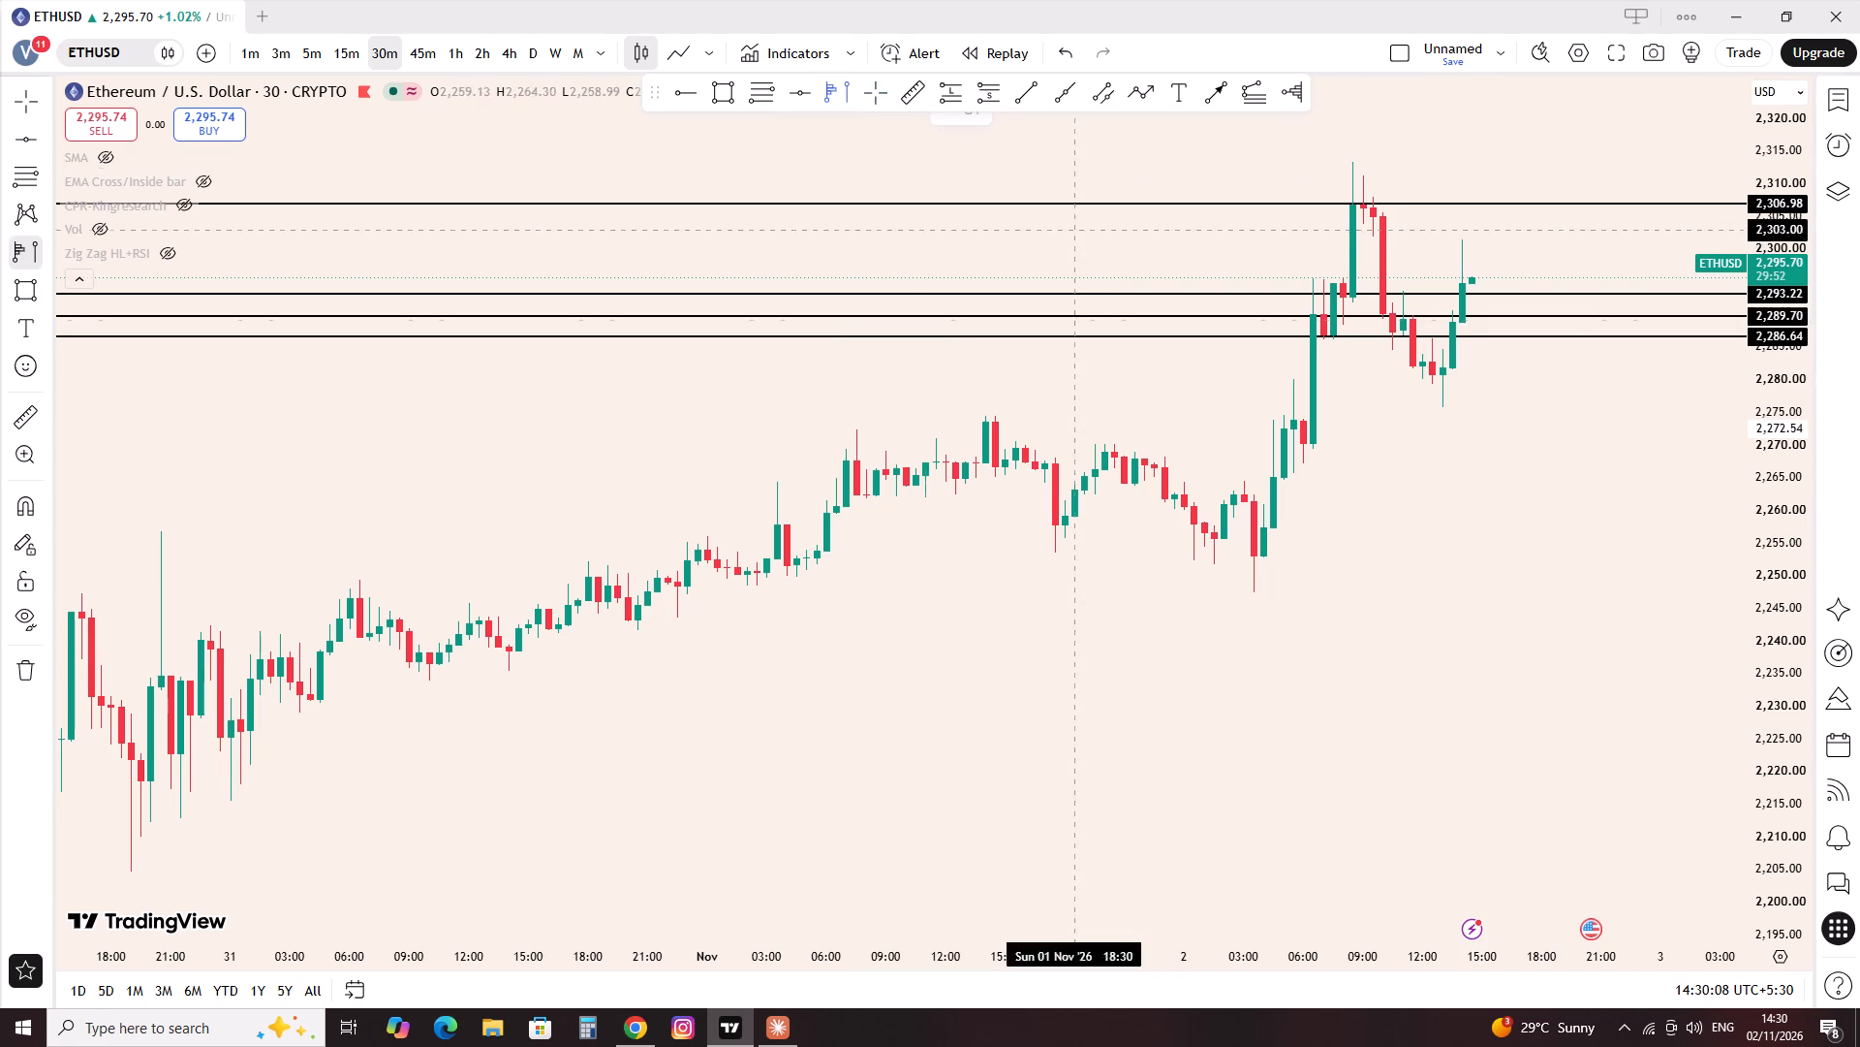
pyautogui.click(1422, 363)
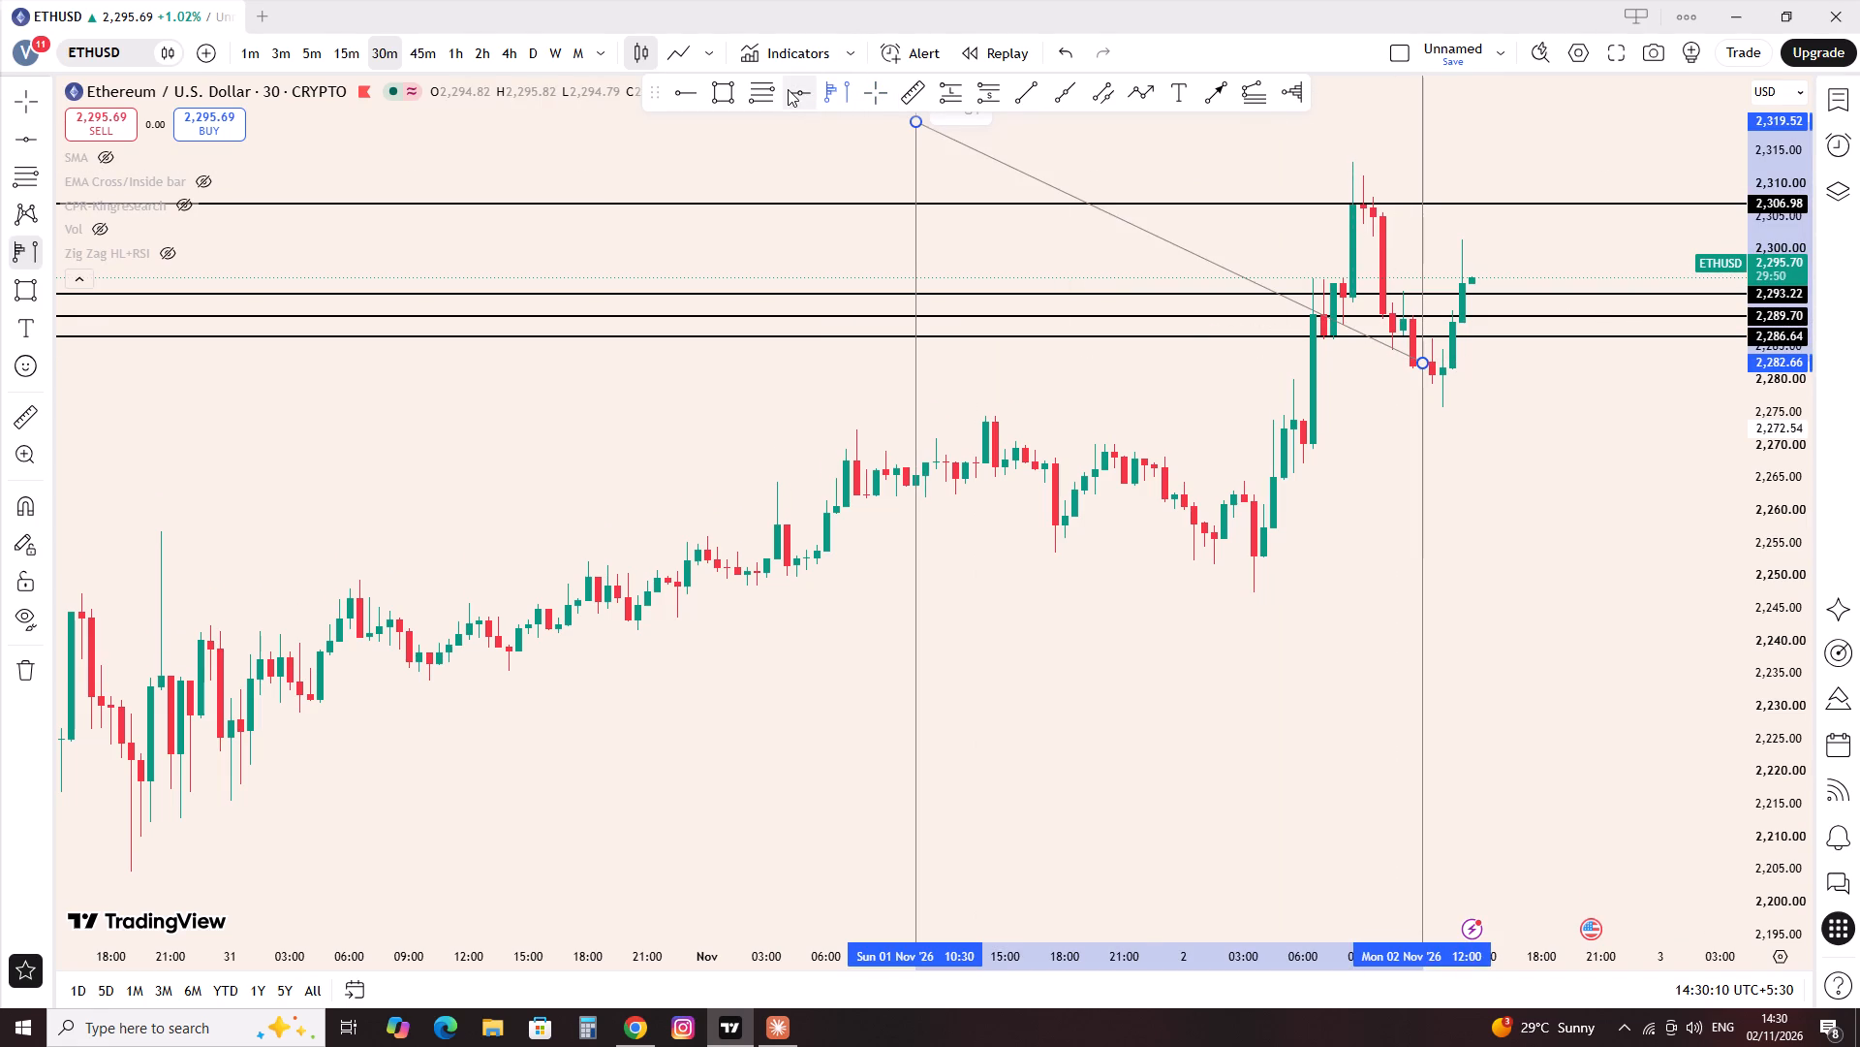
pyautogui.click(788, 89)
pyautogui.click(1415, 361)
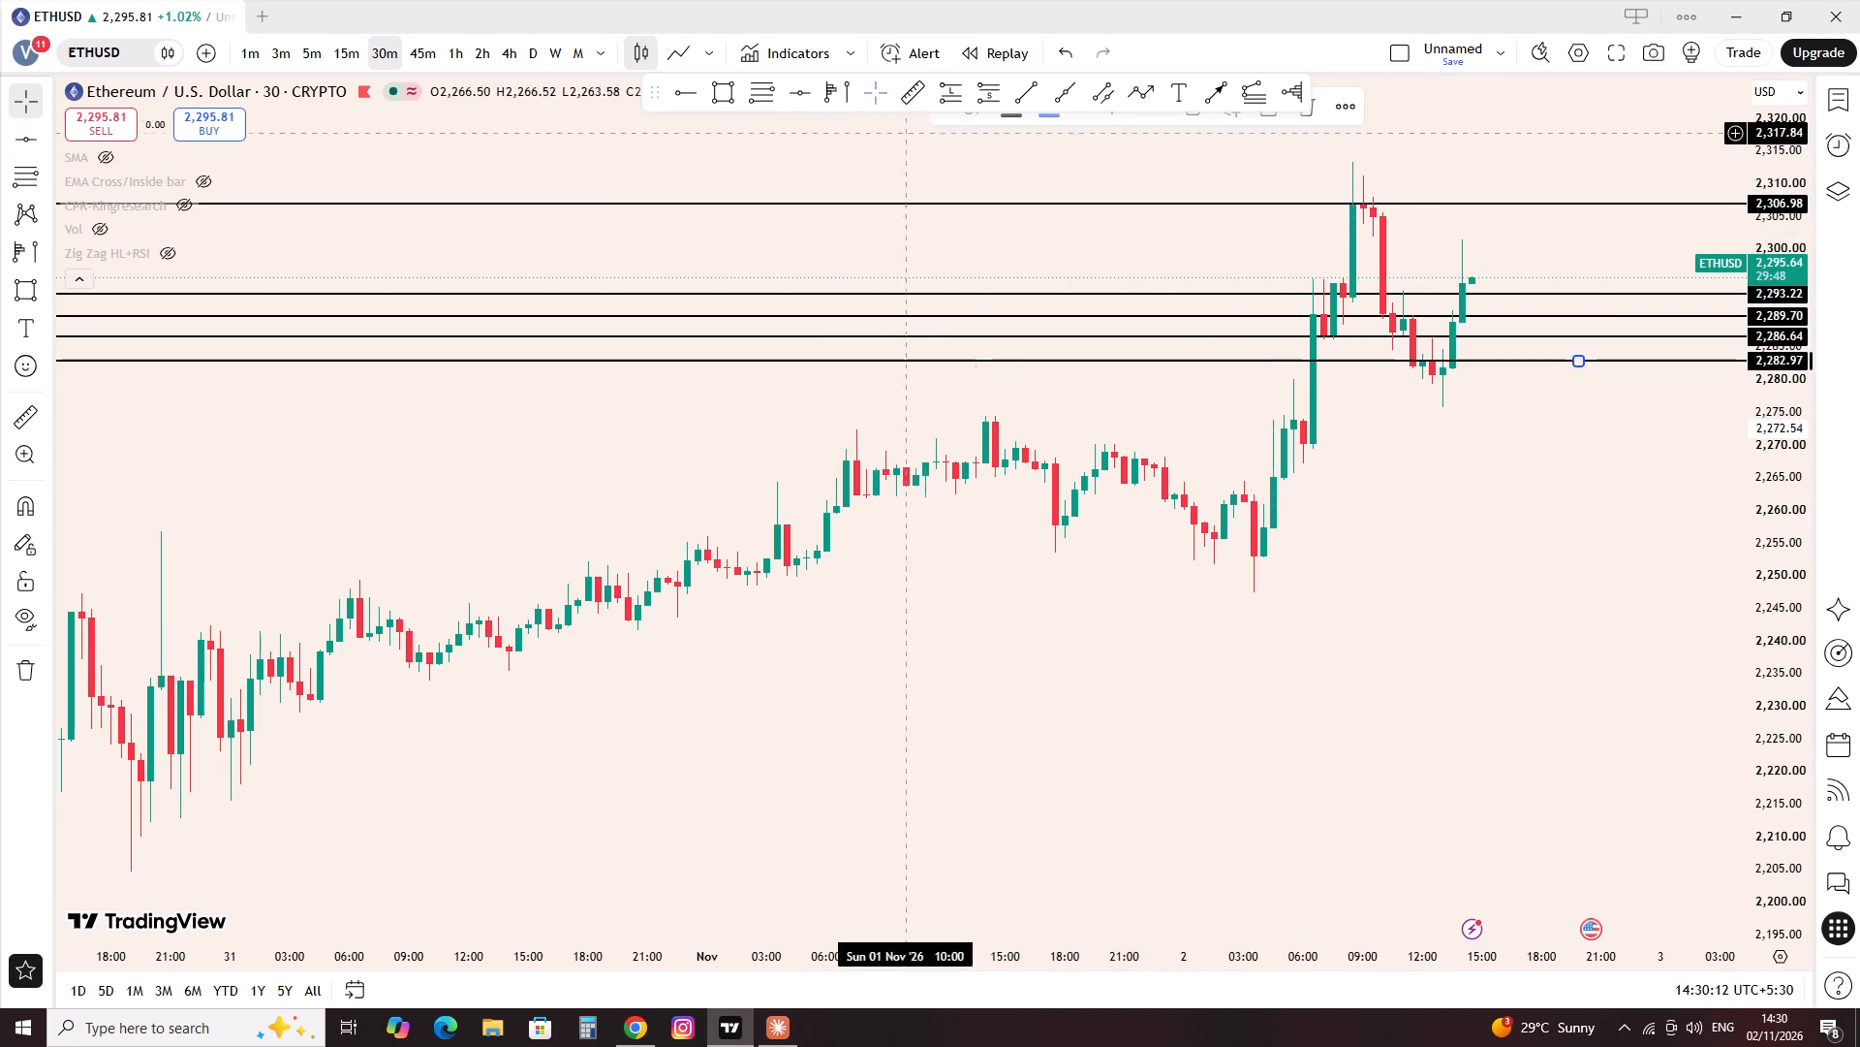
pyautogui.click(796, 102)
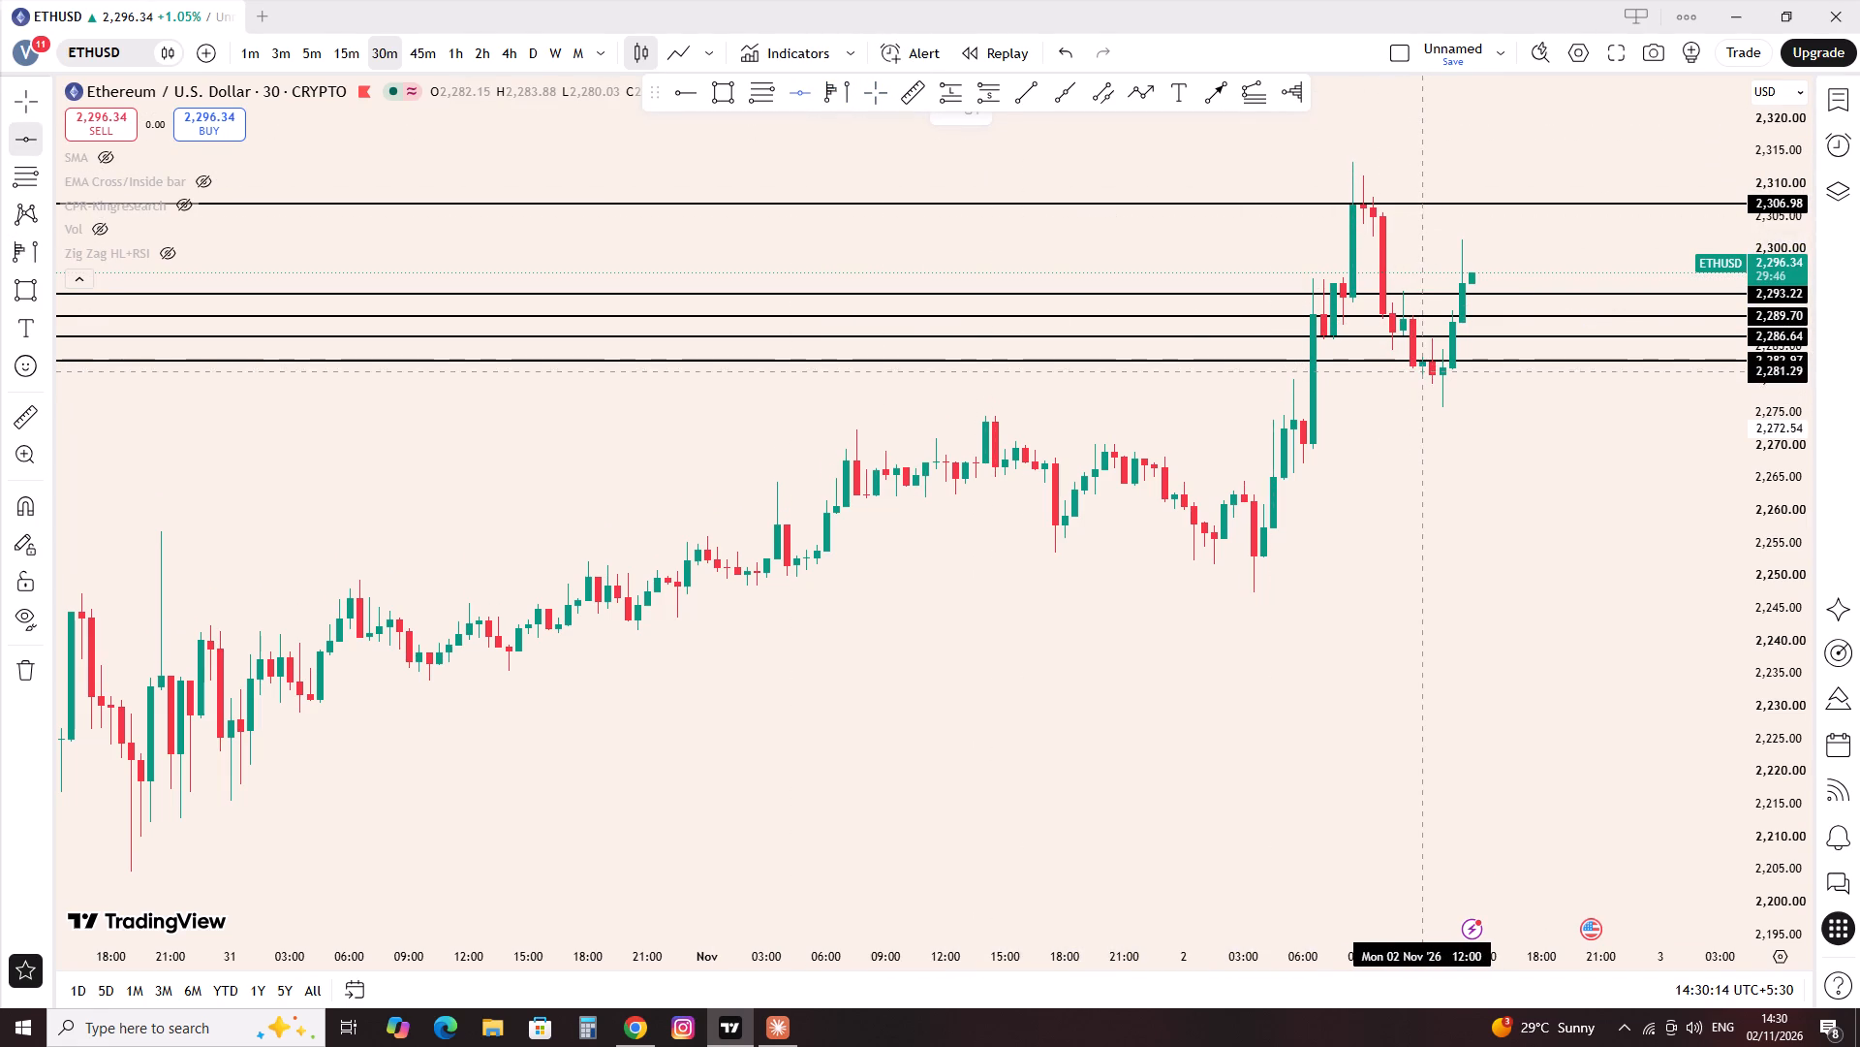
pyautogui.click(1424, 375)
# Draw horizontal lines at about 2,273.8 and 2,270.3 around the base of the 2 November breakout rally.
pyautogui.click(816, 93)
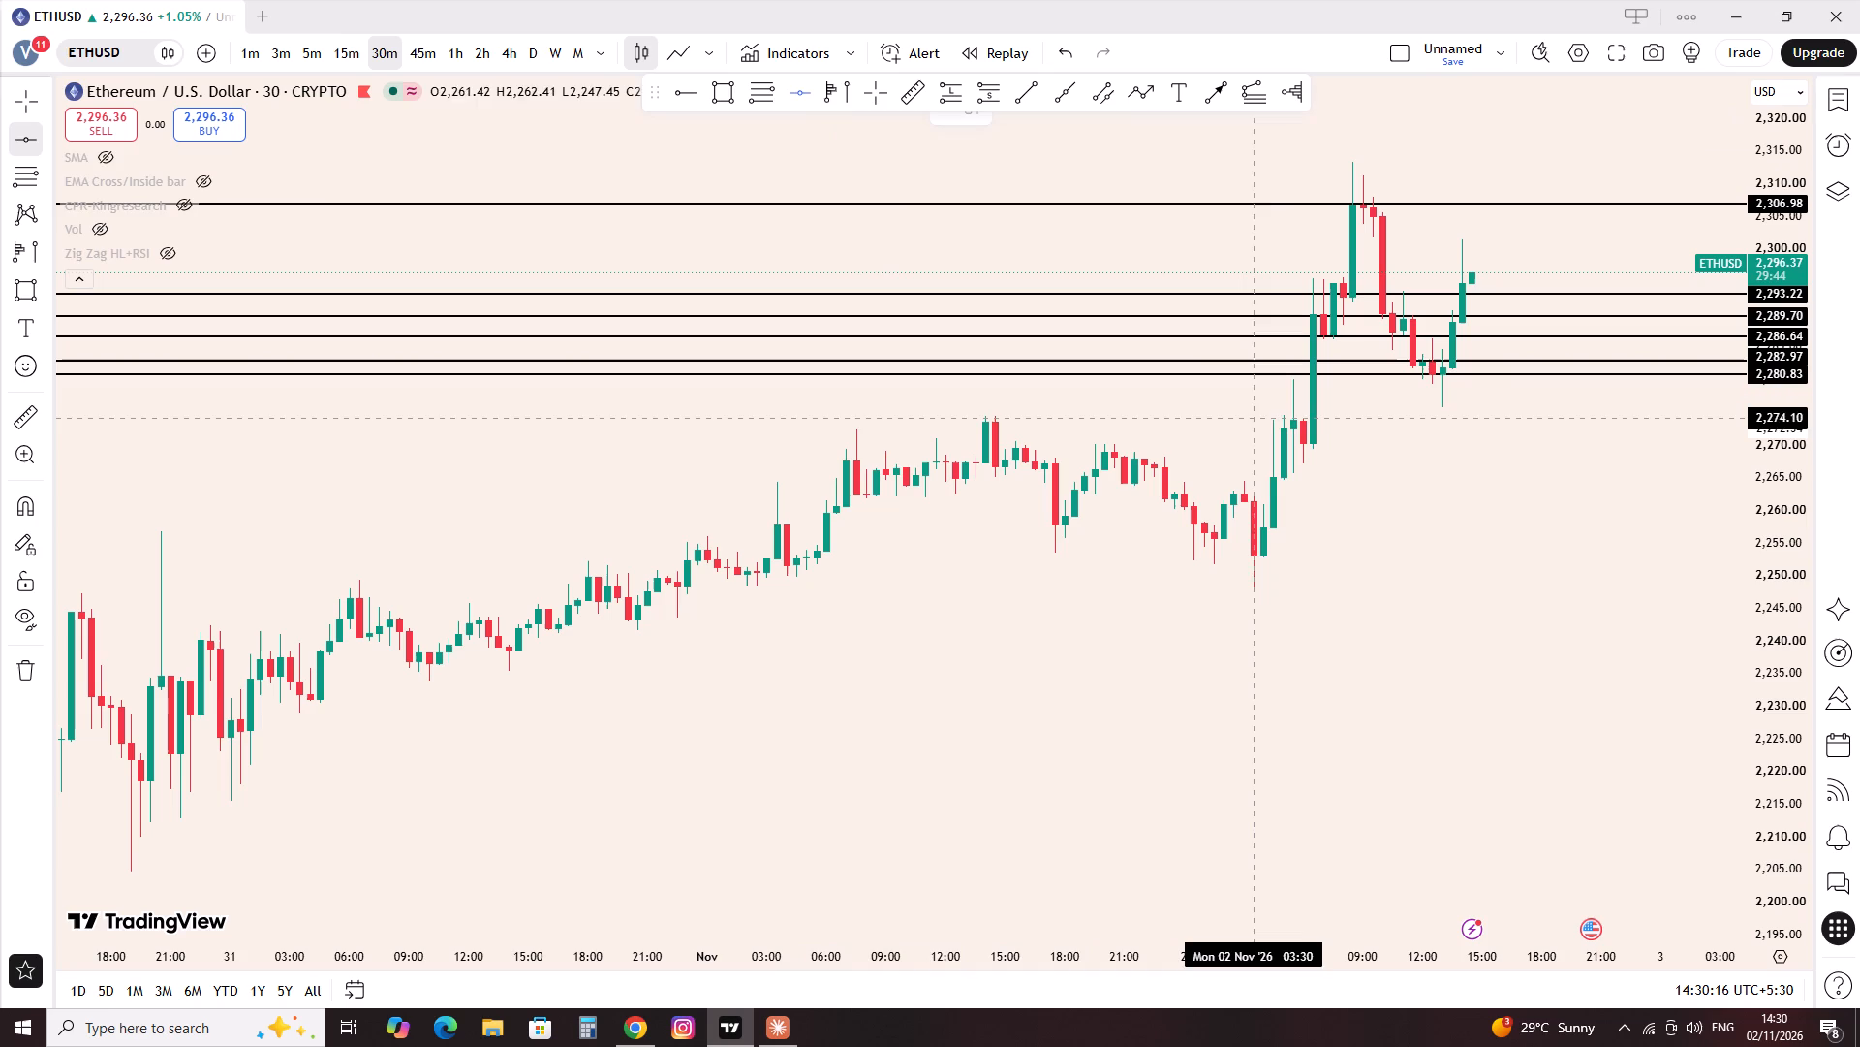
pyautogui.click(1261, 421)
pyautogui.click(796, 102)
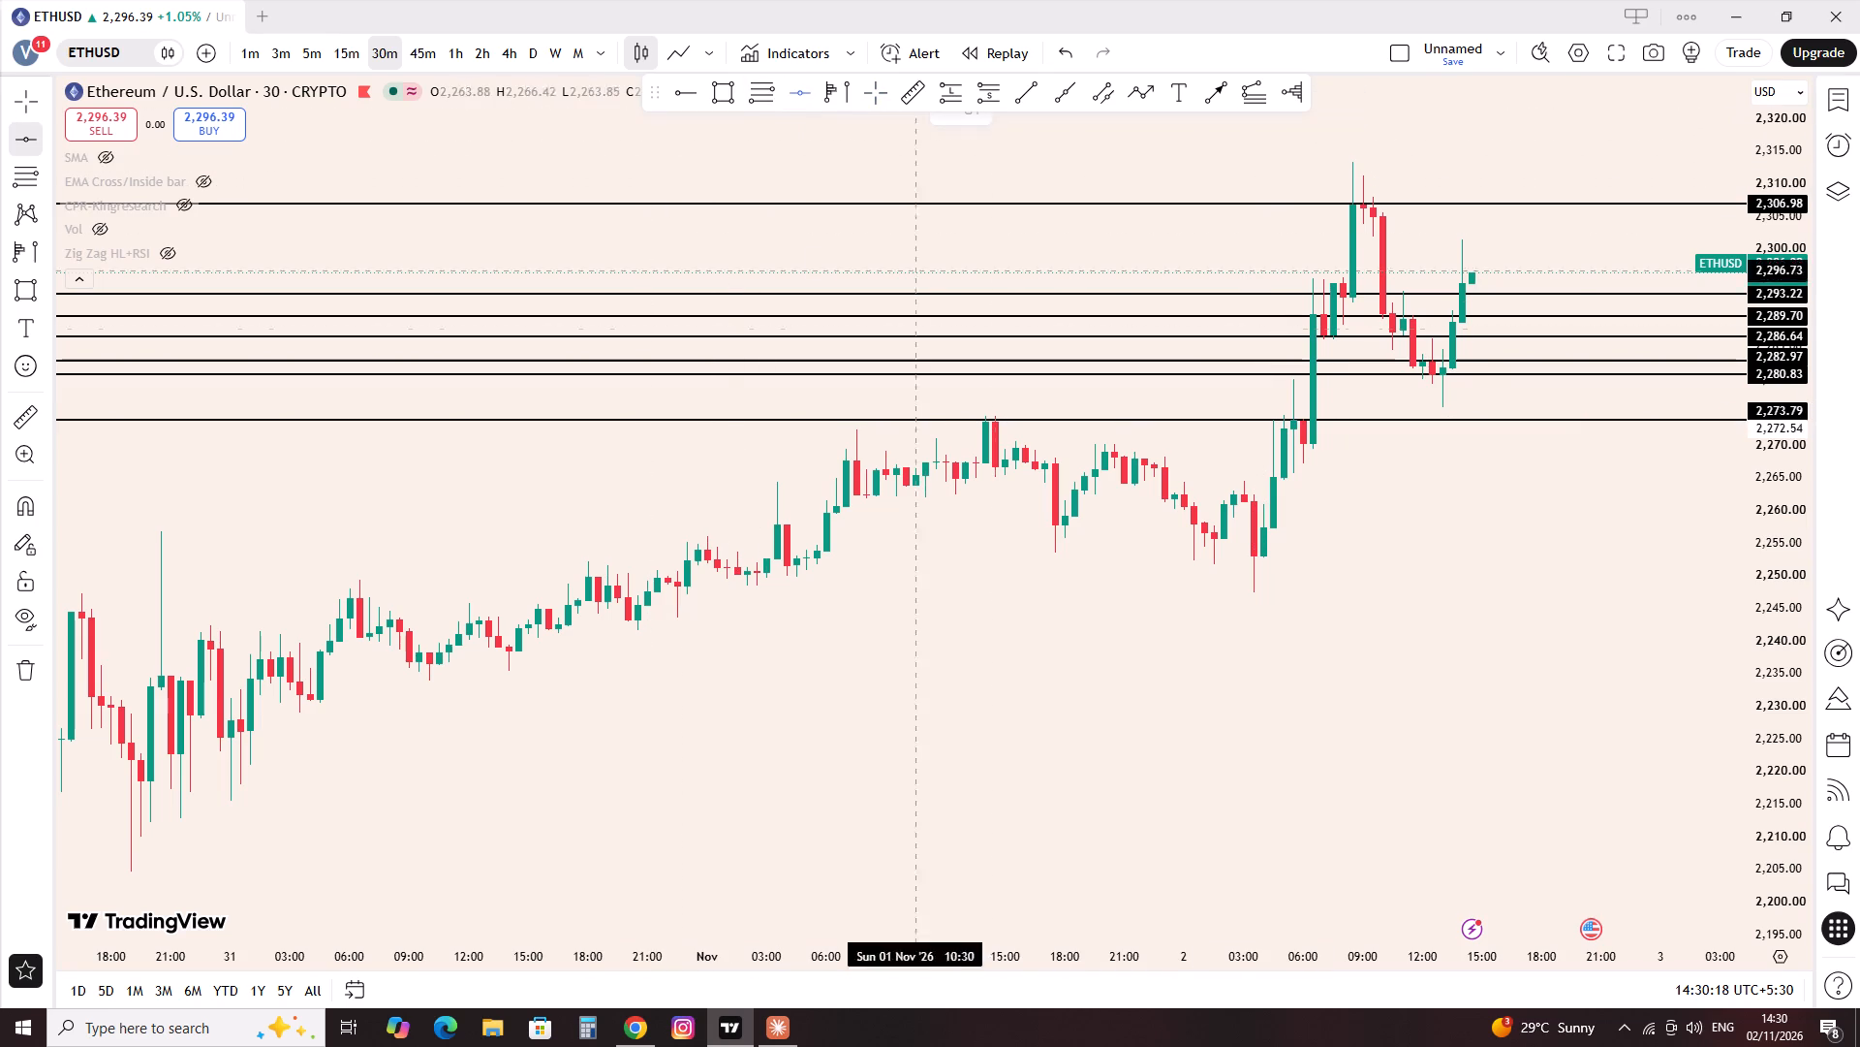
pyautogui.click(1293, 444)
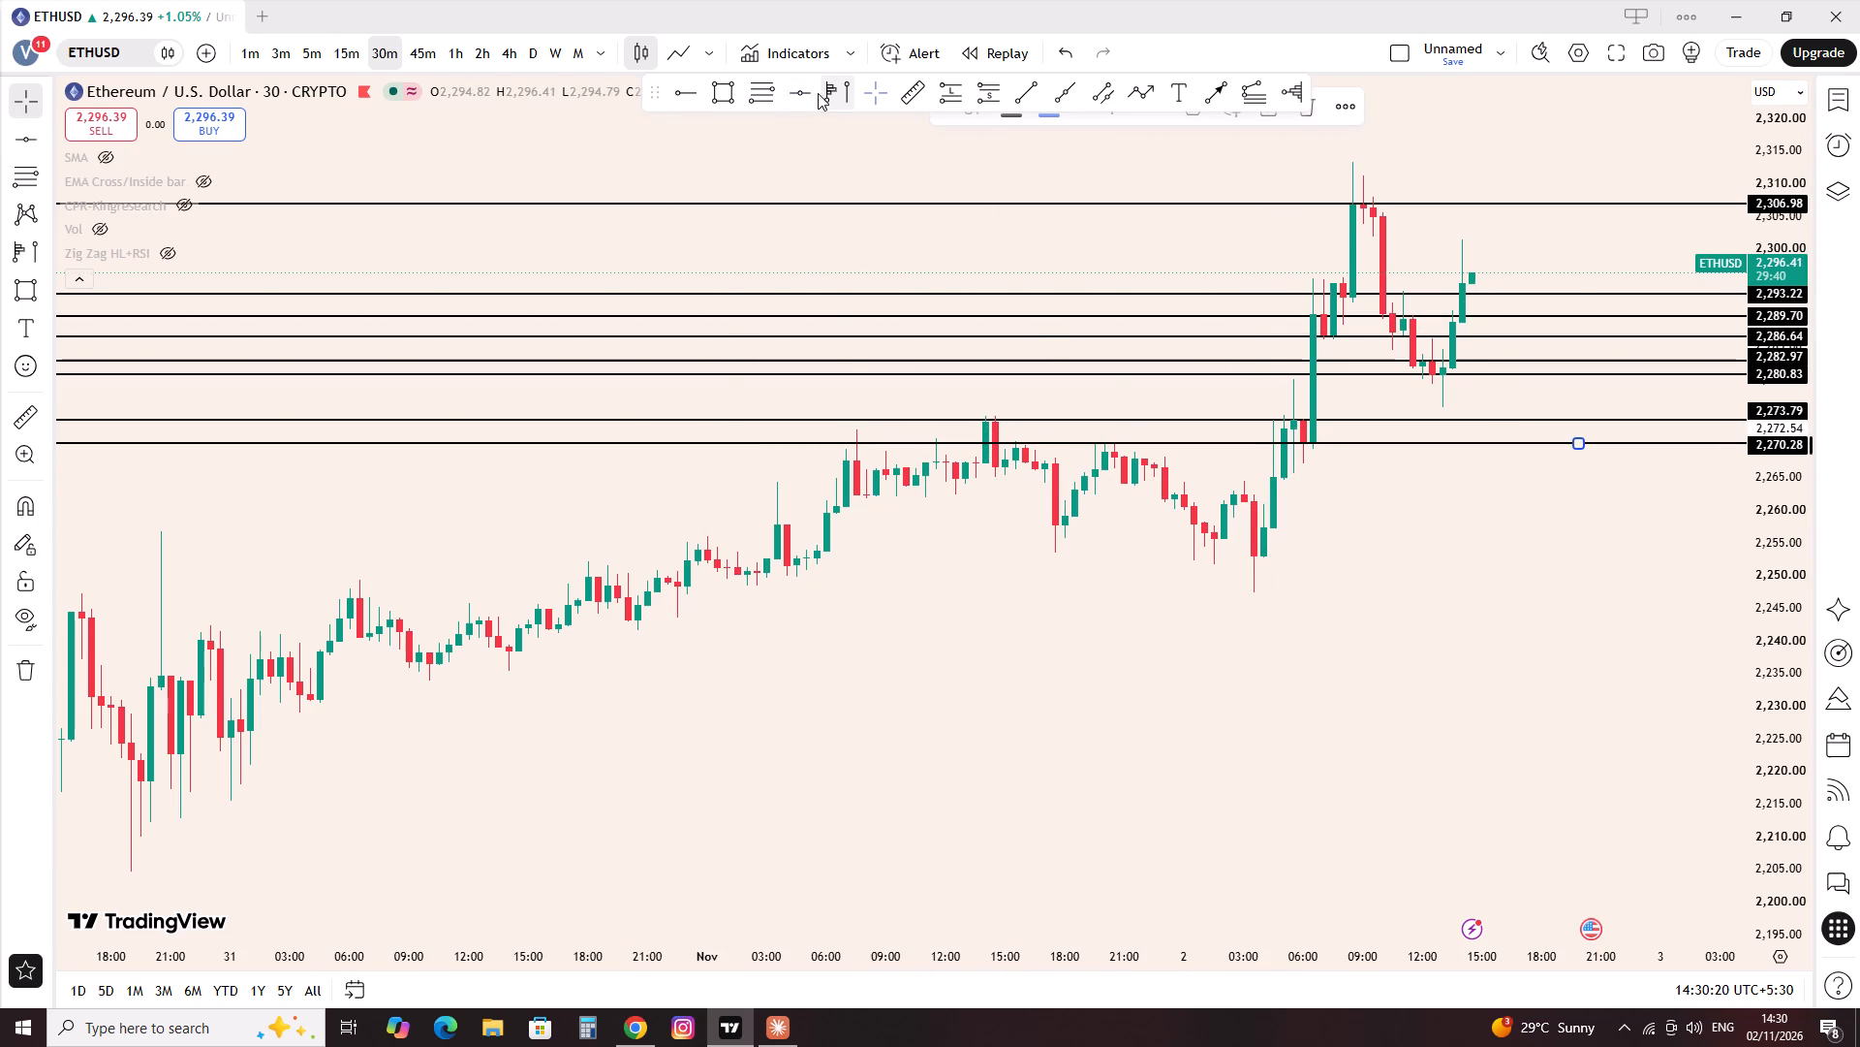
# Draw horizontal lines at about 2,319.8, 2,324.1 and 2,335.6 on the highs before the sharp 30 October drop.
pyautogui.click(805, 89)
pyautogui.scroll(-5, 997, 295)
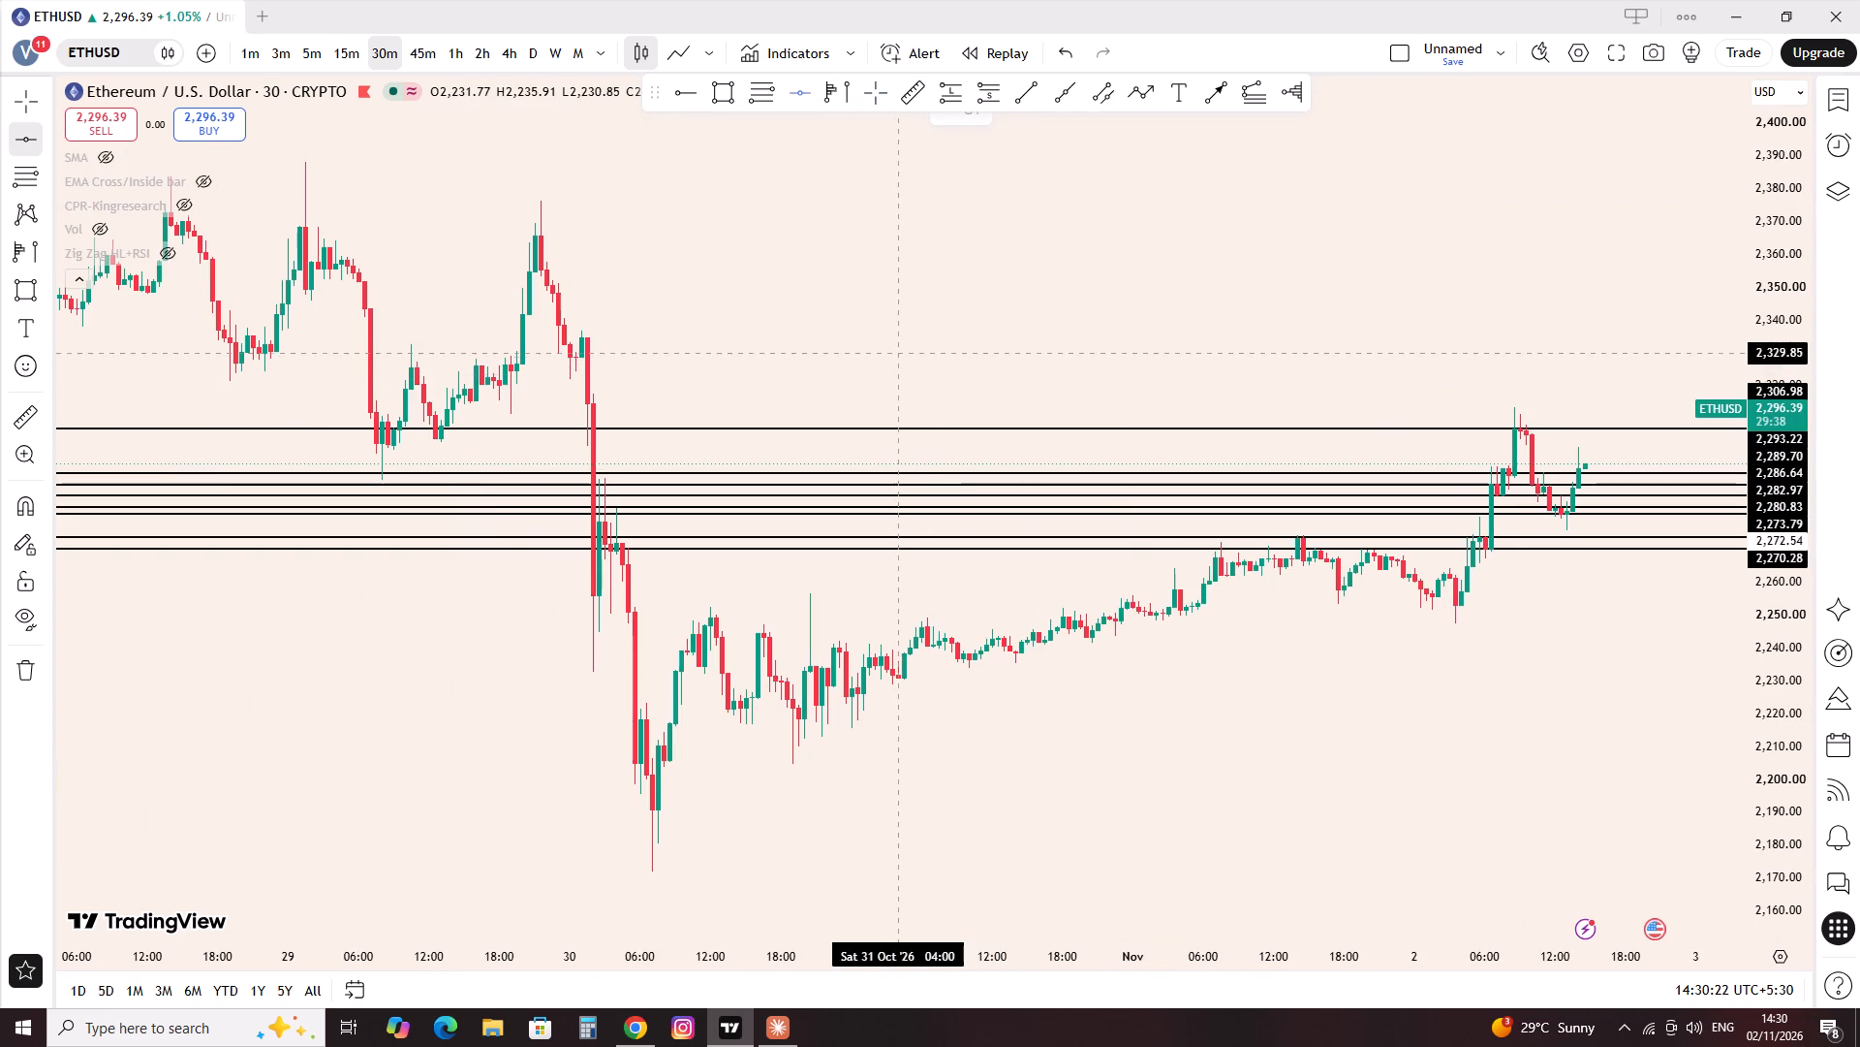
pyautogui.click(699, 387)
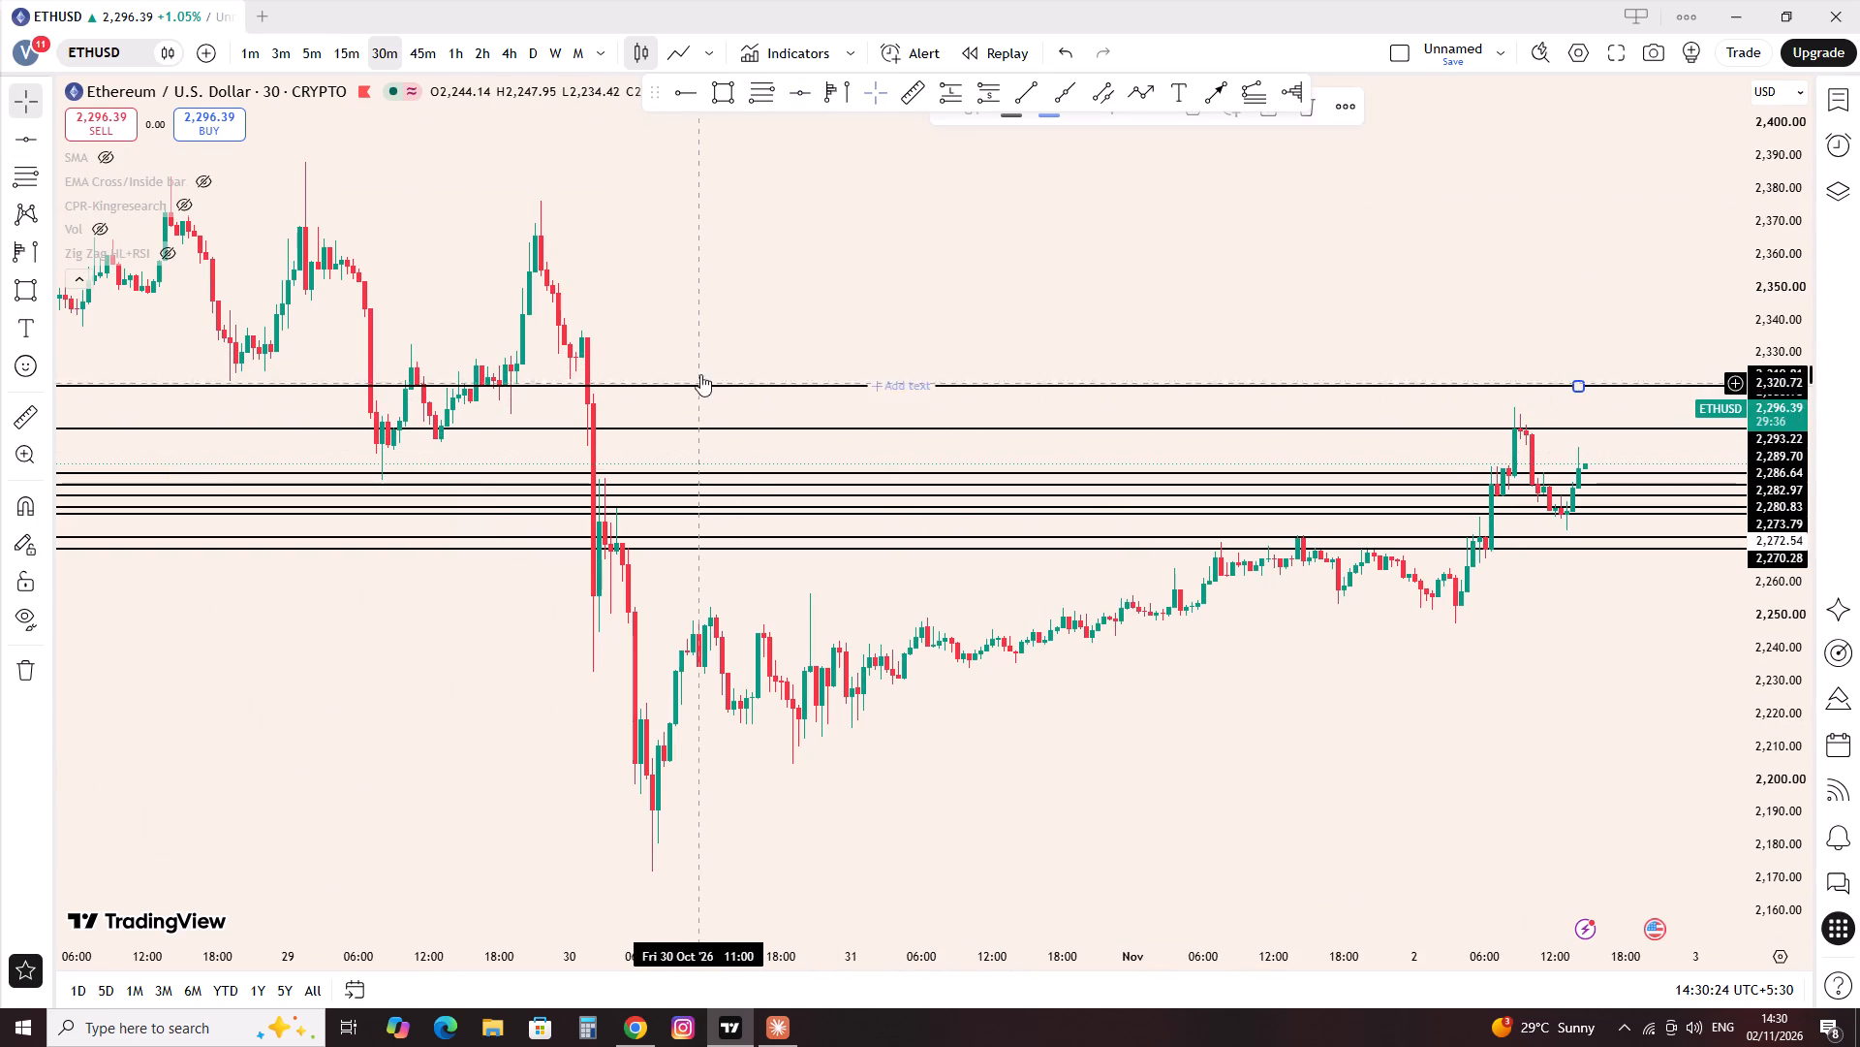
pyautogui.click(784, 91)
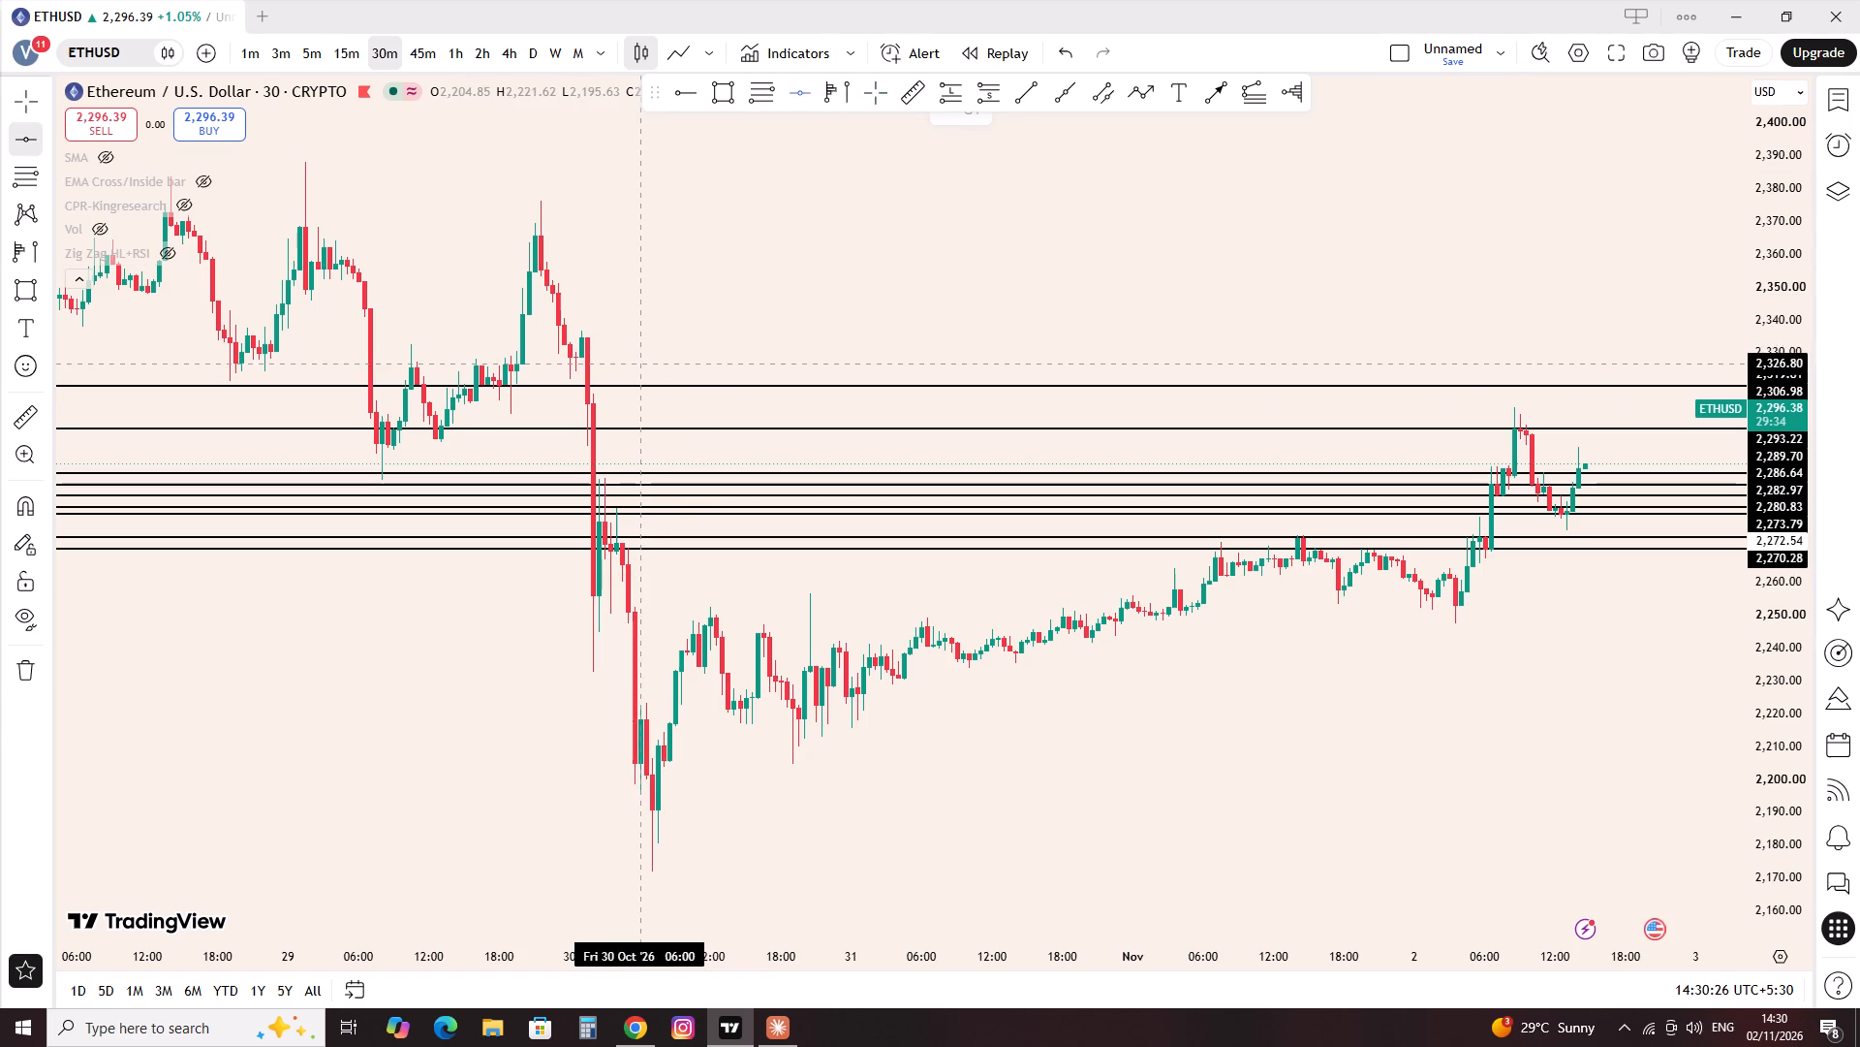
pyautogui.click(657, 373)
pyautogui.click(788, 96)
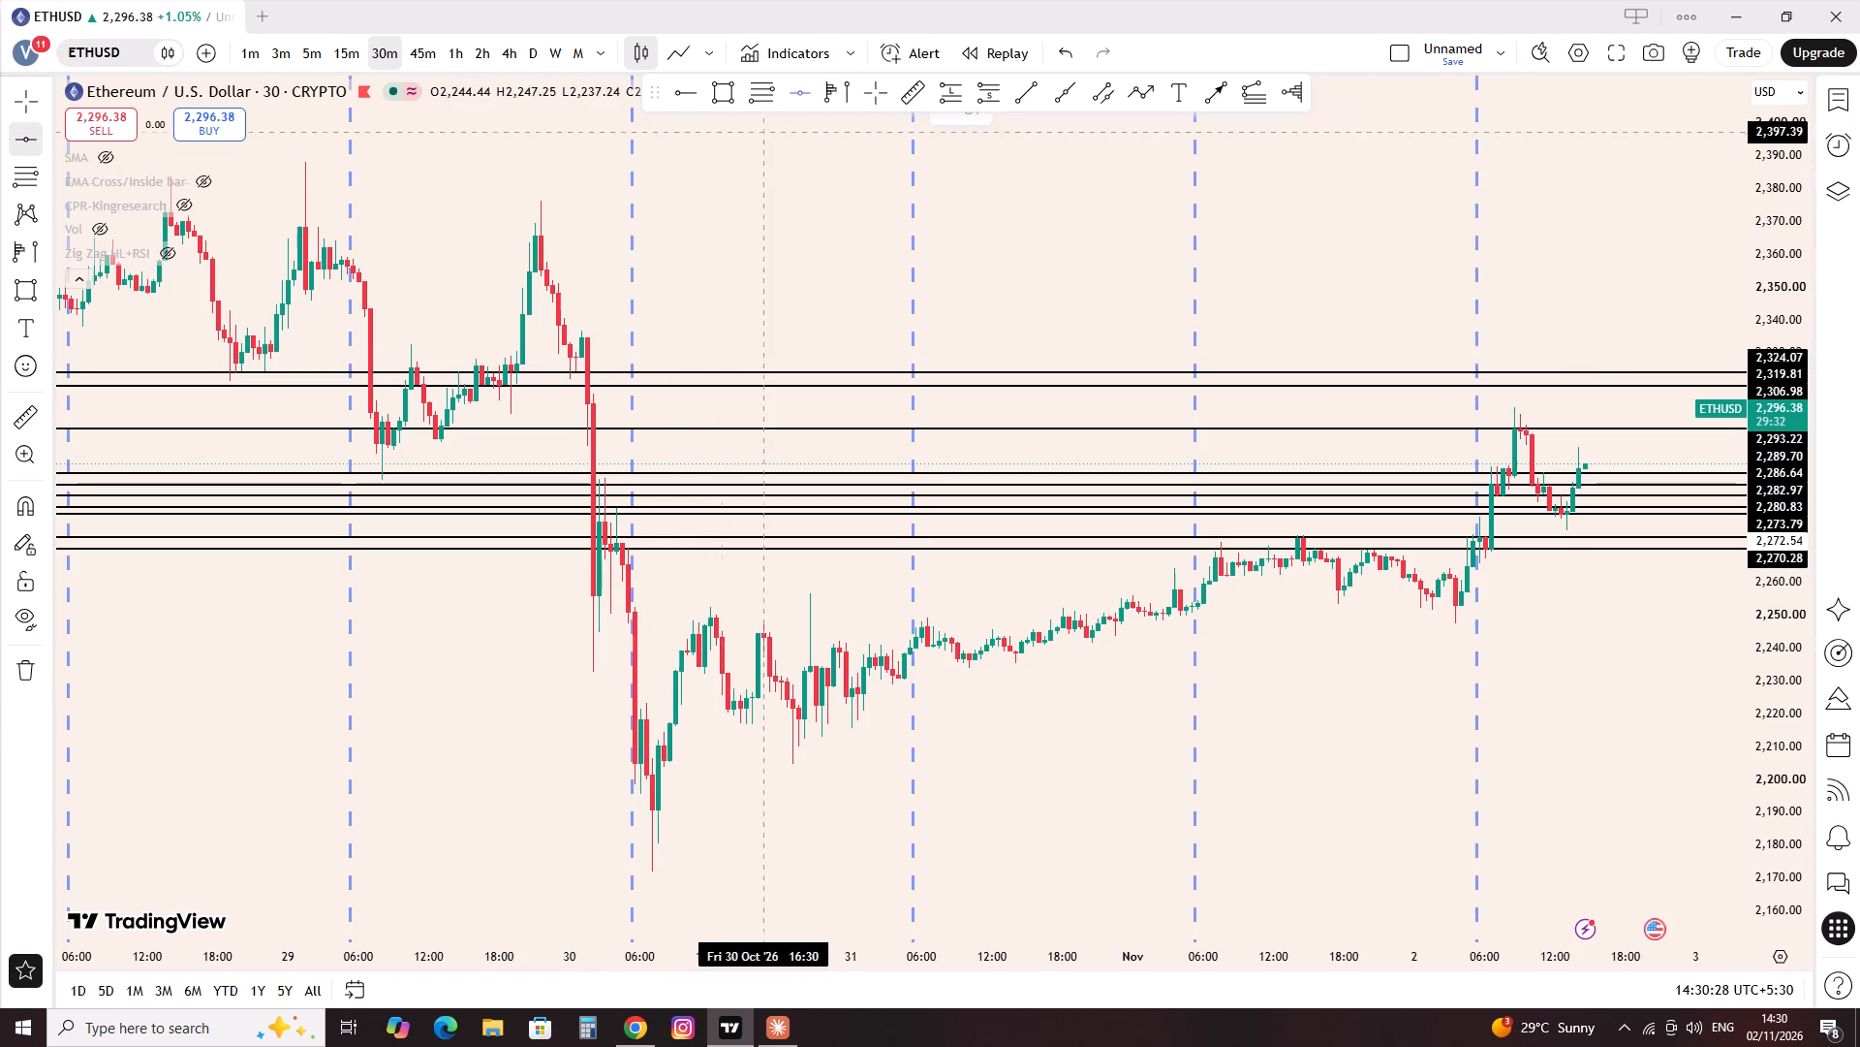
pyautogui.click(655, 335)
pyautogui.click(658, 299)
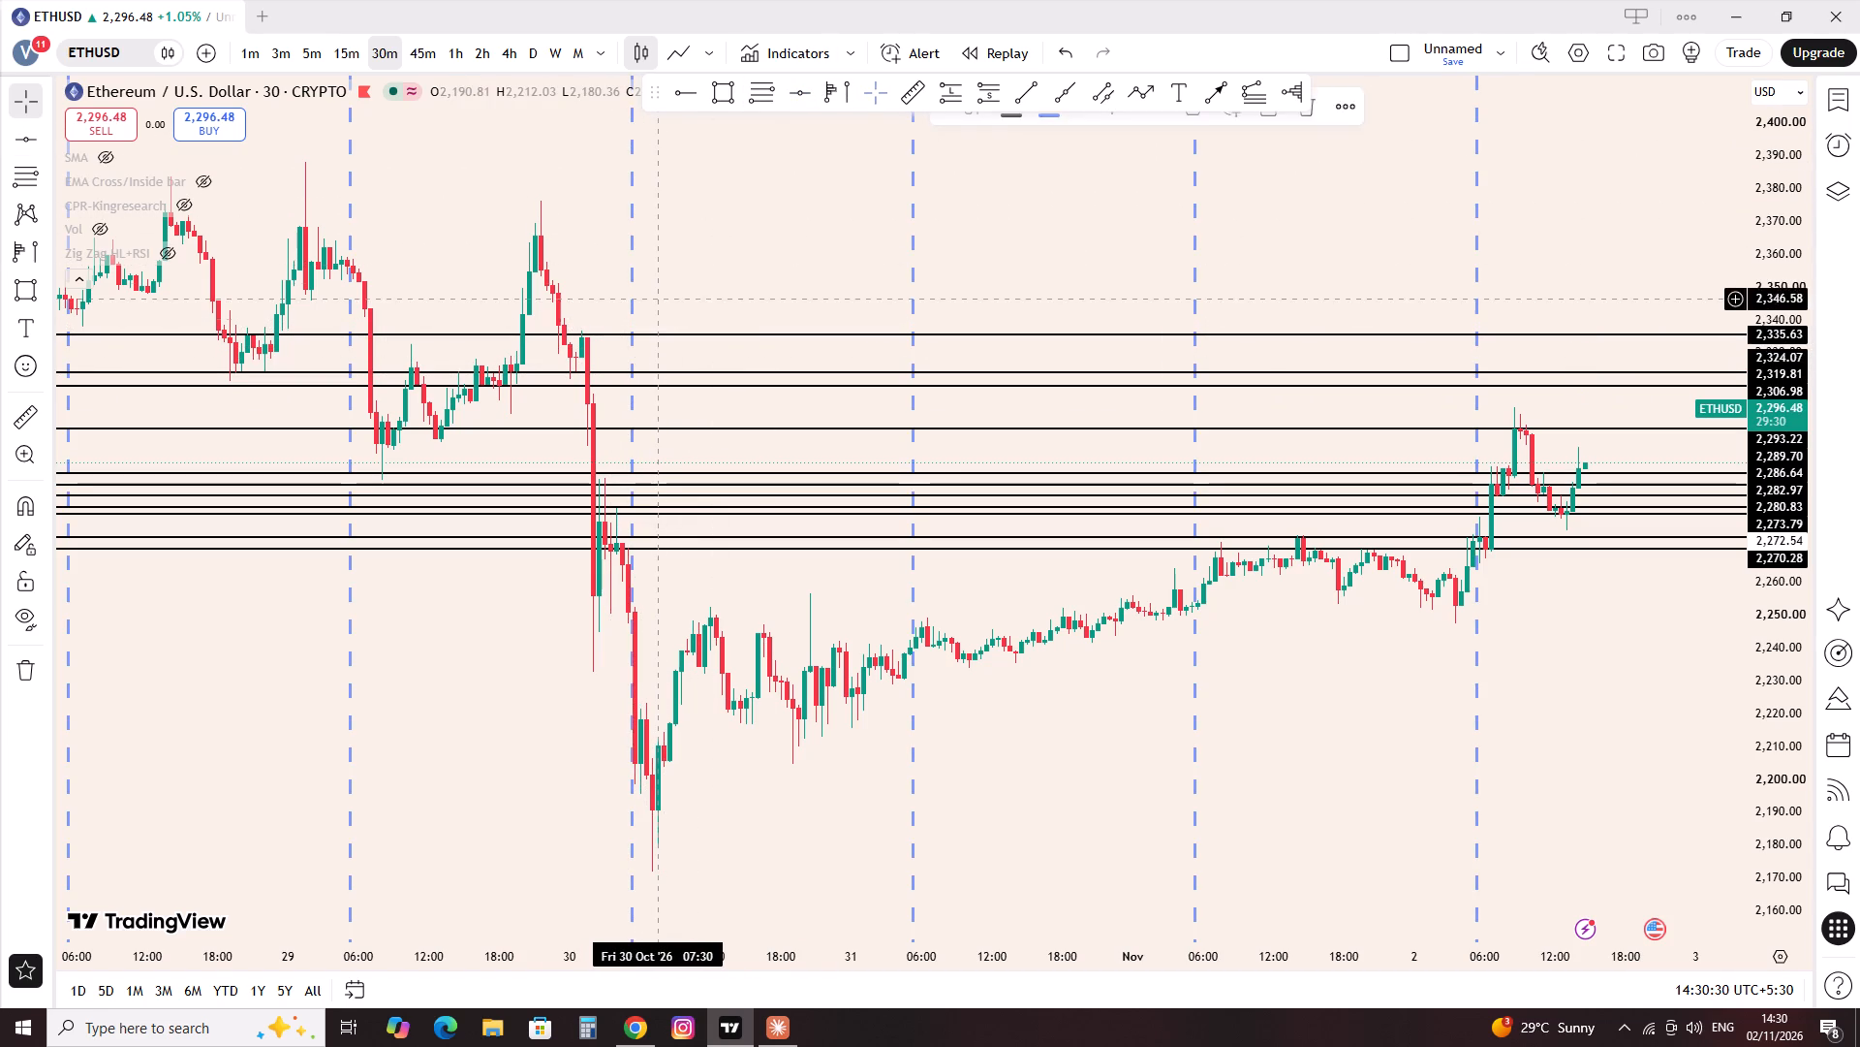
# Draw horizontal lines at about 2,262.5 and 2,253.2 at the early 2 November candle bodies before the rally.
pyautogui.click(786, 84)
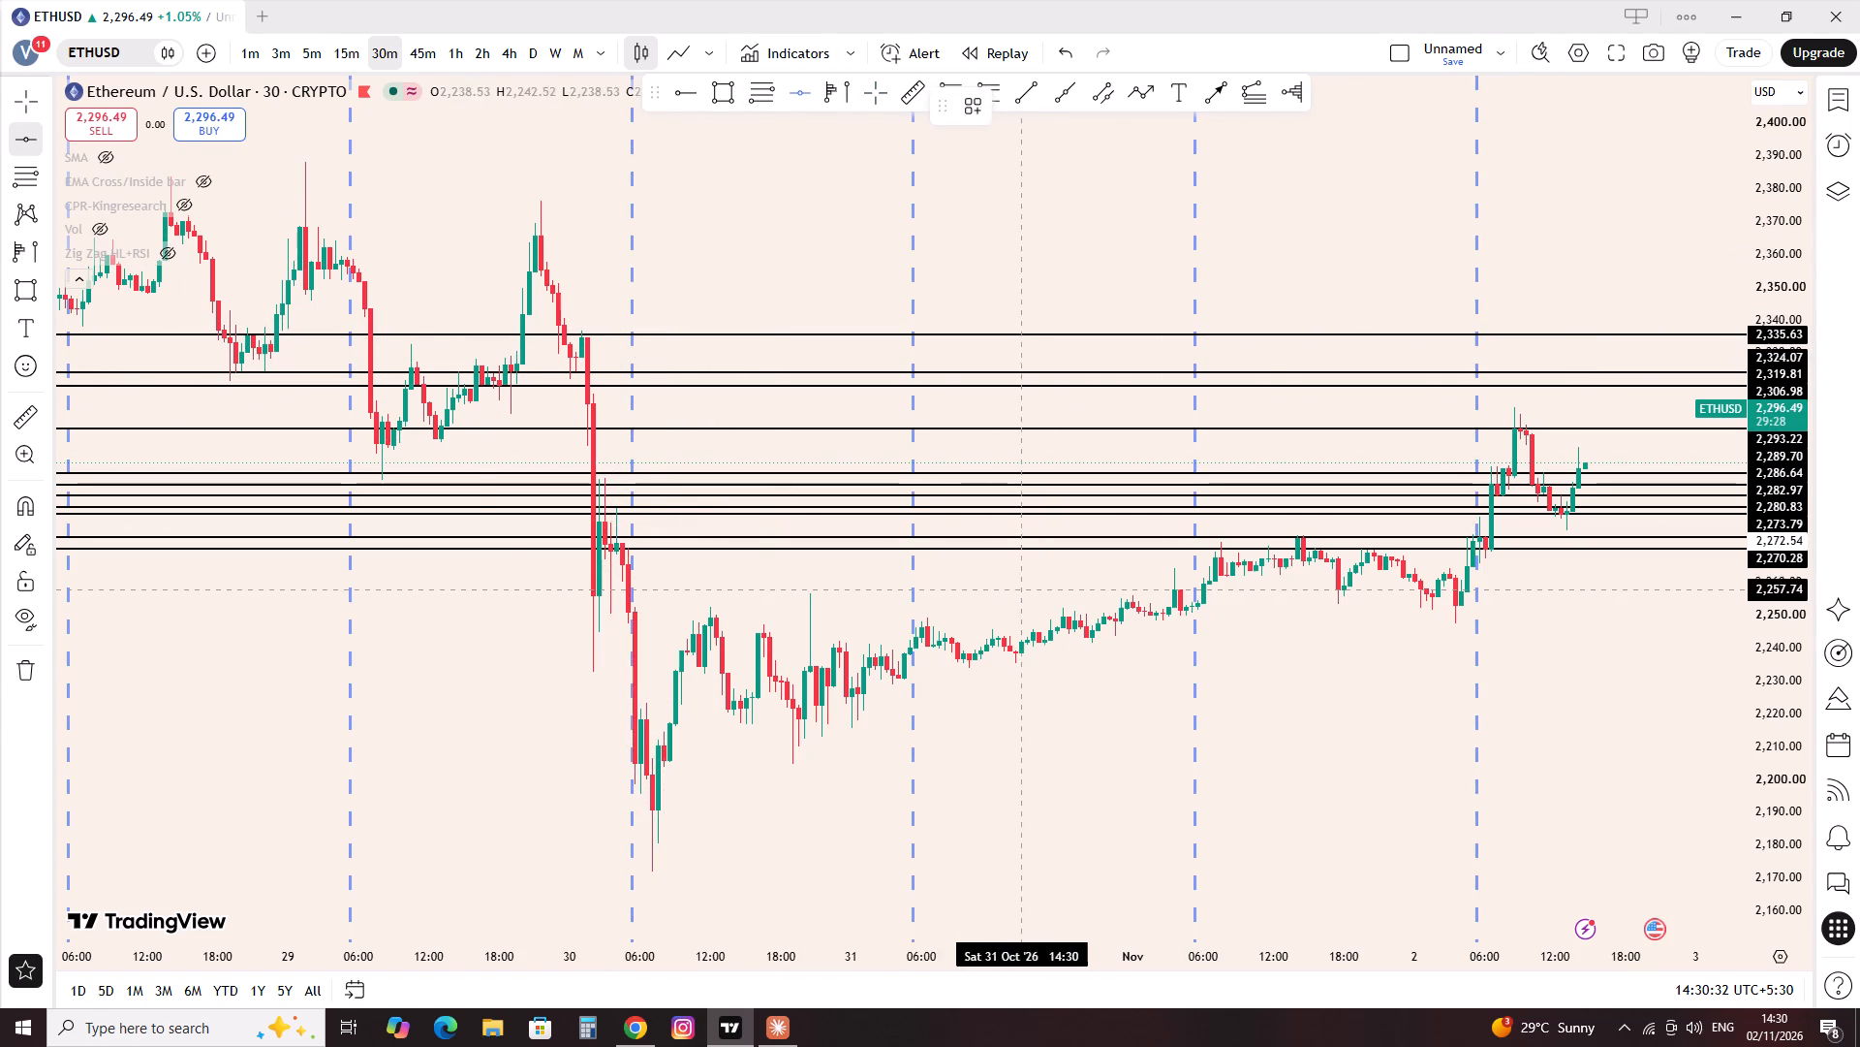
pyautogui.scroll(4, 1049, 591)
pyautogui.scroll(1, 1187, 558)
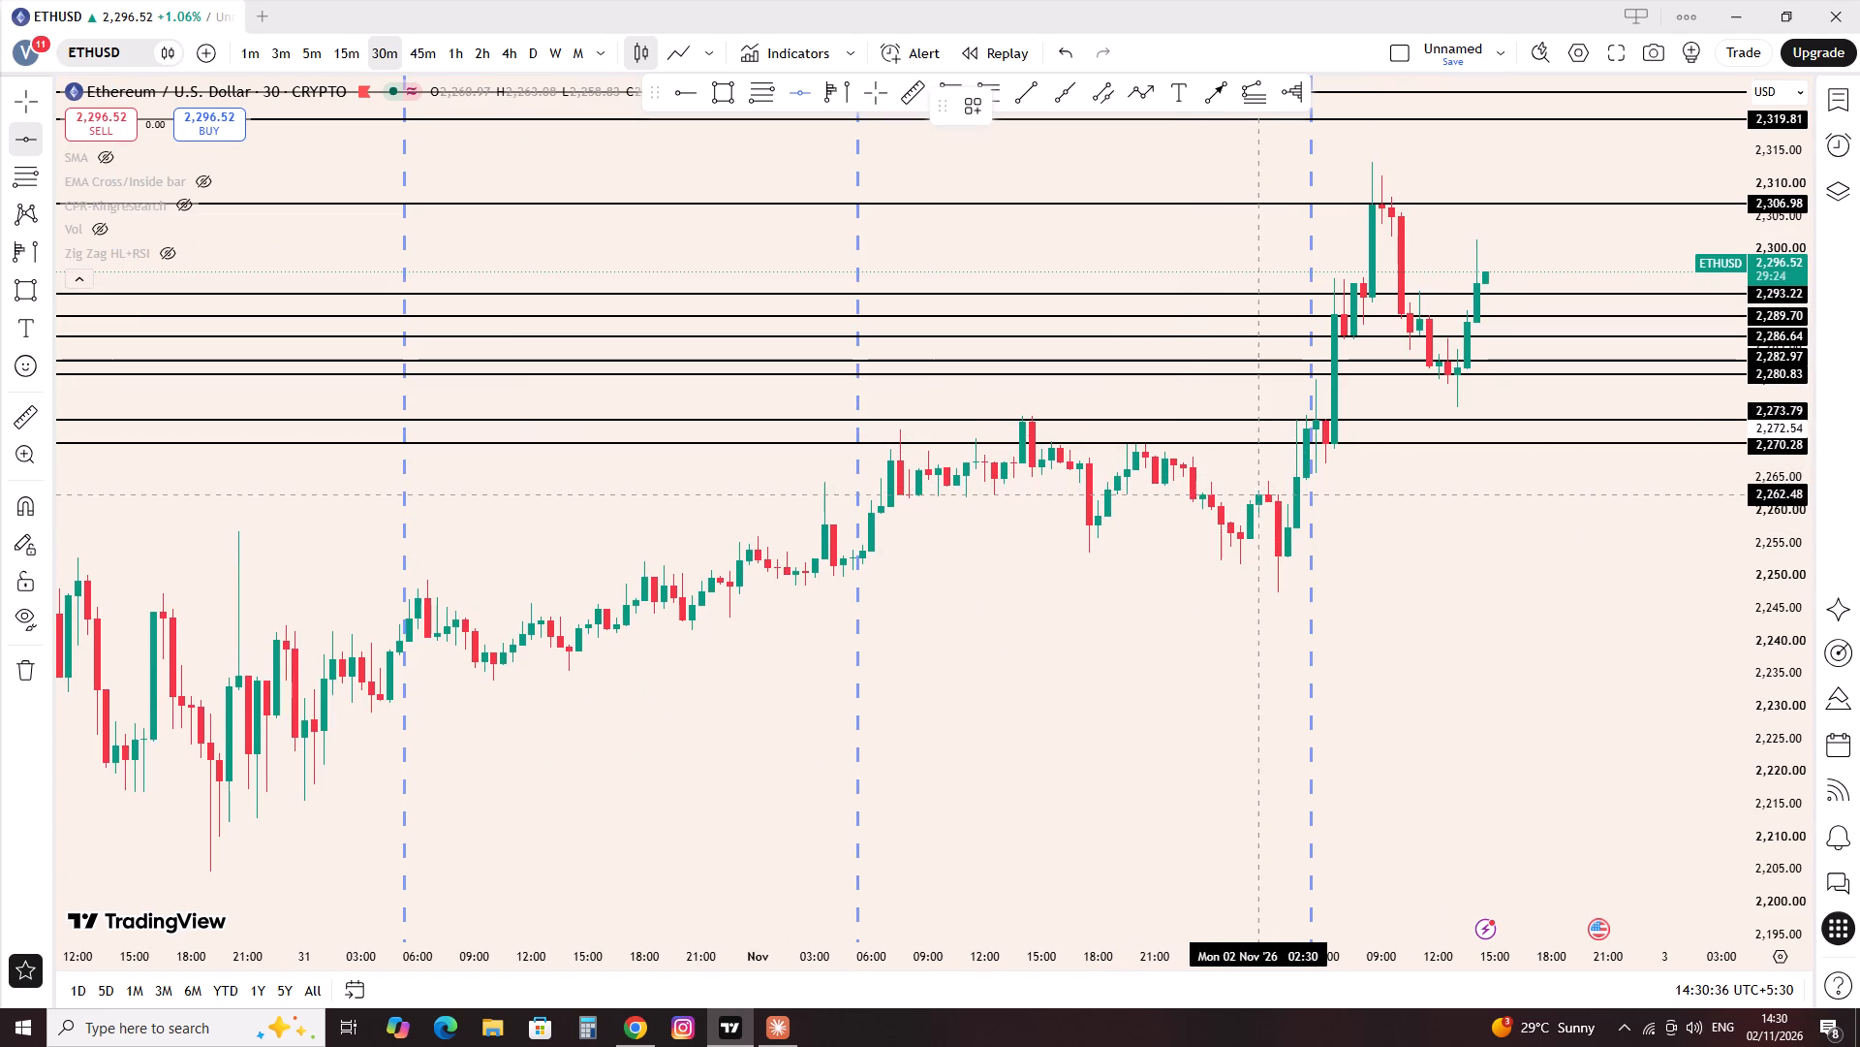
pyautogui.click(1259, 494)
pyautogui.click(799, 90)
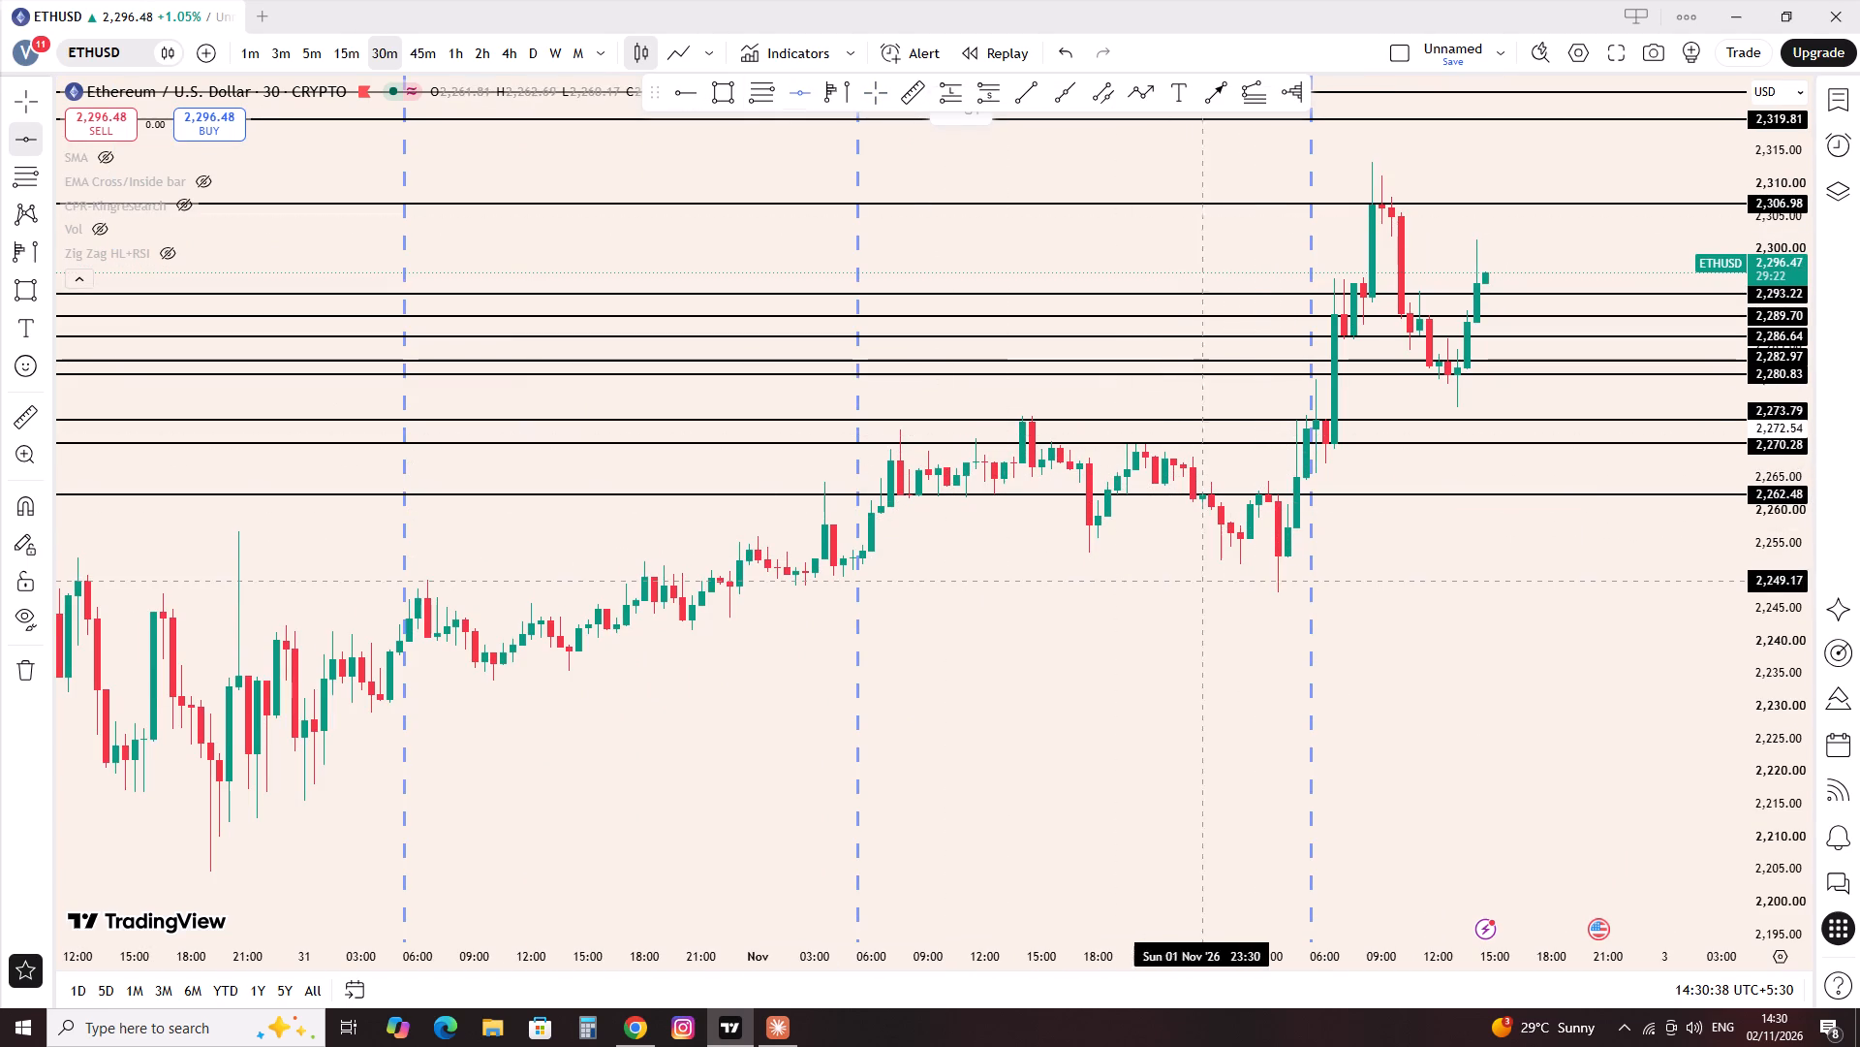
pyautogui.click(1264, 555)
pyautogui.moveTo(1029, 588); pyautogui.dragTo(1020, 588)
# Draw a horizontal line at about 2,366.7 near the 29 October peak.
pyautogui.scroll(-5, 994, 626)
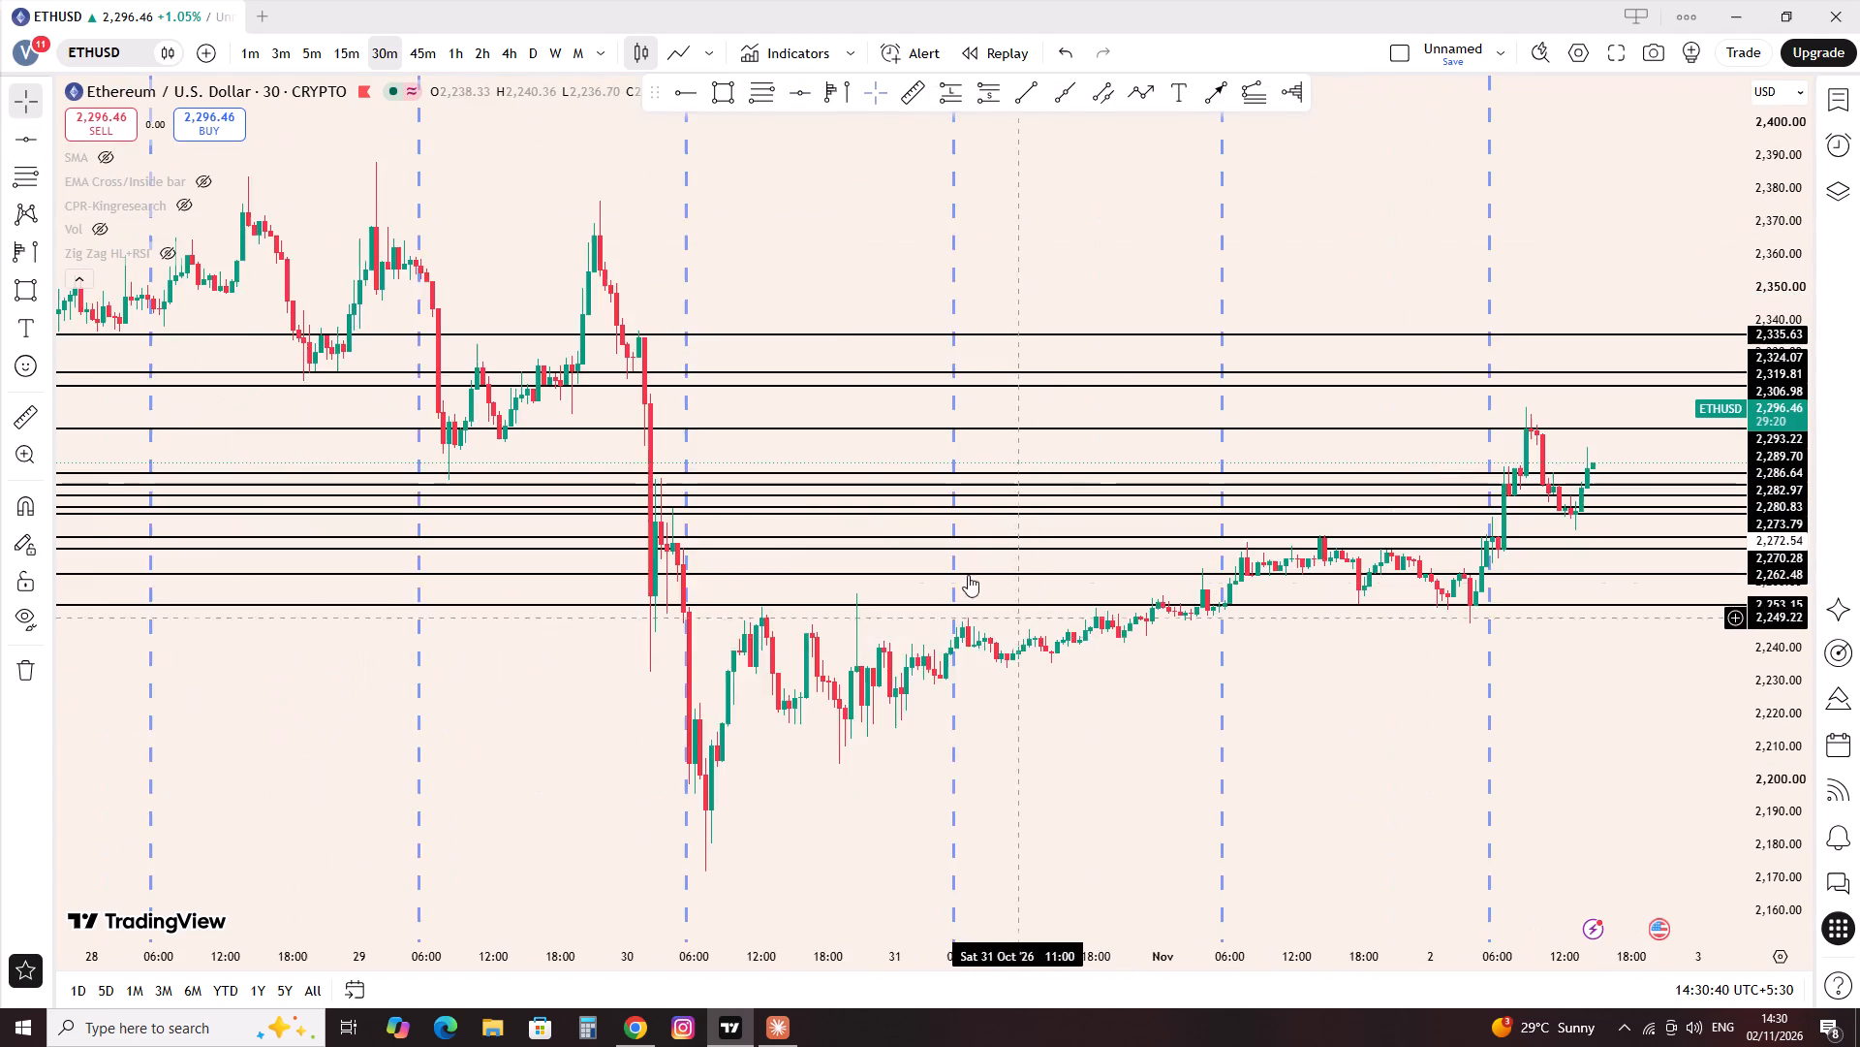
pyautogui.scroll(-2, 883, 512)
pyautogui.click(802, 101)
pyautogui.scroll(3, 829, 199)
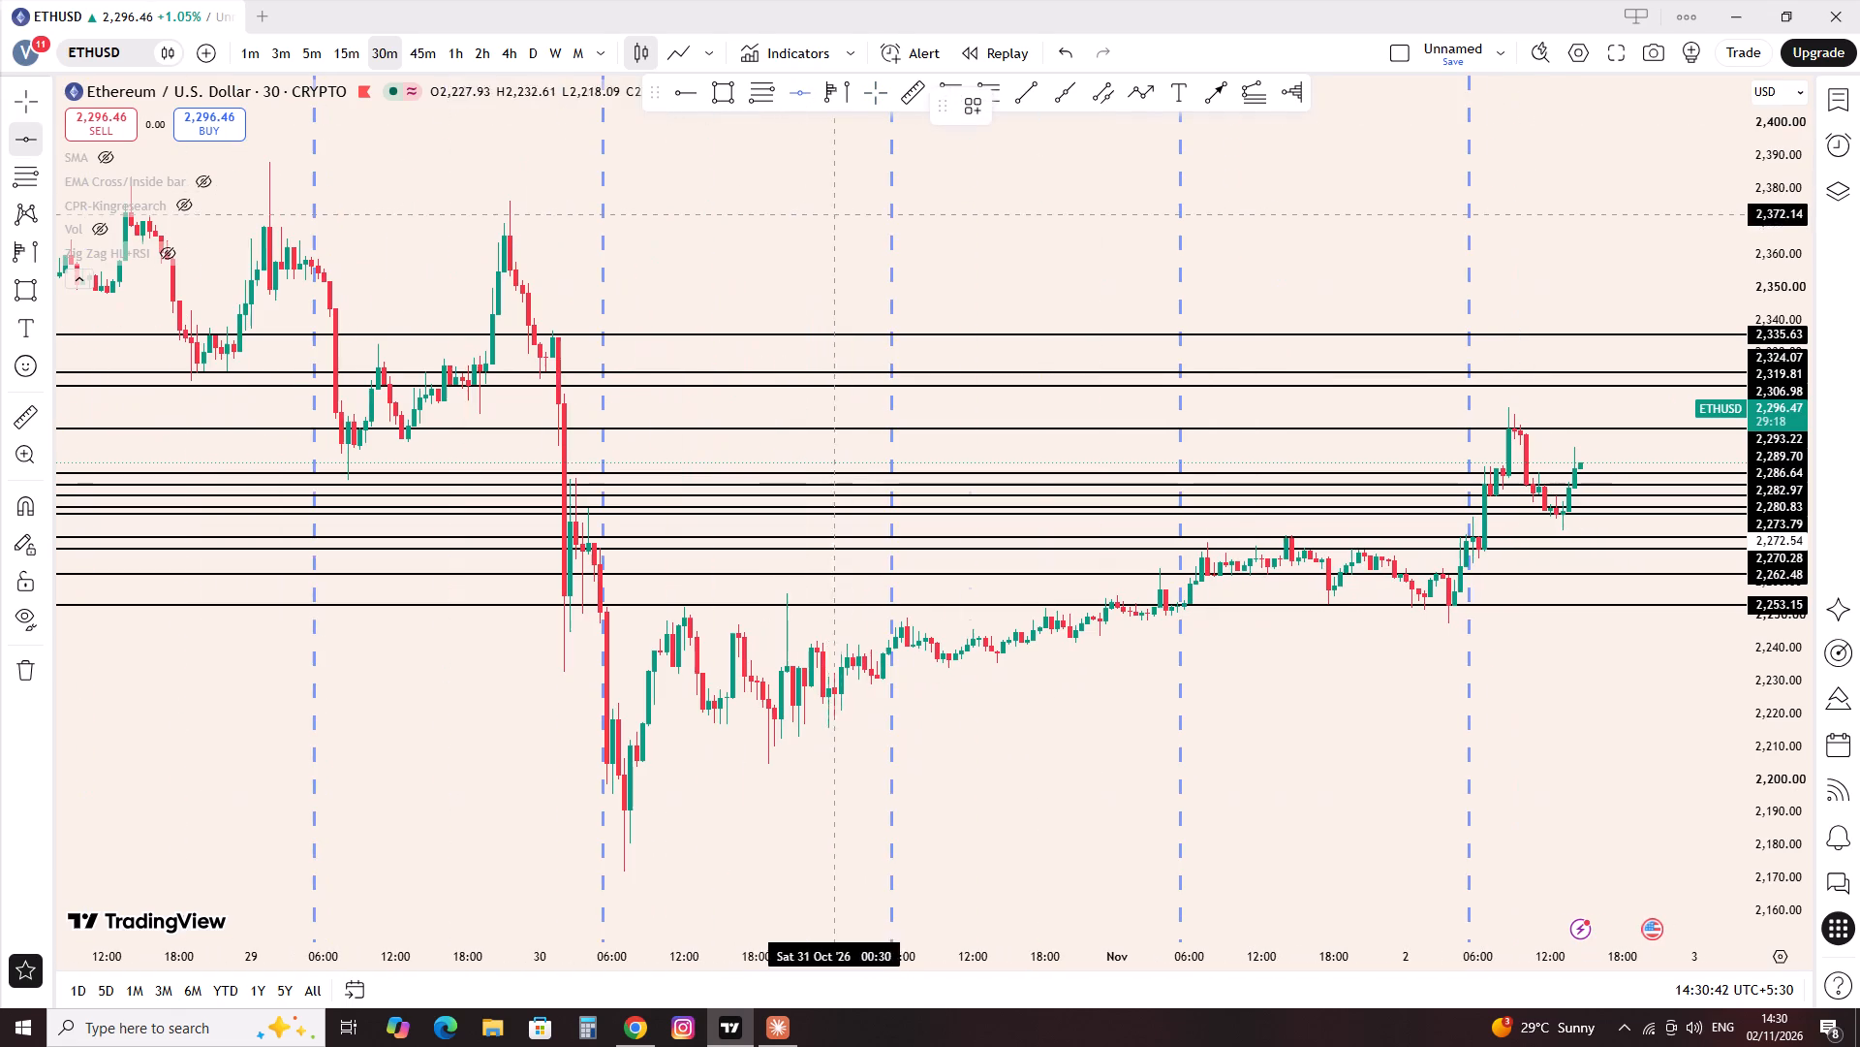
pyautogui.click(515, 233)
pyautogui.moveTo(573, 229); pyautogui.dragTo(611, 229)
pyautogui.click(652, 259)
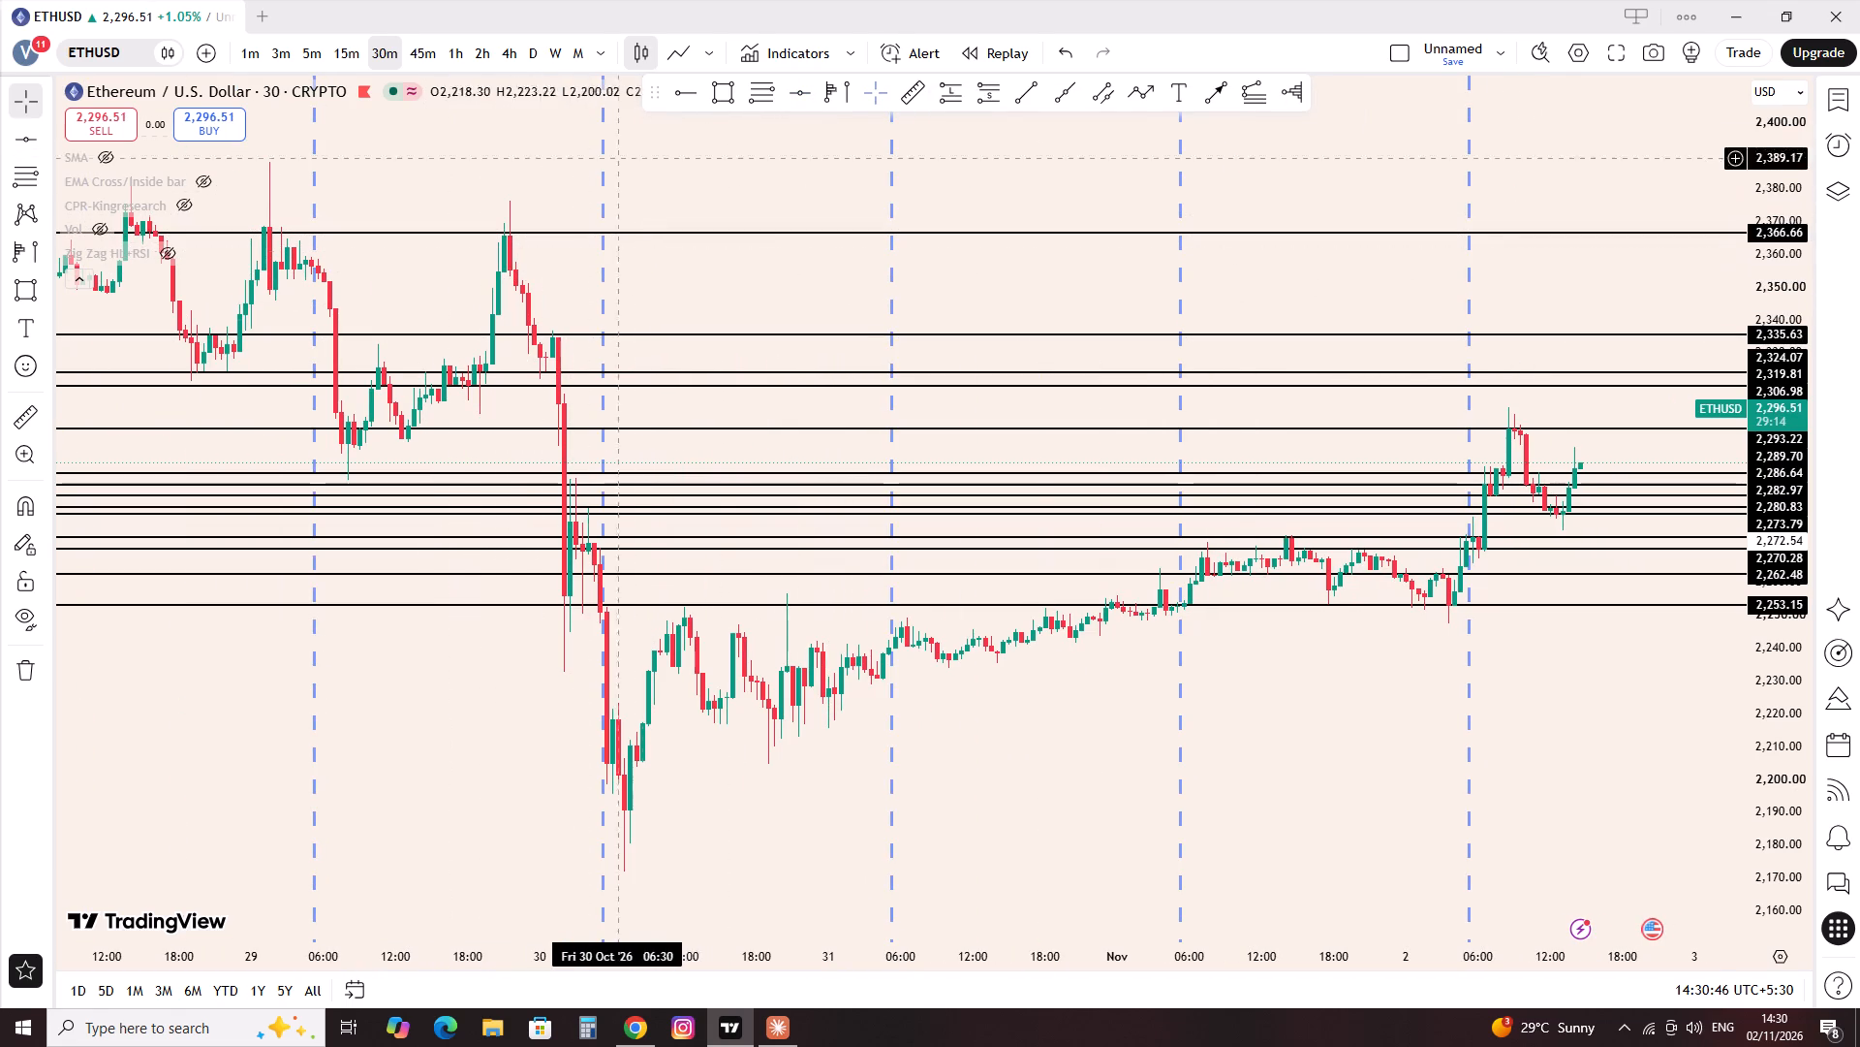
# Draw a horizontal line at about 2,301.3 along the 29 October pullback lows.
pyautogui.click(789, 84)
pyautogui.scroll(-1, 692, 210)
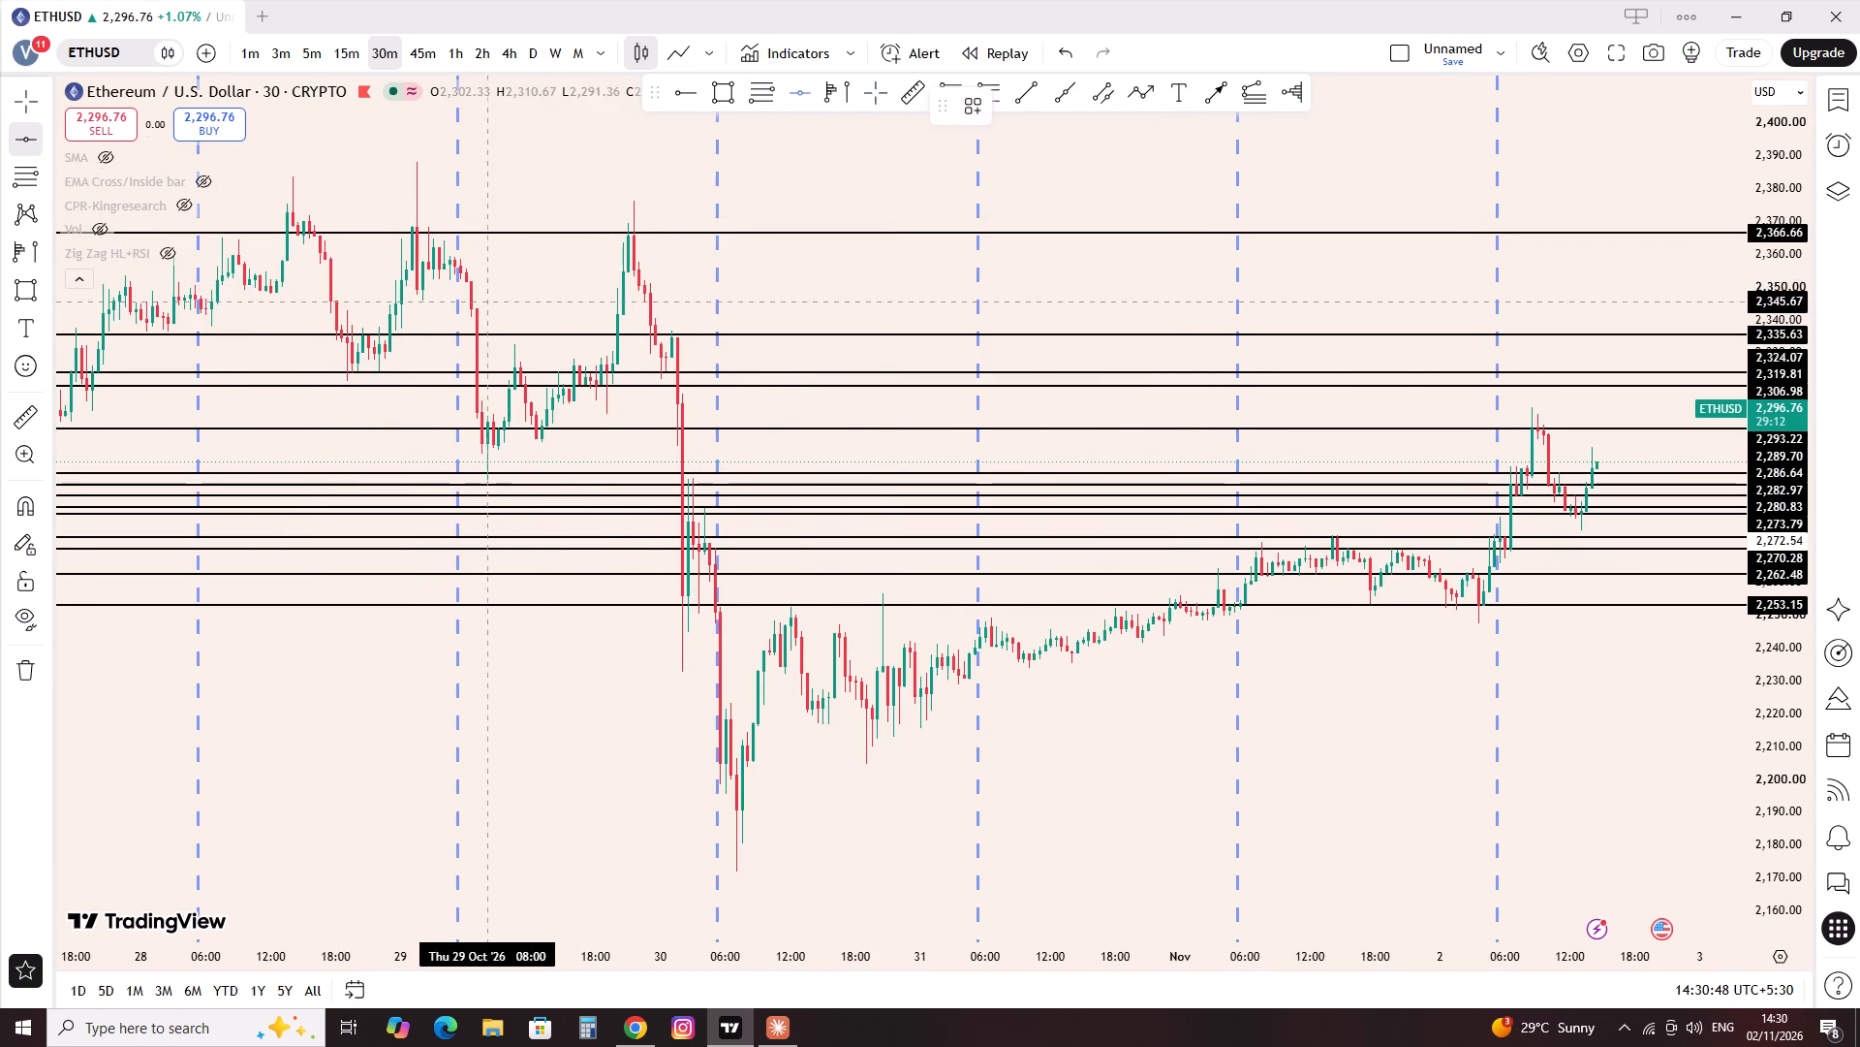
pyautogui.scroll(1, 469, 330)
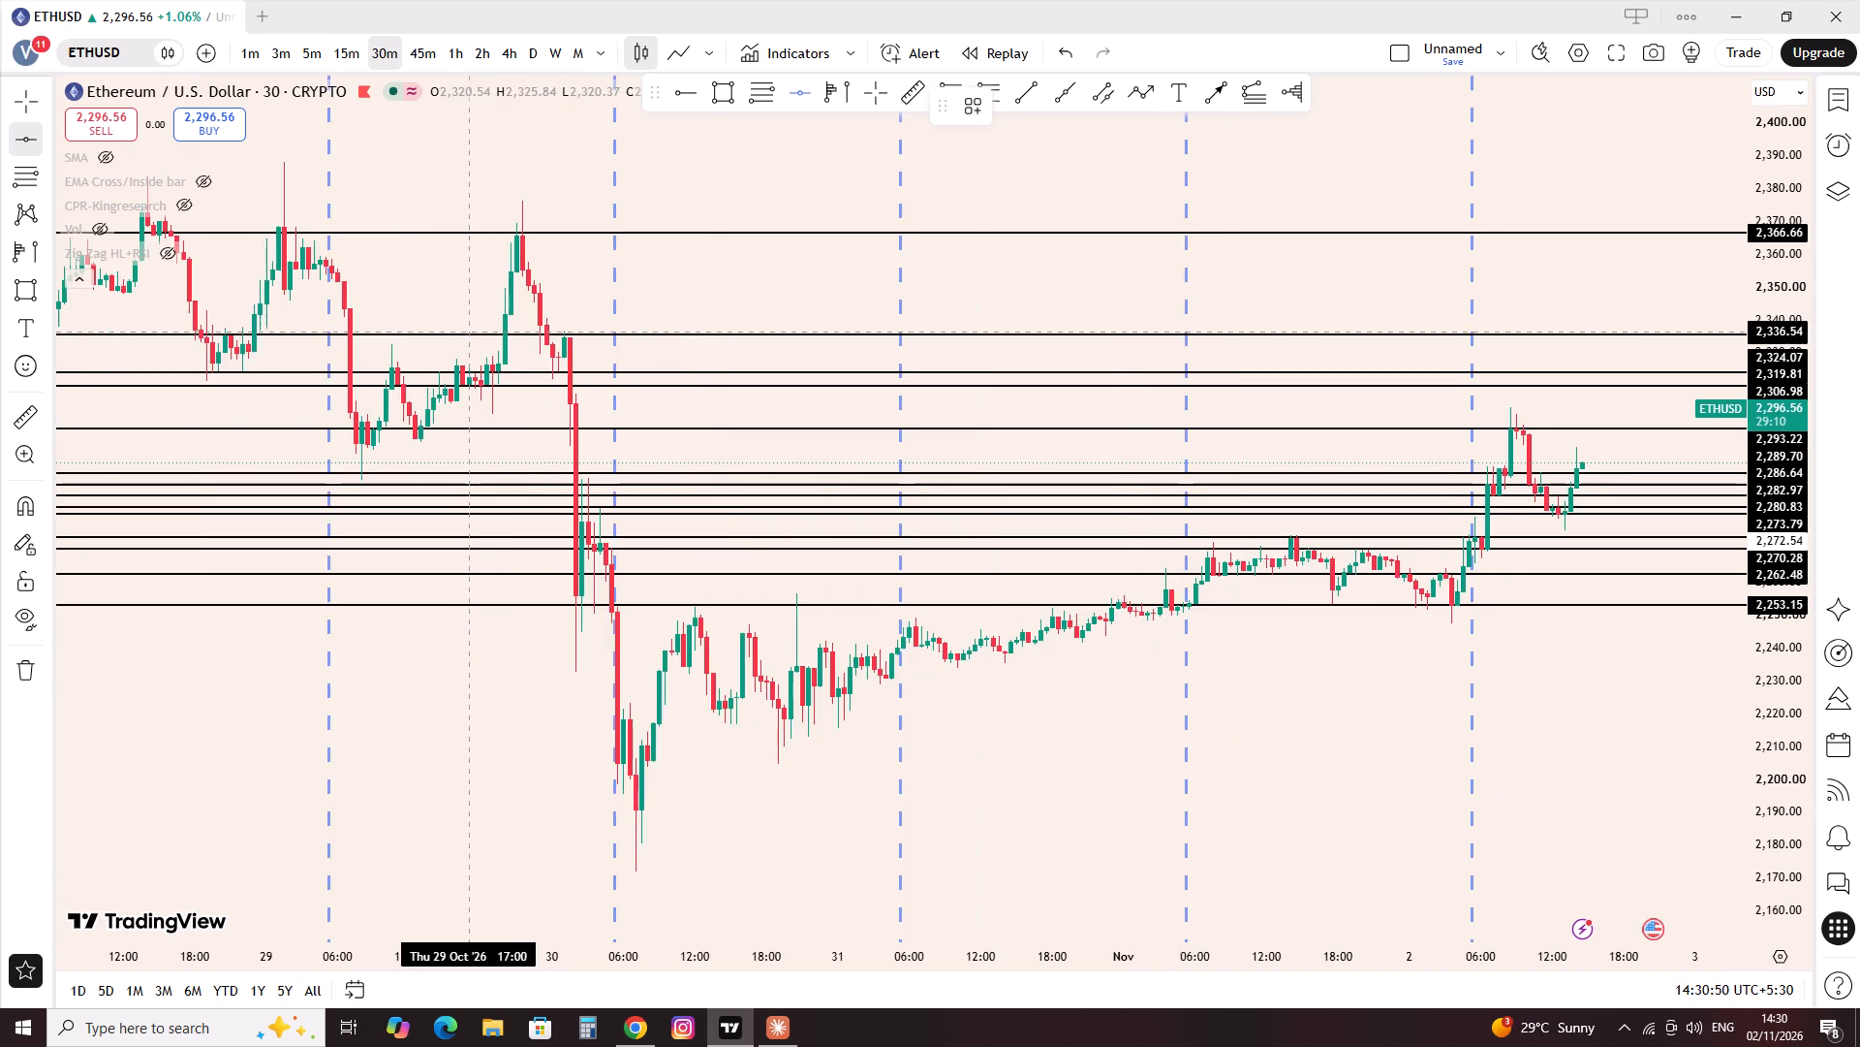
pyautogui.scroll(1, 468, 337)
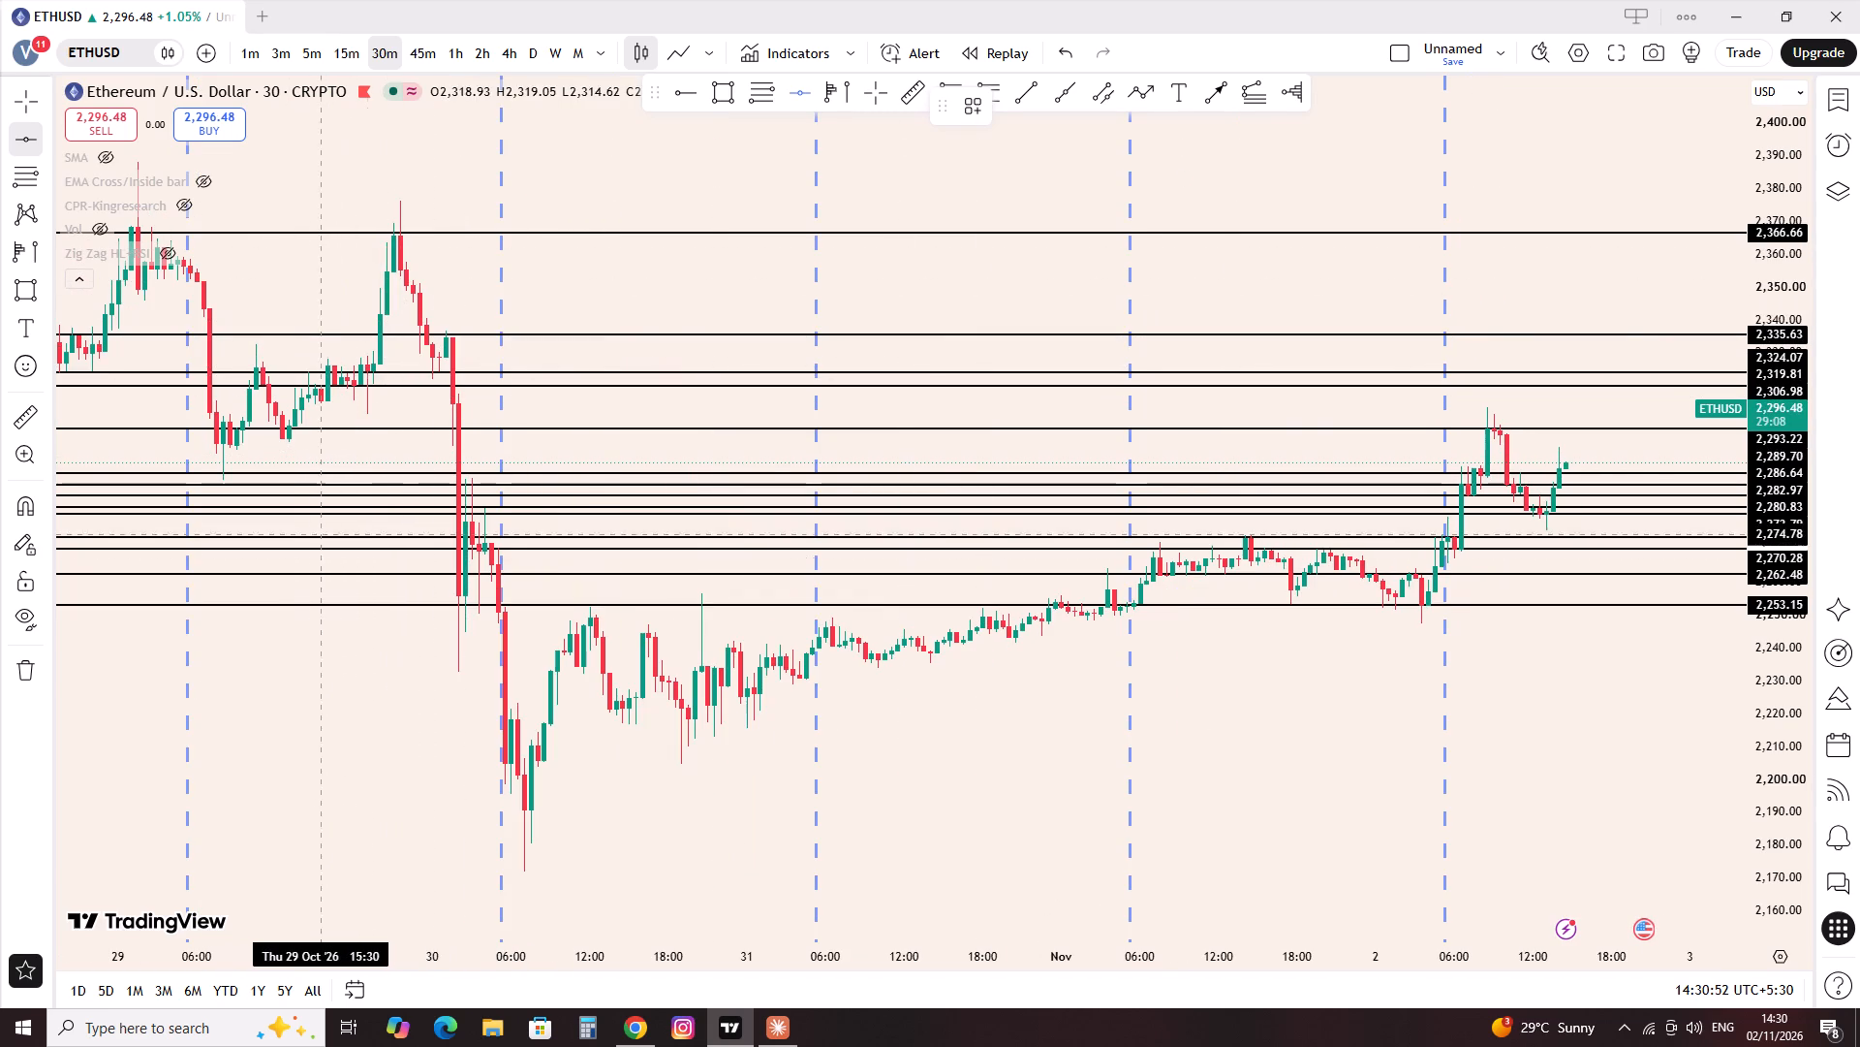
pyautogui.click(306, 448)
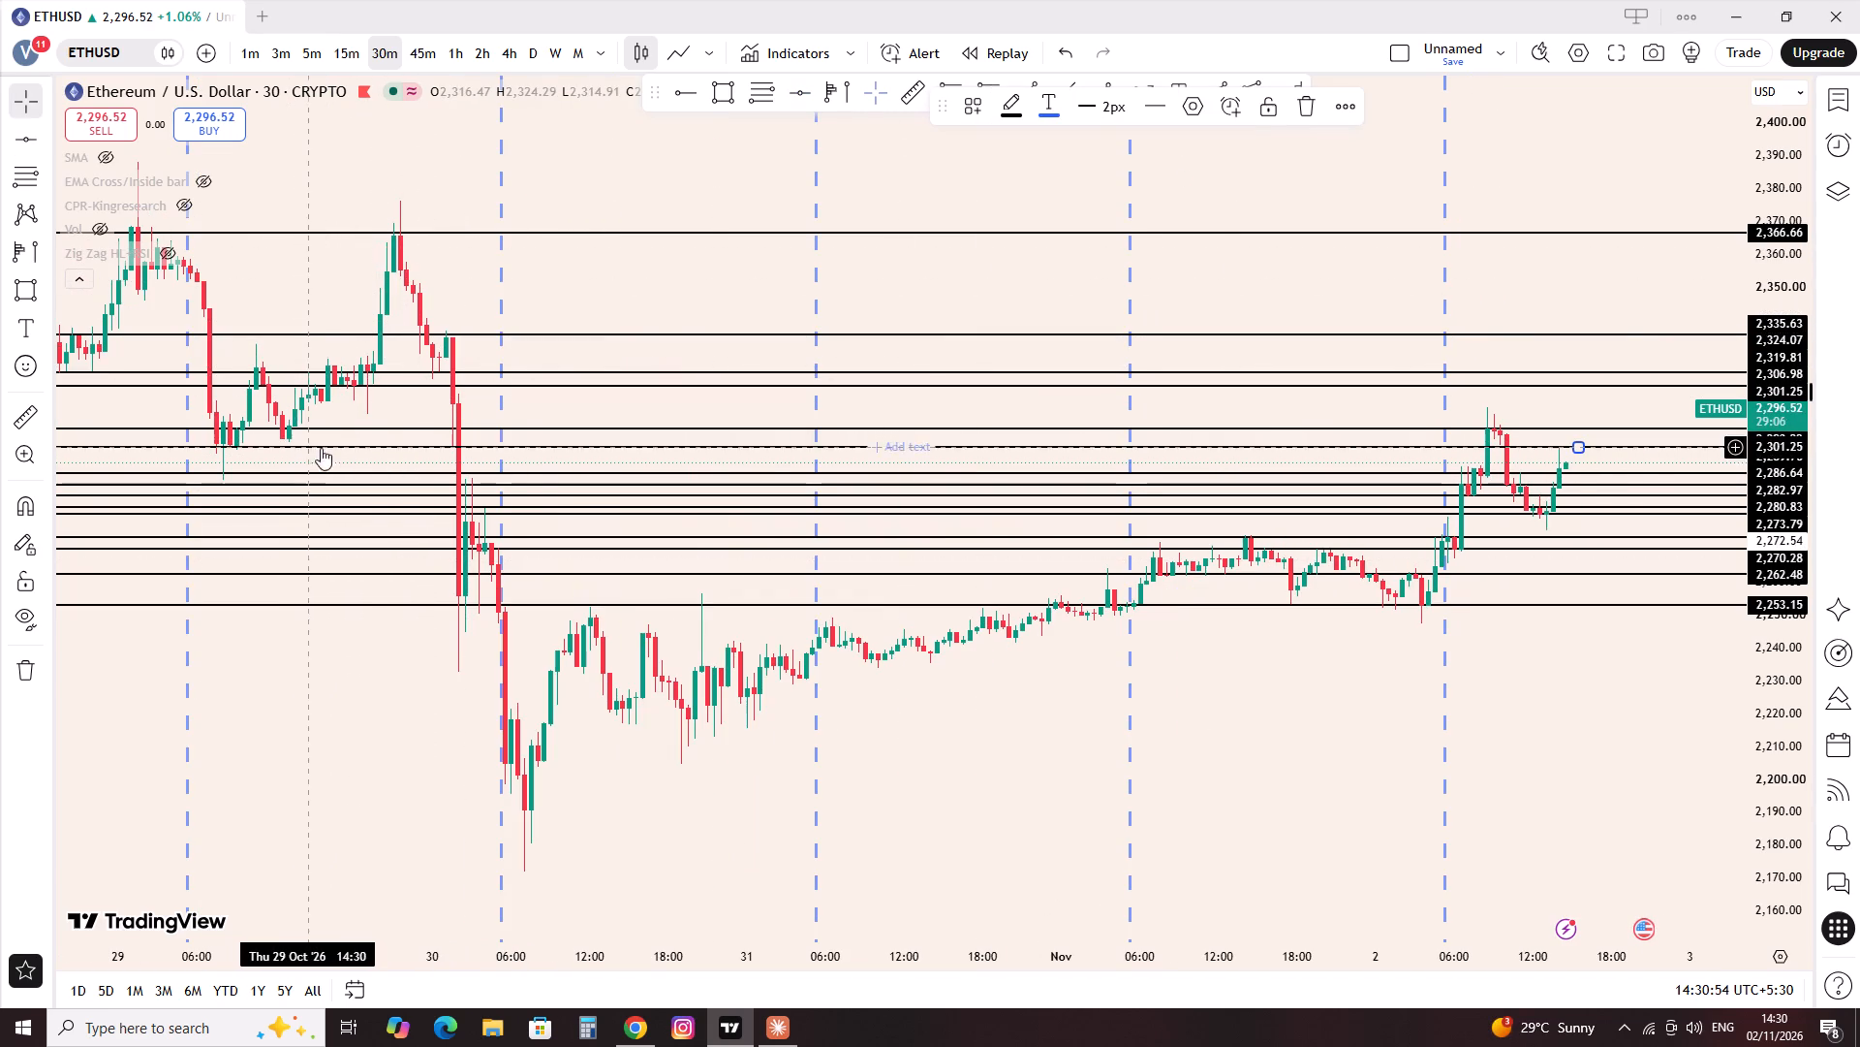
pyautogui.click(805, 364)
# Examine the marked support and resistance levels against recent ETHUSD price action, both close up and over several days.
pyautogui.scroll(6, 995, 468)
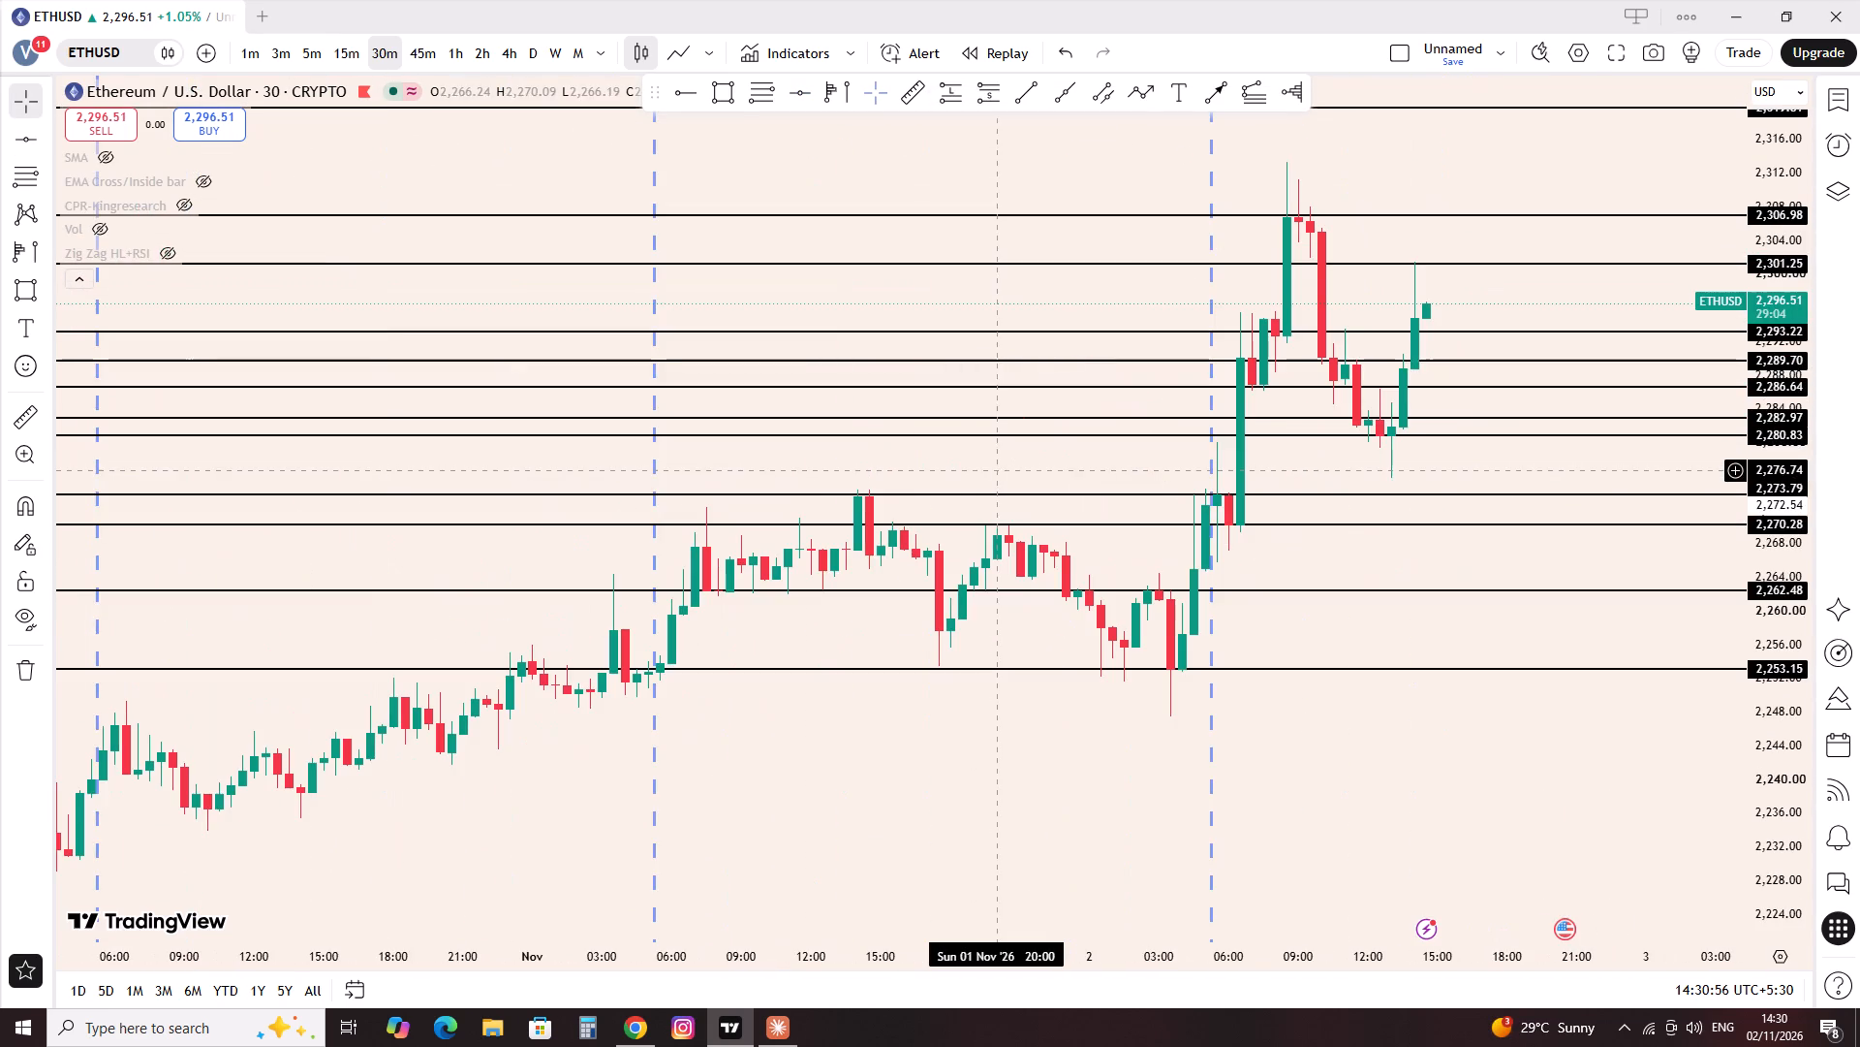
pyautogui.scroll(4, 1090, 439)
pyautogui.scroll(-9, 1090, 439)
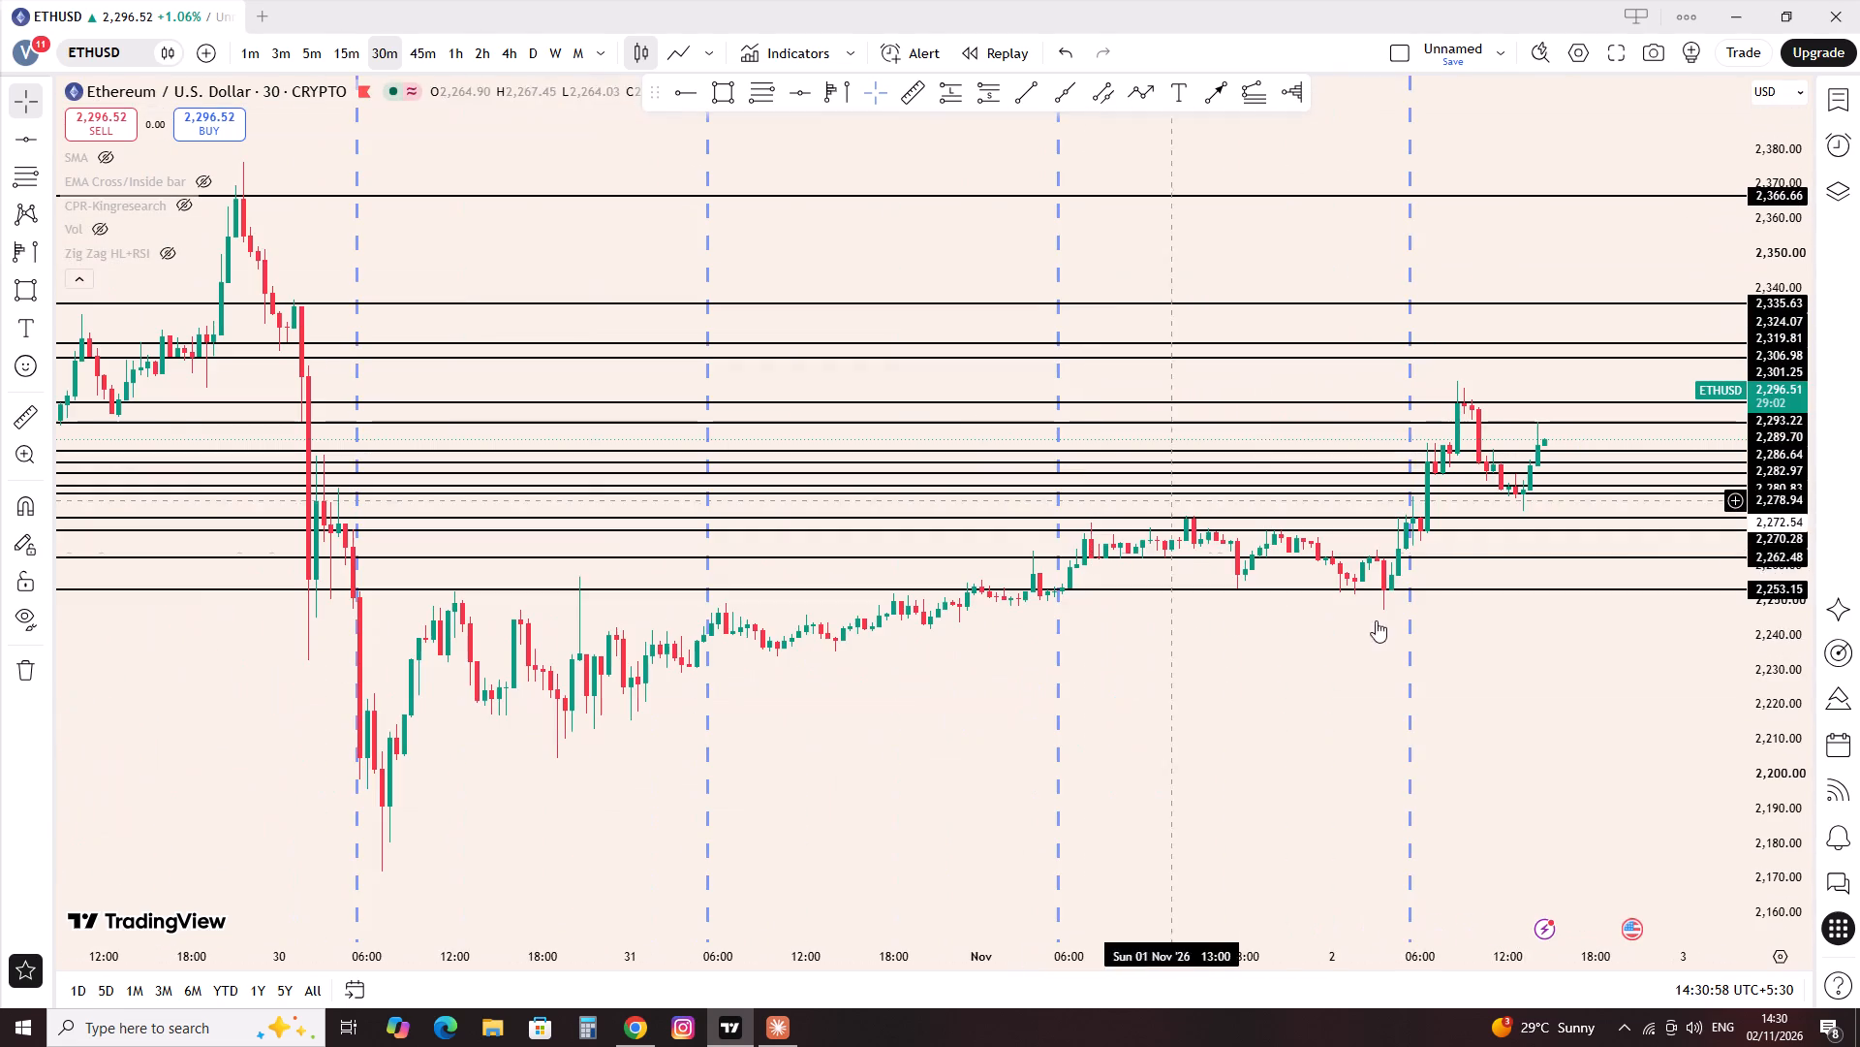
pyautogui.moveTo(1468, 684); pyautogui.dragTo(1058, 738)
pyautogui.scroll(-2, 1081, 640)
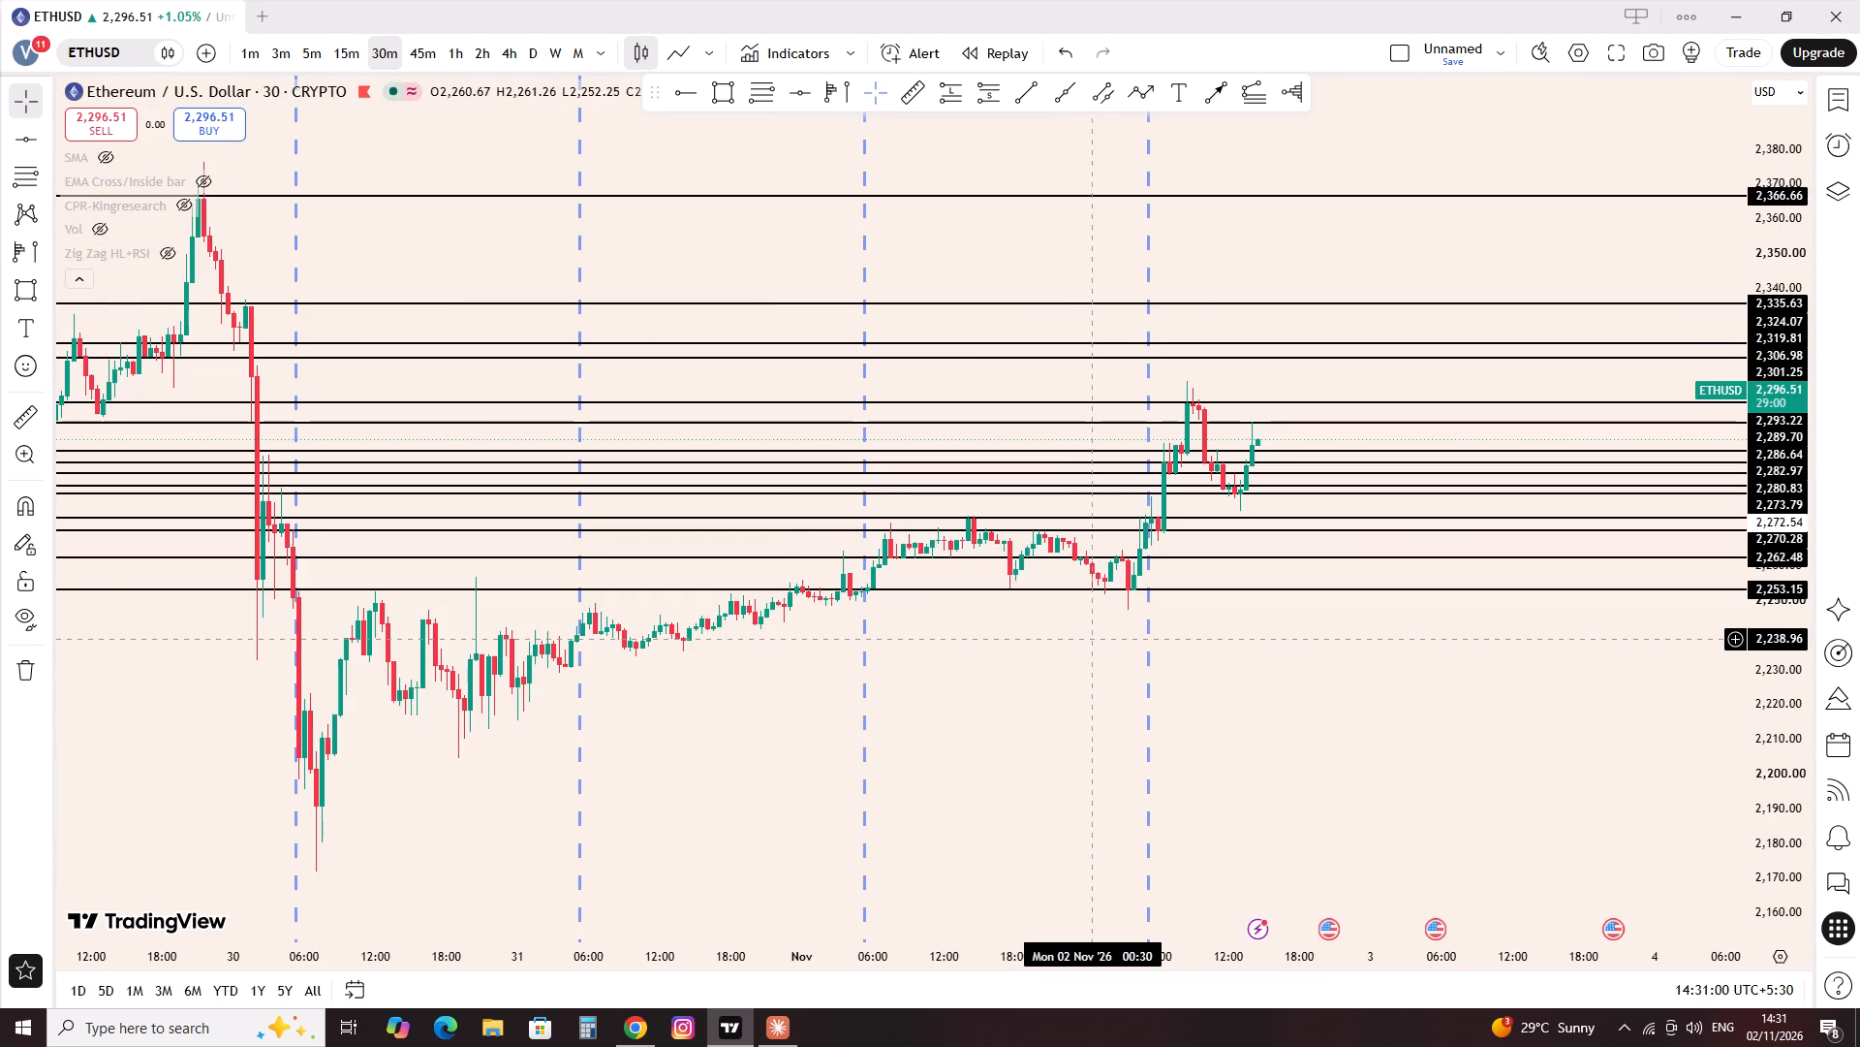
pyautogui.scroll(1, 1099, 637)
pyautogui.scroll(1, 1090, 429)
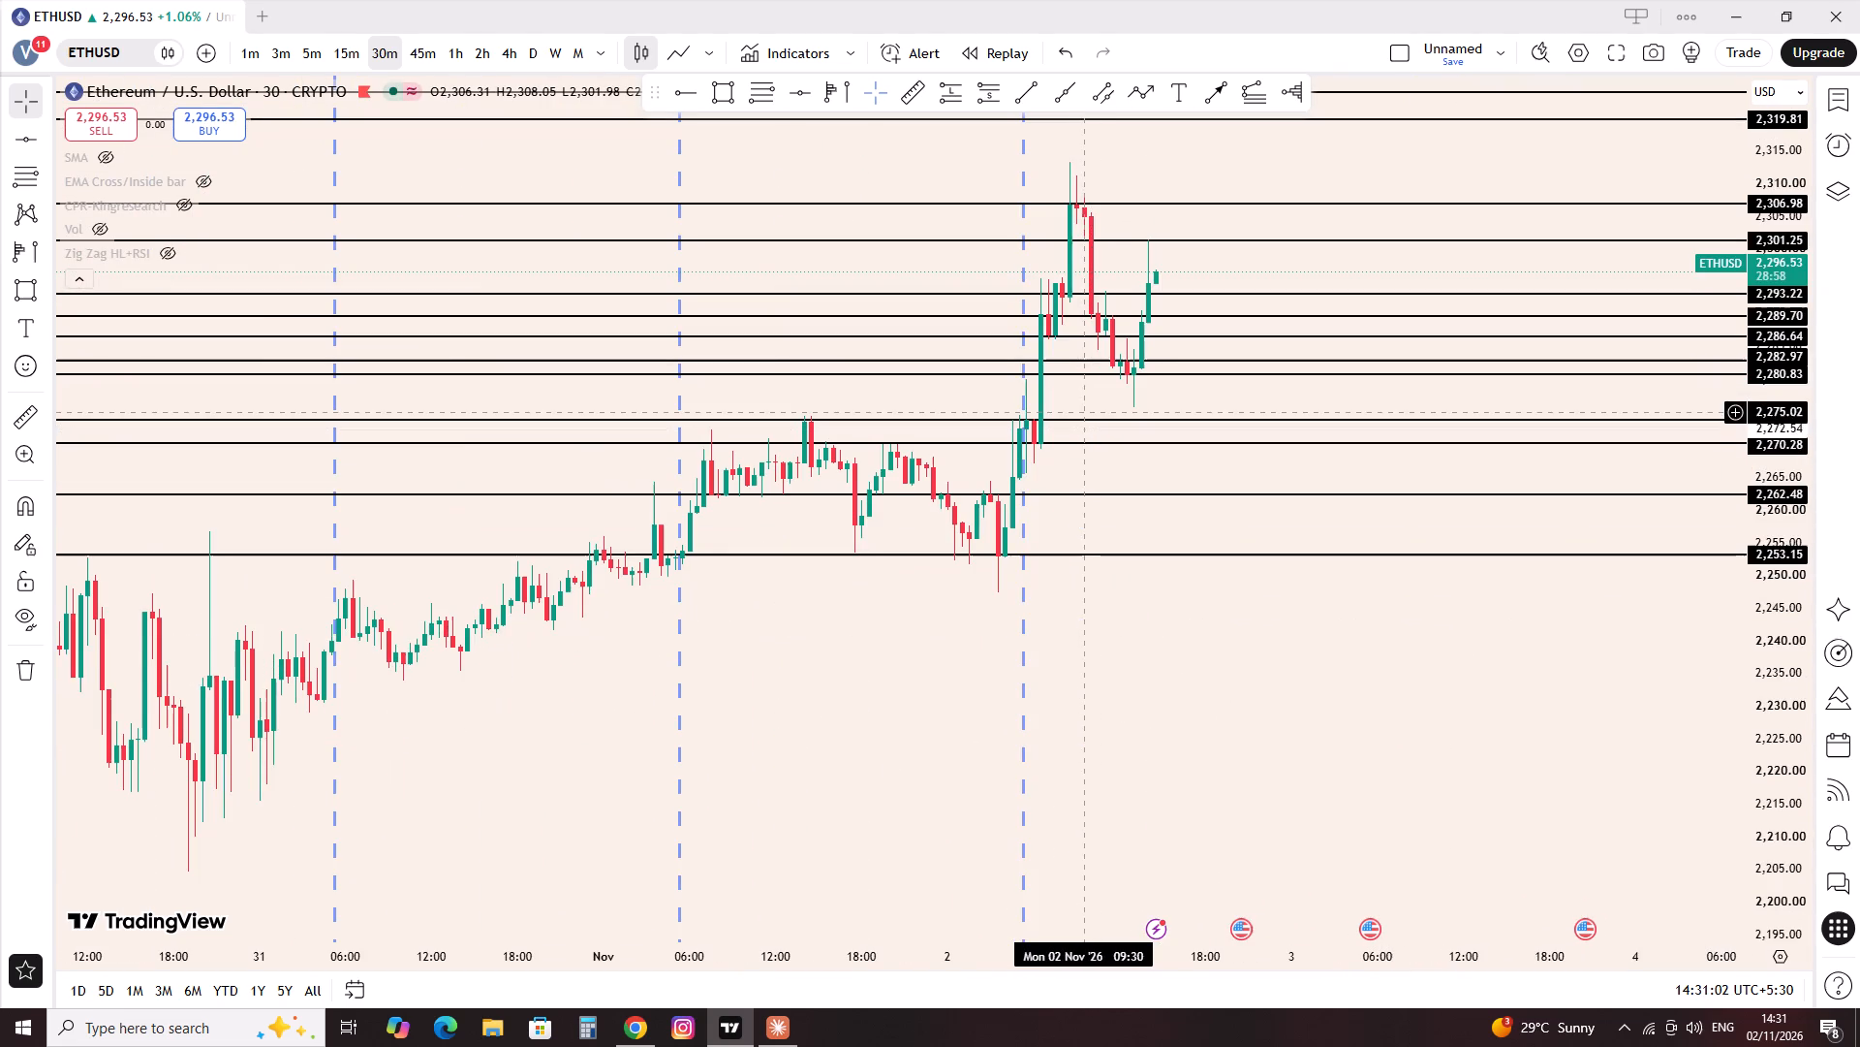
pyautogui.scroll(1, 1134, 177)
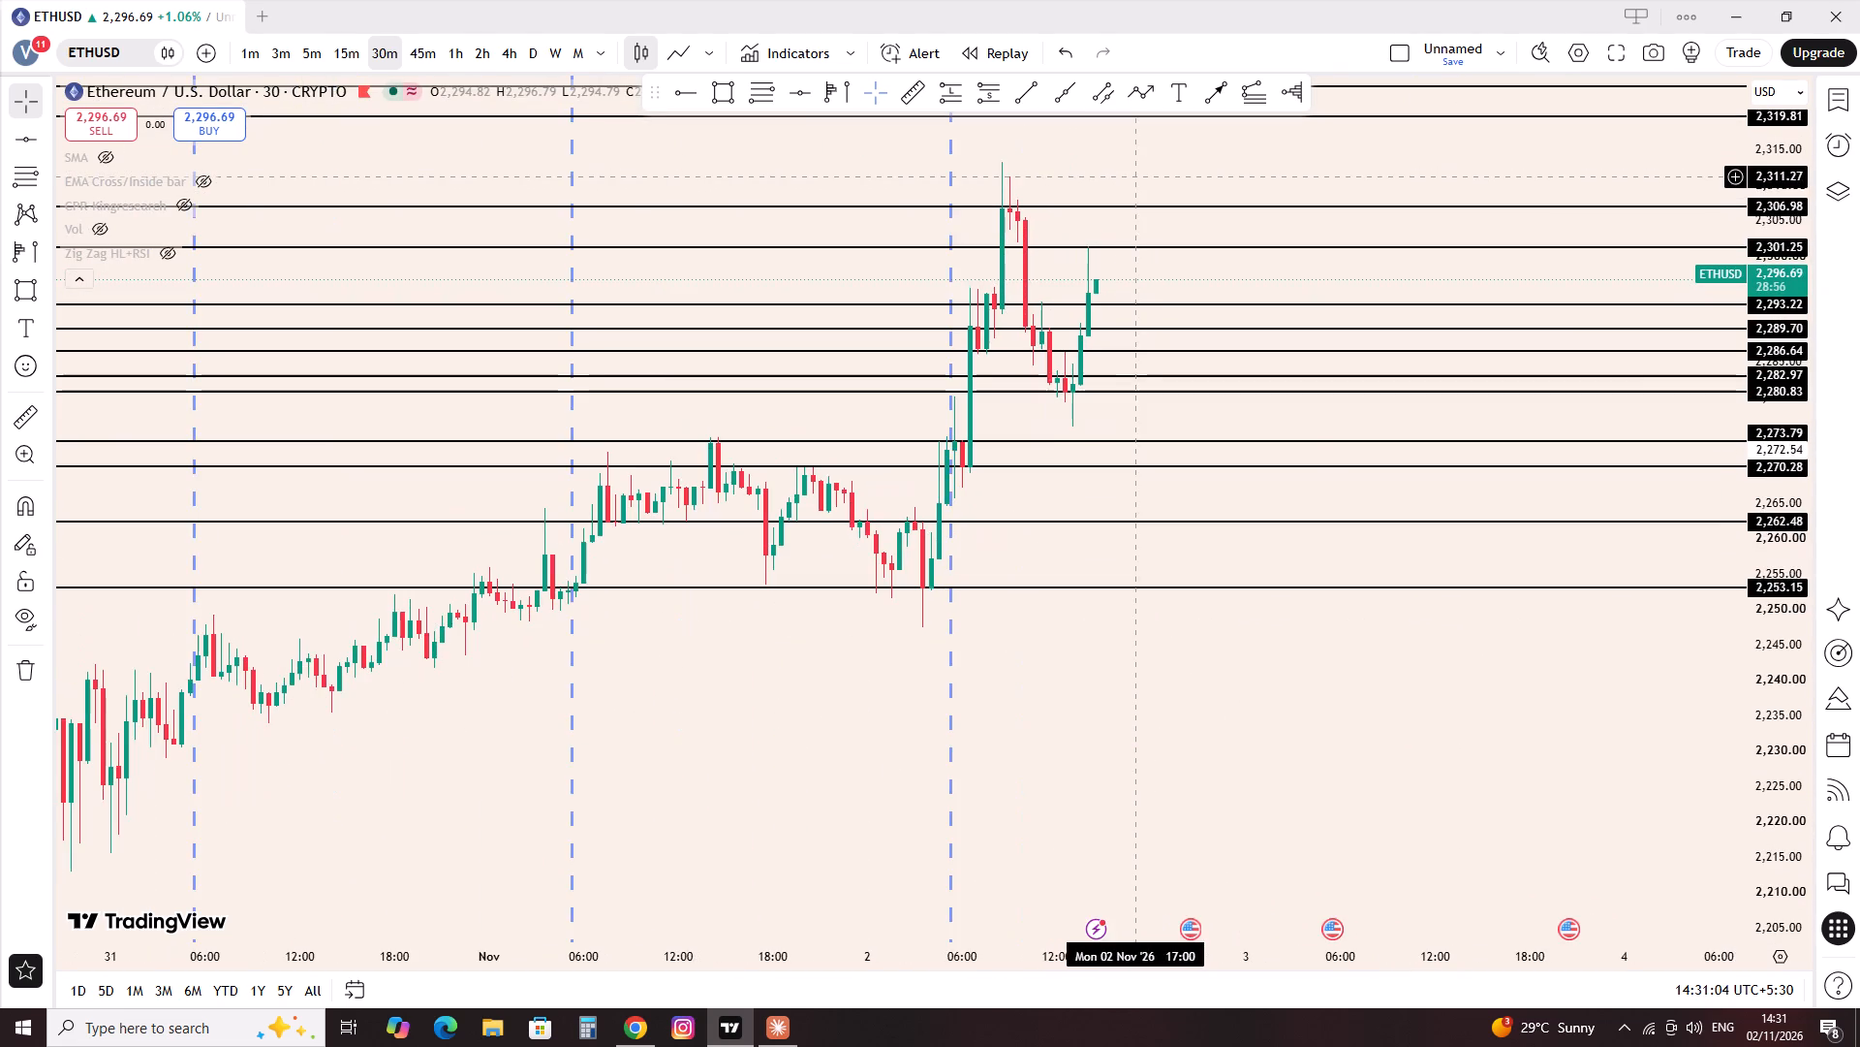
pyautogui.scroll(-2, 1122, 204)
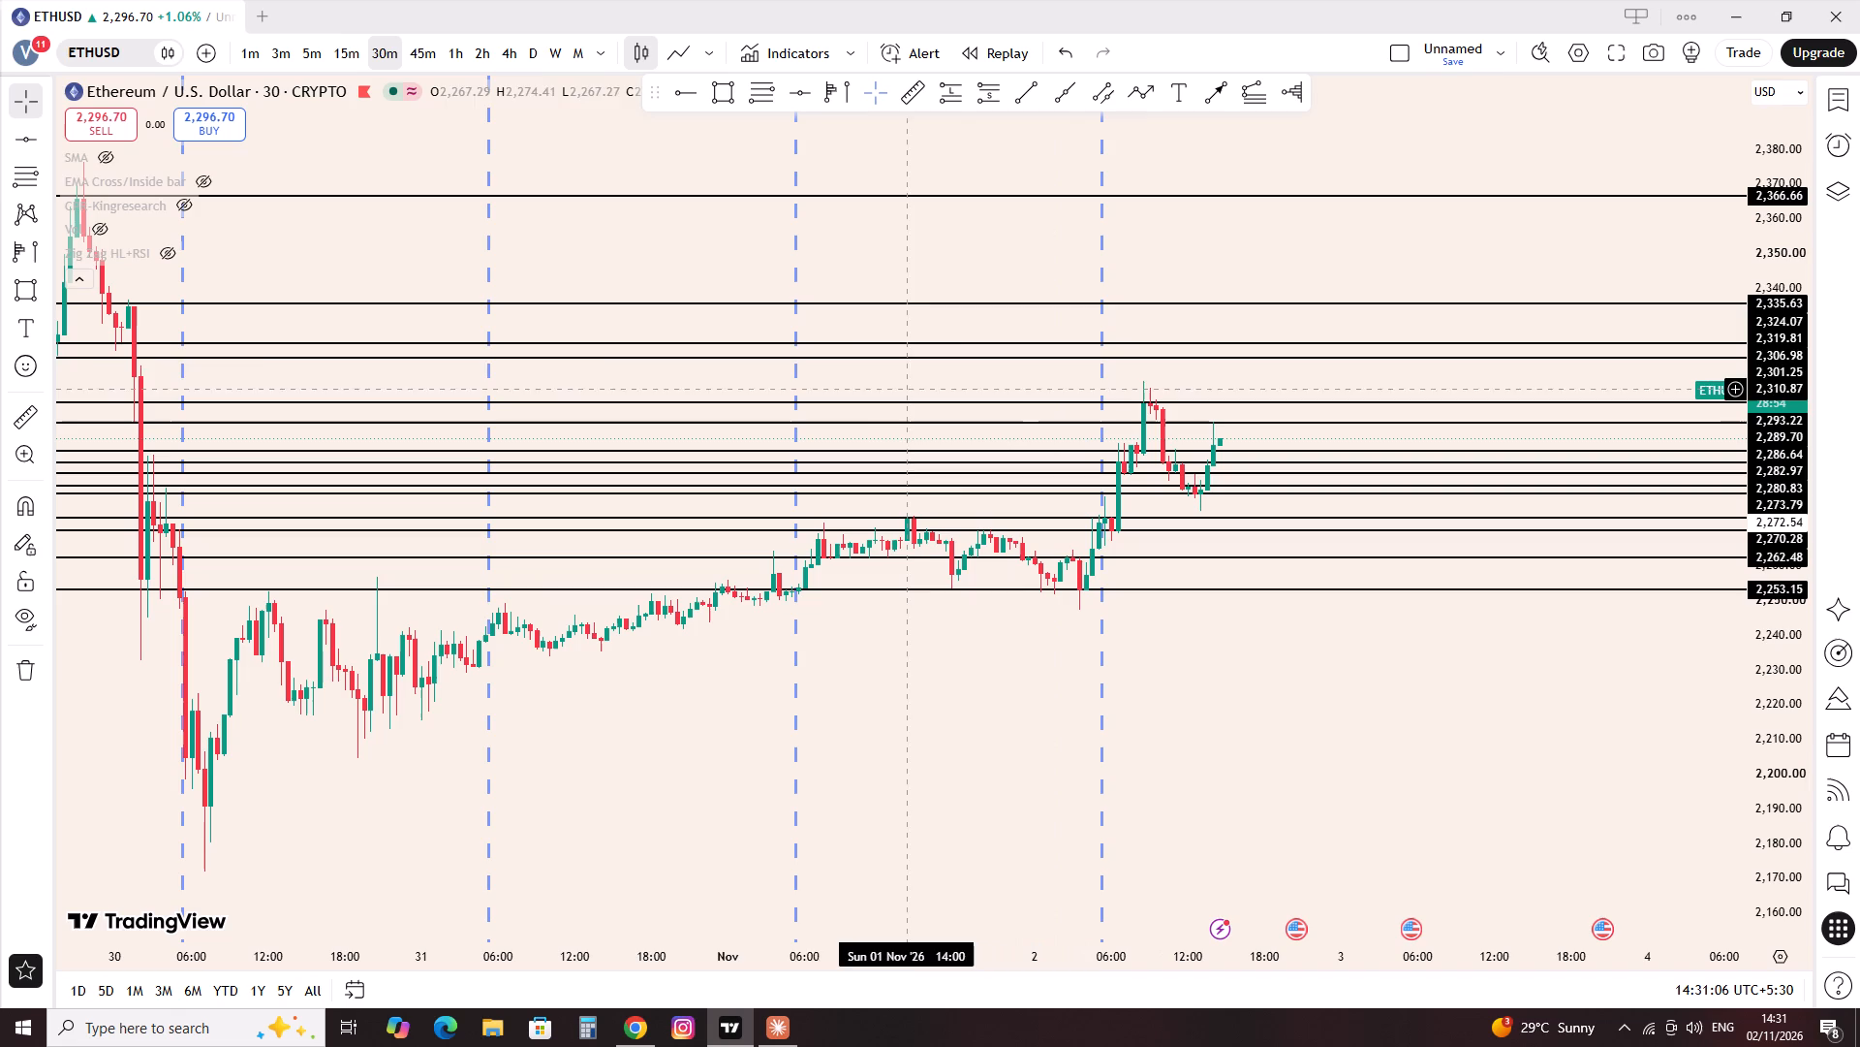
pyautogui.scroll(-1, 878, 361)
pyautogui.scroll(1, 878, 361)
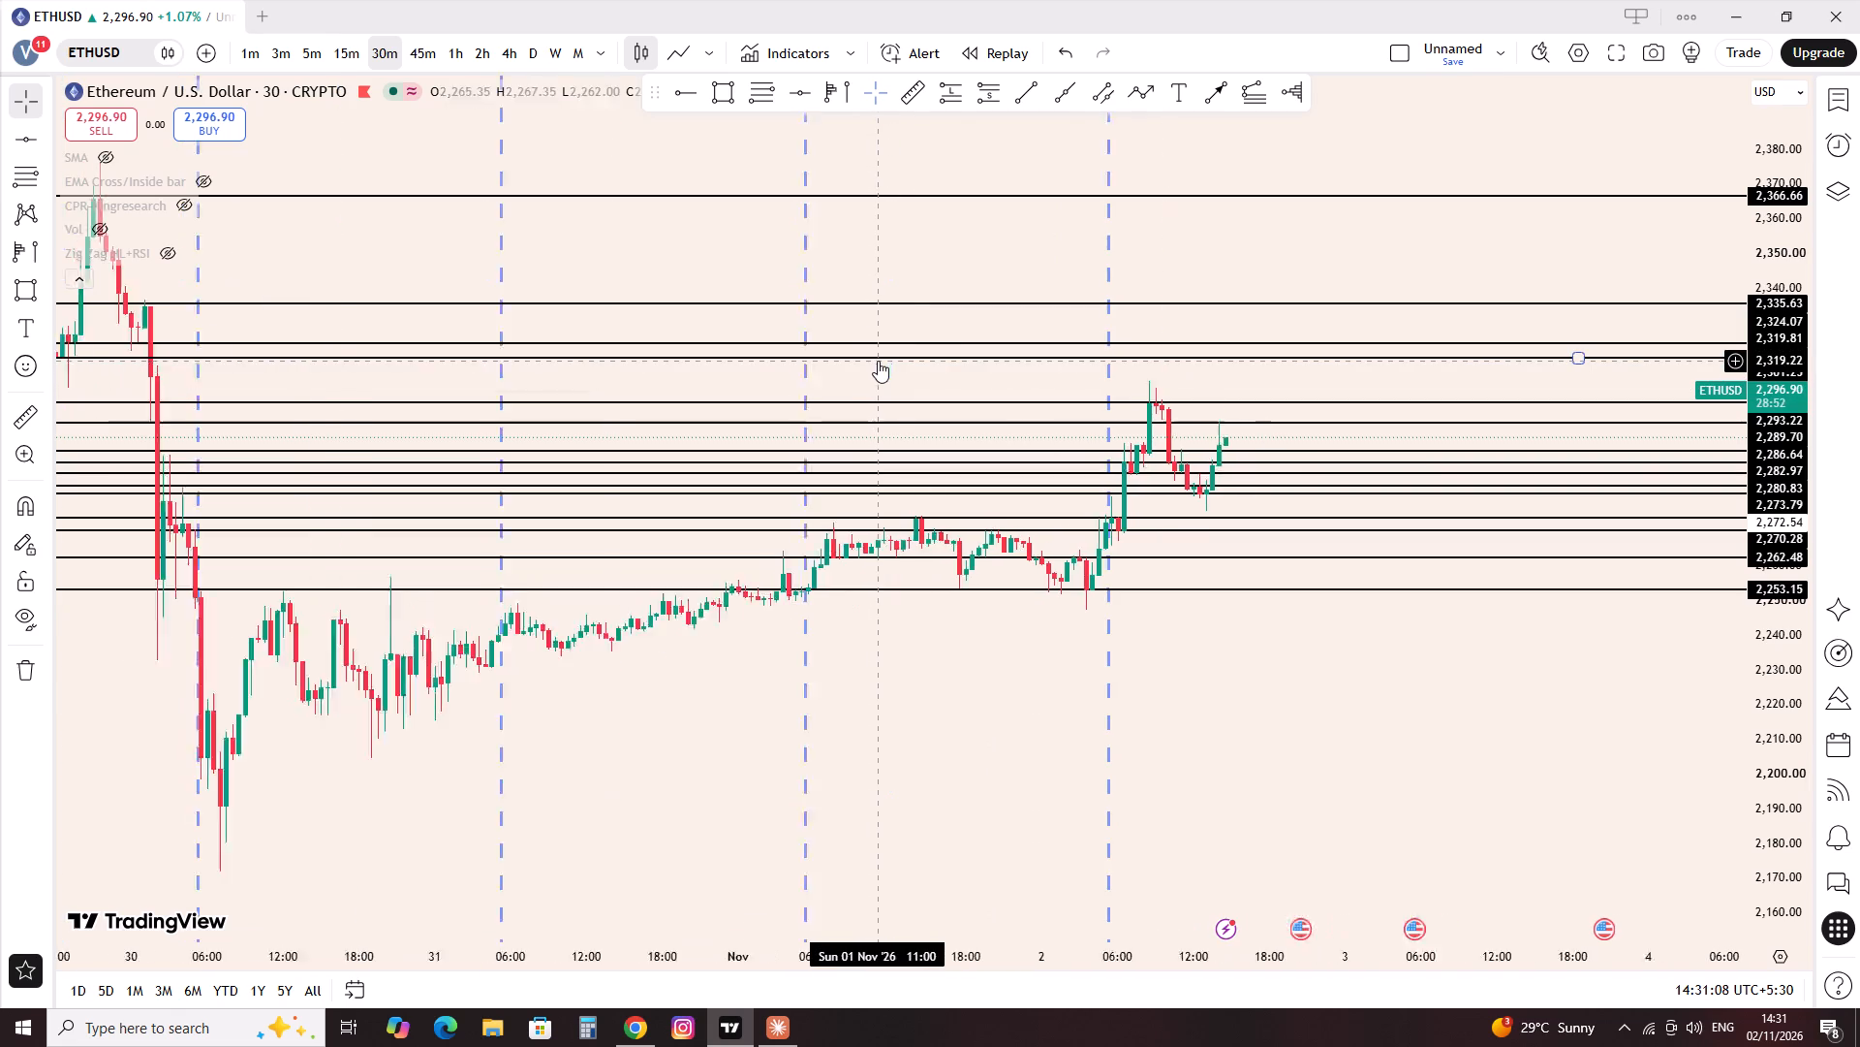
# Examine the marked levels against ETHUSD price action from 28 October to 2 November, both close up and over several days.
pyautogui.scroll(3, 878, 361)
pyautogui.scroll(-5, 728, 376)
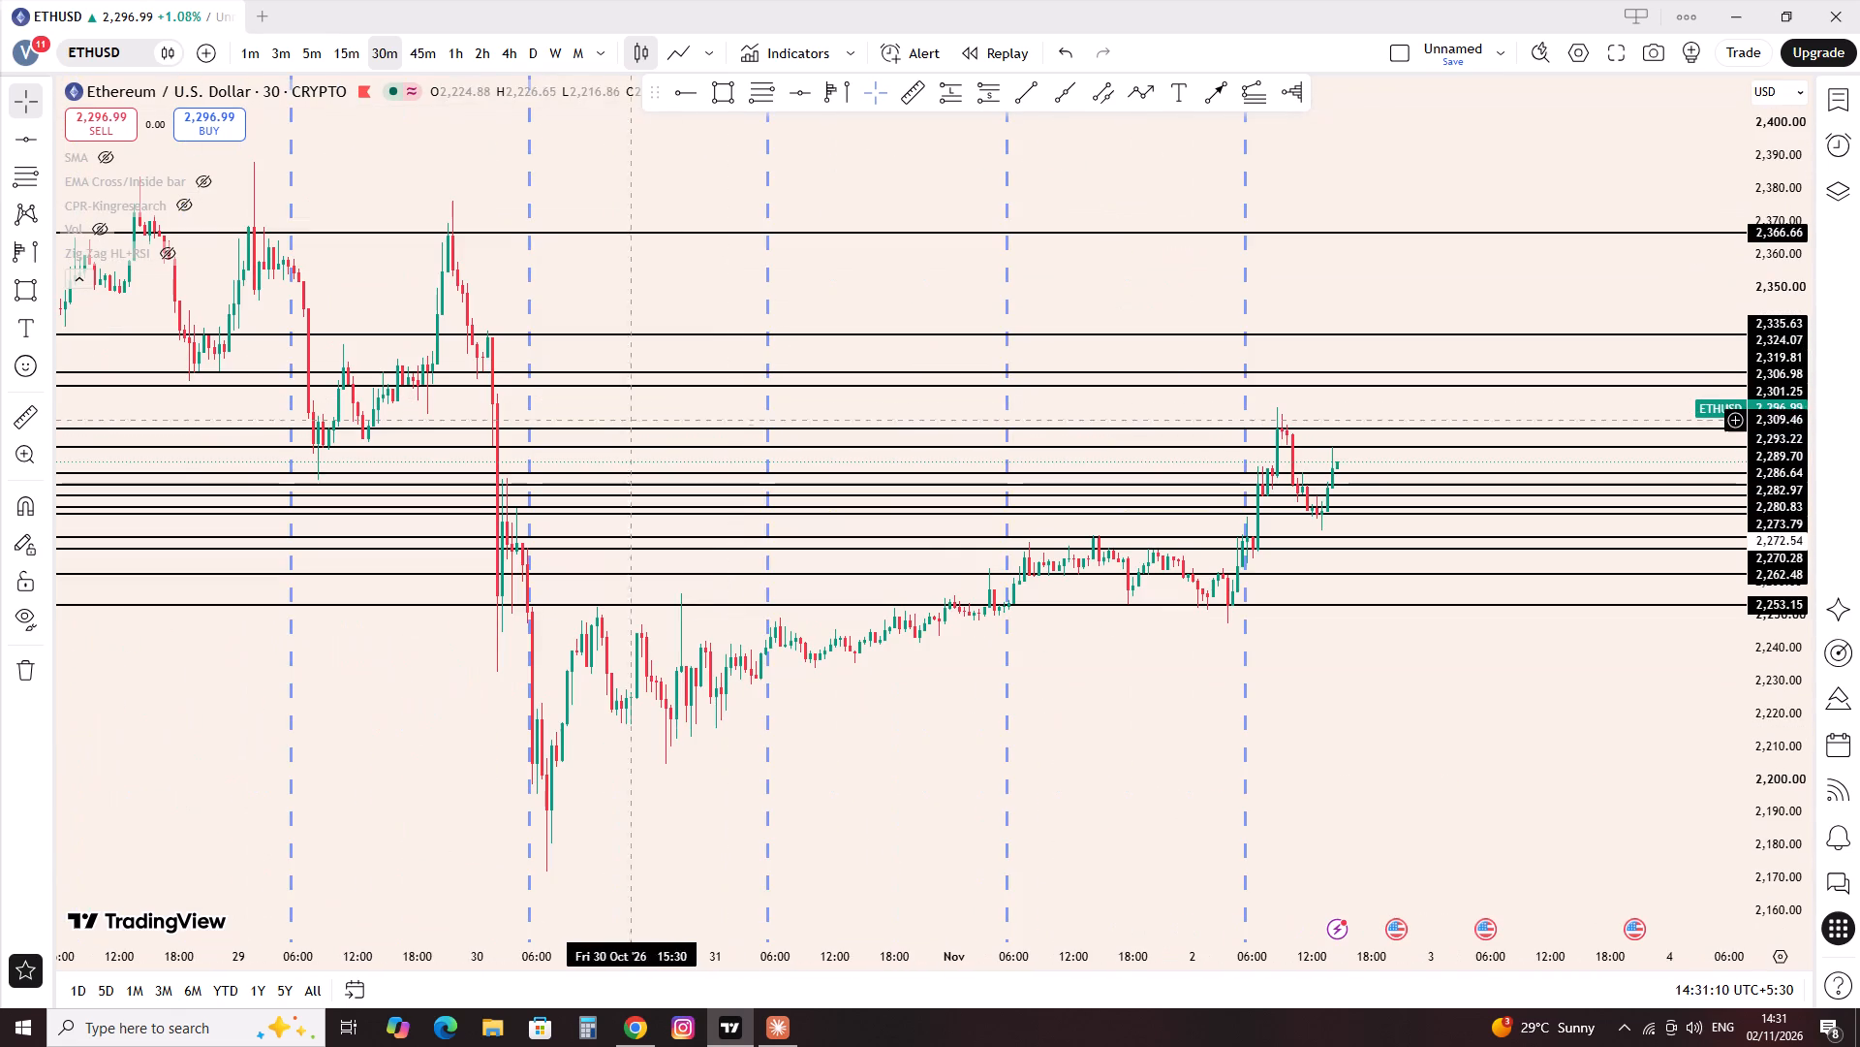
pyautogui.moveTo(587, 397); pyautogui.dragTo(754, 455)
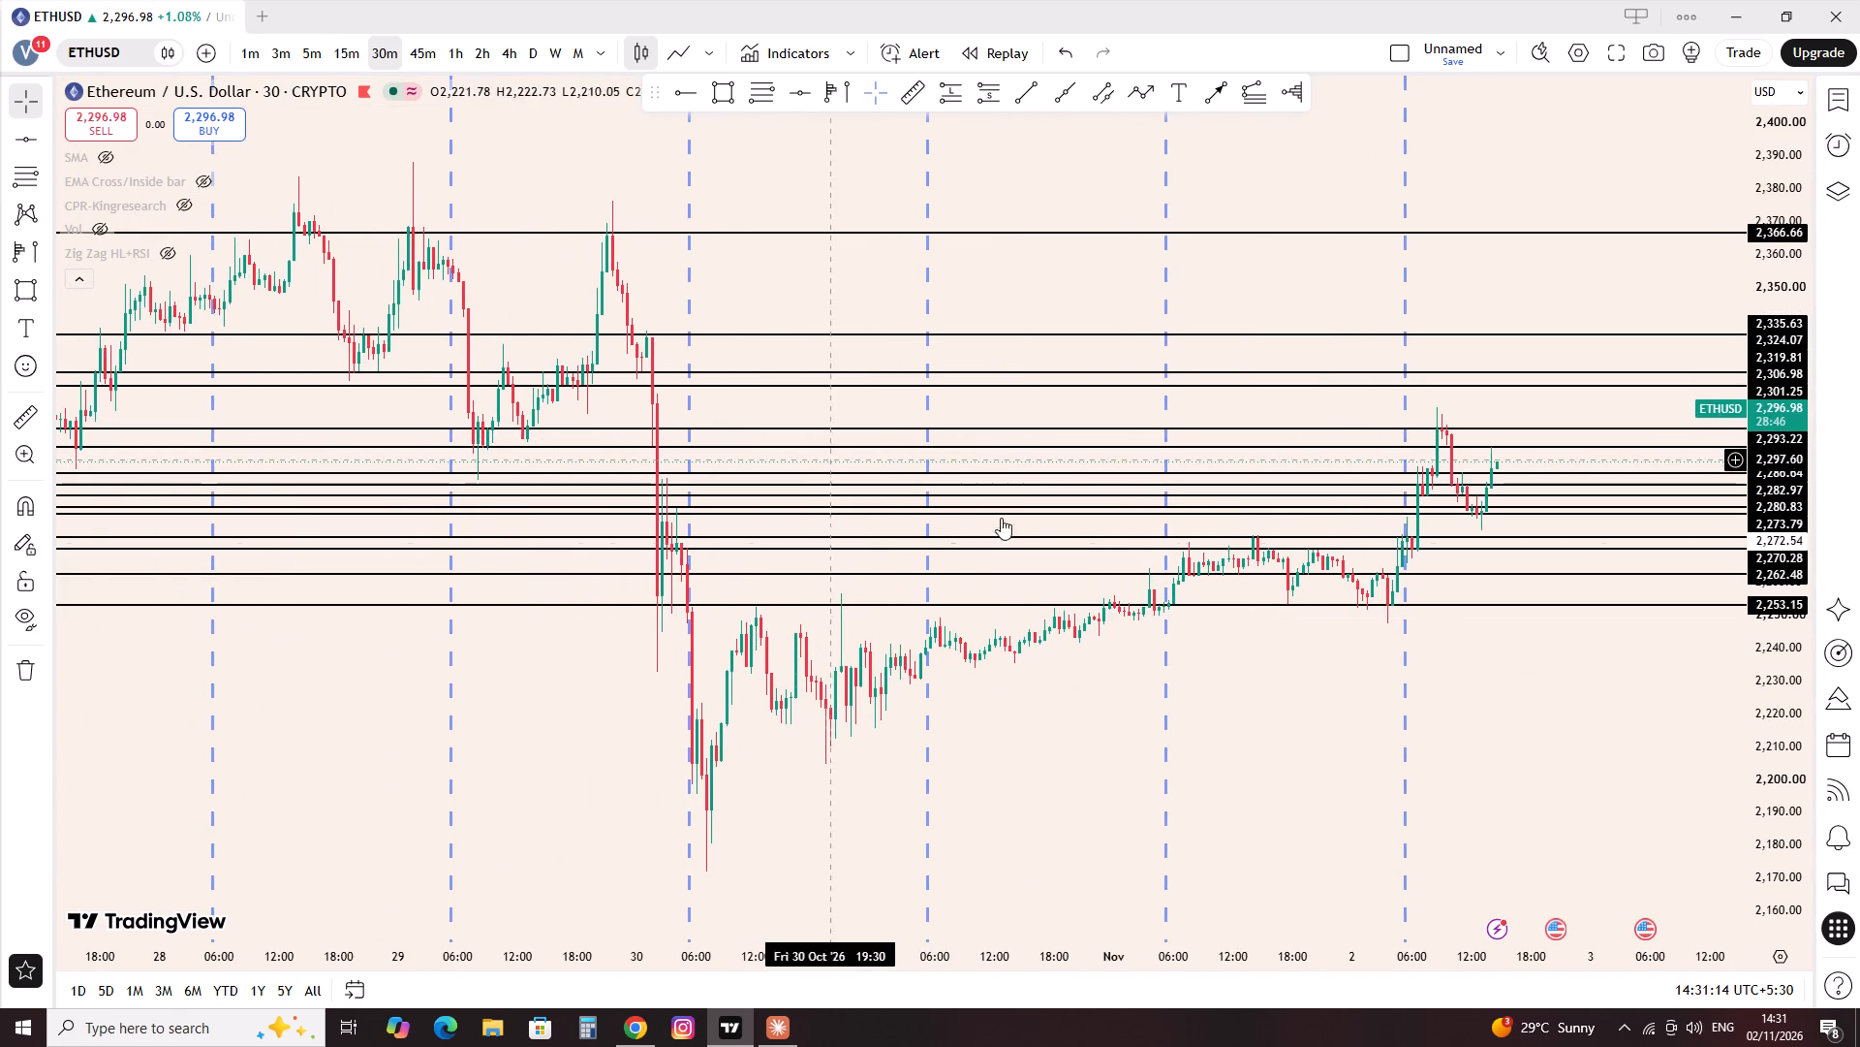
pyautogui.scroll(5, 1134, 568)
pyautogui.moveTo(1006, 633); pyautogui.dragTo(609, 803)
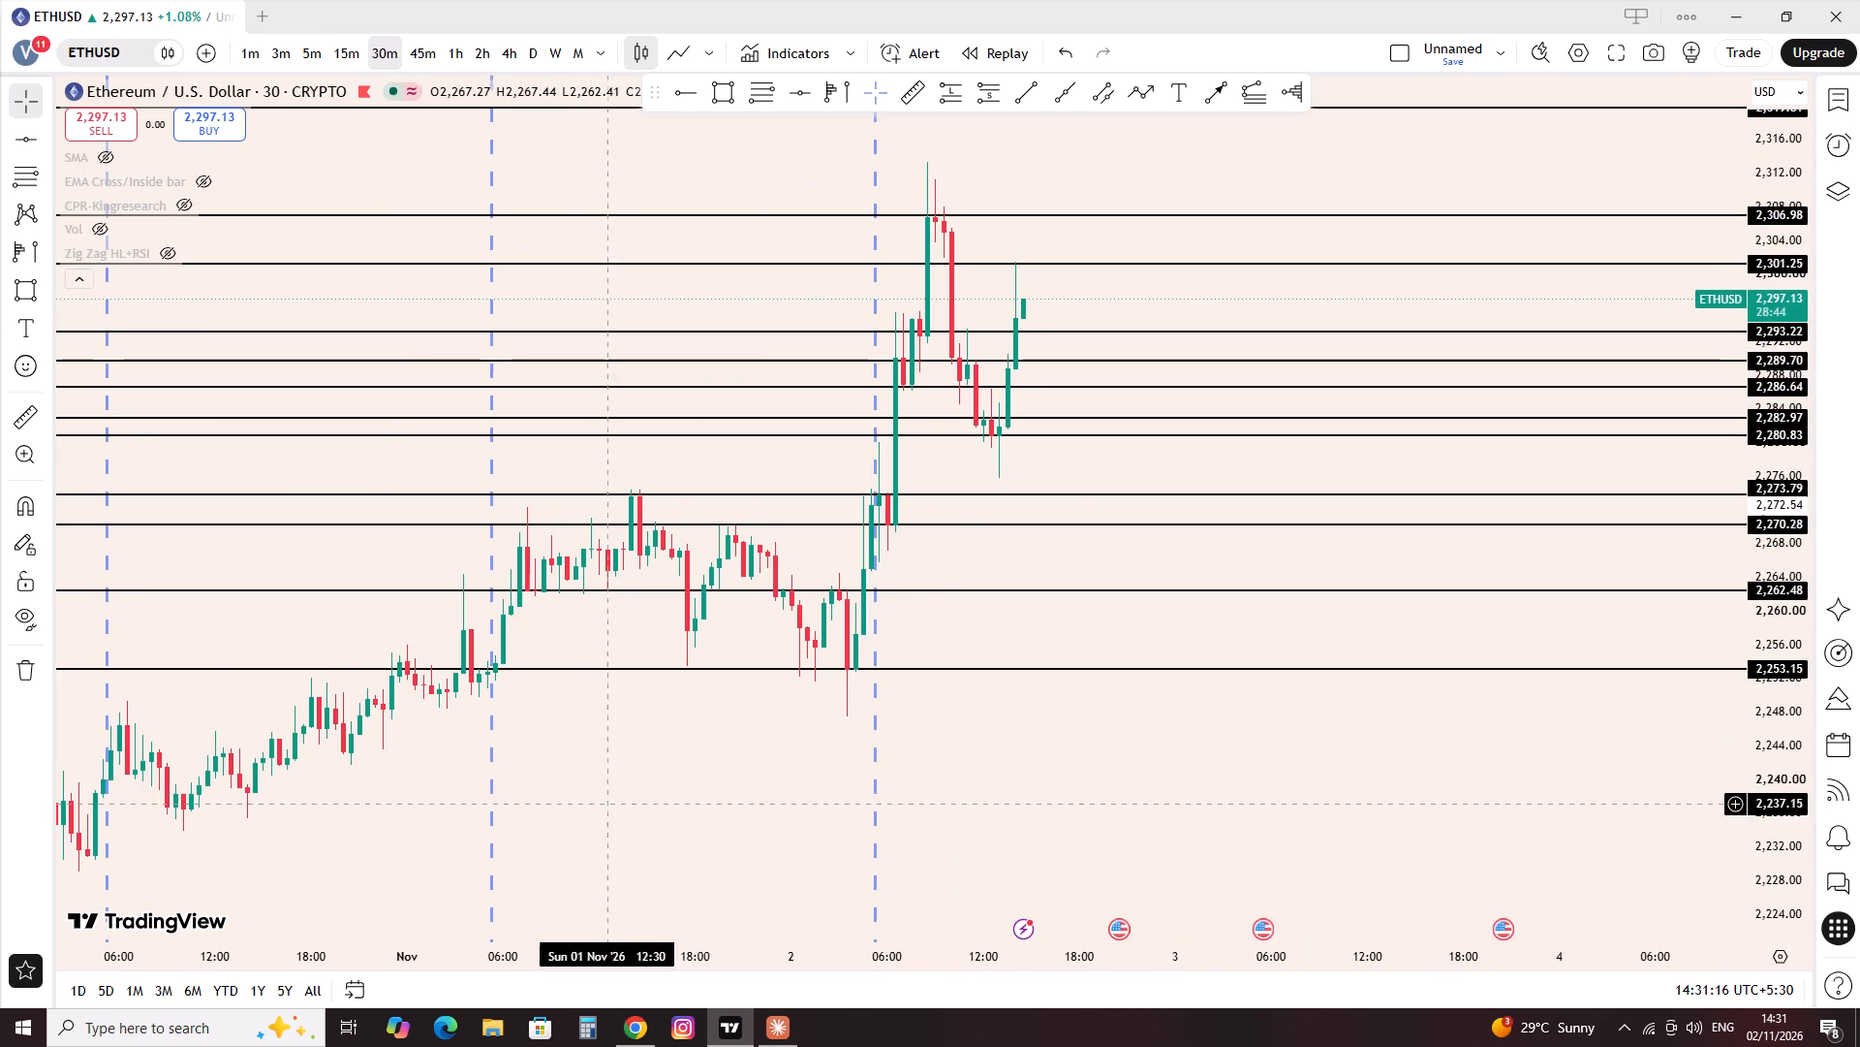
pyautogui.moveTo(1087, 759); pyautogui.dragTo(956, 806)
pyautogui.scroll(-5, 977, 805)
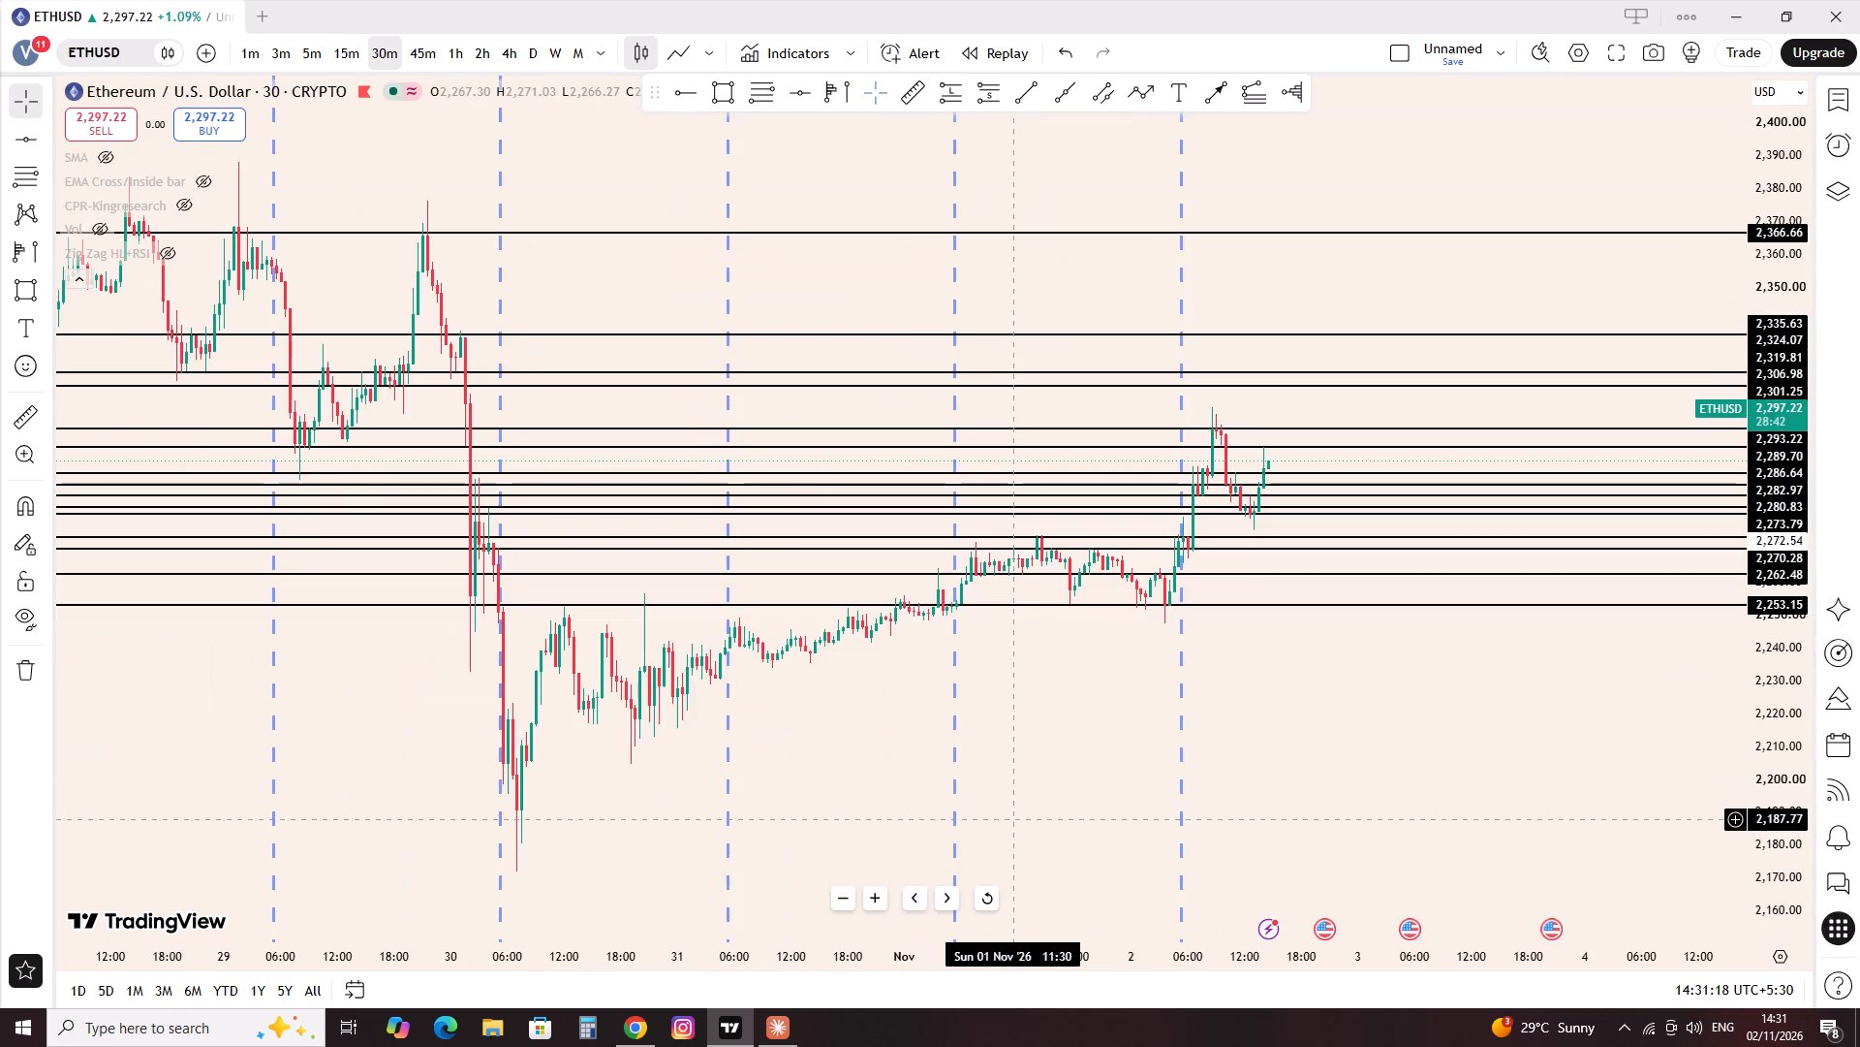
# Reposition the horizontal line under the 2 November midday pullback bodies to about 2,280.7.
pyautogui.scroll(8, 1072, 811)
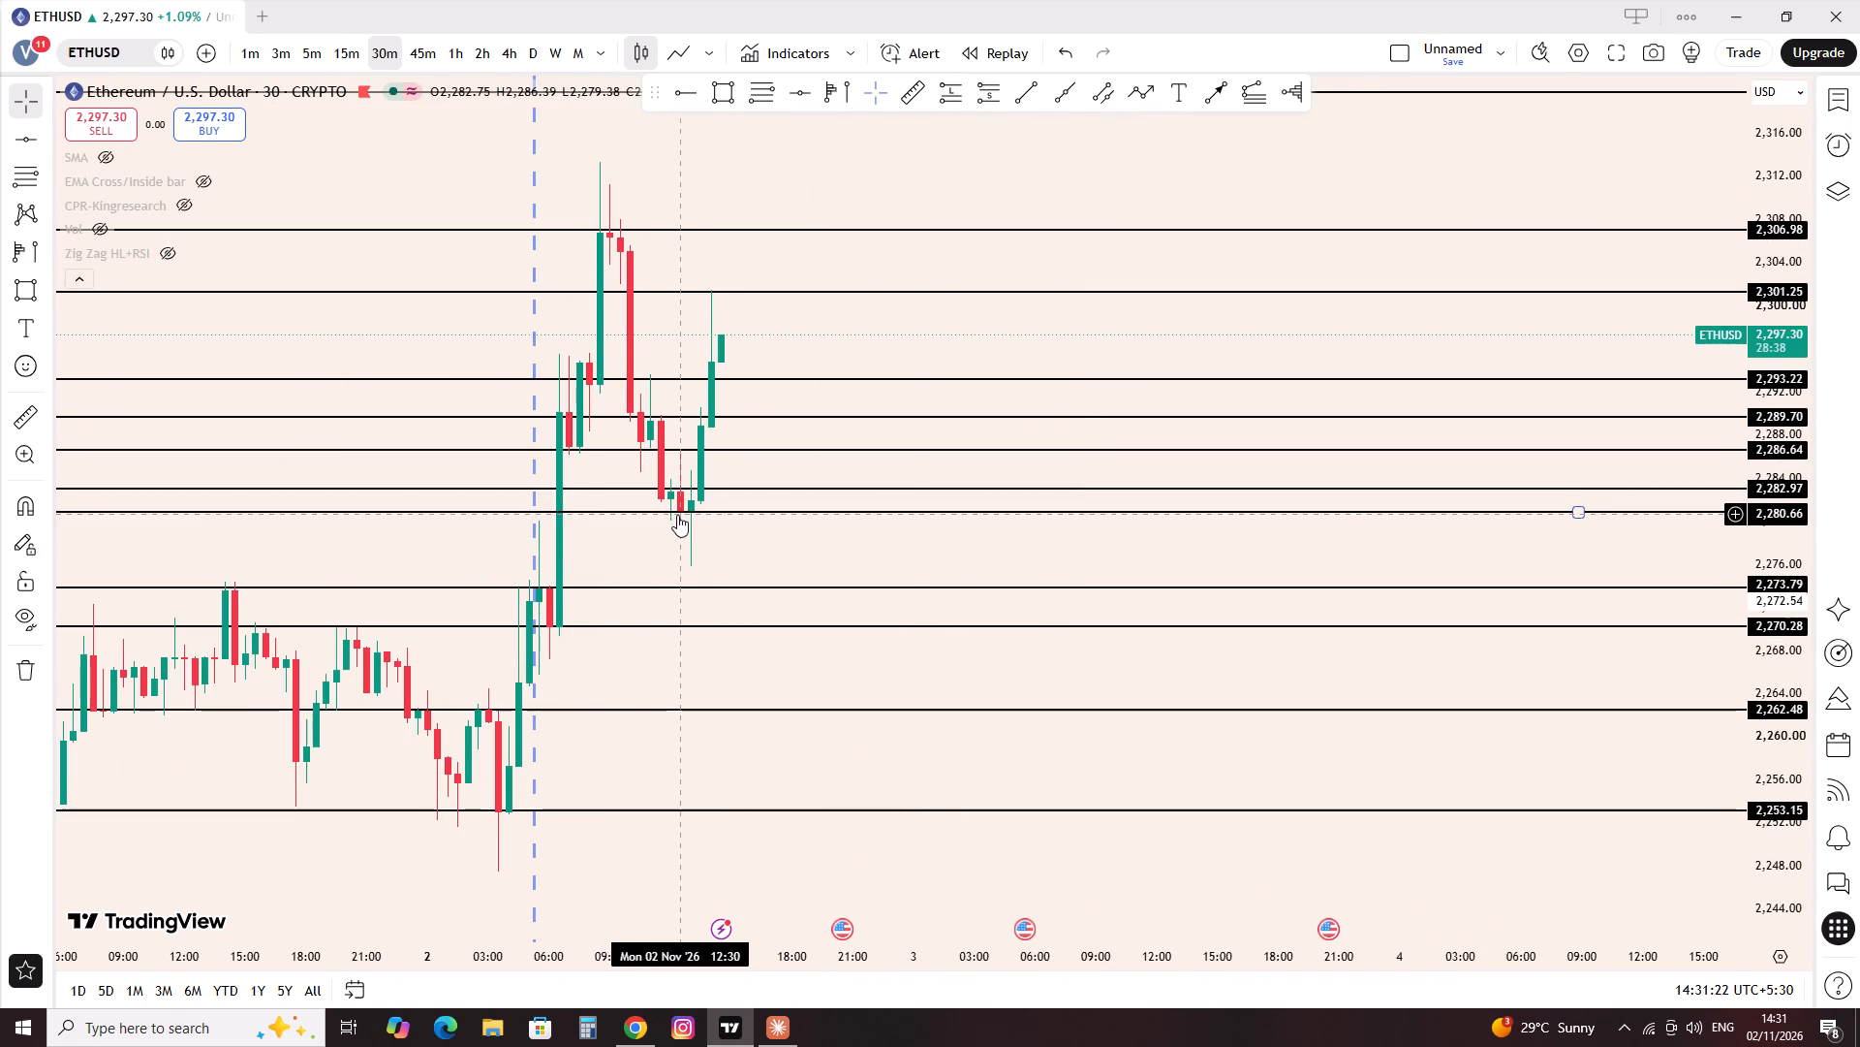
pyautogui.moveTo(677, 515); pyautogui.dragTo(590, 500)
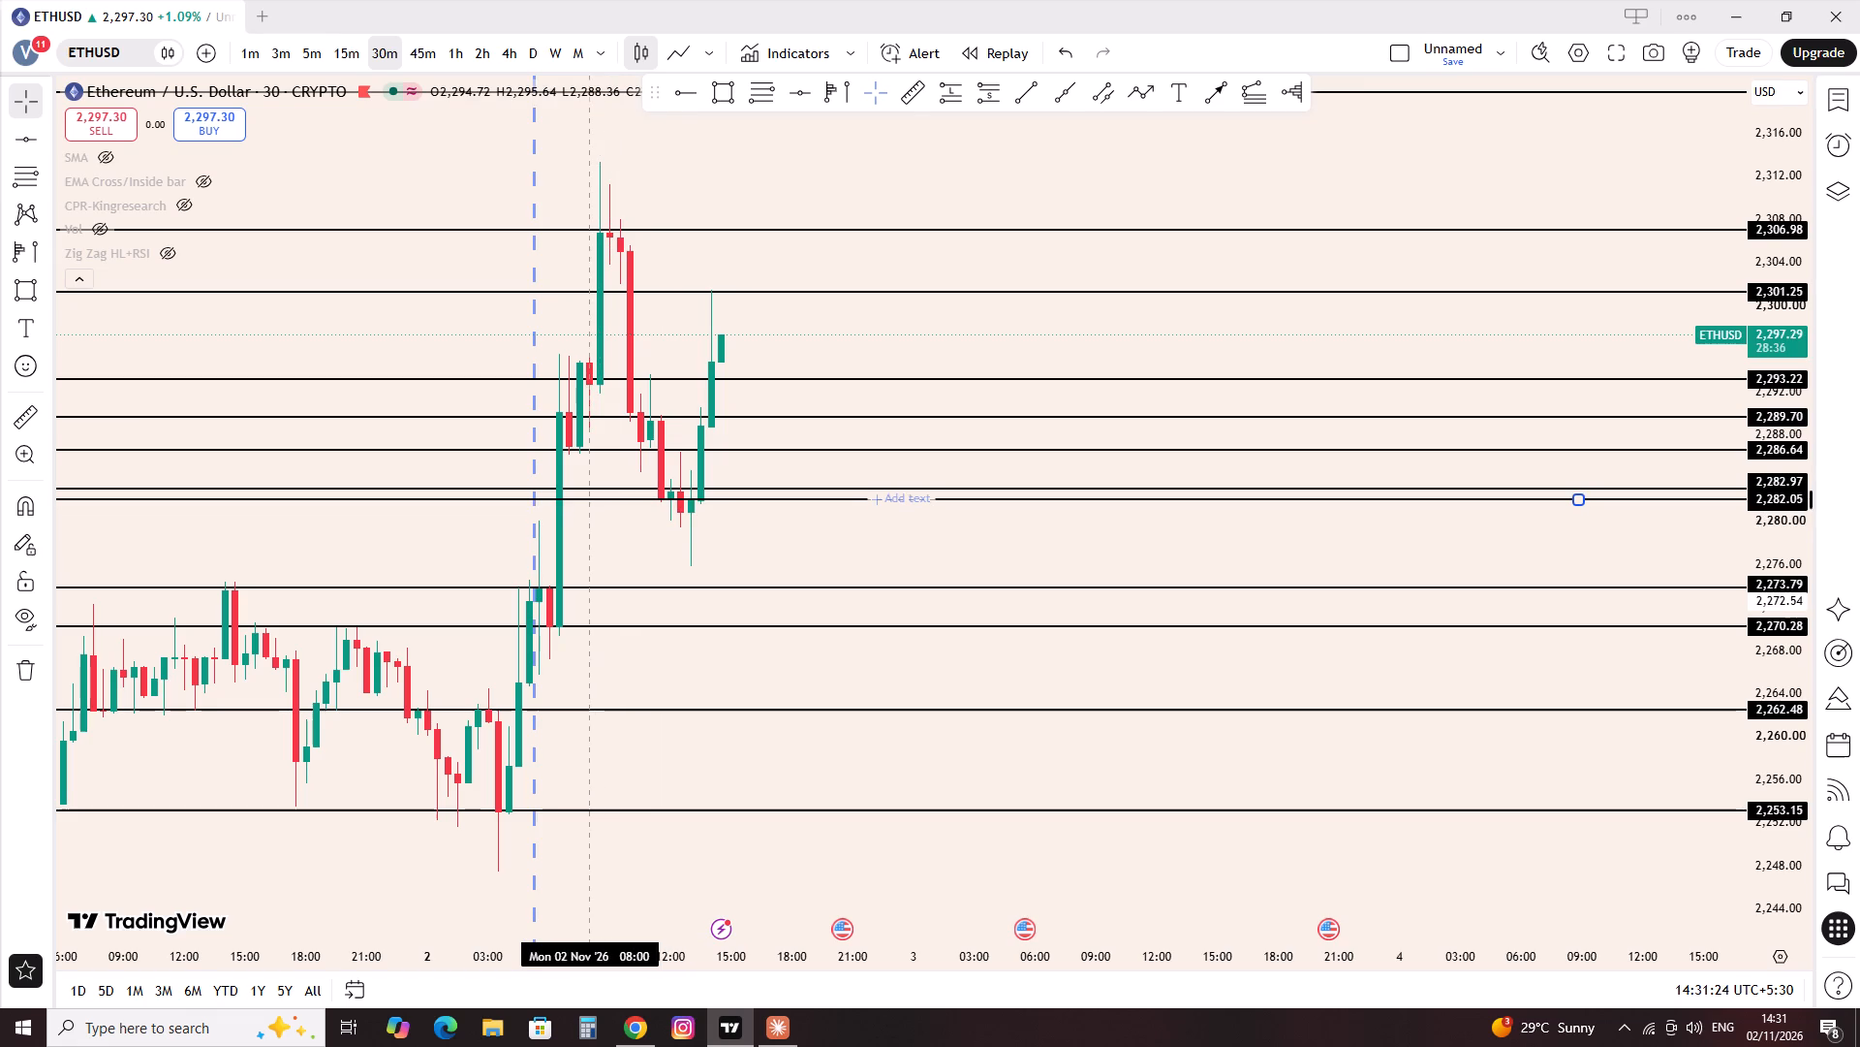
pyautogui.moveTo(590, 500); pyautogui.dragTo(589, 505)
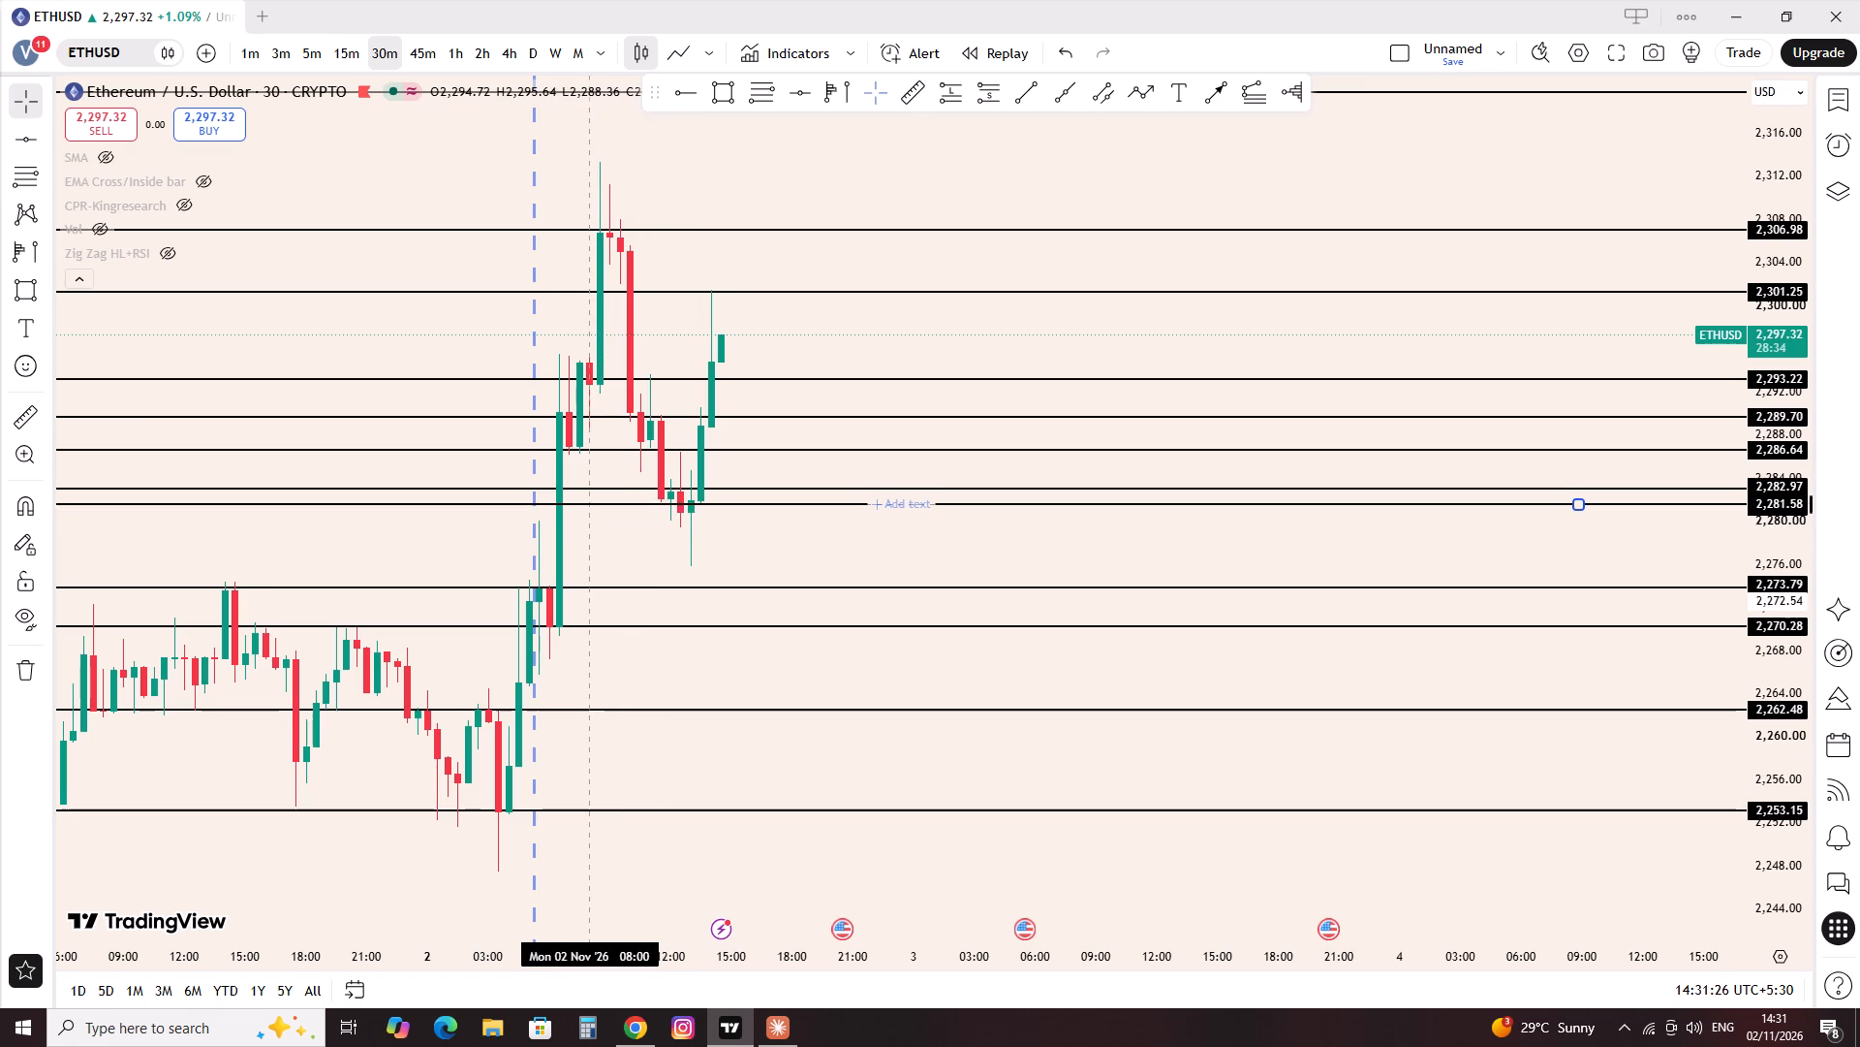
pyautogui.moveTo(589, 505); pyautogui.dragTo(607, 519)
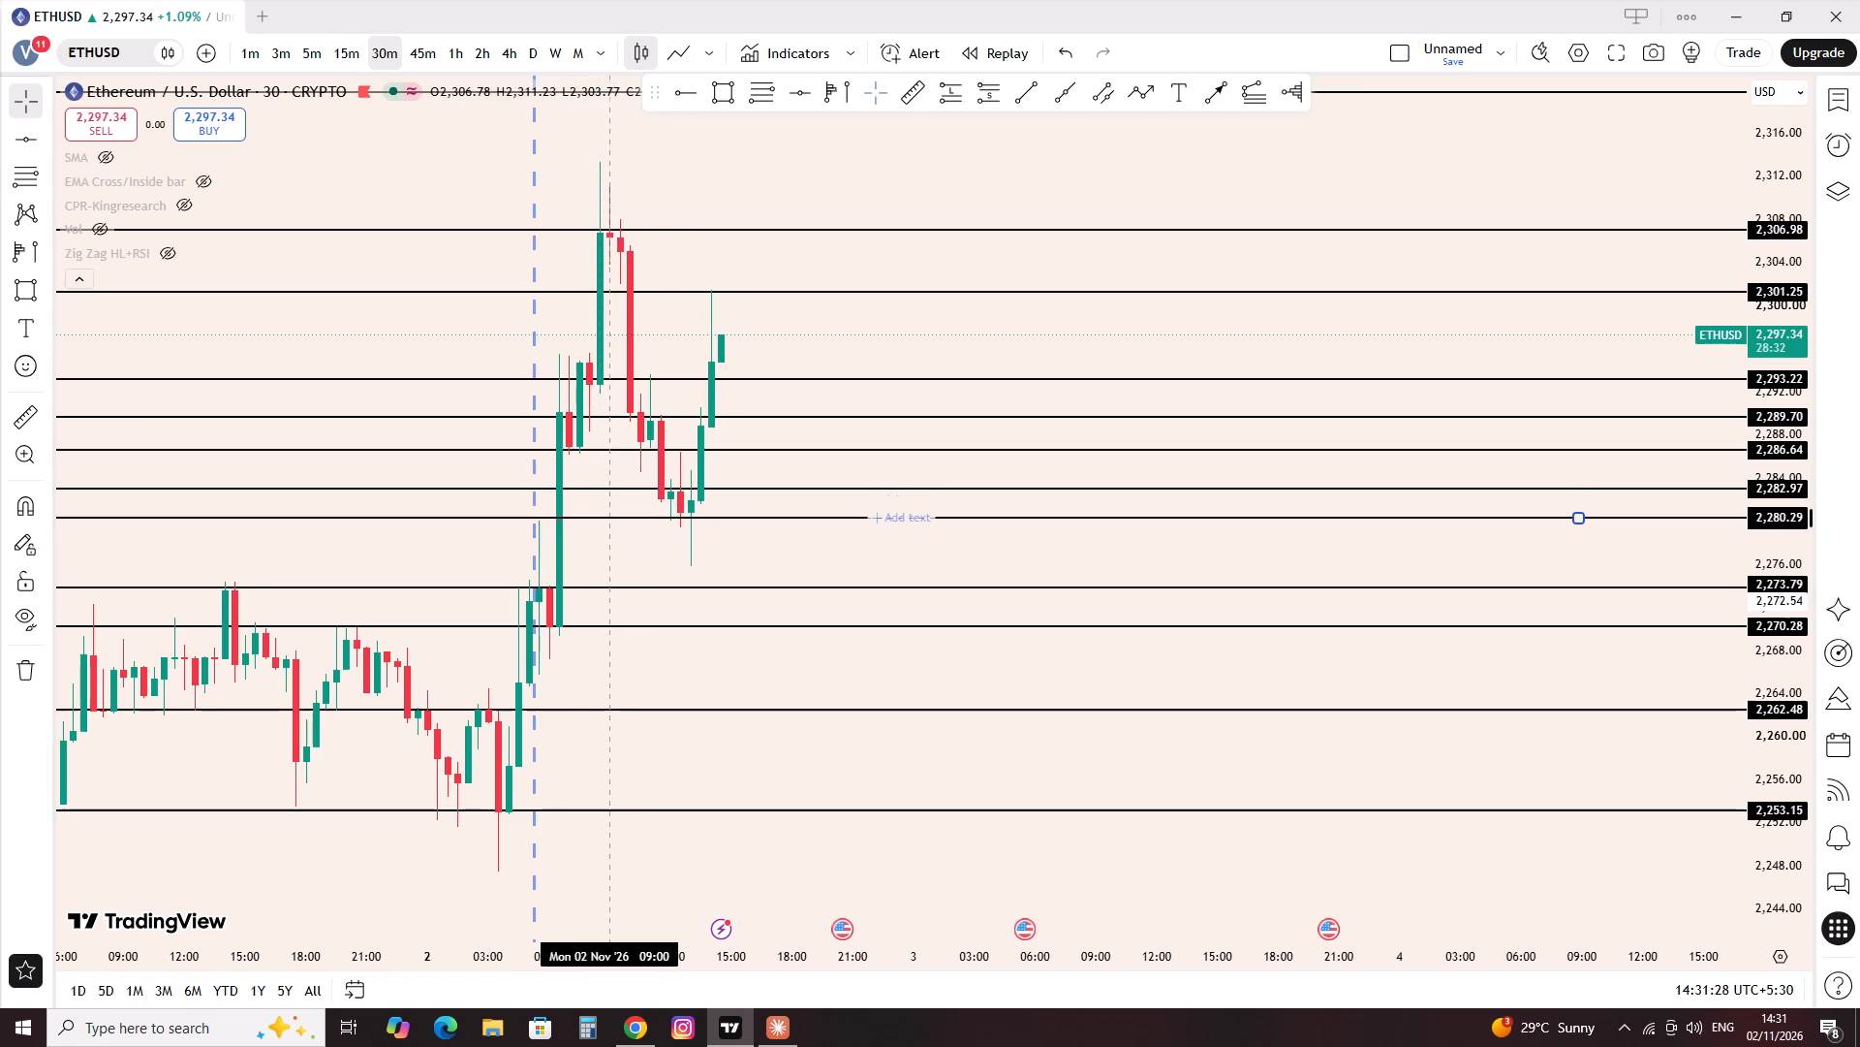
pyautogui.moveTo(607, 519); pyautogui.dragTo(614, 497)
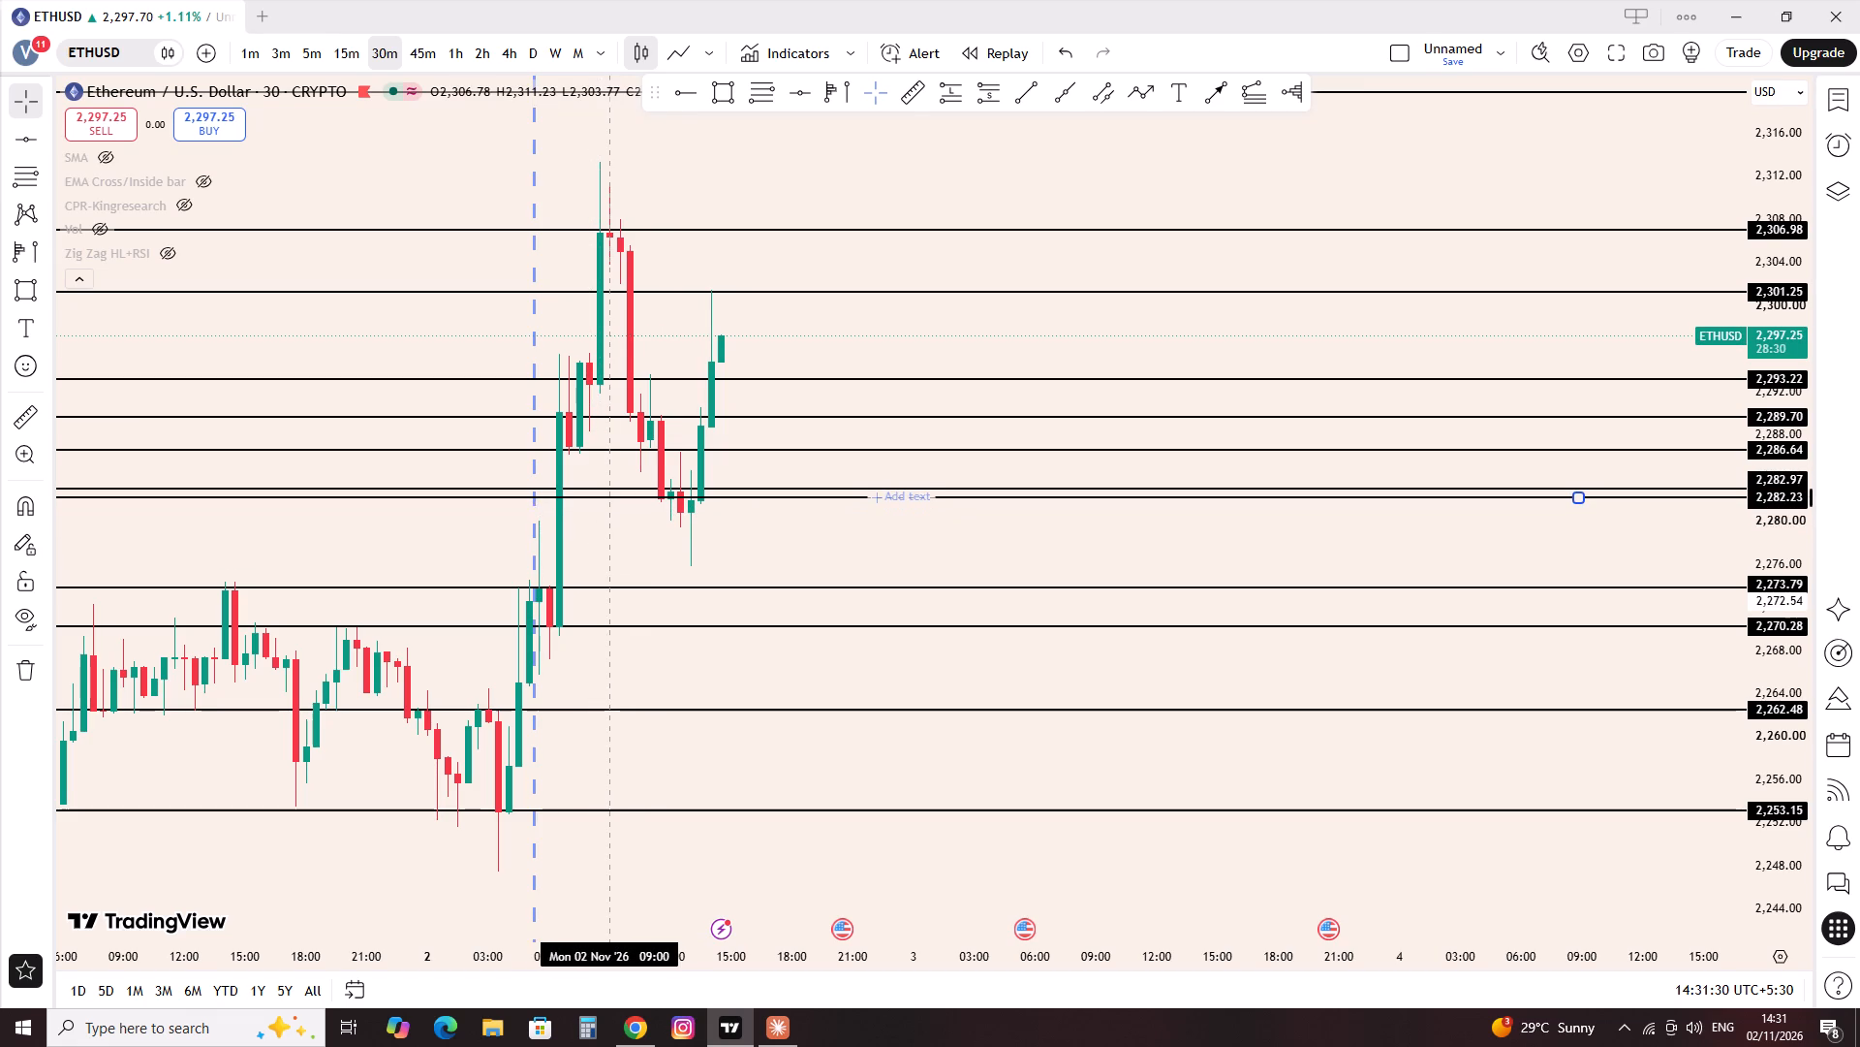
pyautogui.moveTo(614, 497); pyautogui.dragTo(642, 515)
pyautogui.click(664, 603)
pyautogui.click(654, 576)
# Measure the price gaps from the 2,293.22 line to the 2,301.25 line and from there to the 2,306.98 line.
pyautogui.scroll(-3, 652, 572)
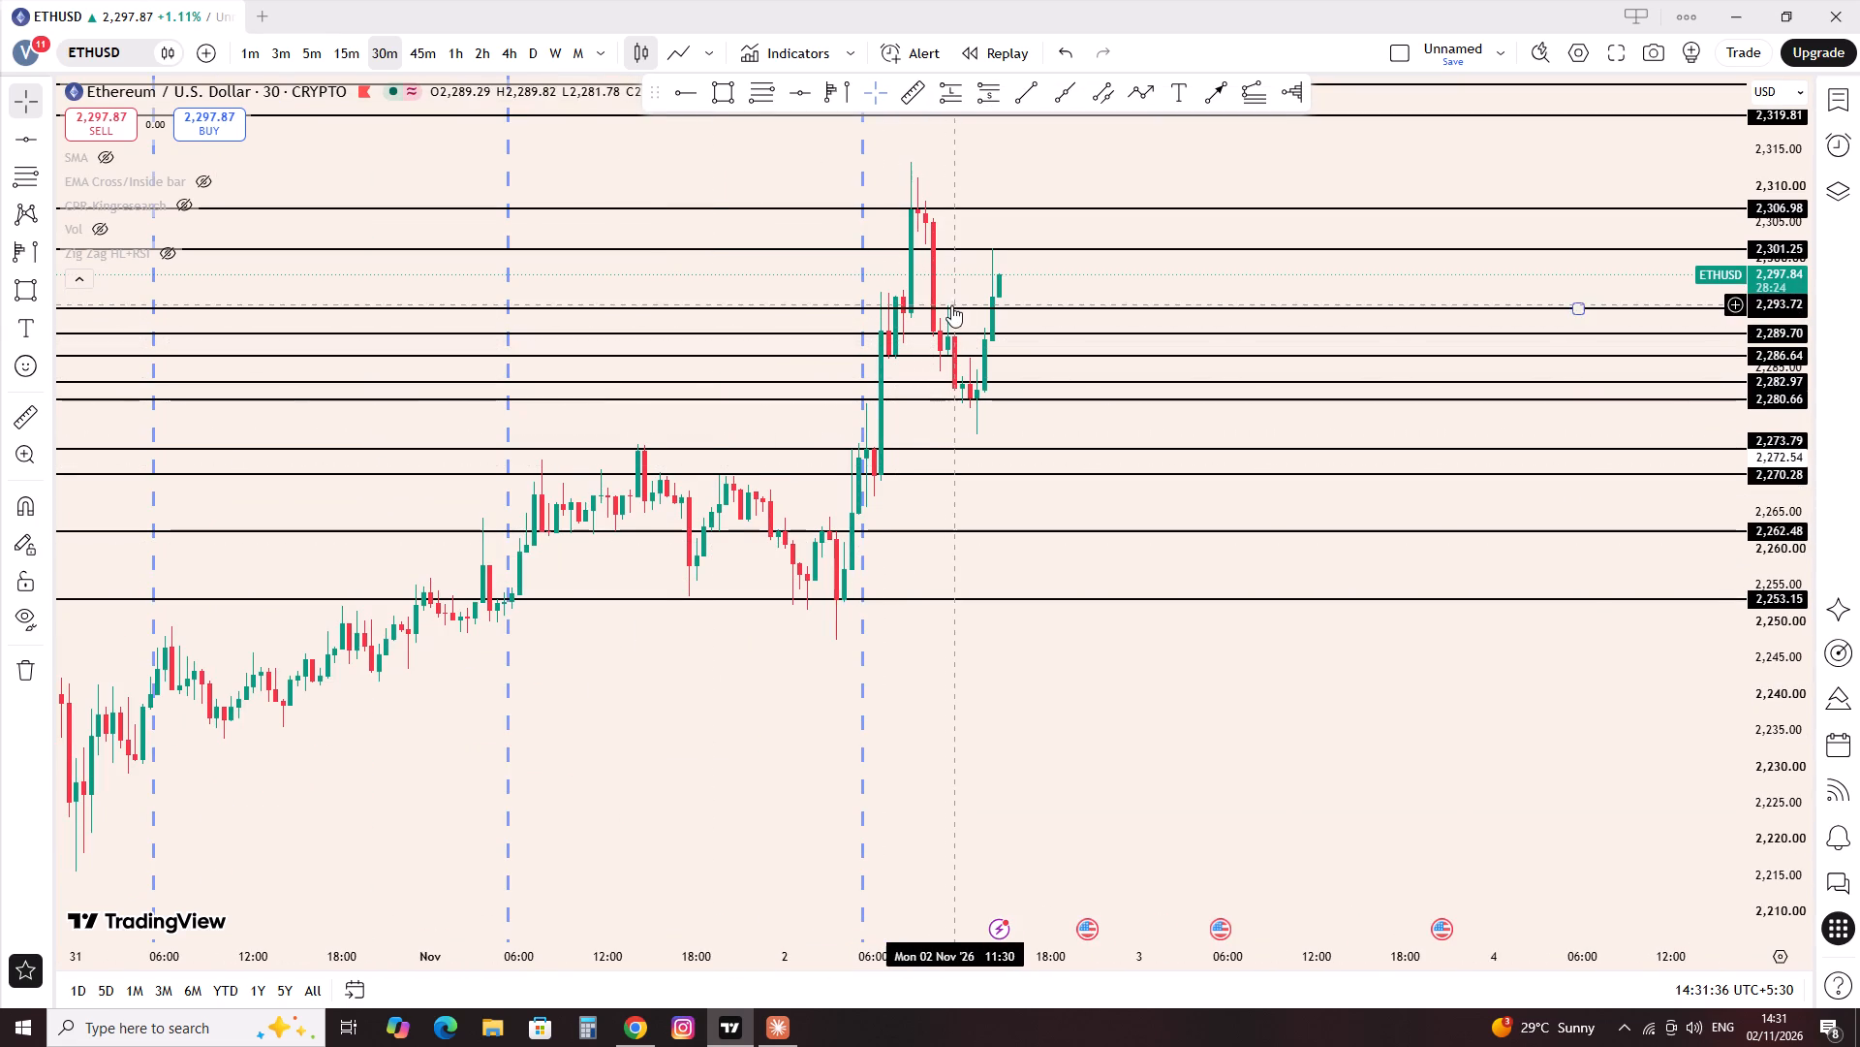
pyautogui.scroll(1, 982, 302)
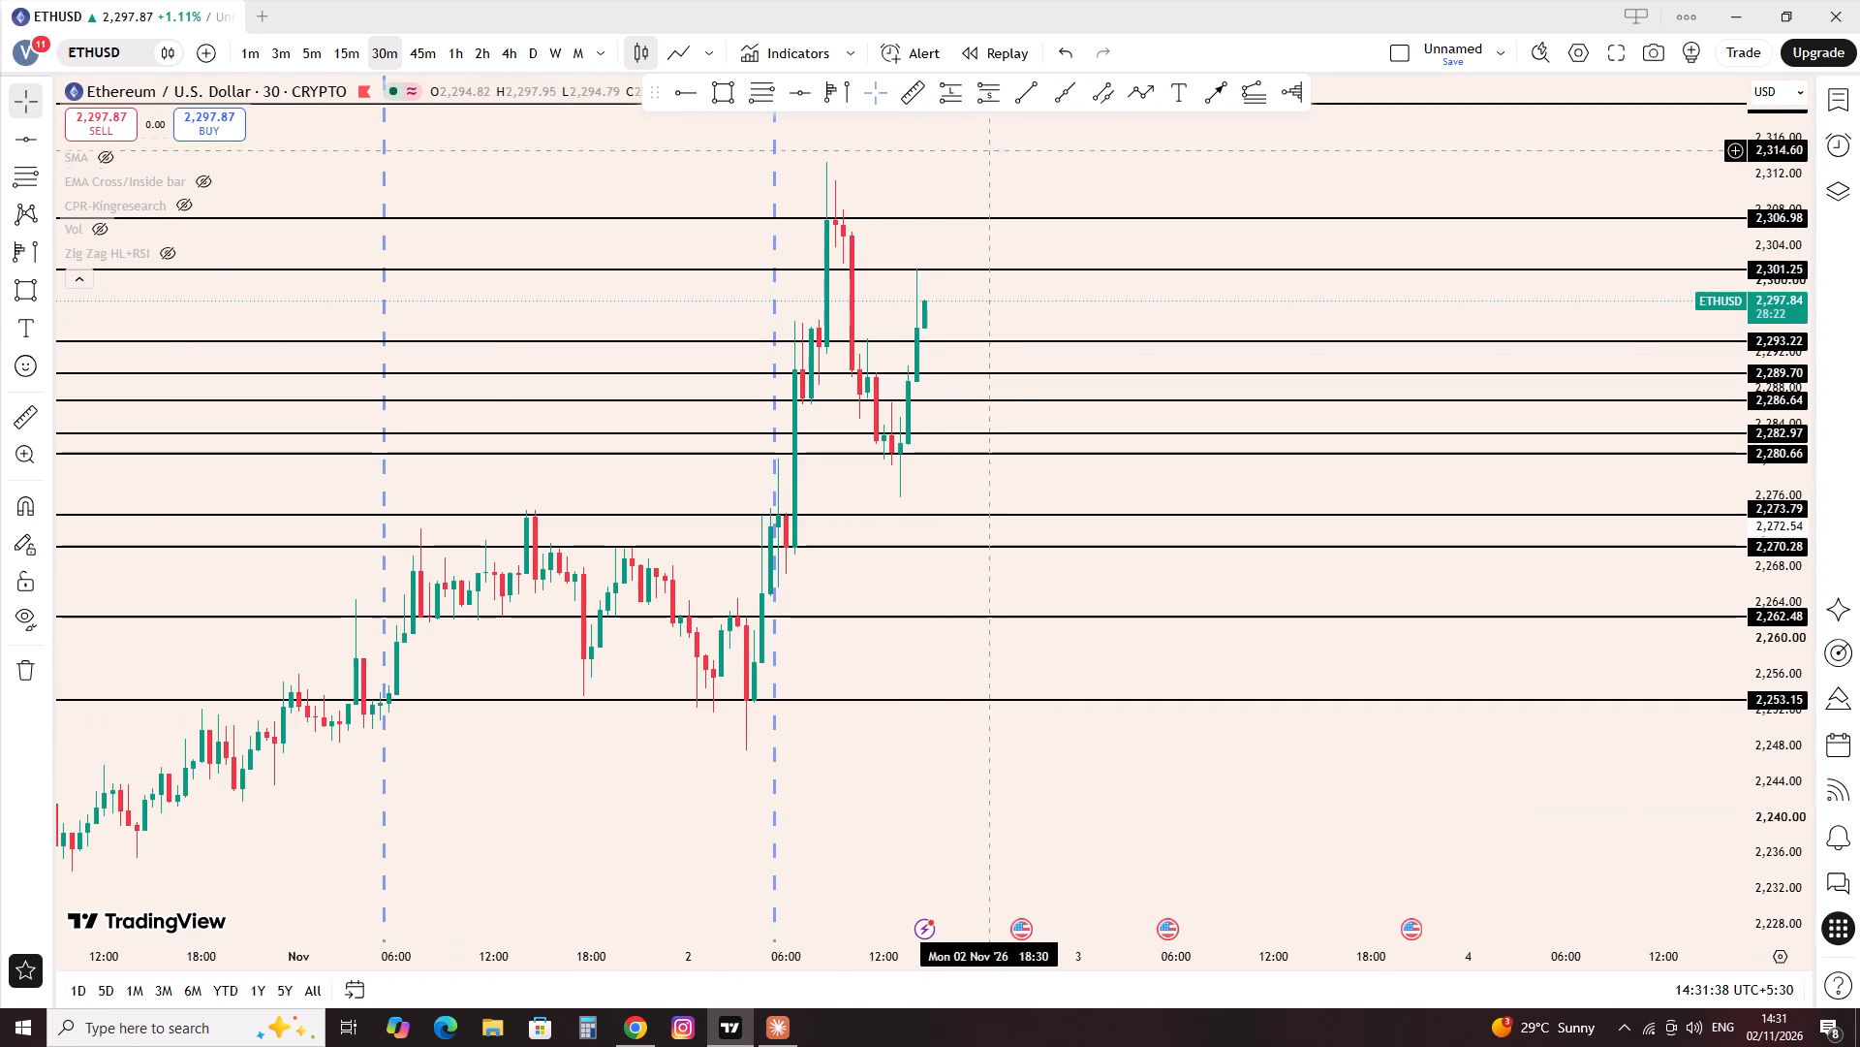
pyautogui.click(911, 95)
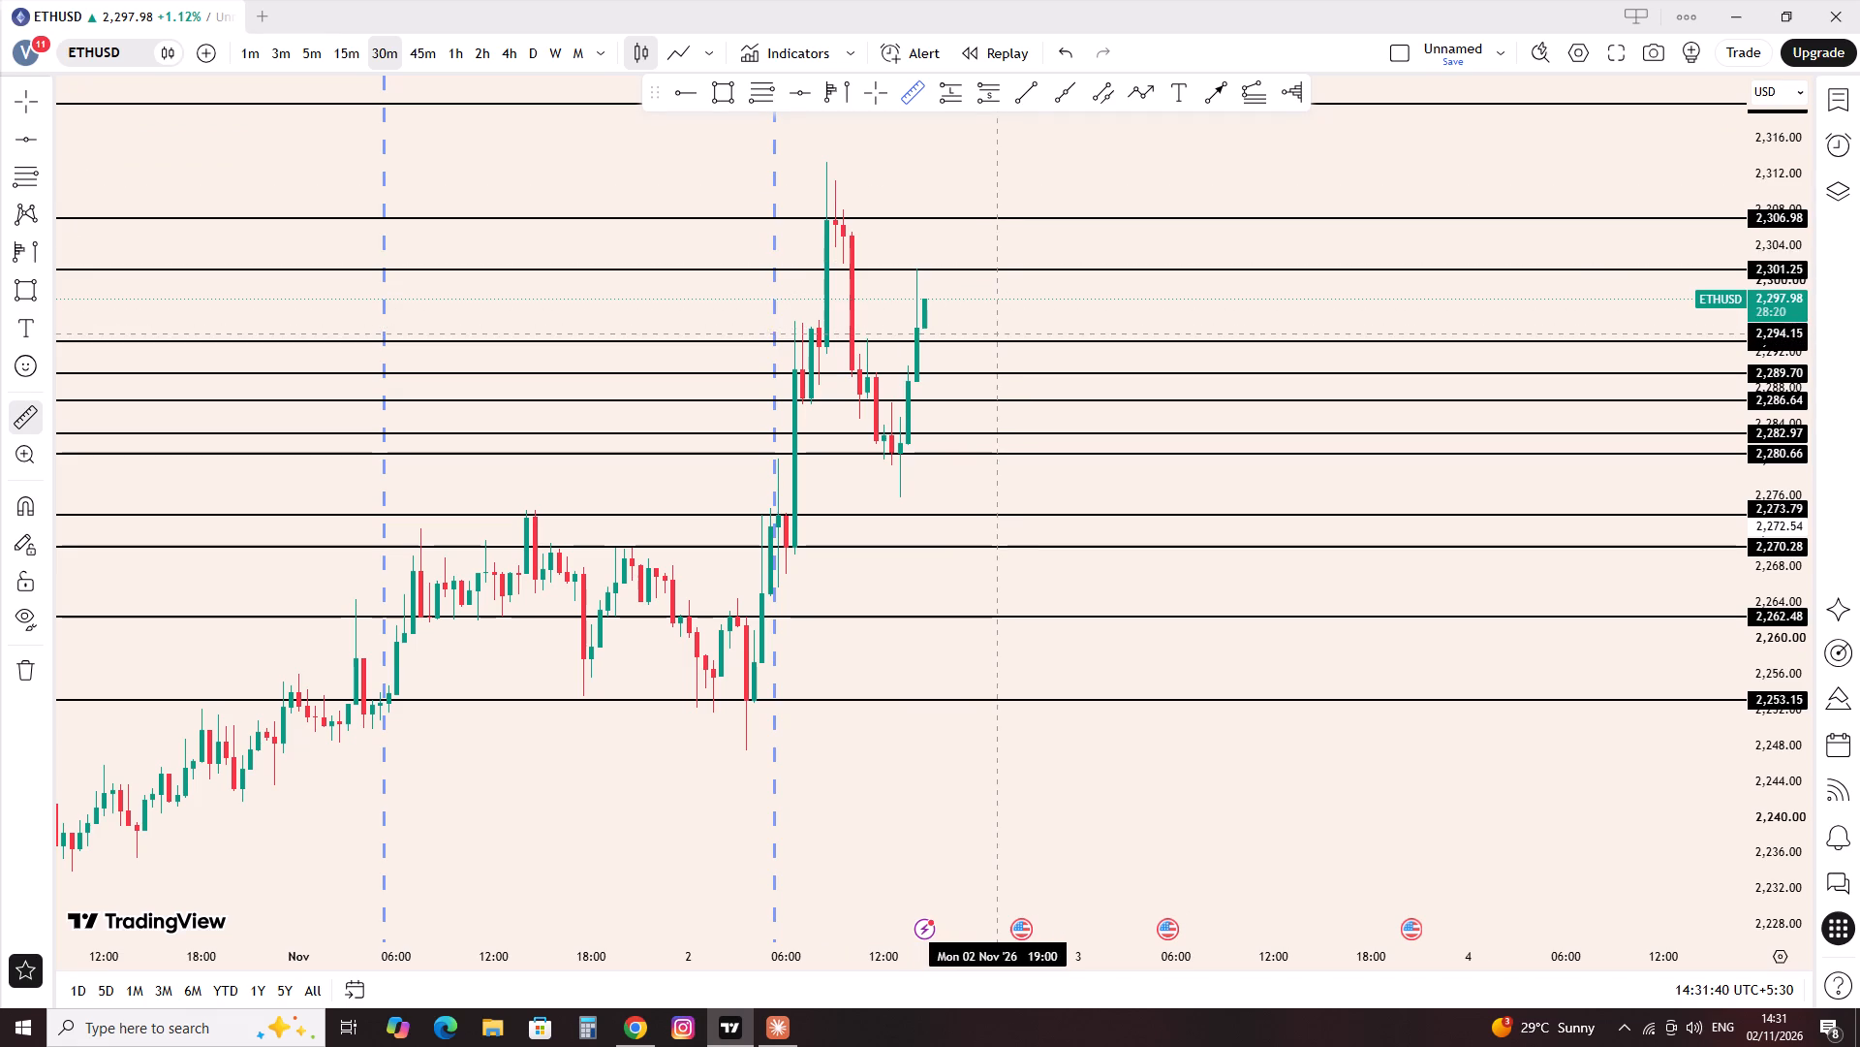
pyautogui.click(1003, 338)
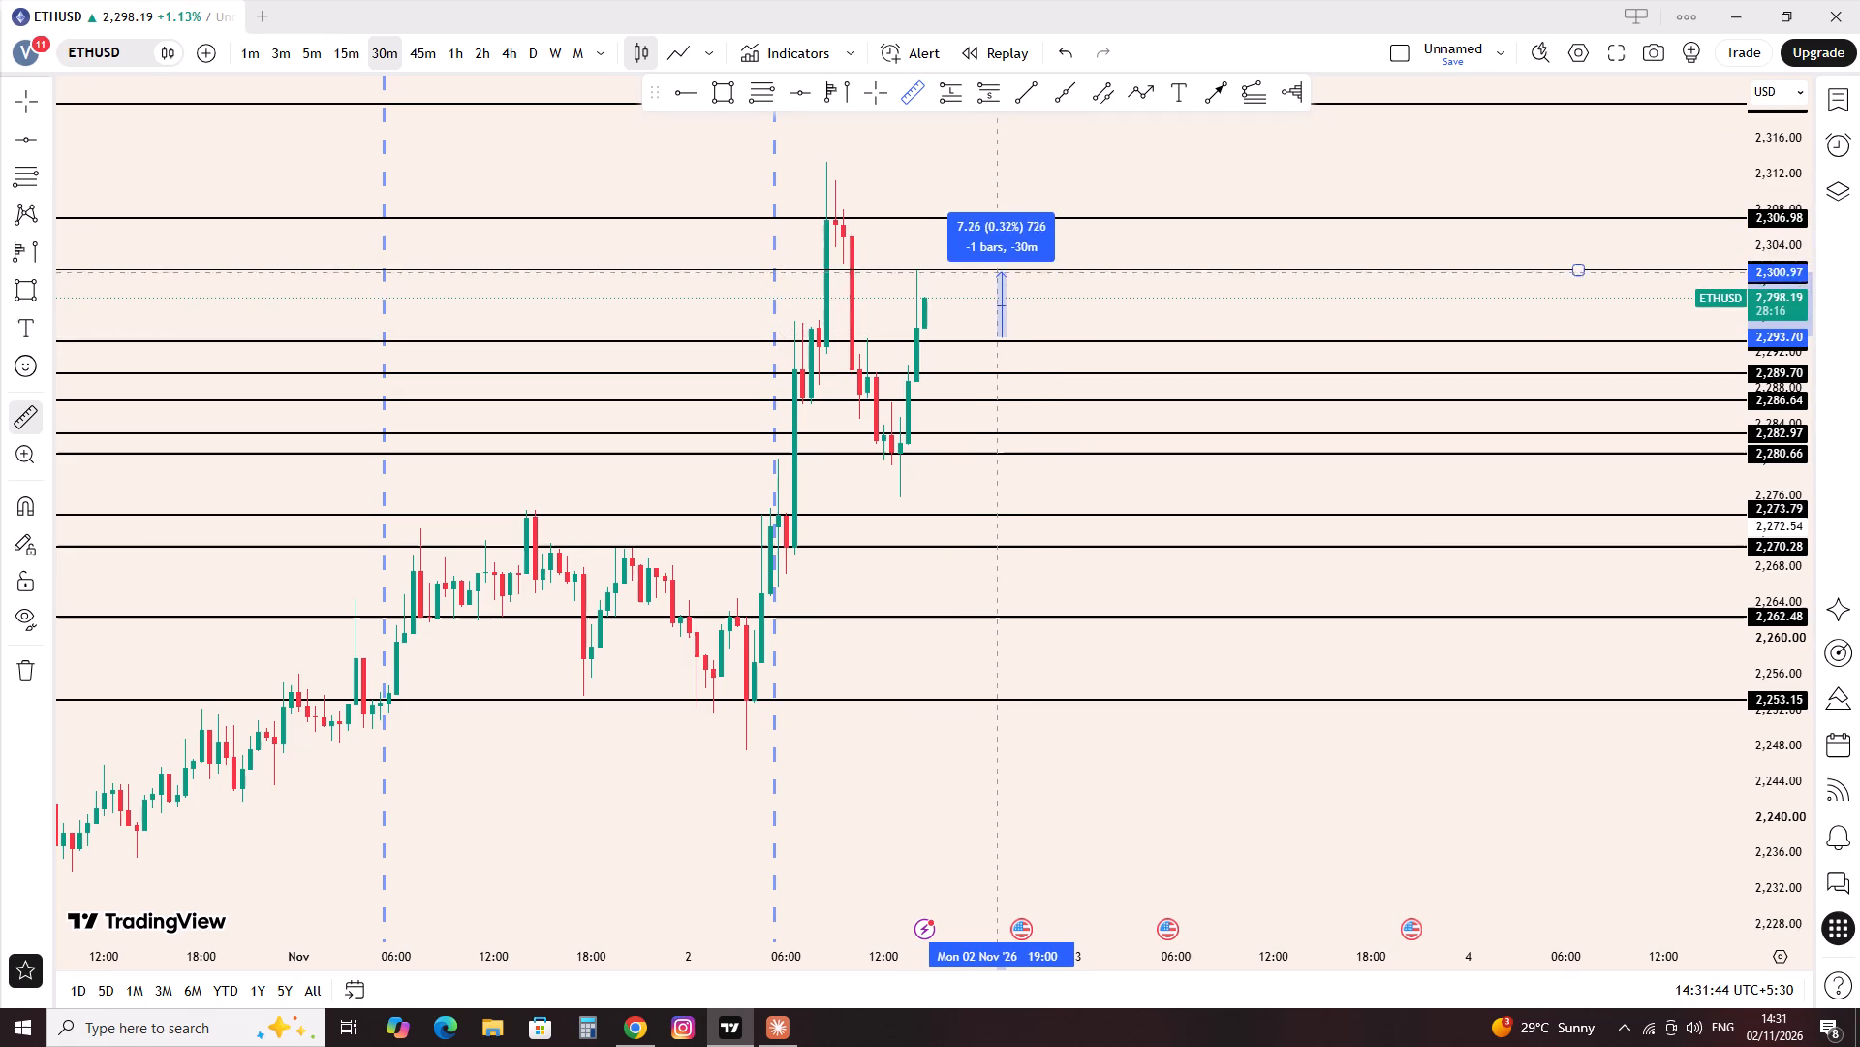
pyautogui.click(988, 270)
pyautogui.click(868, 182)
pyautogui.click(916, 95)
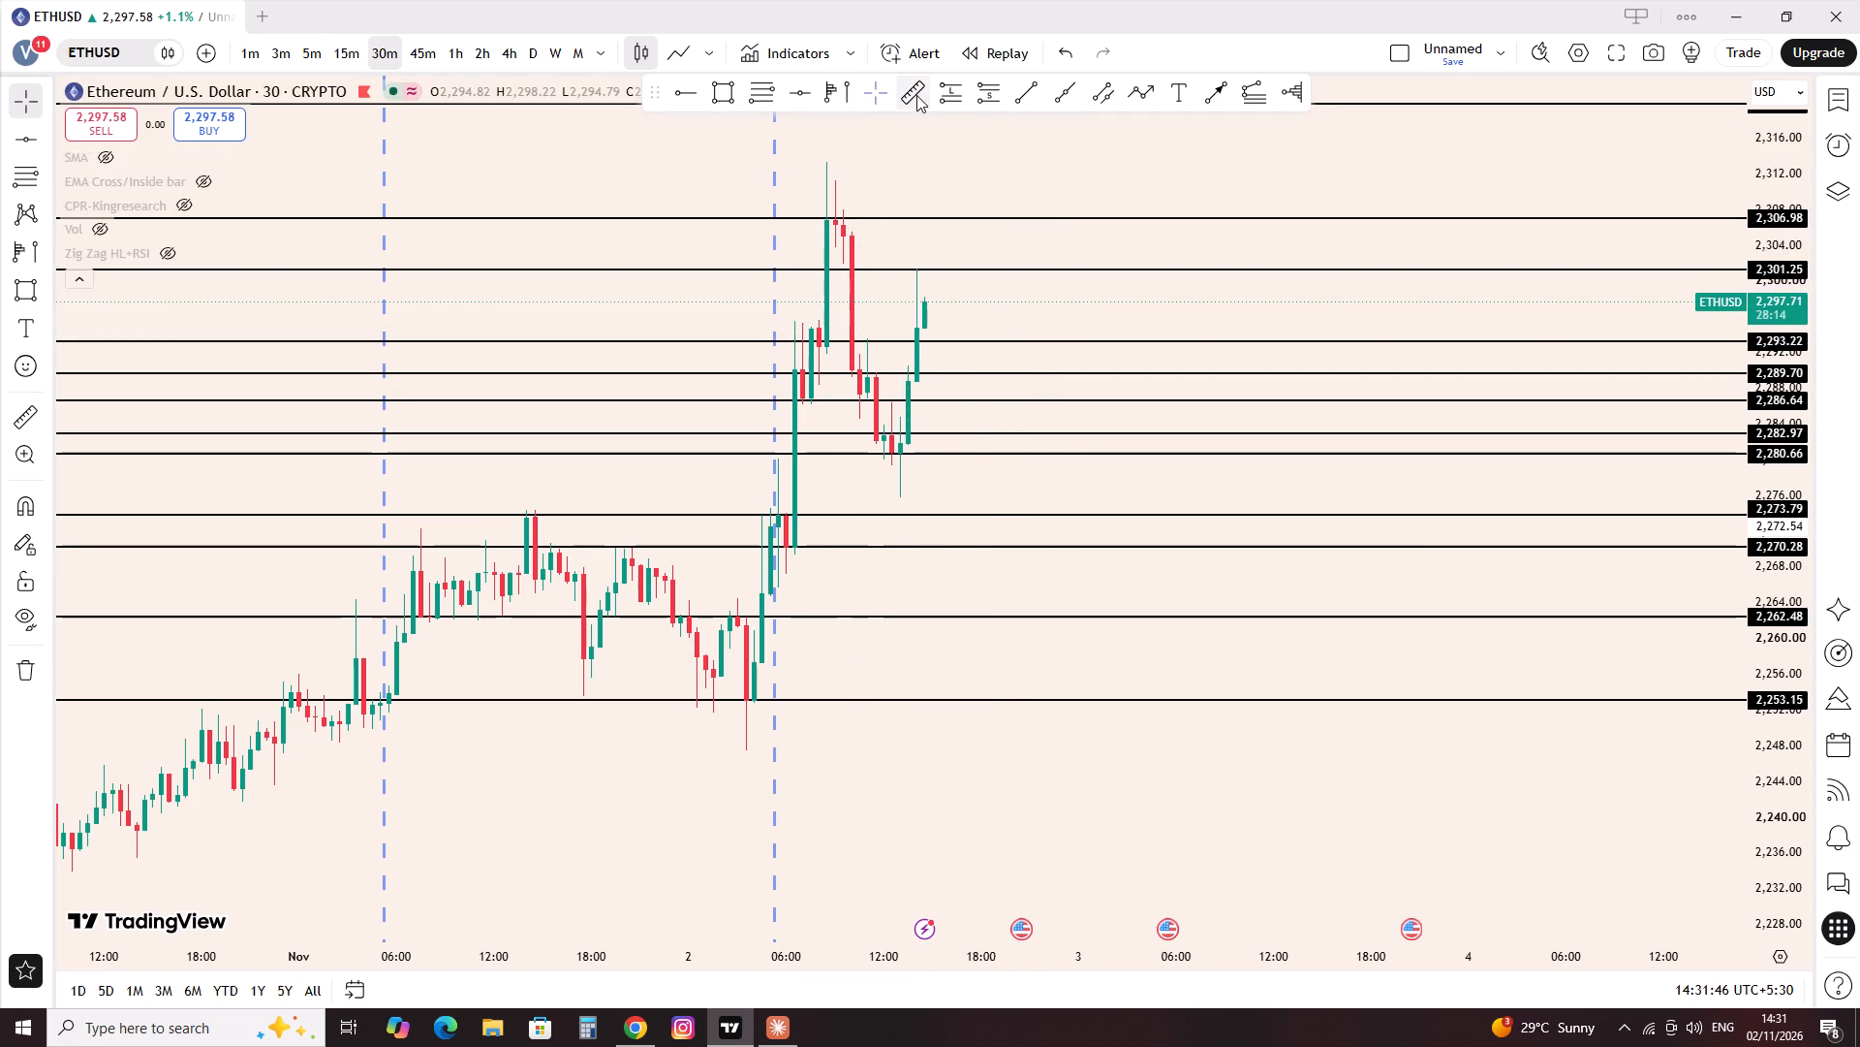
pyautogui.click(969, 269)
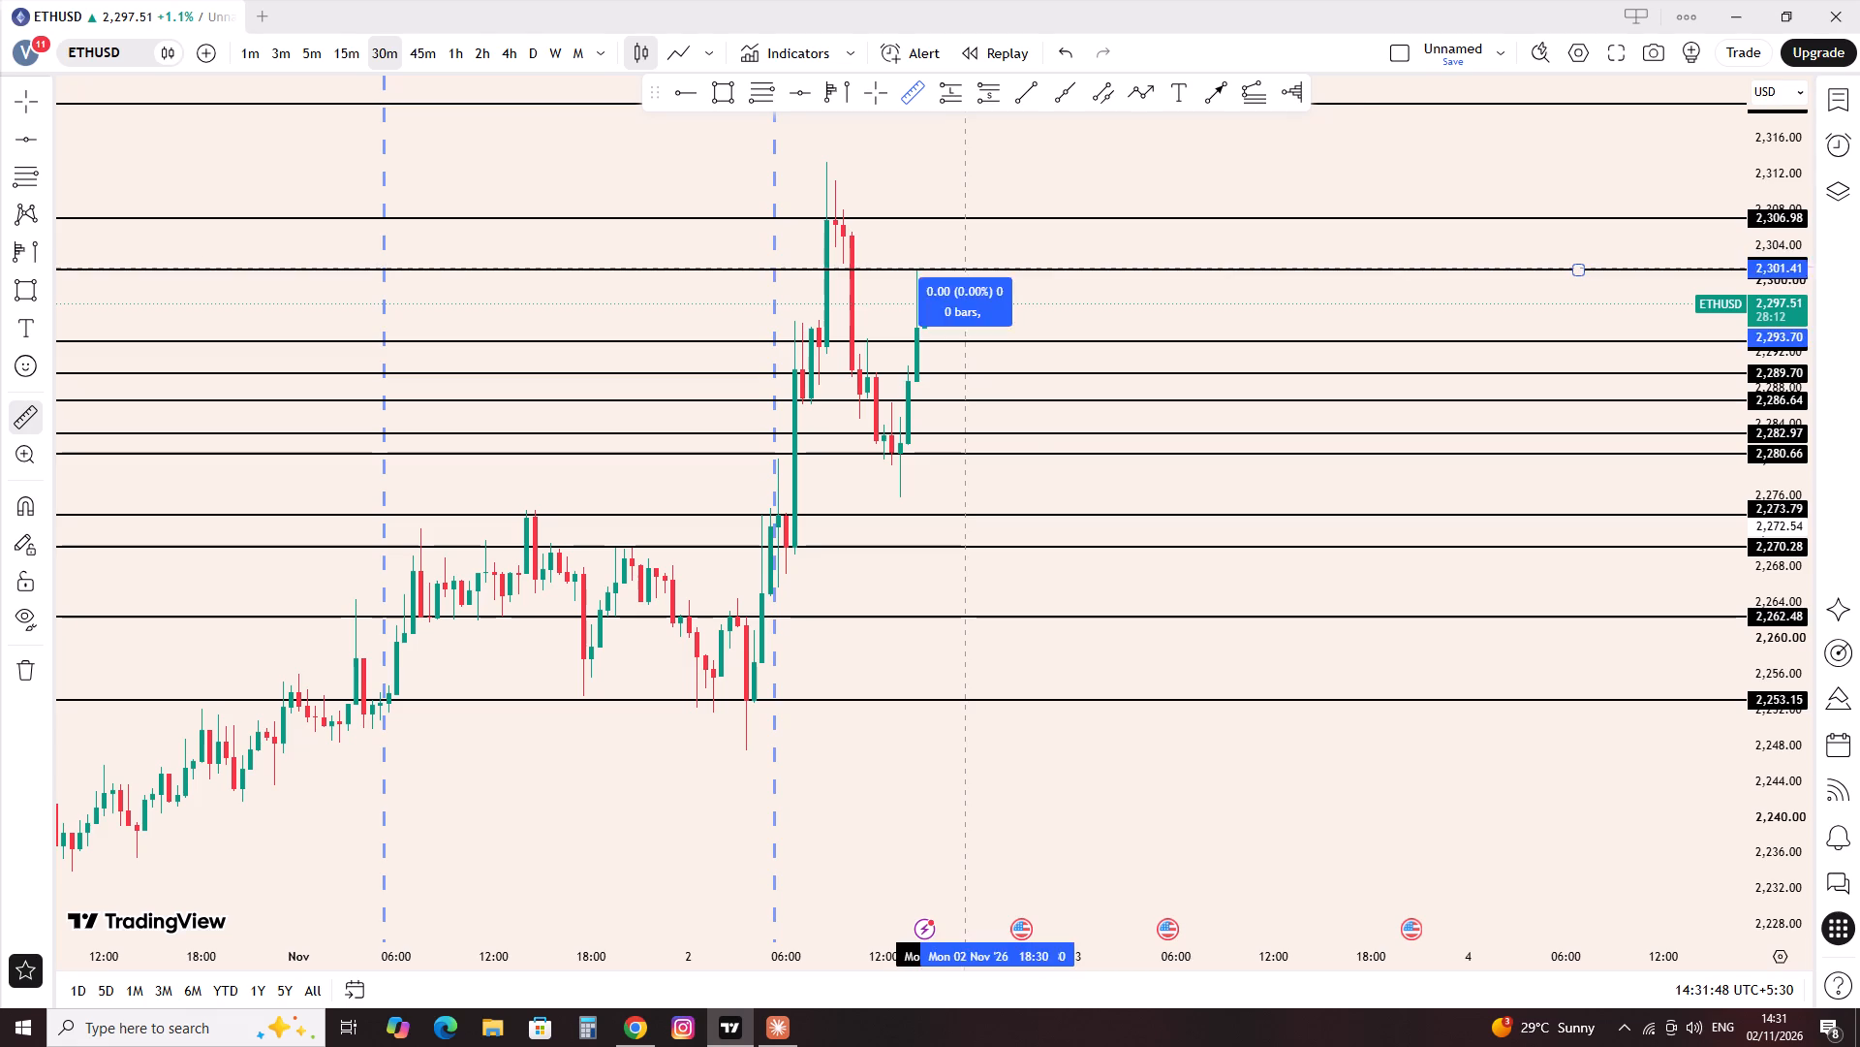
pyautogui.click(963, 217)
pyautogui.click(904, 182)
# Measure the price gap between the 2,335.63 and 2,366.66 lines.
pyautogui.scroll(-5, 905, 186)
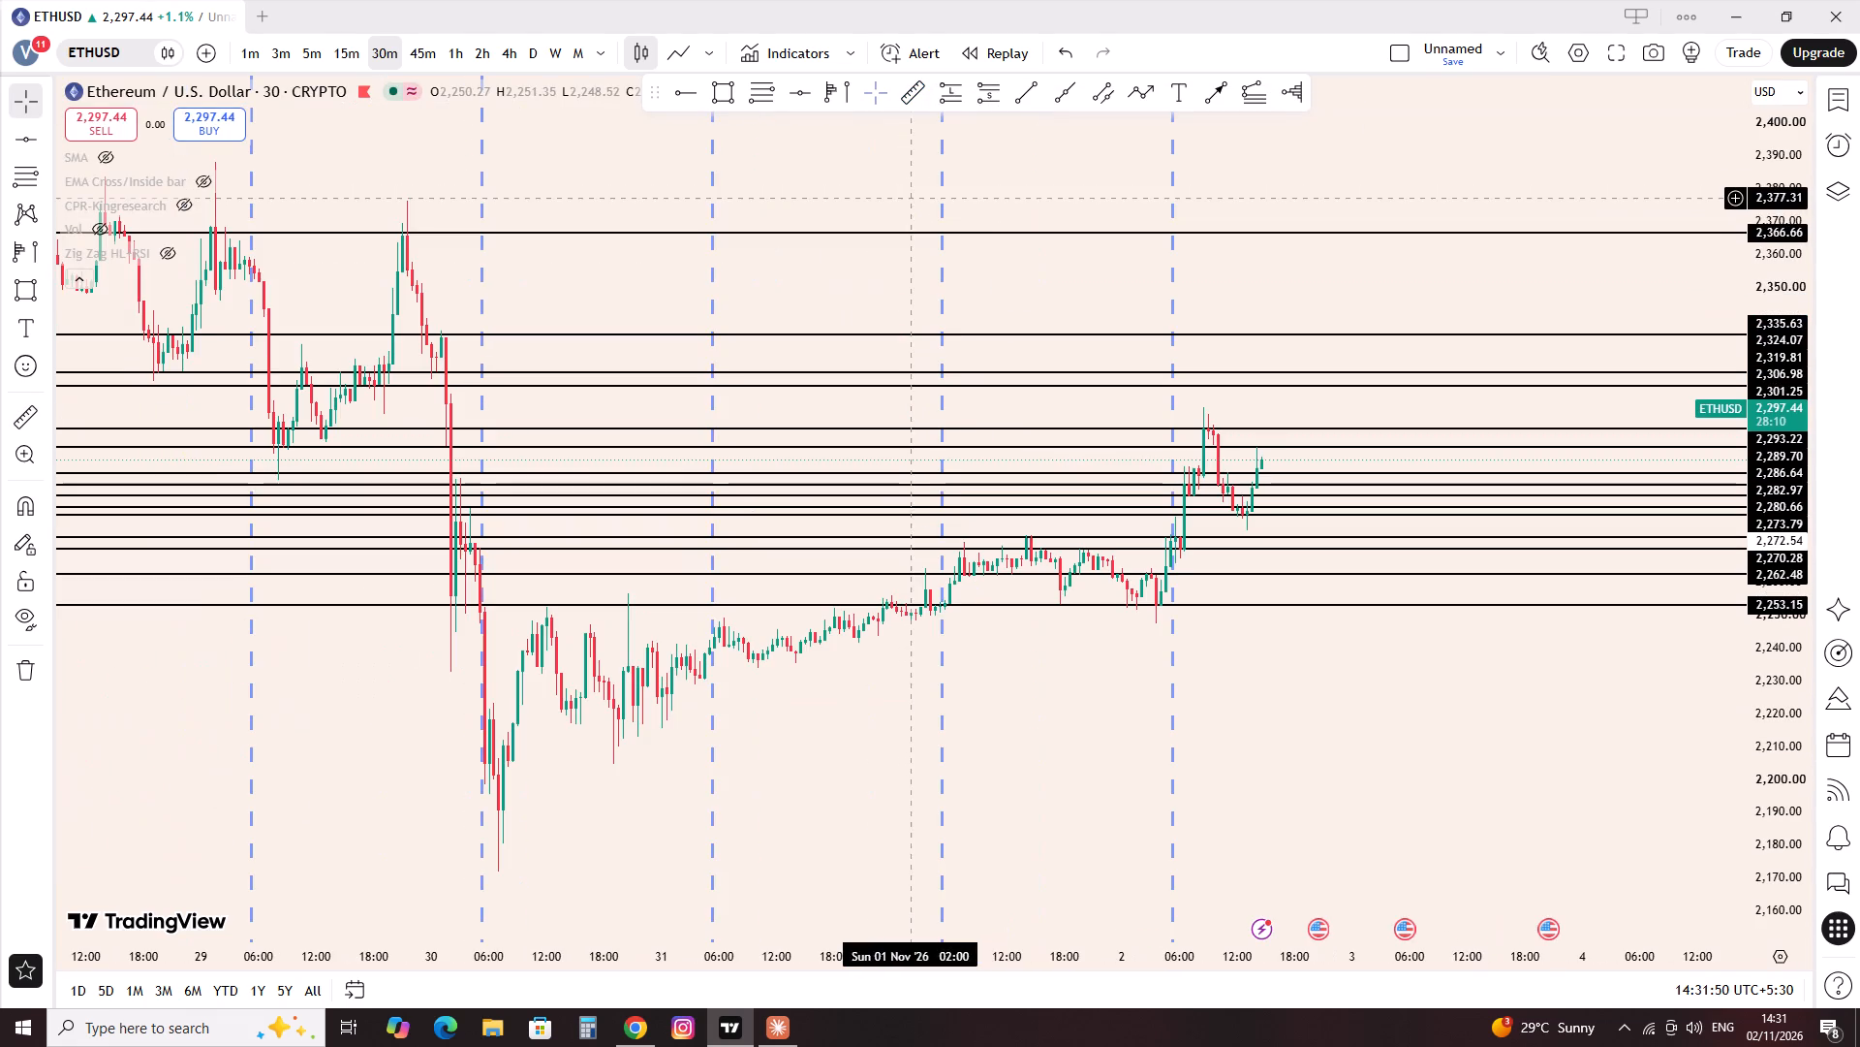
pyautogui.click(909, 78)
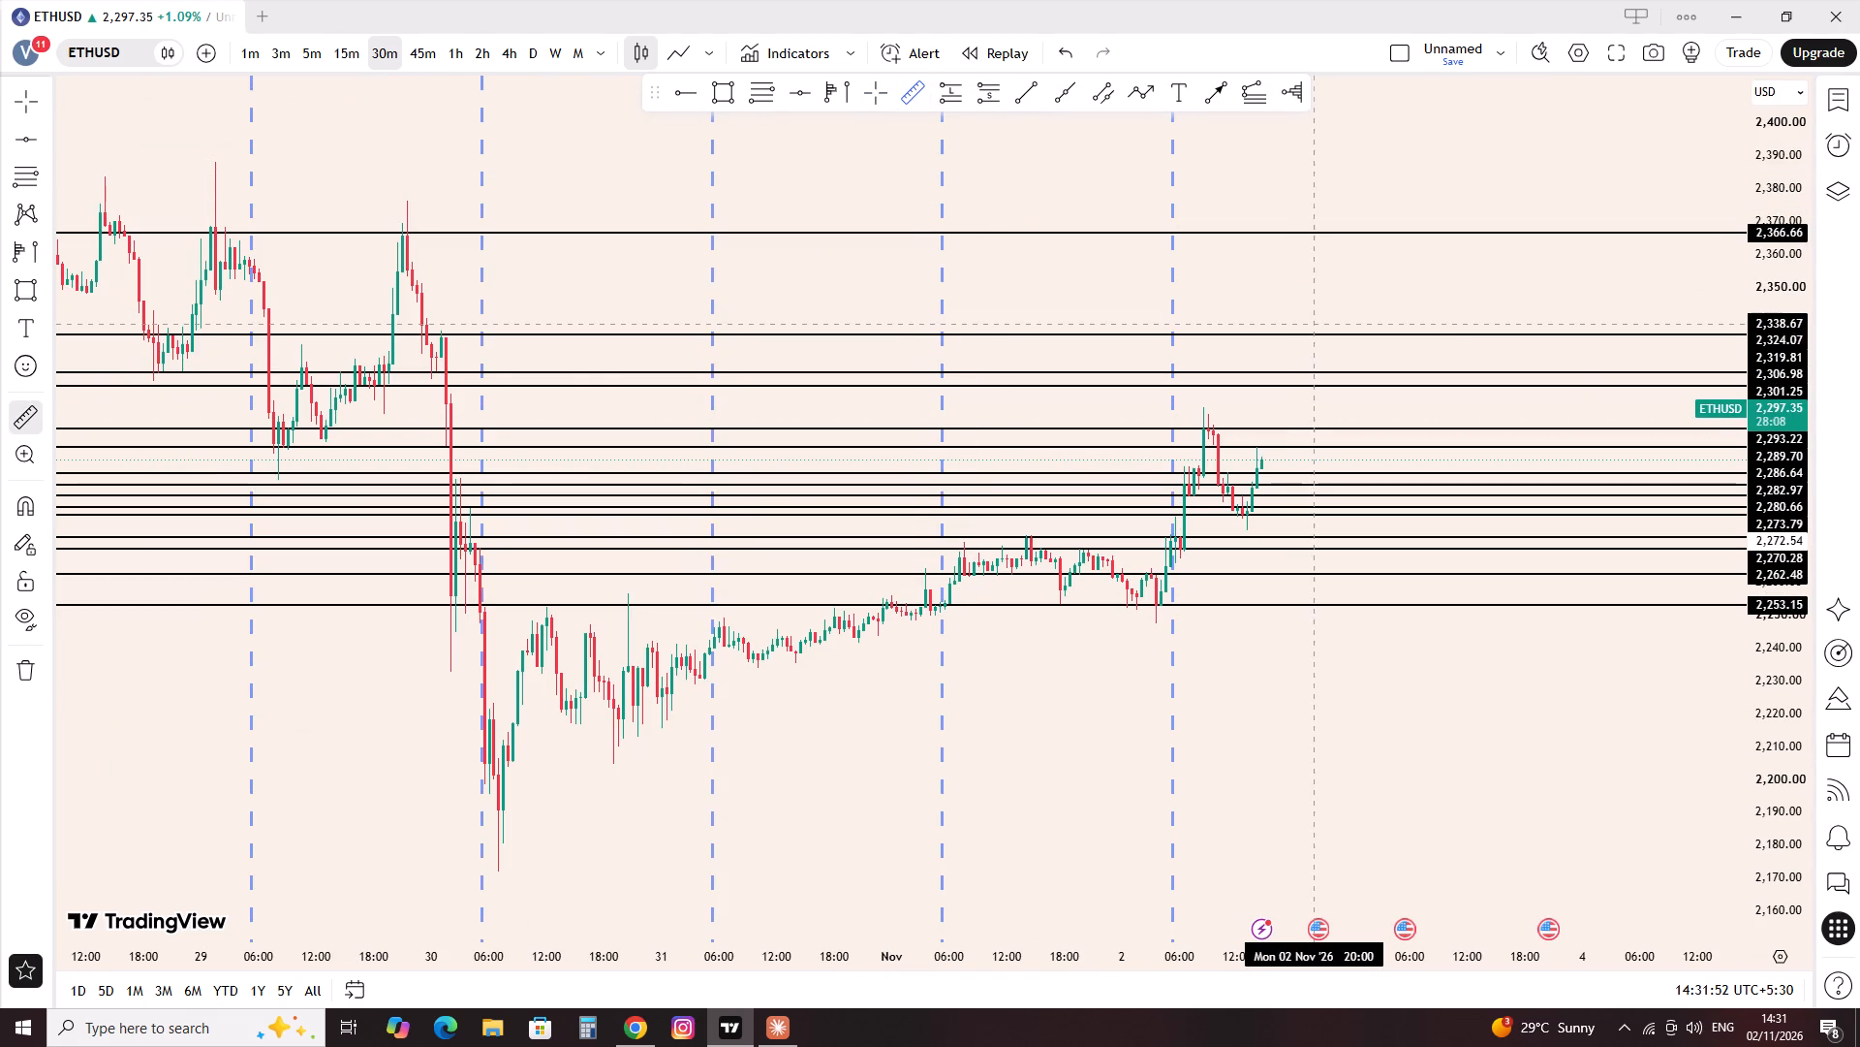
pyautogui.click(1322, 335)
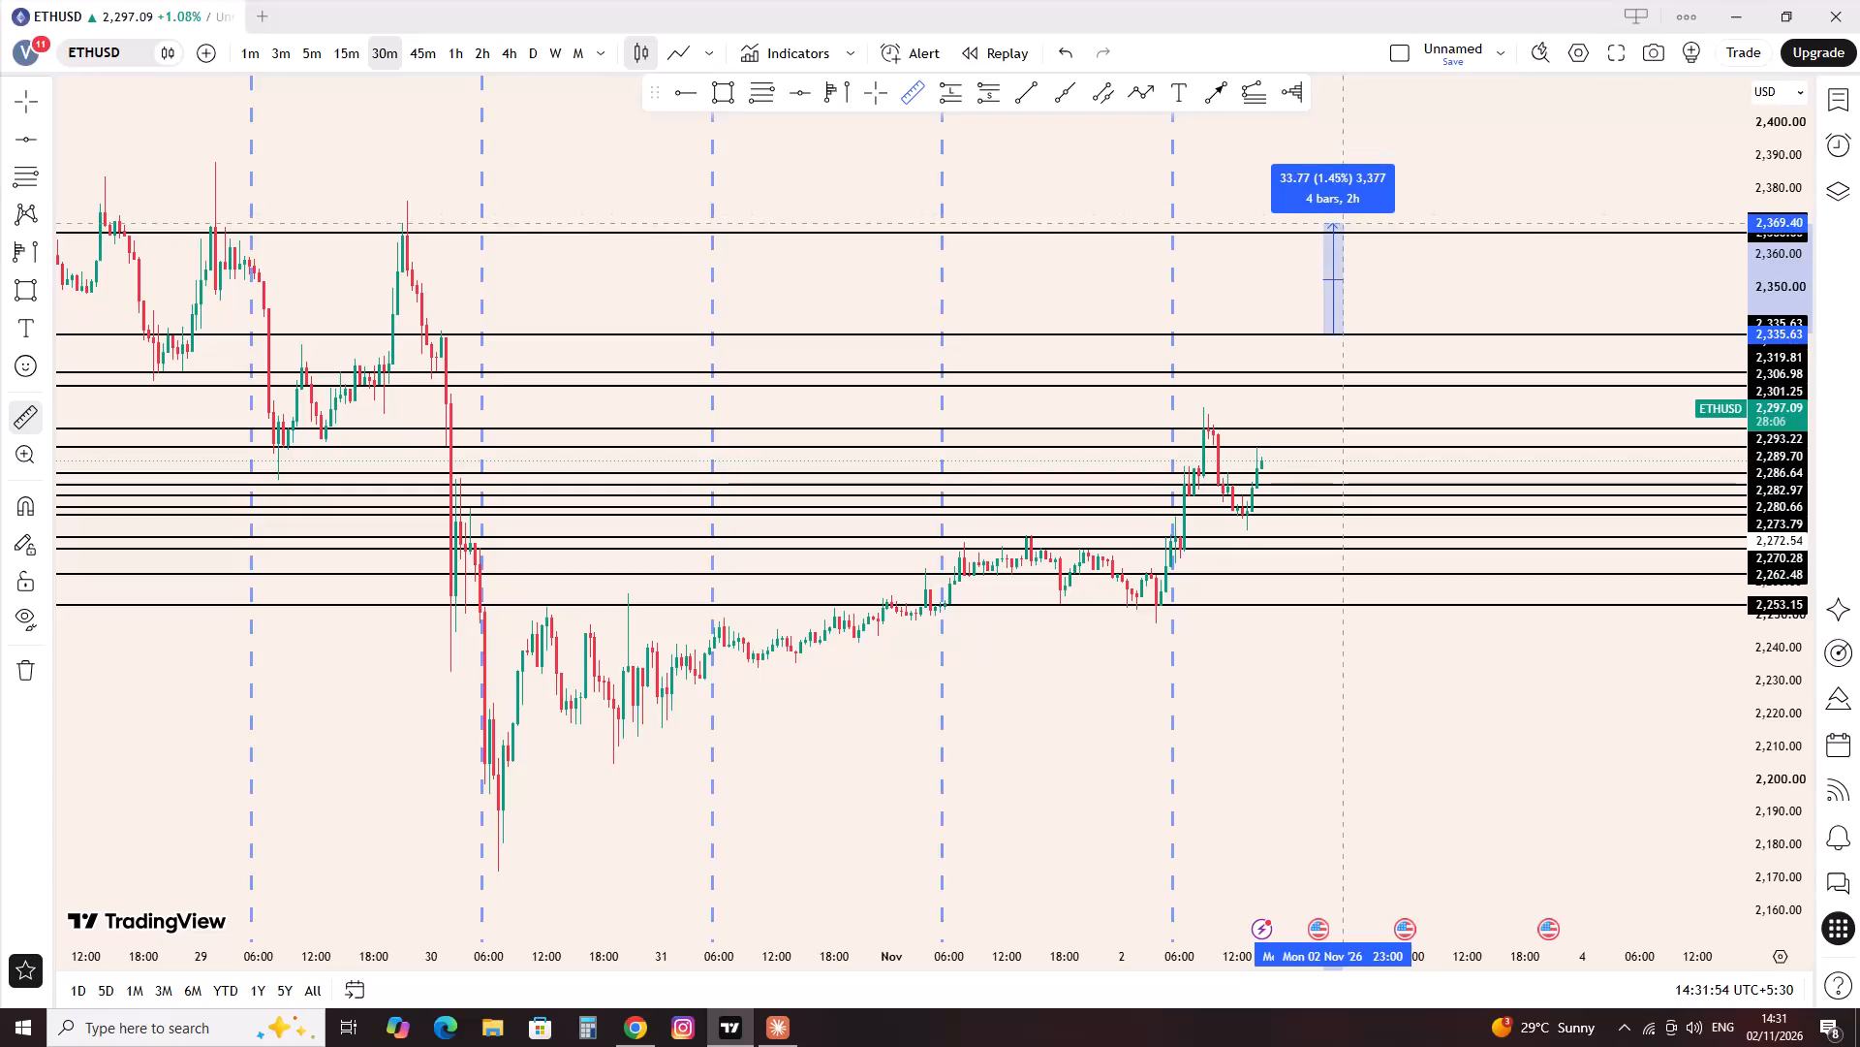
pyautogui.click(1324, 235)
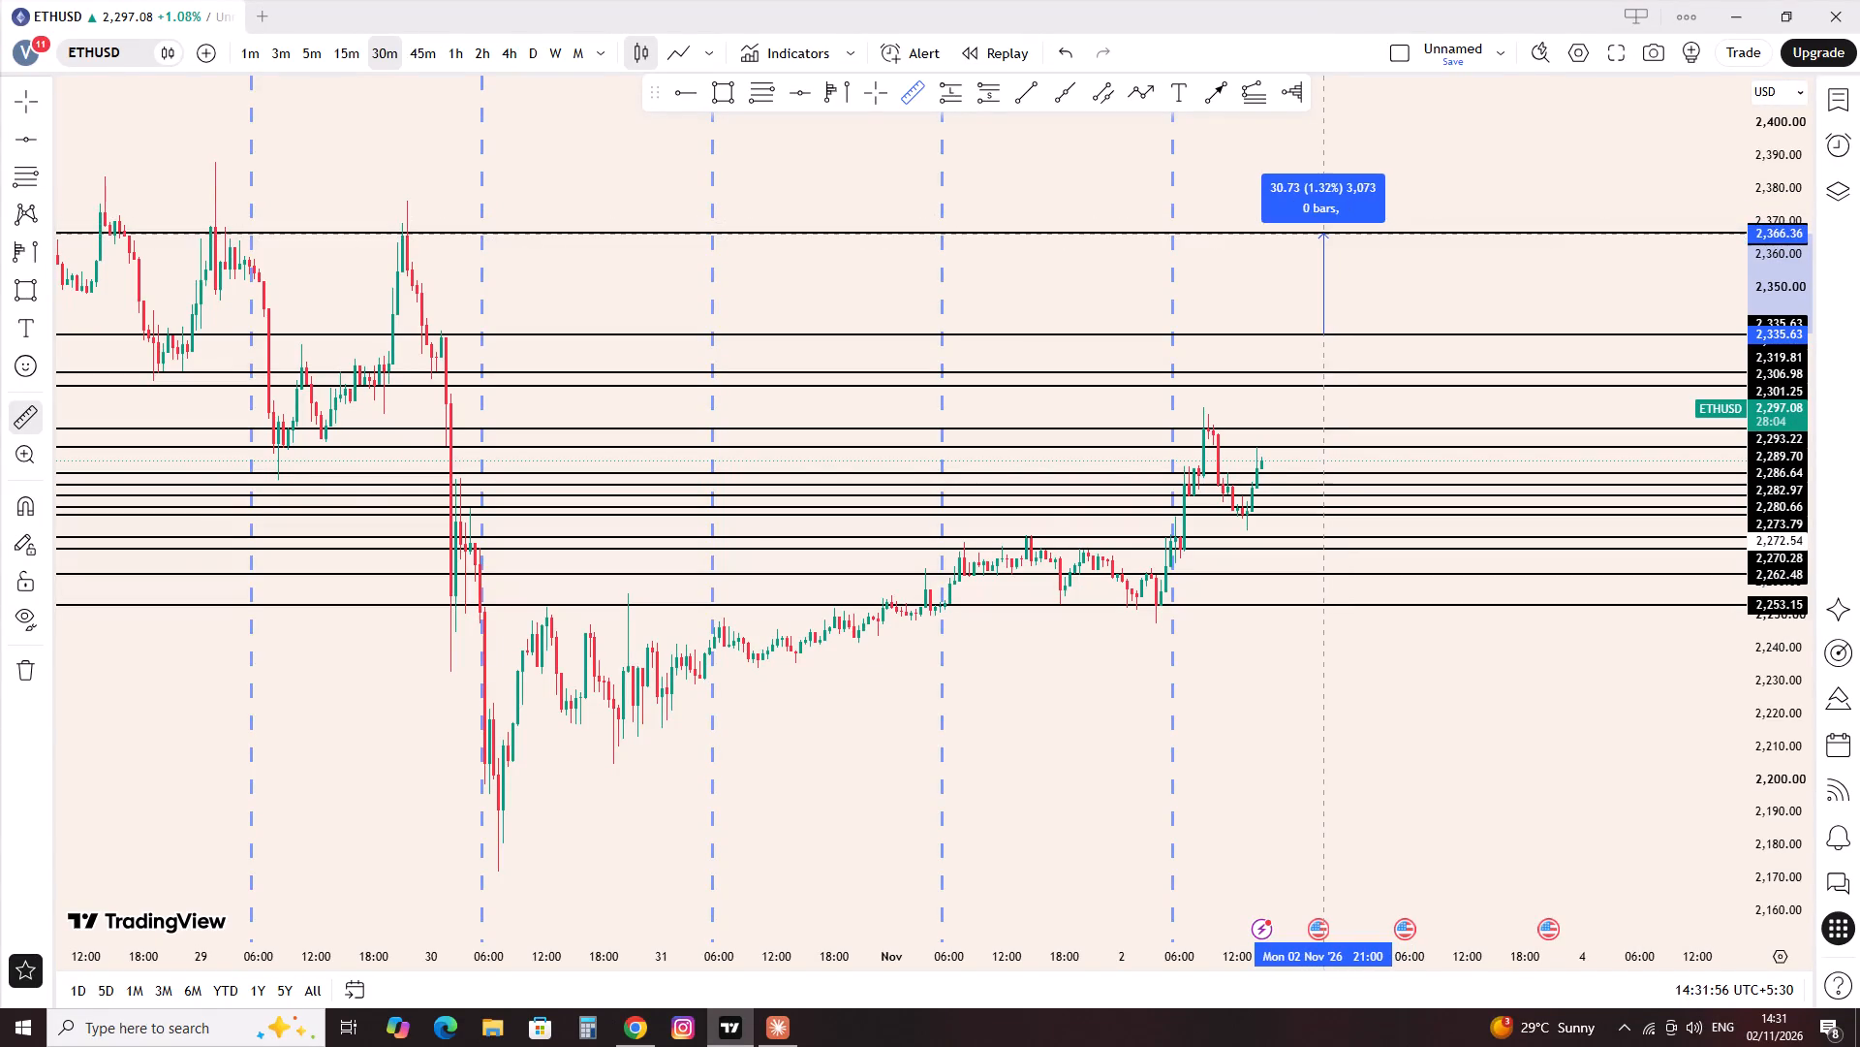
pyautogui.click(1206, 209)
# Draw horizontal lines at about 2,205.6 and 2,190.5 at the candle bodies around the 30 October low.
pyautogui.scroll(4, 1104, 340)
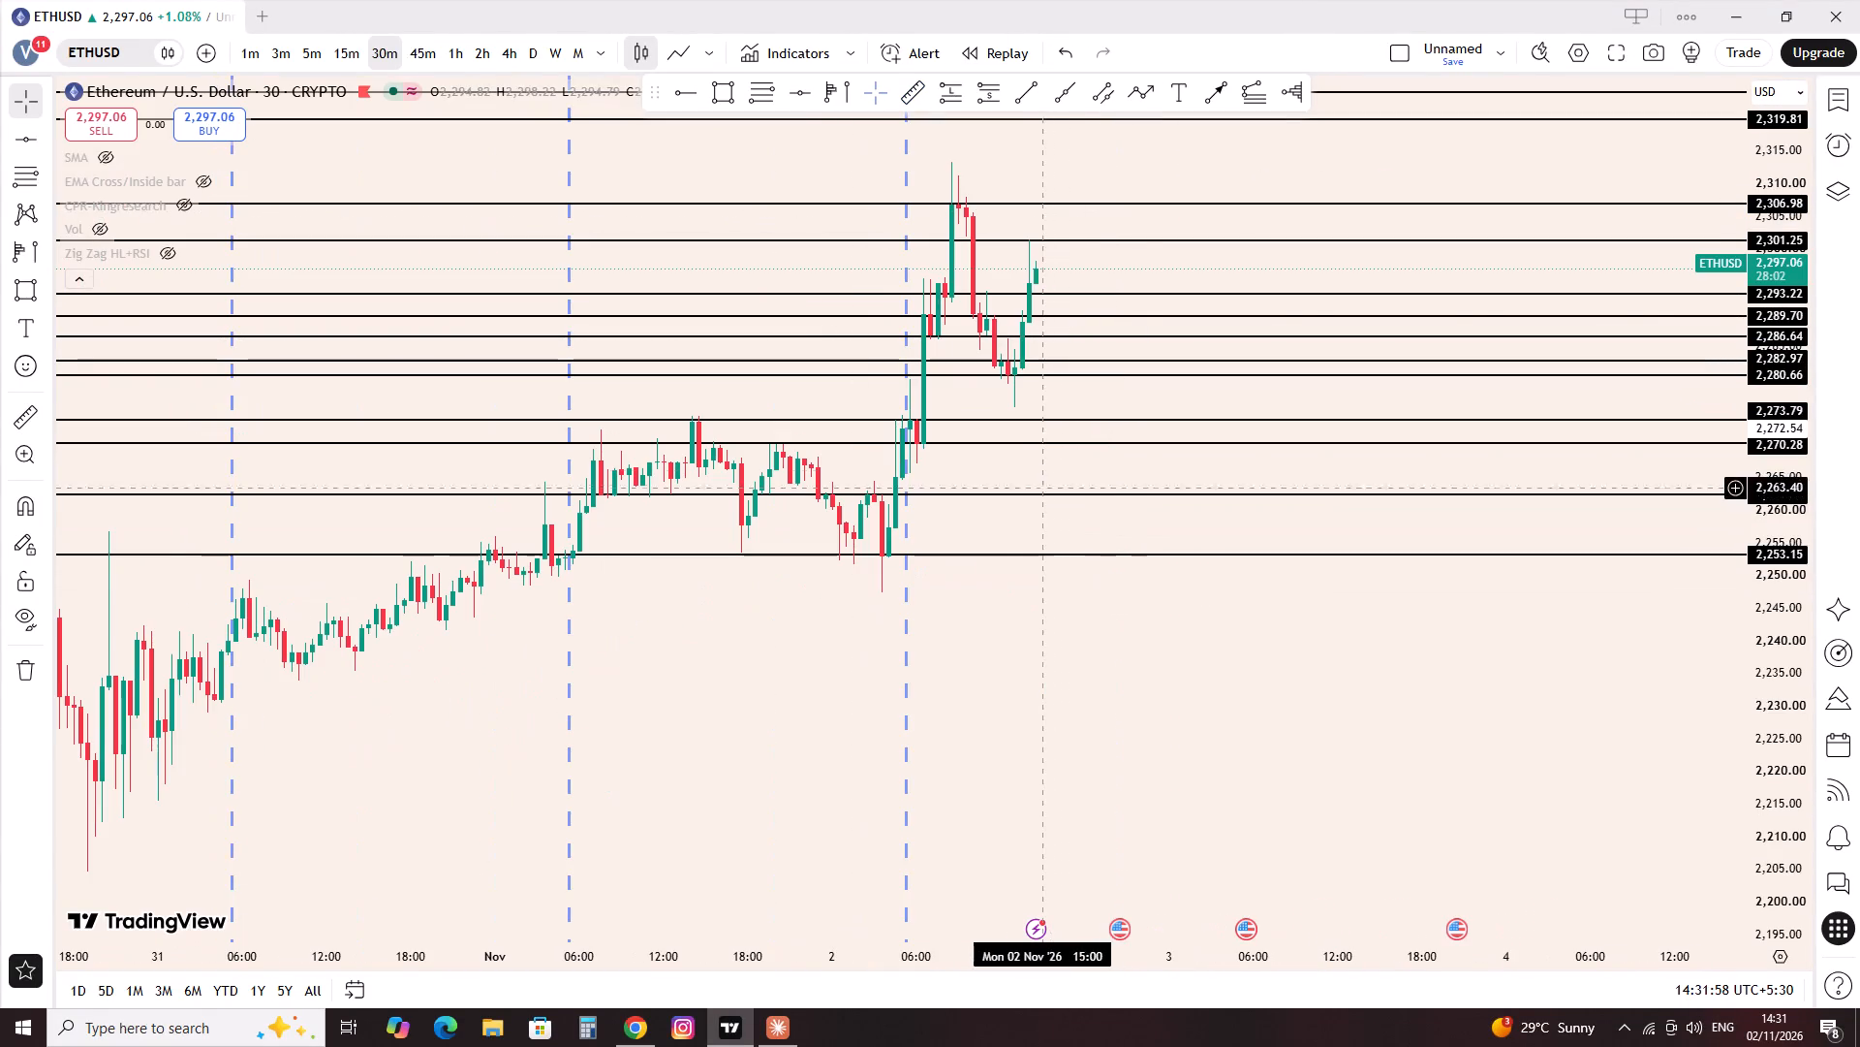
pyautogui.click(790, 90)
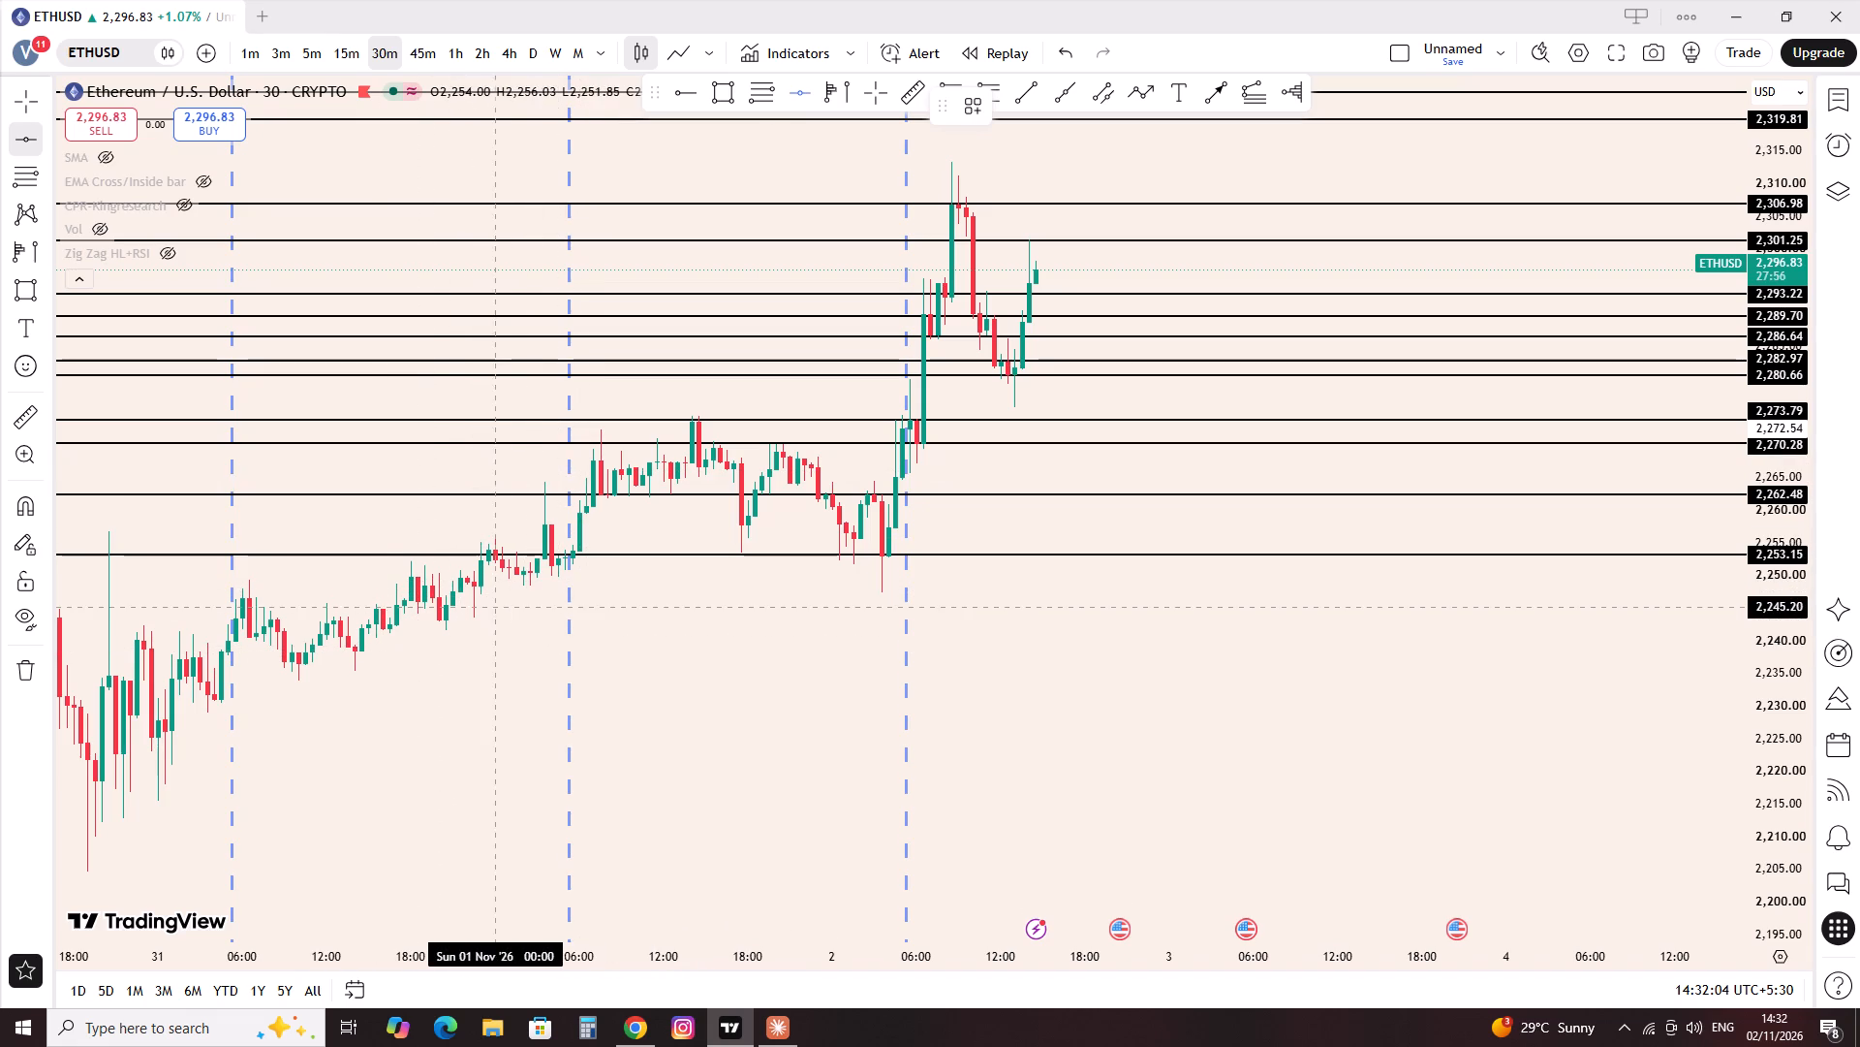
pyautogui.scroll(-3, 354, 661)
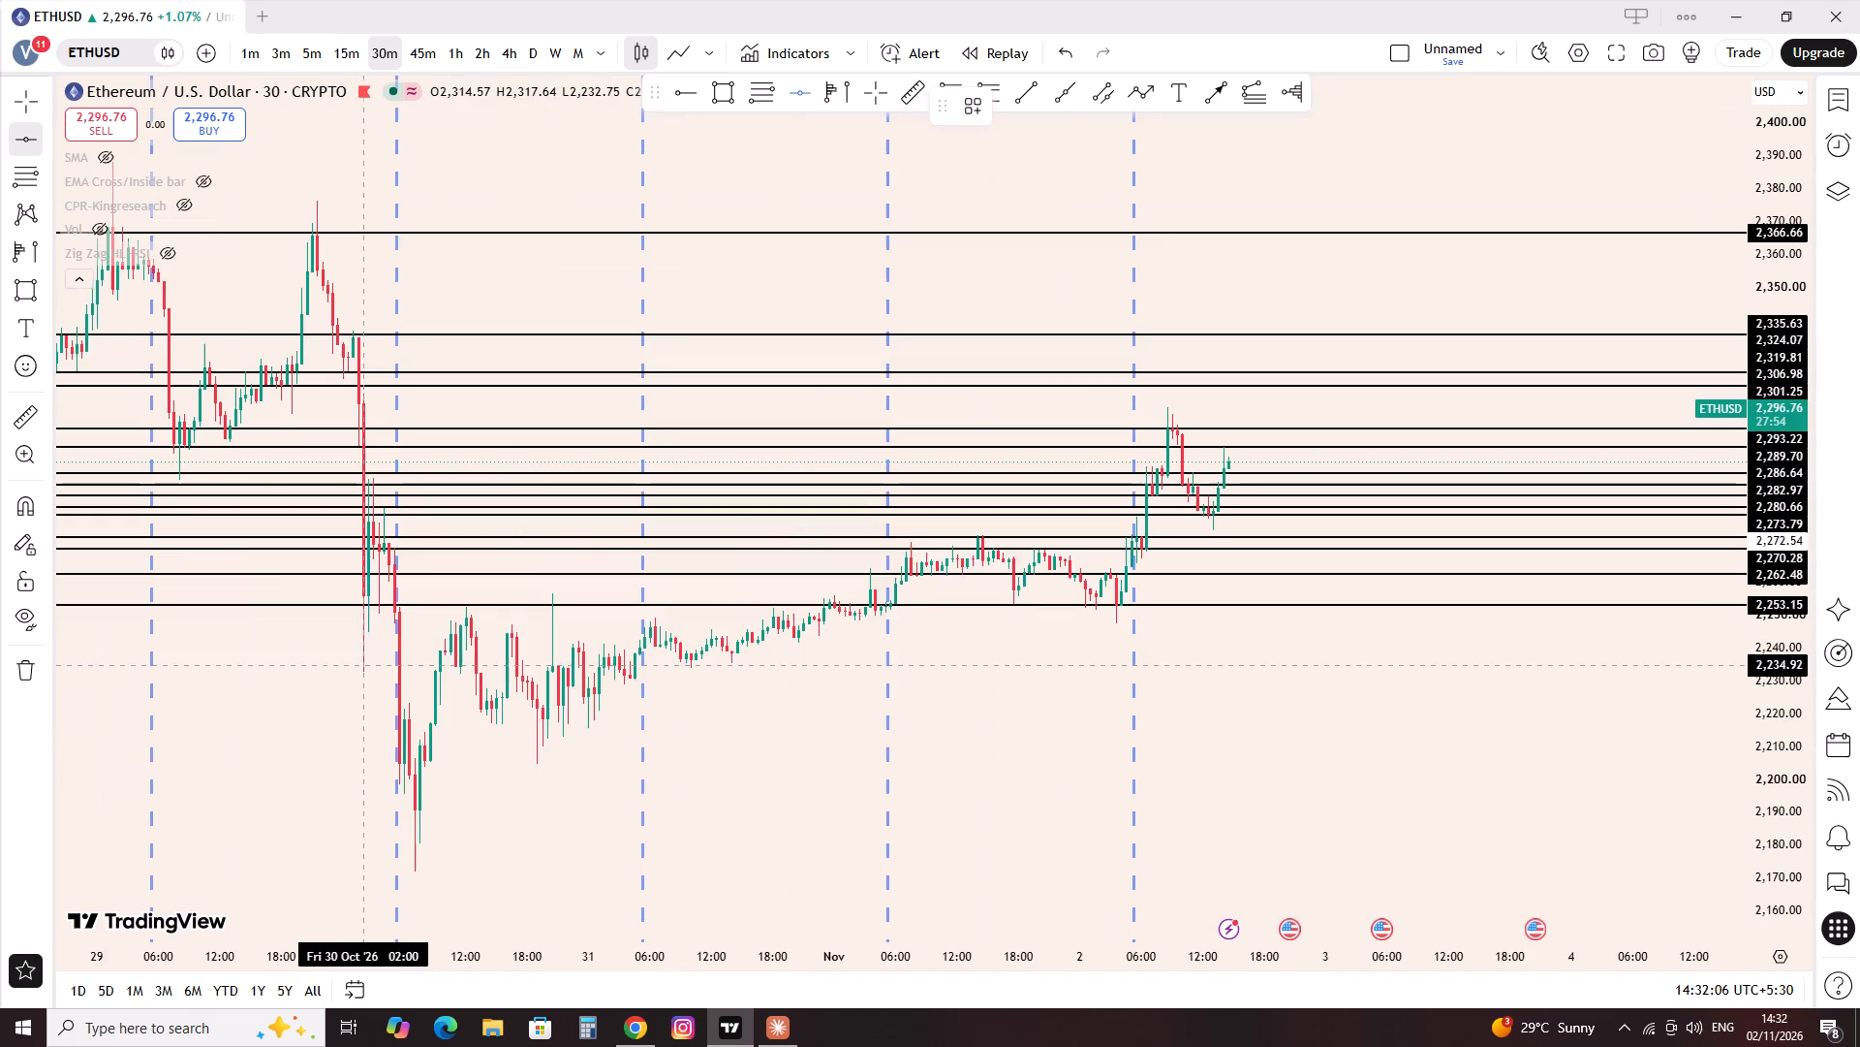
pyautogui.scroll(2, 485, 738)
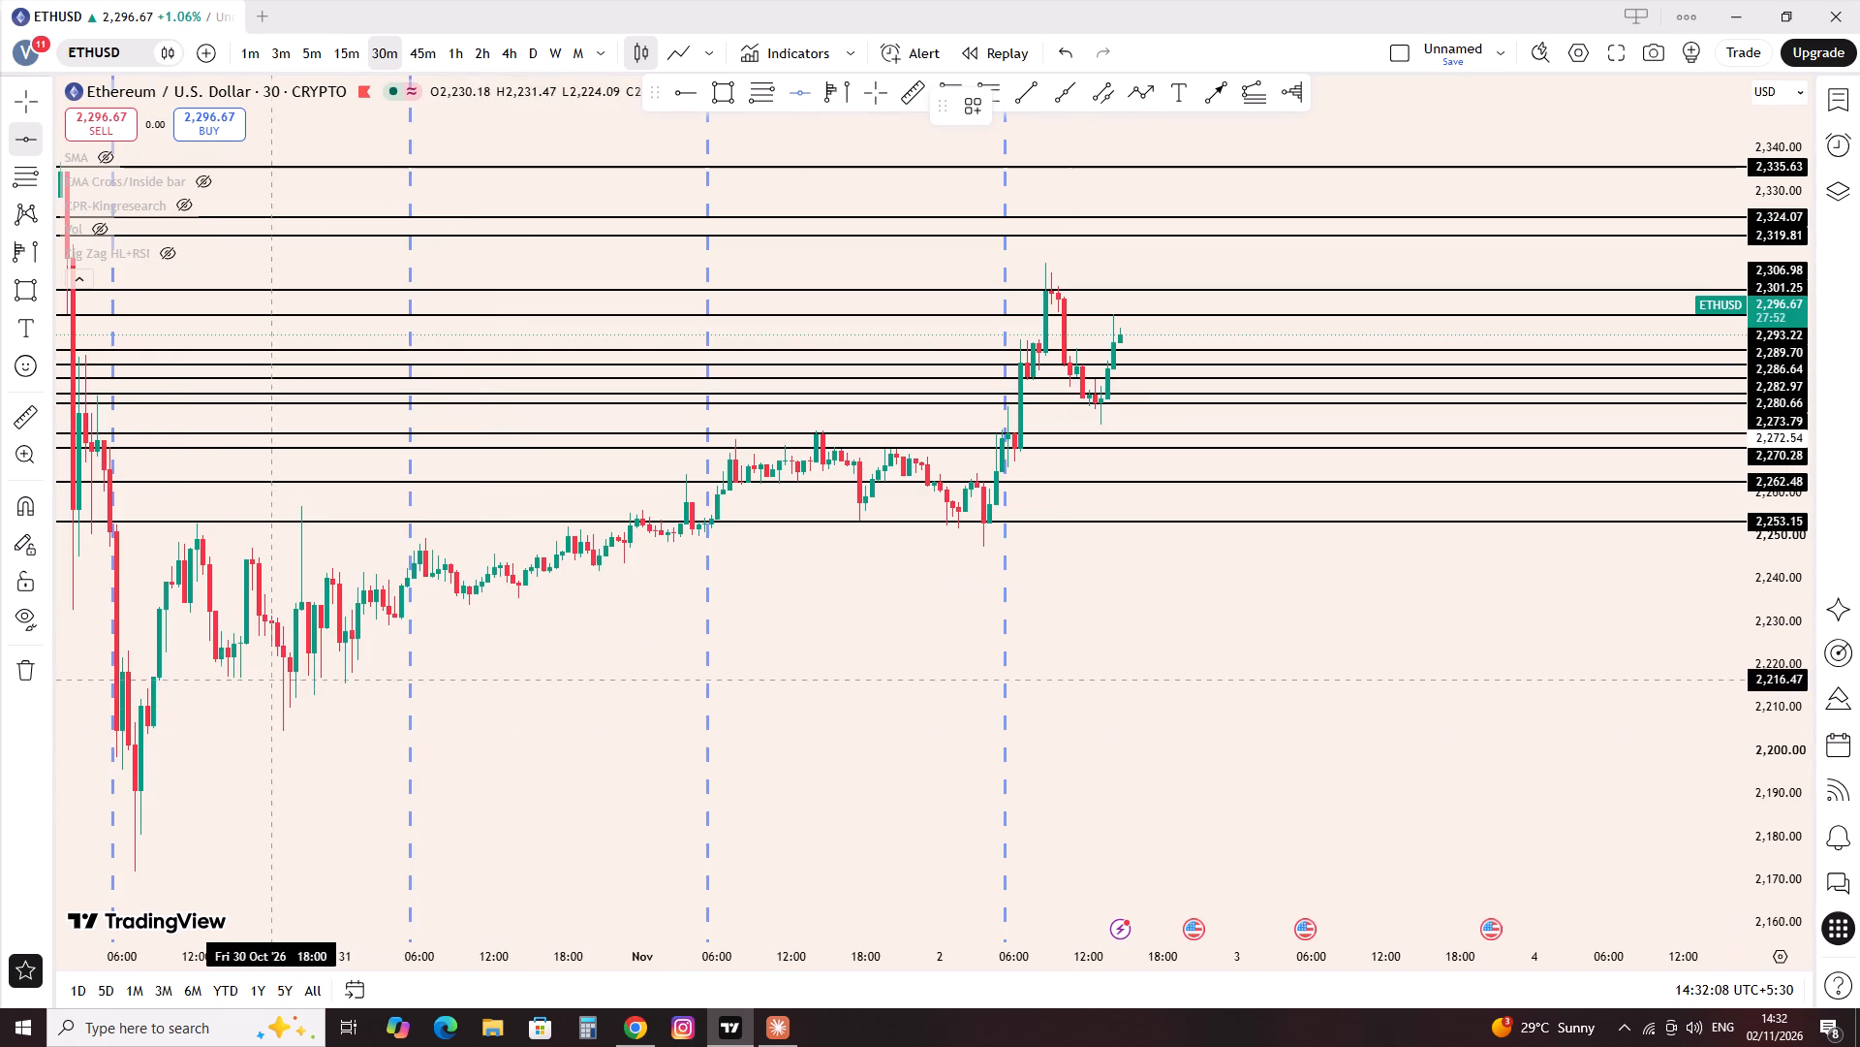
pyautogui.click(157, 727)
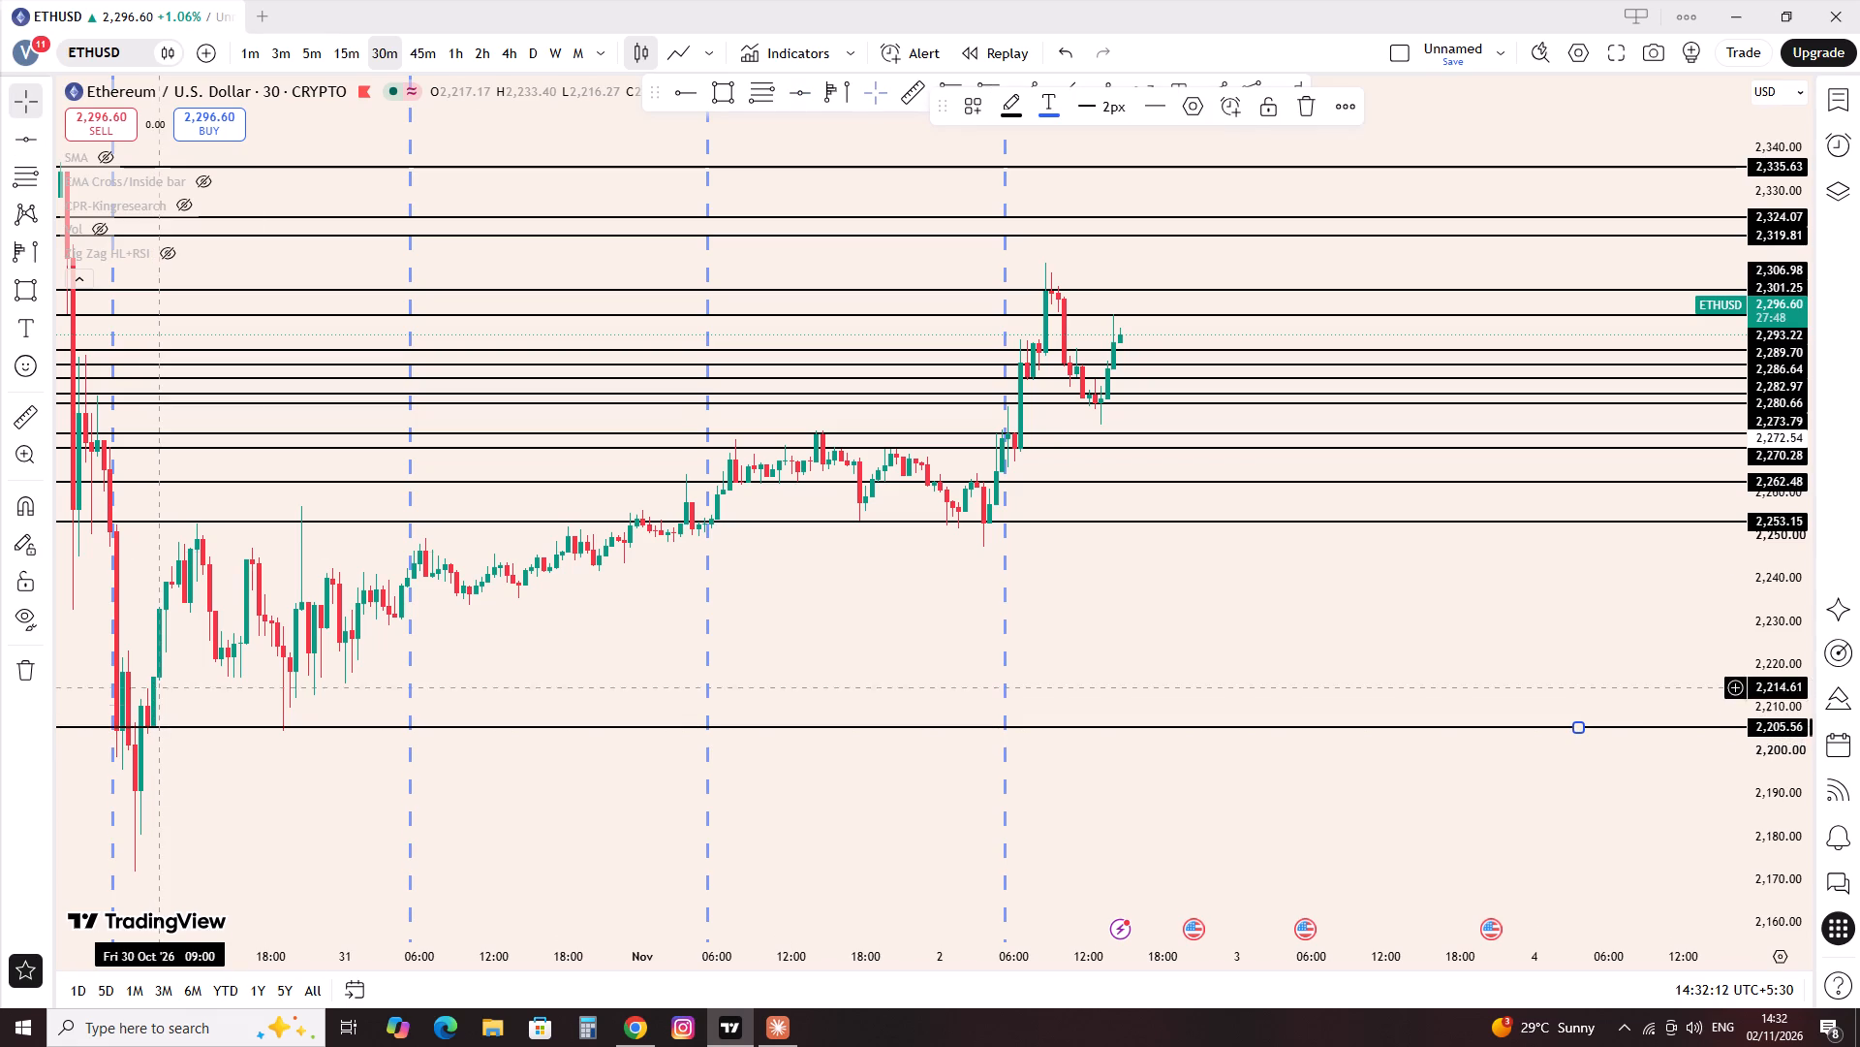
pyautogui.click(799, 95)
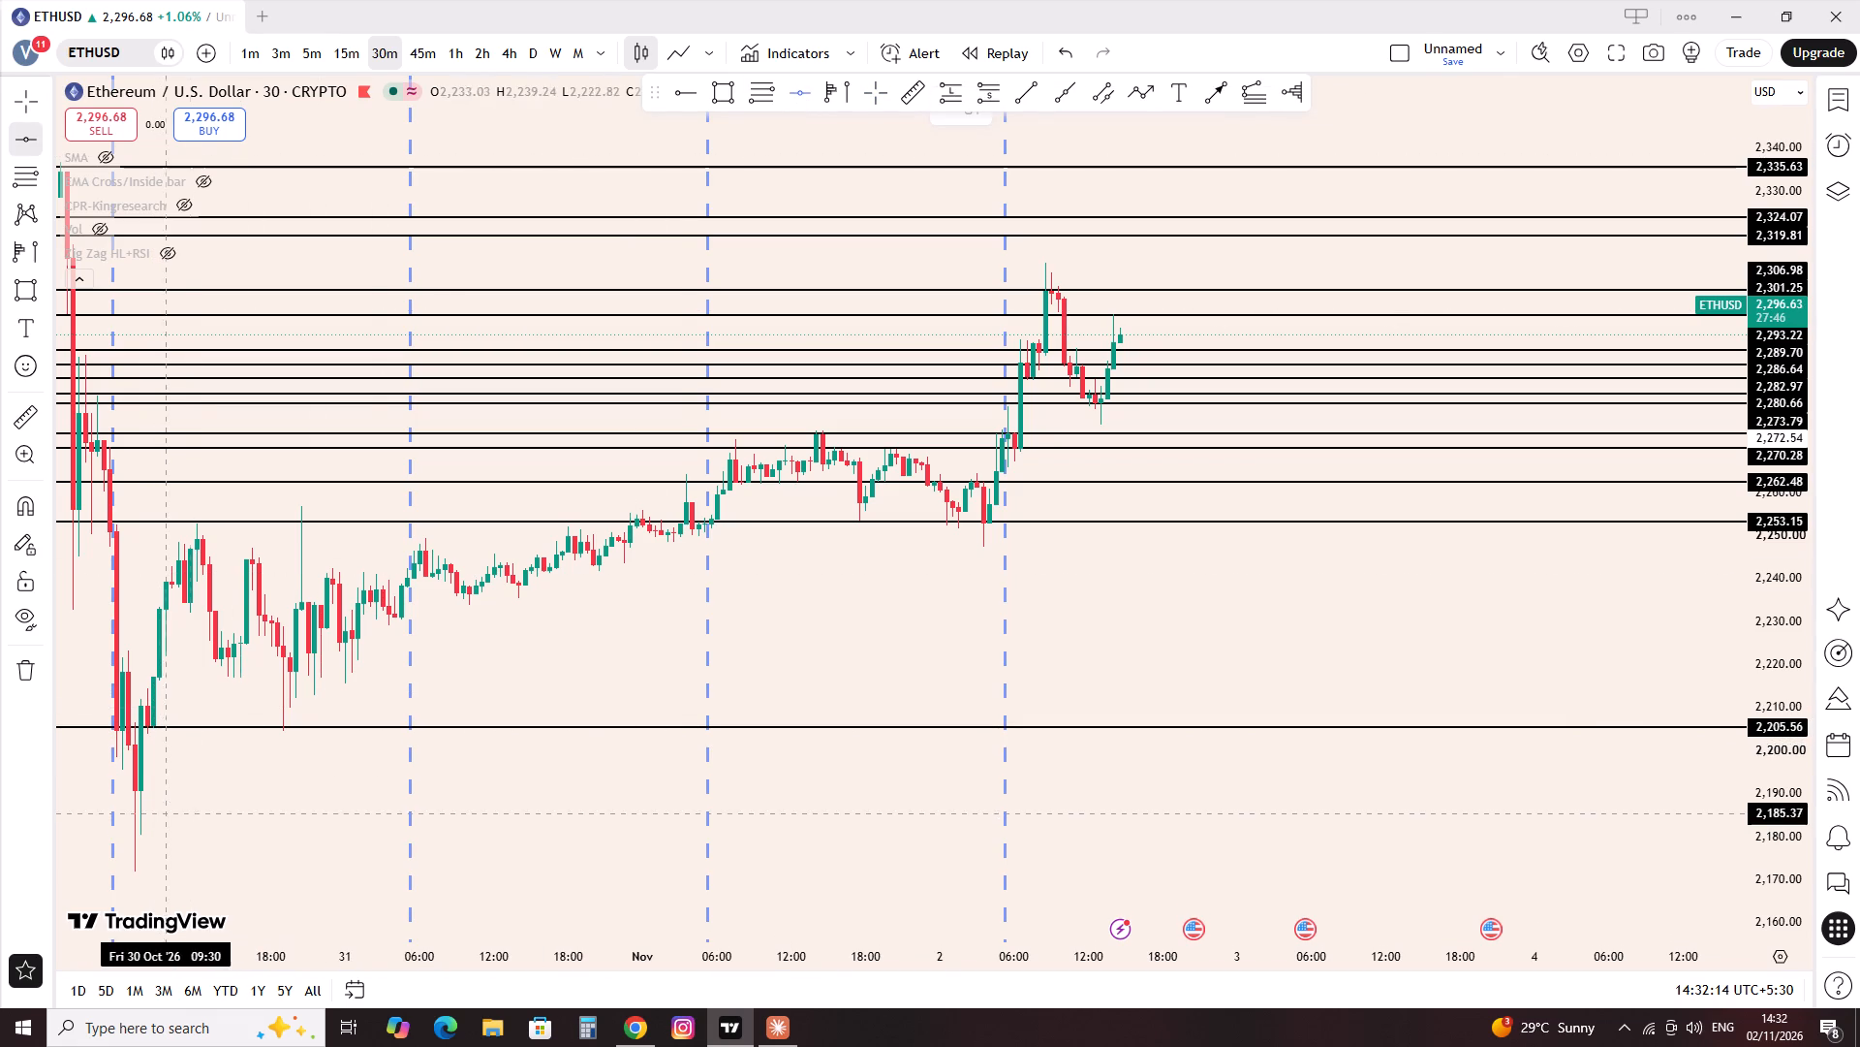
pyautogui.click(160, 792)
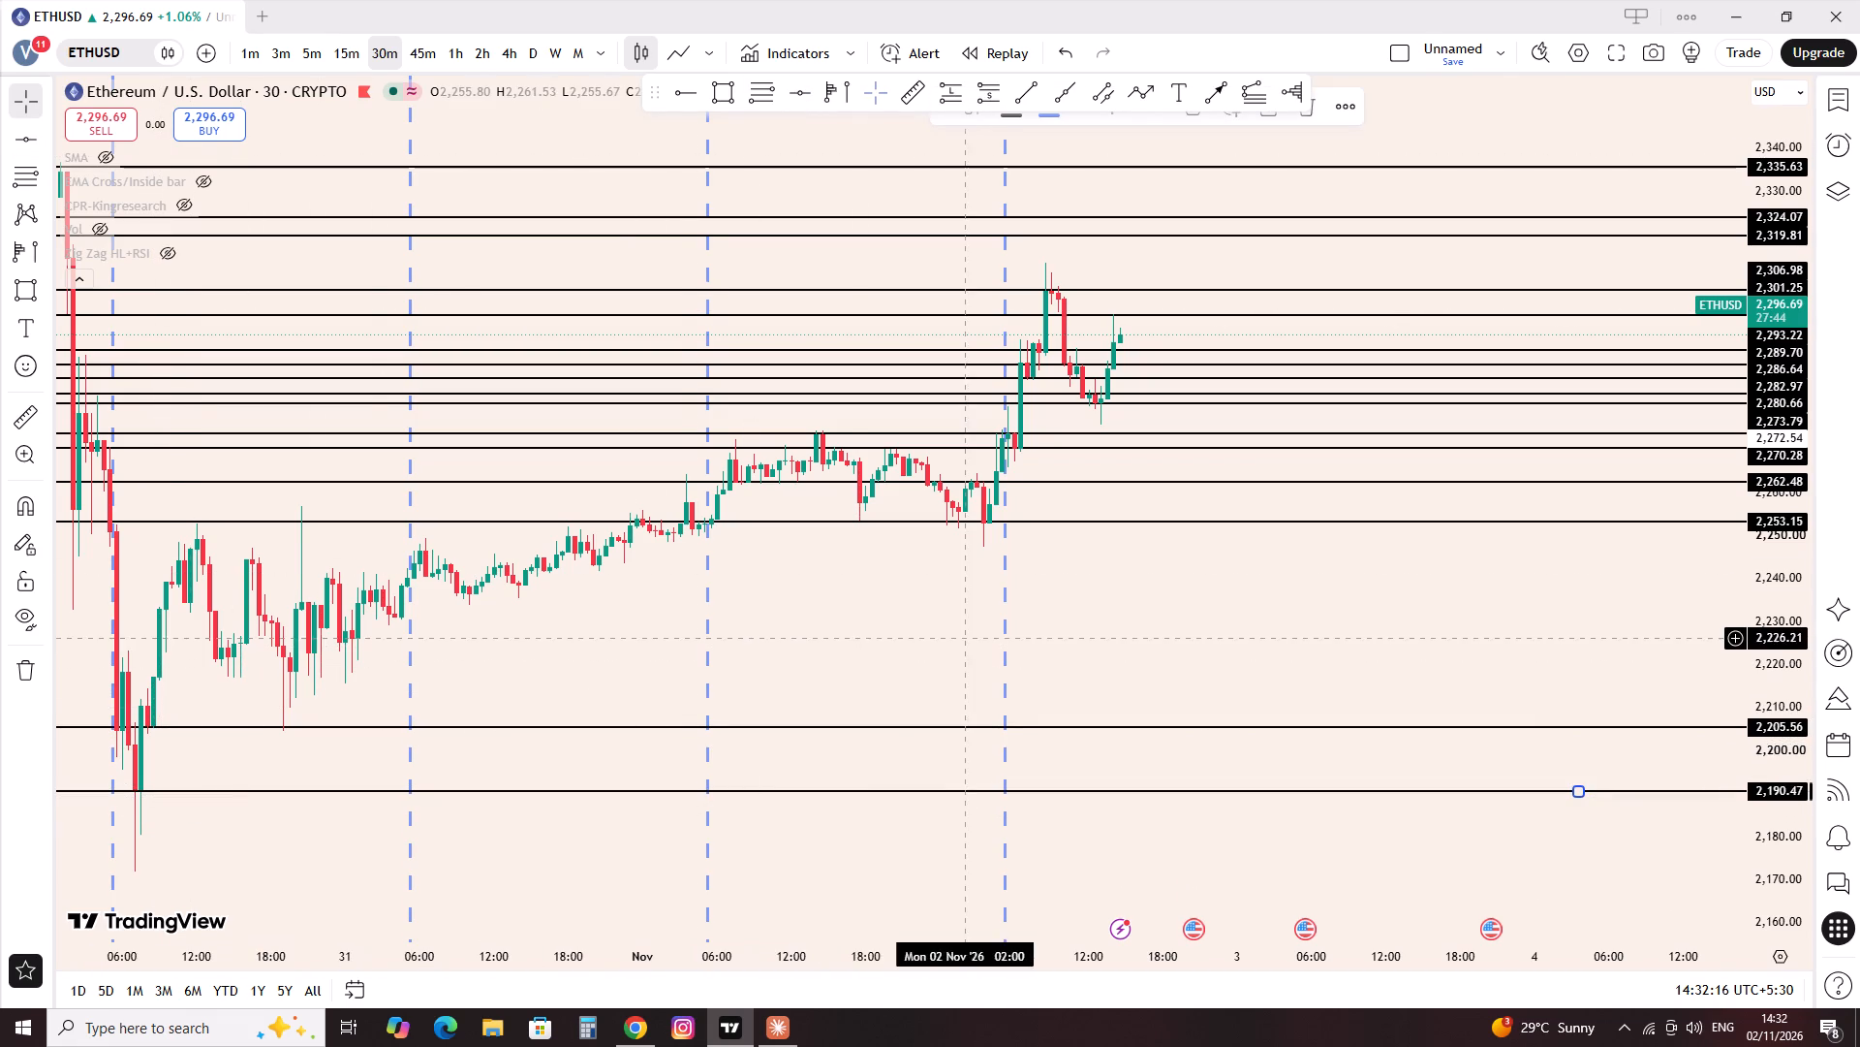
pyautogui.click(965, 639)
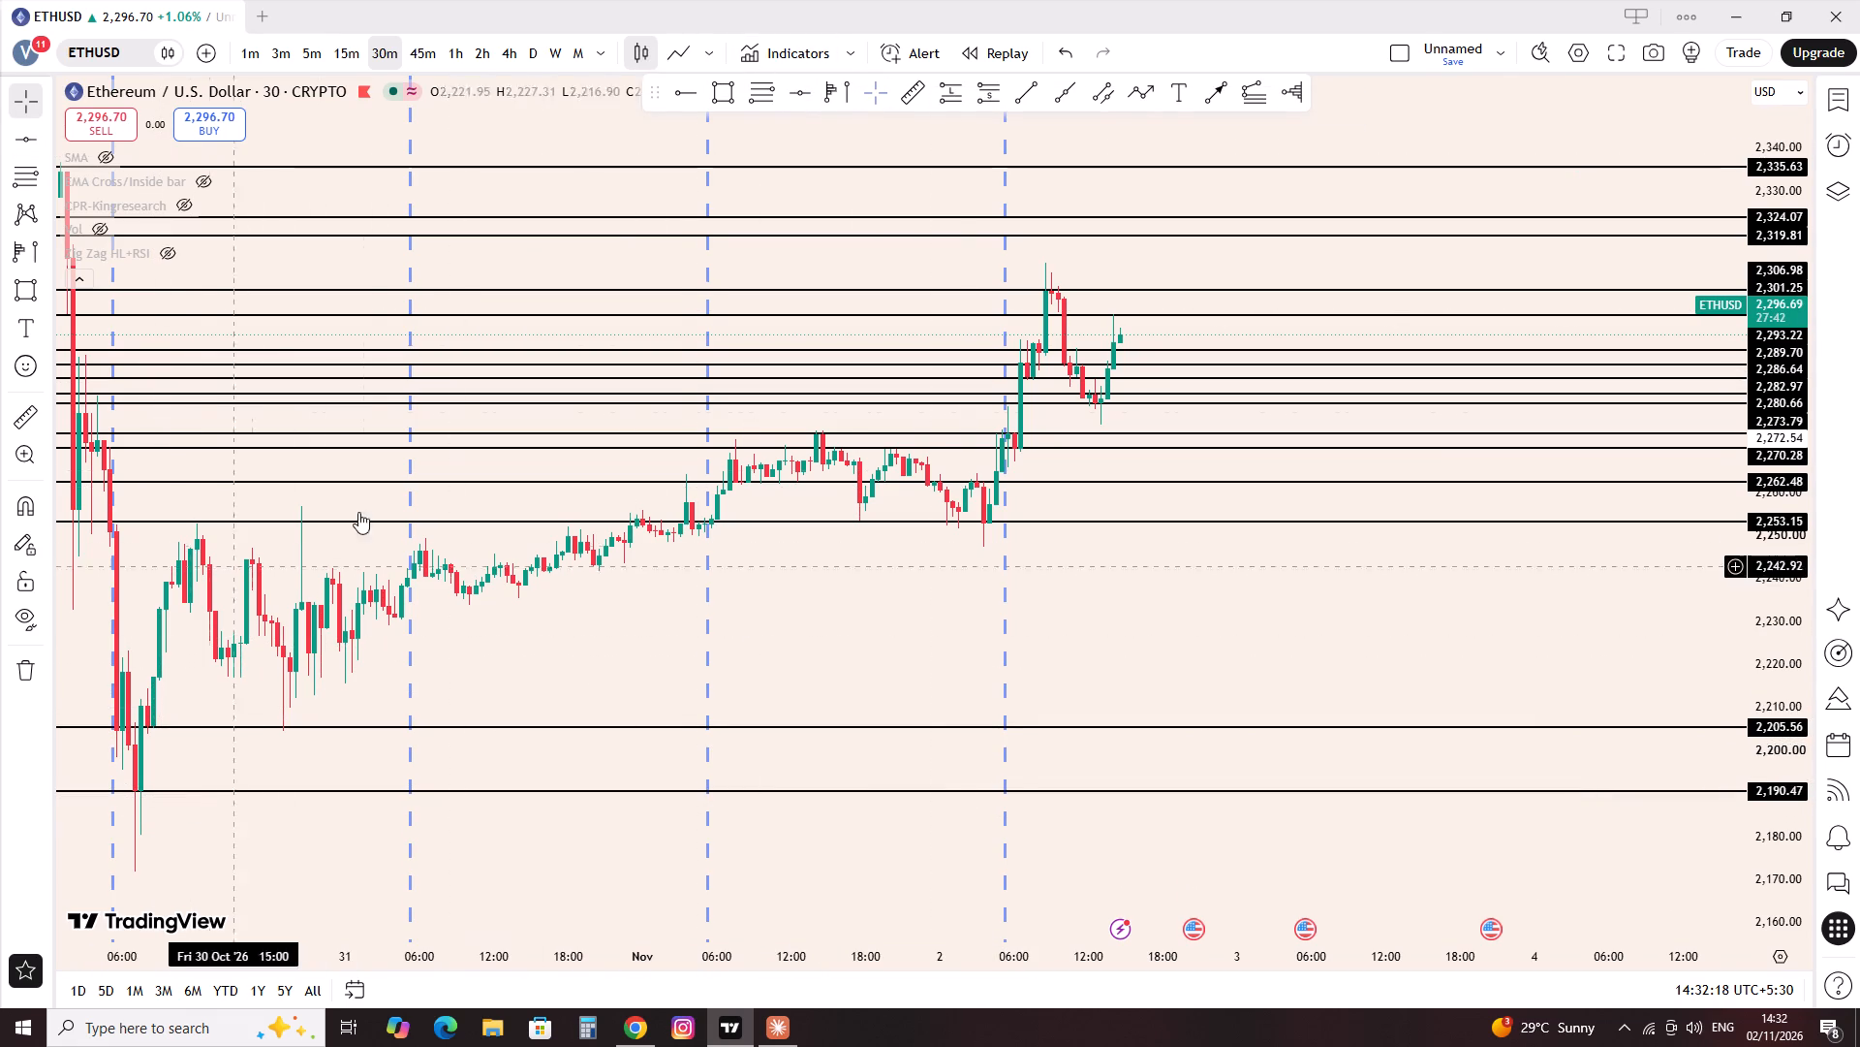
# Draw horizontal lines at about 2,219.0, 2,226.5 and 2,231.3 along the late 30 October and early 31 October candle-body lows.
pyautogui.click(811, 95)
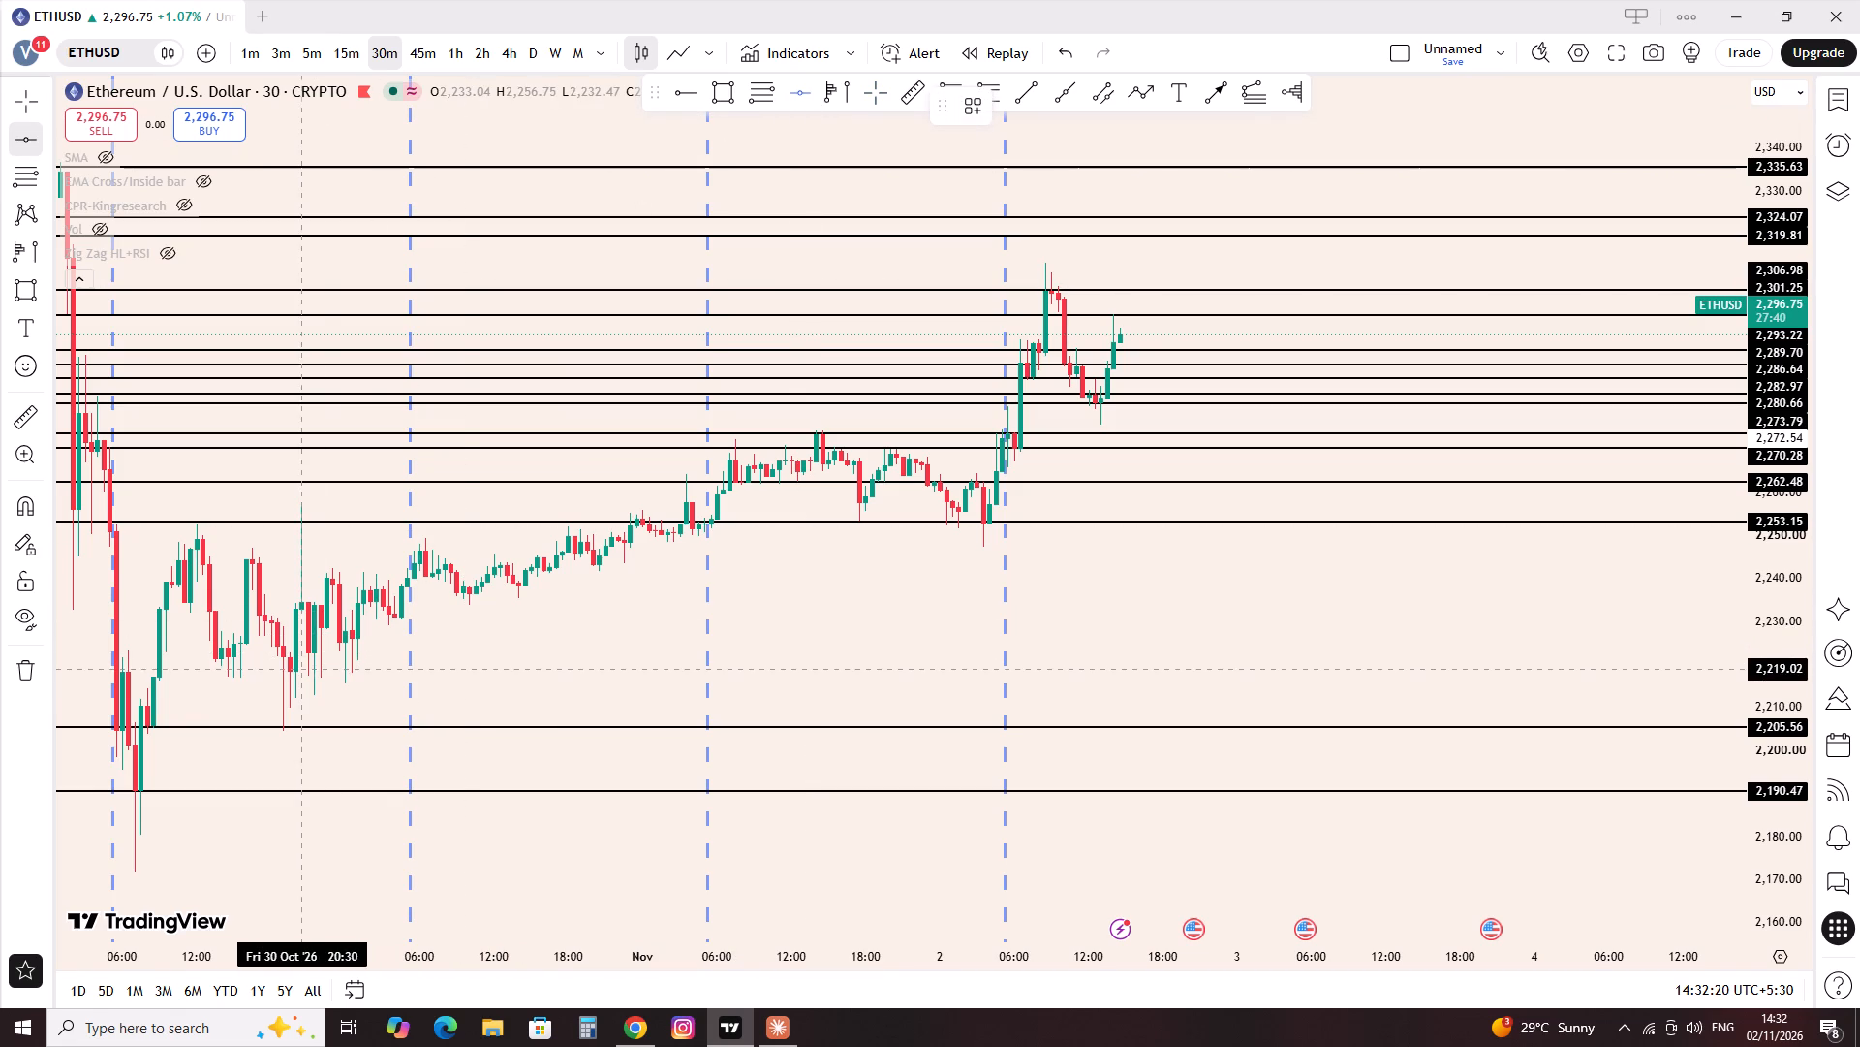
pyautogui.click(298, 670)
pyautogui.click(785, 96)
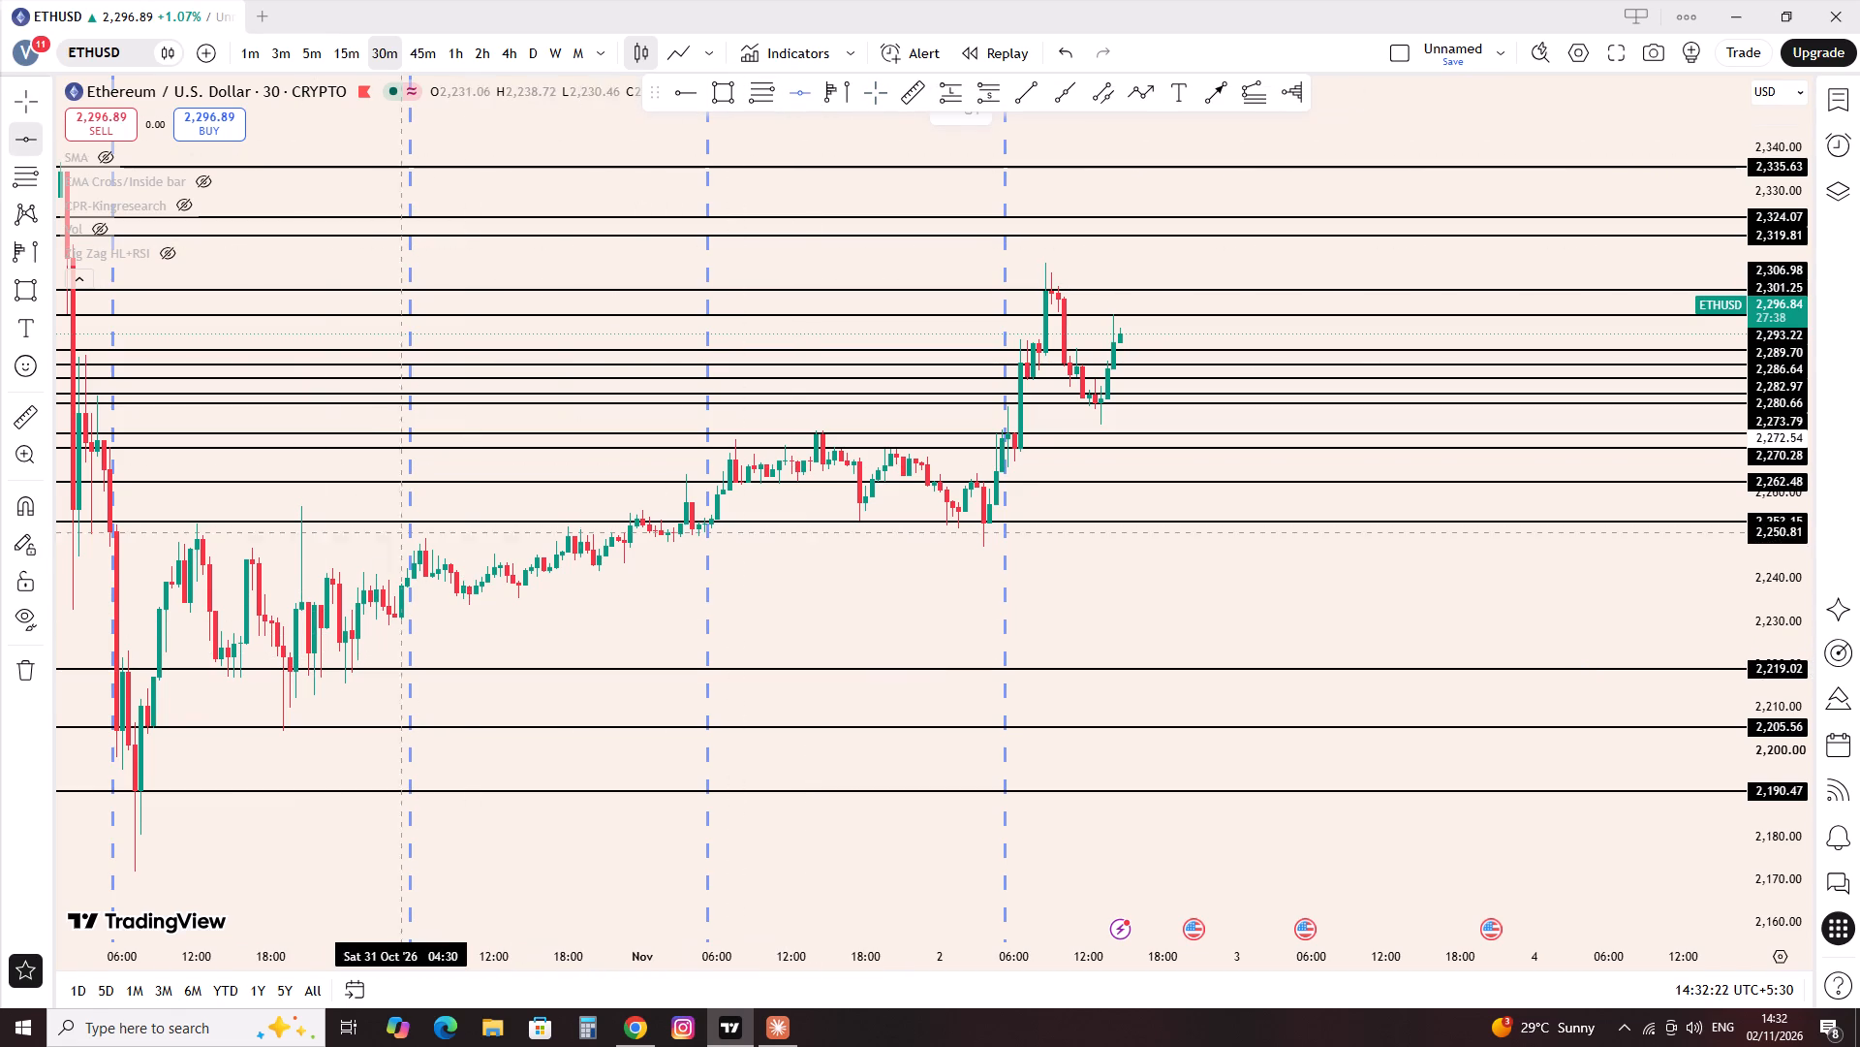
pyautogui.click(355, 638)
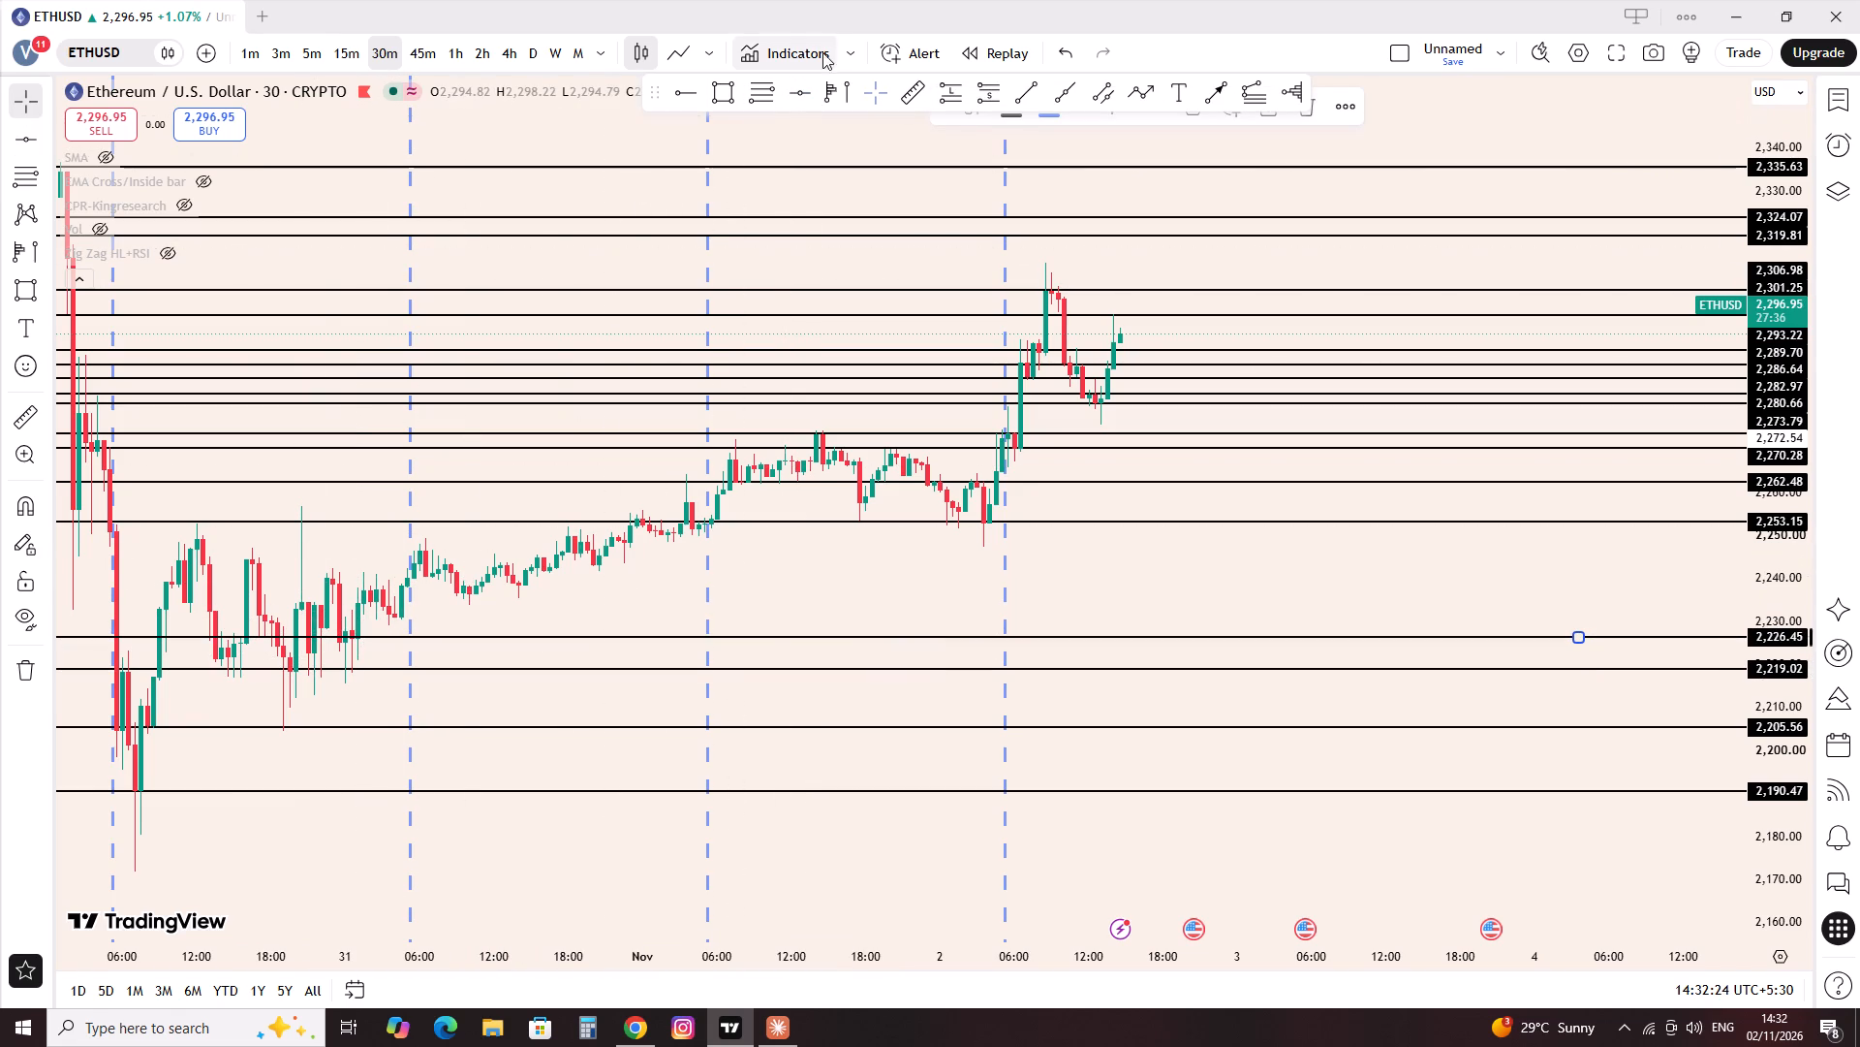
pyautogui.click(799, 93)
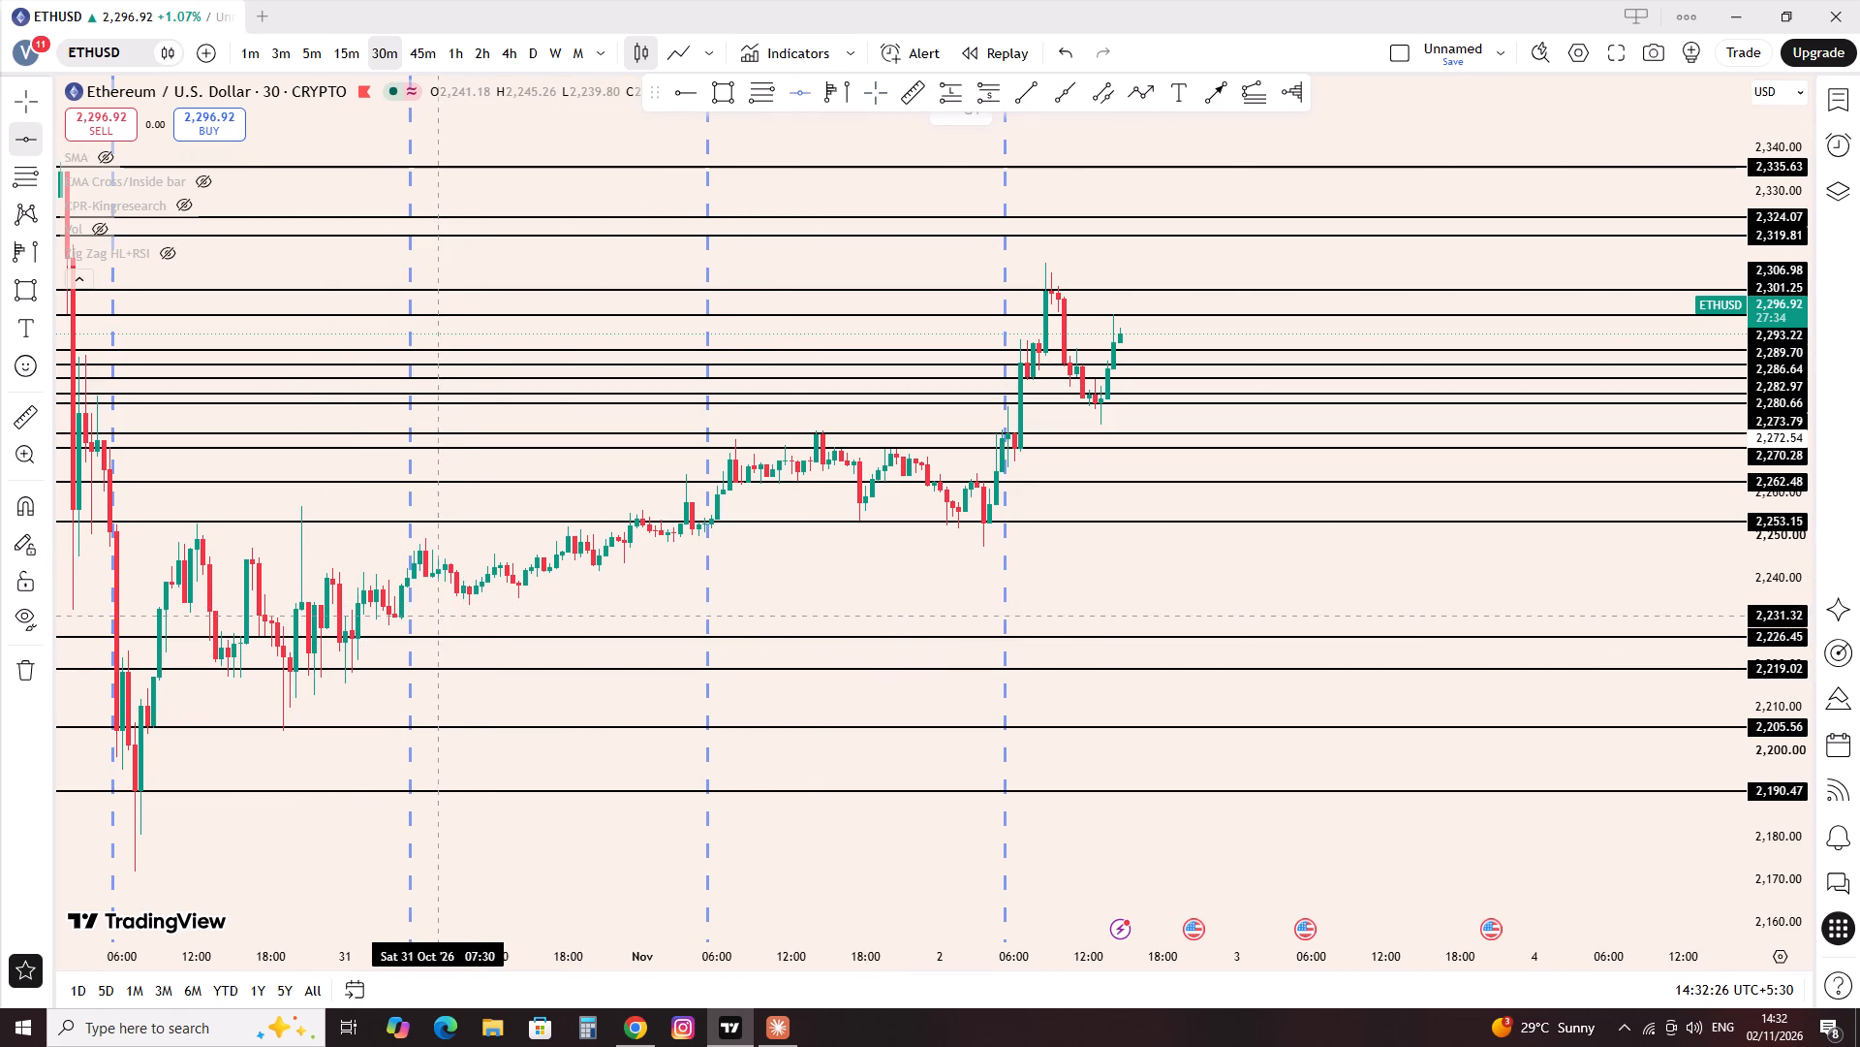
pyautogui.click(432, 617)
# Draw horizontal lines at about 2,236.2, 2,241.5, 2,248.7 and 2,250.8 along the 31 October to 1 November candle bodies.
pyautogui.click(792, 103)
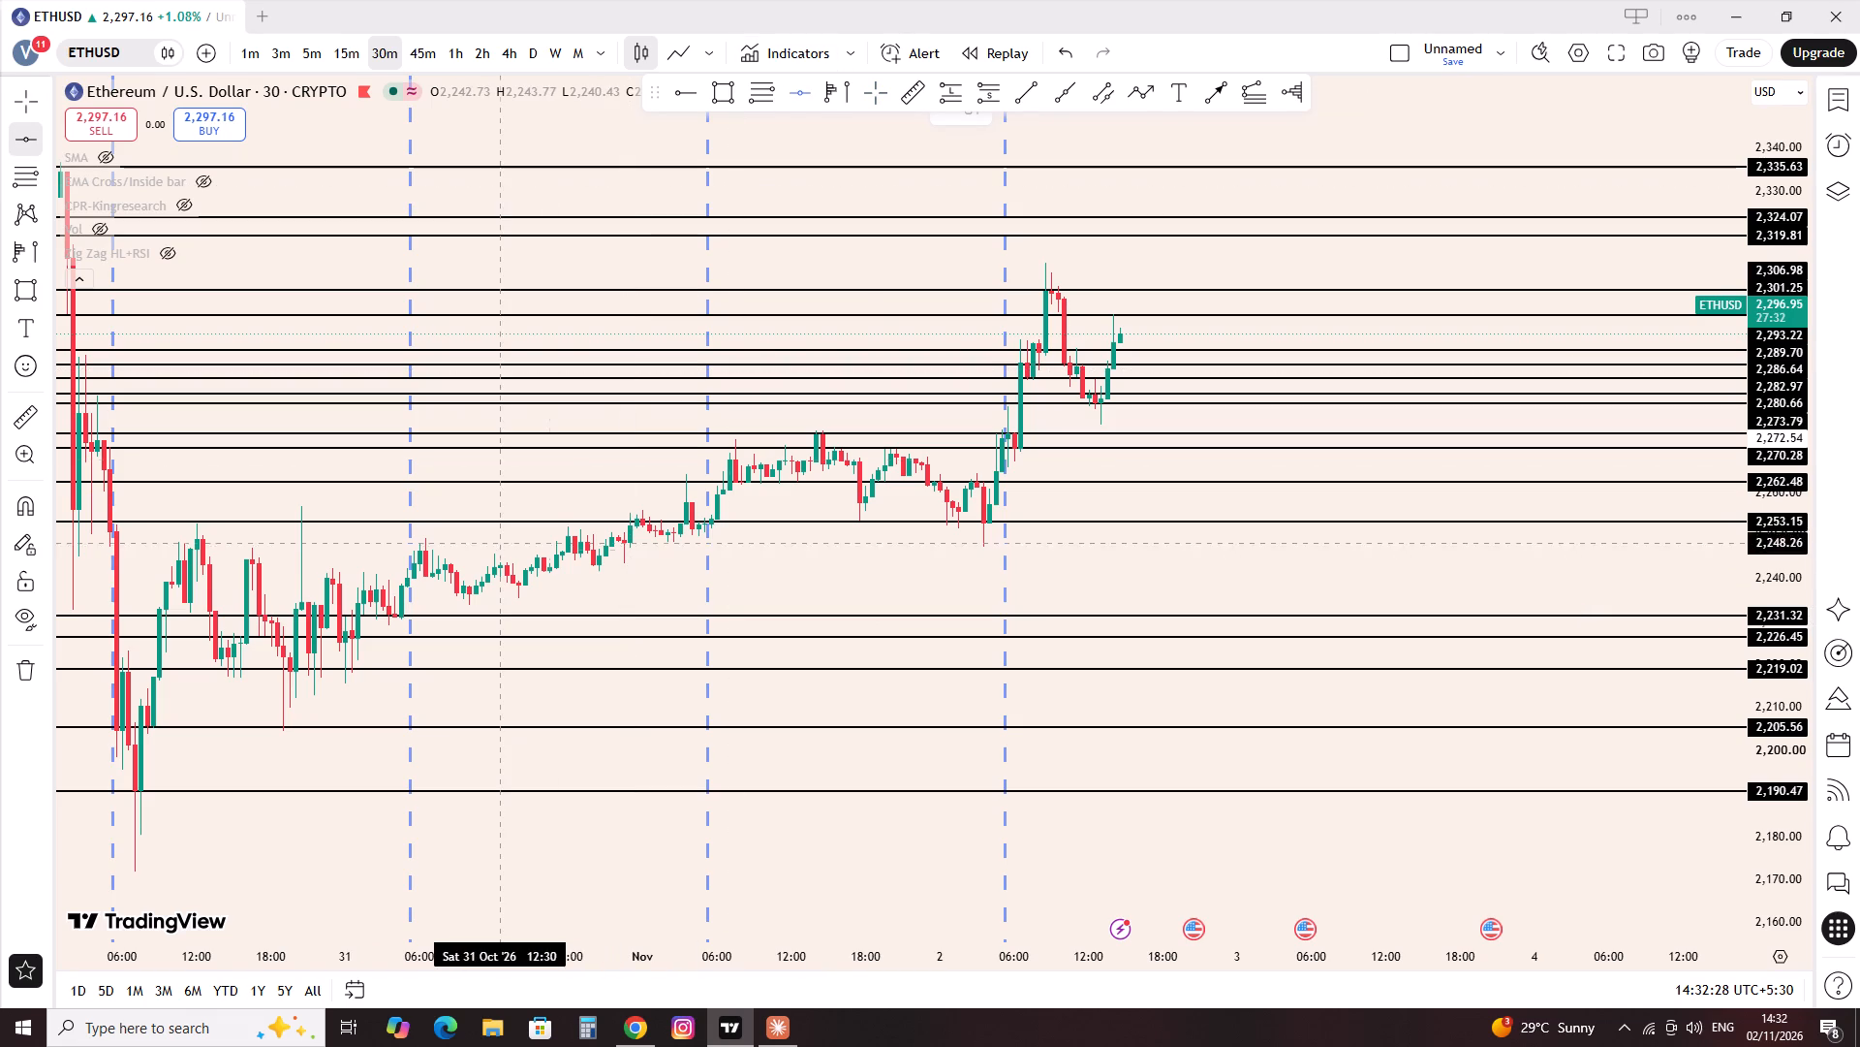
pyautogui.click(488, 595)
pyautogui.click(790, 108)
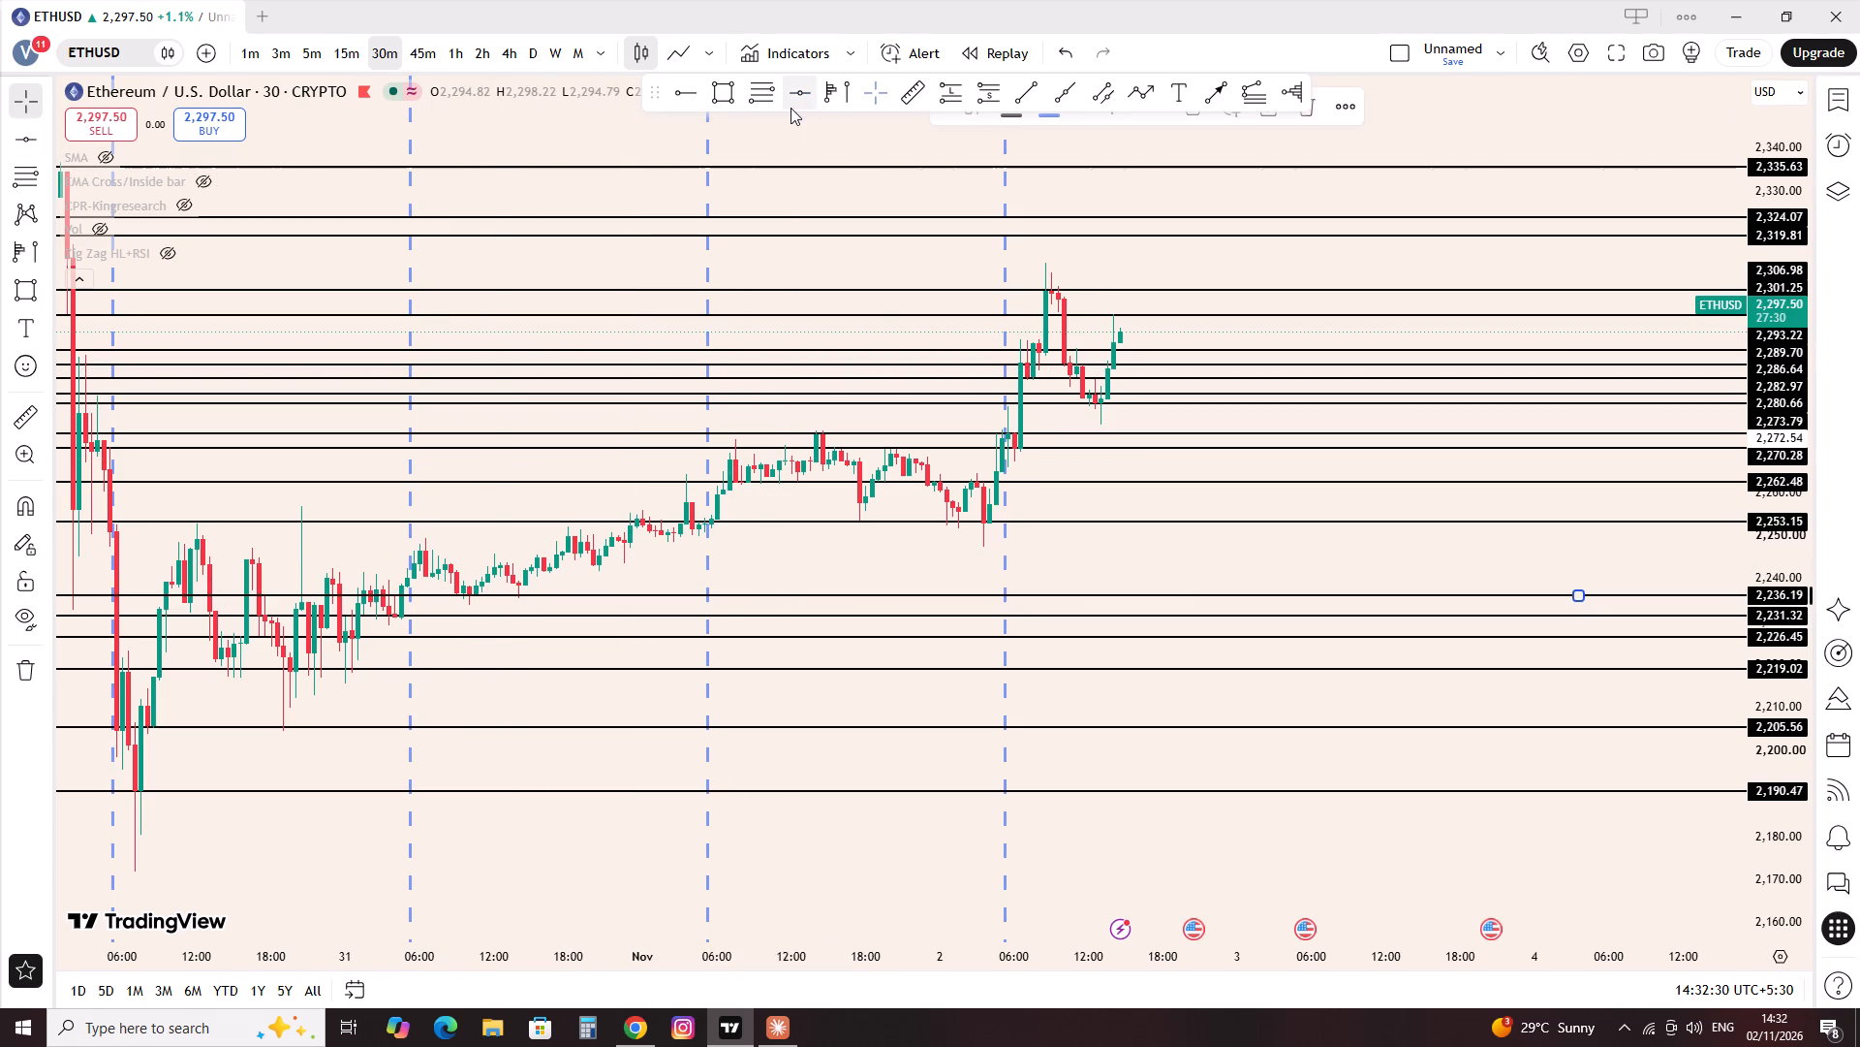
pyautogui.click(631, 573)
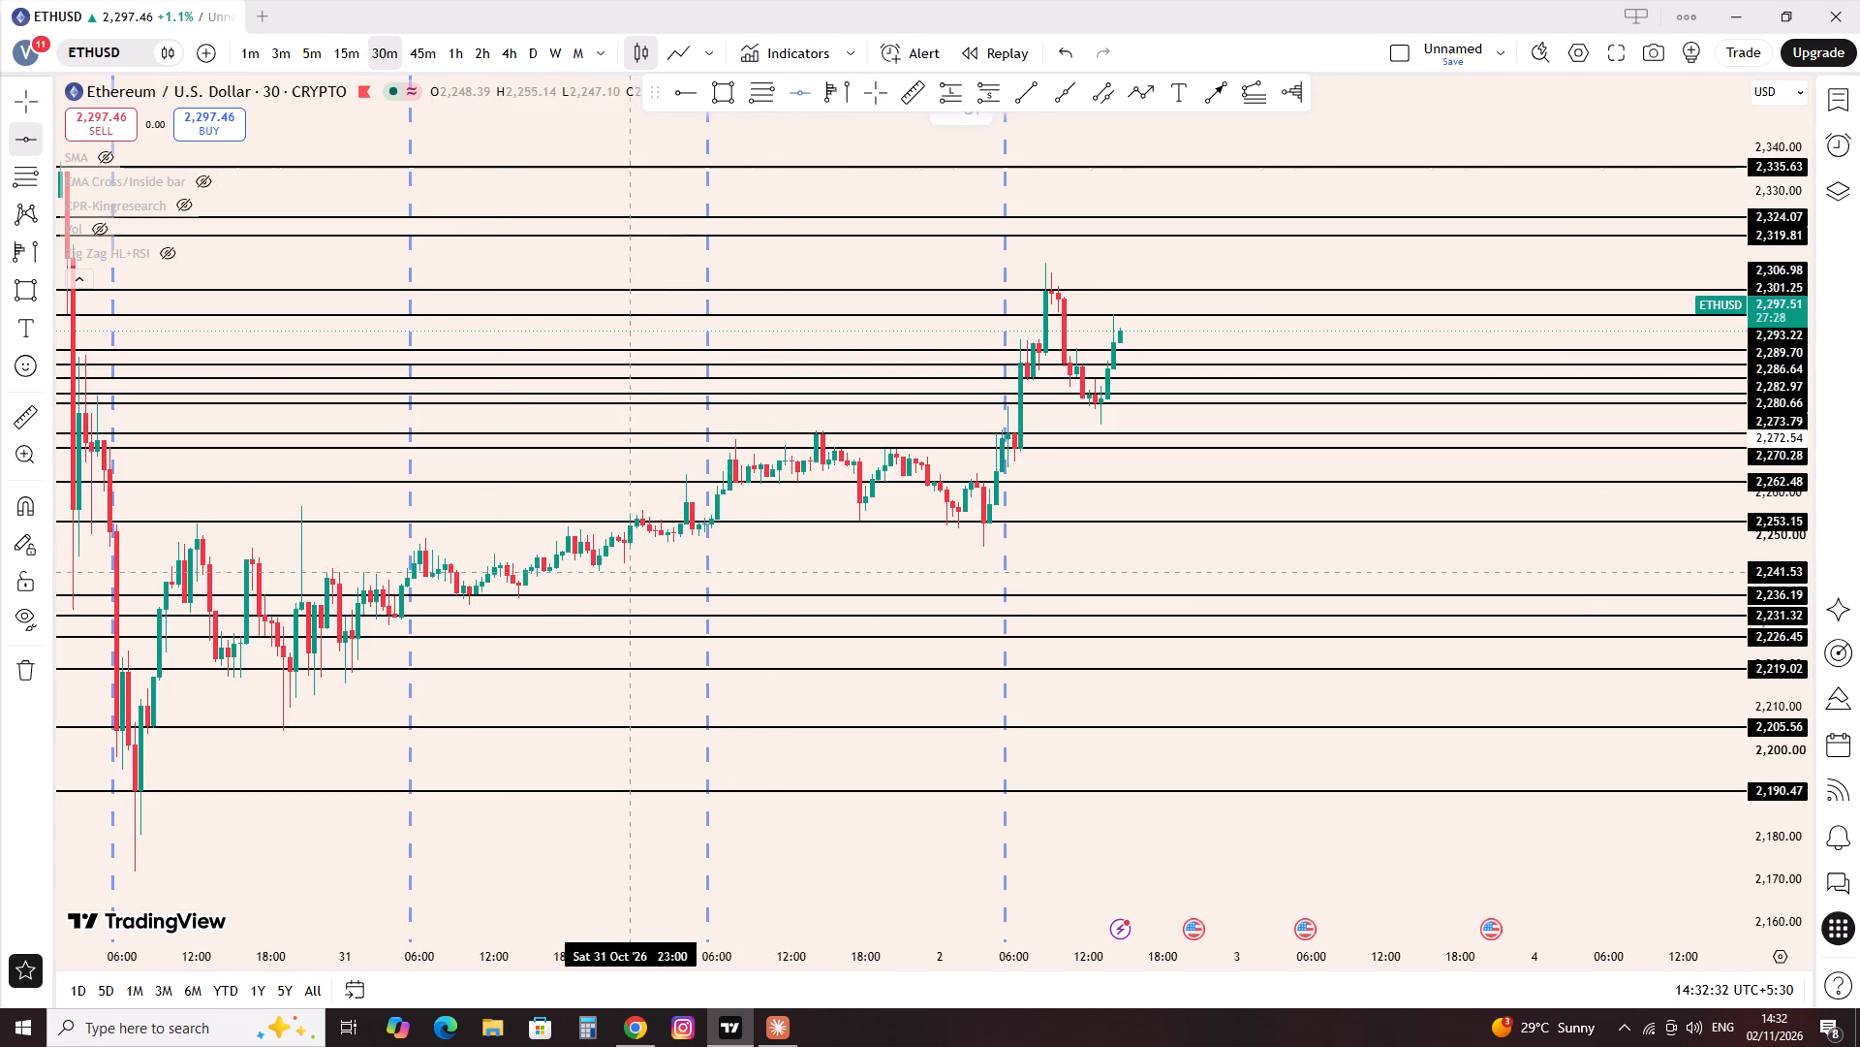
pyautogui.click(797, 102)
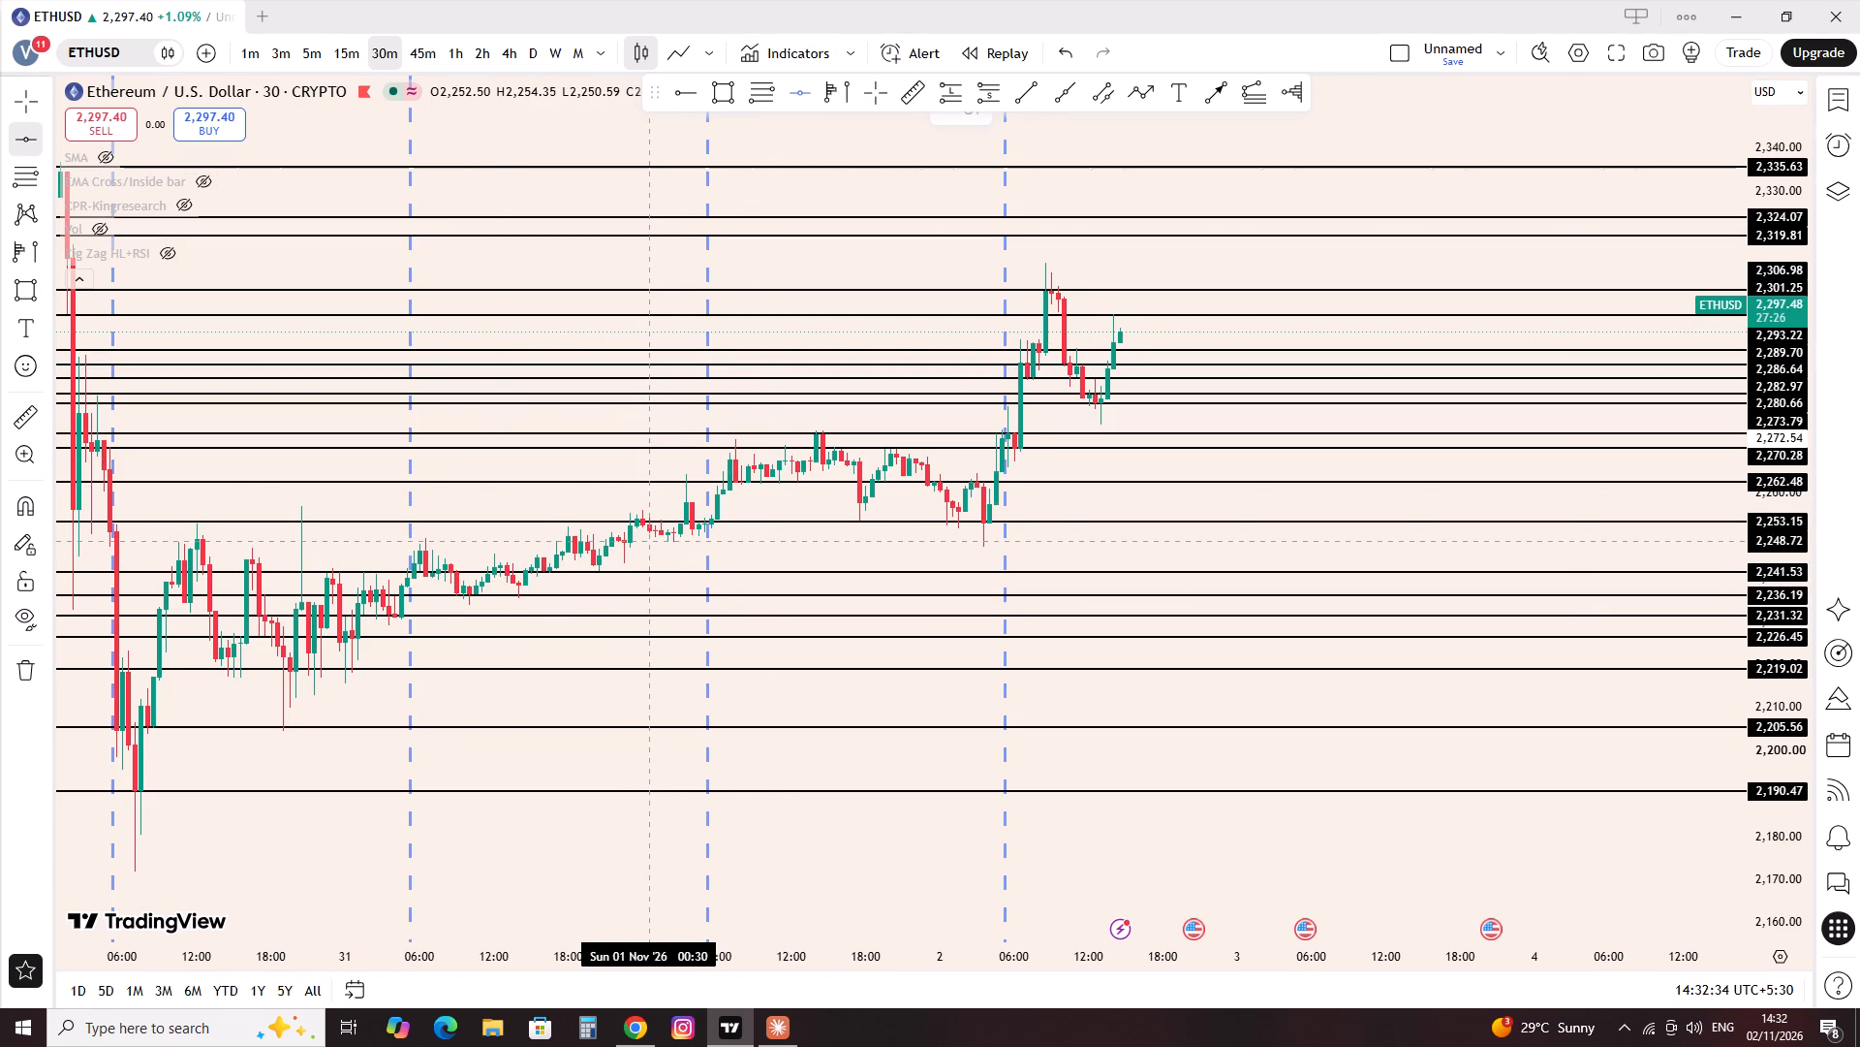
pyautogui.click(648, 542)
pyautogui.click(817, 92)
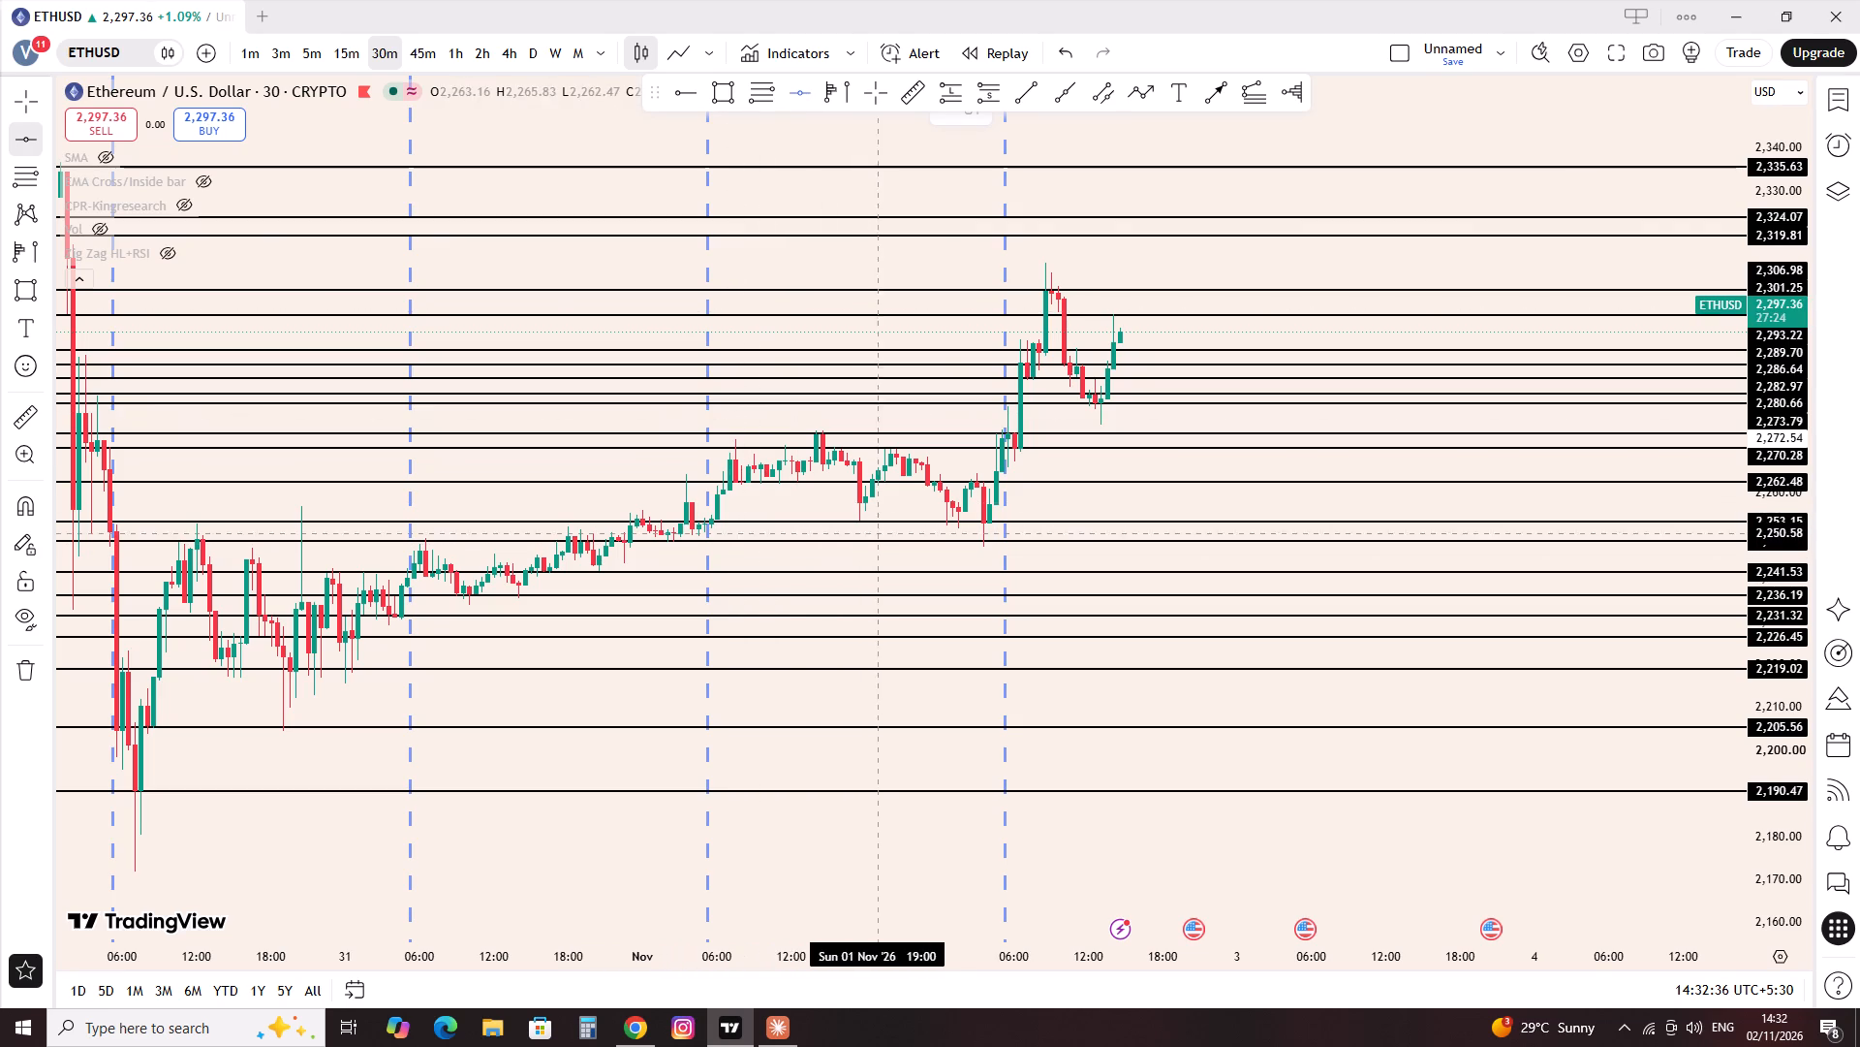
pyautogui.click(863, 532)
pyautogui.click(1055, 501)
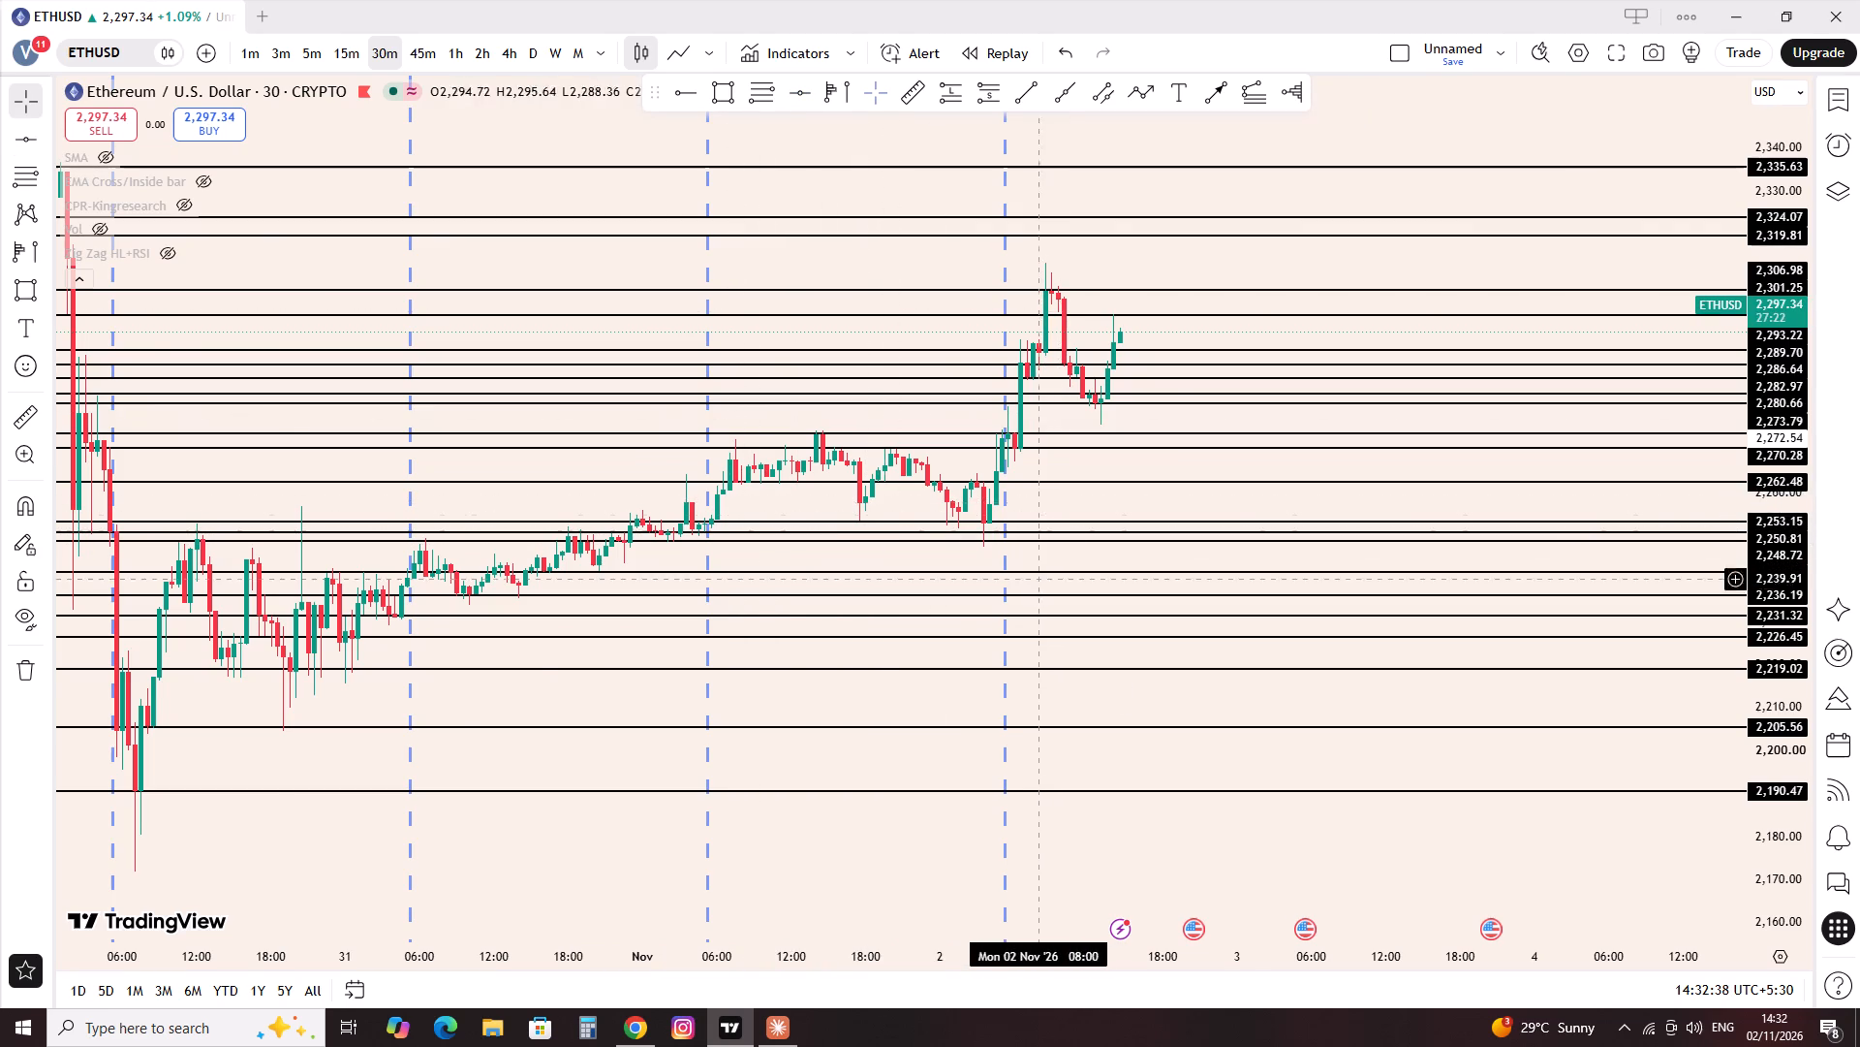
# Collapse the list of hidden indicators on the ETHUSD chart.
pyautogui.scroll(-8, 1157, 690)
pyautogui.scroll(12, 1201, 714)
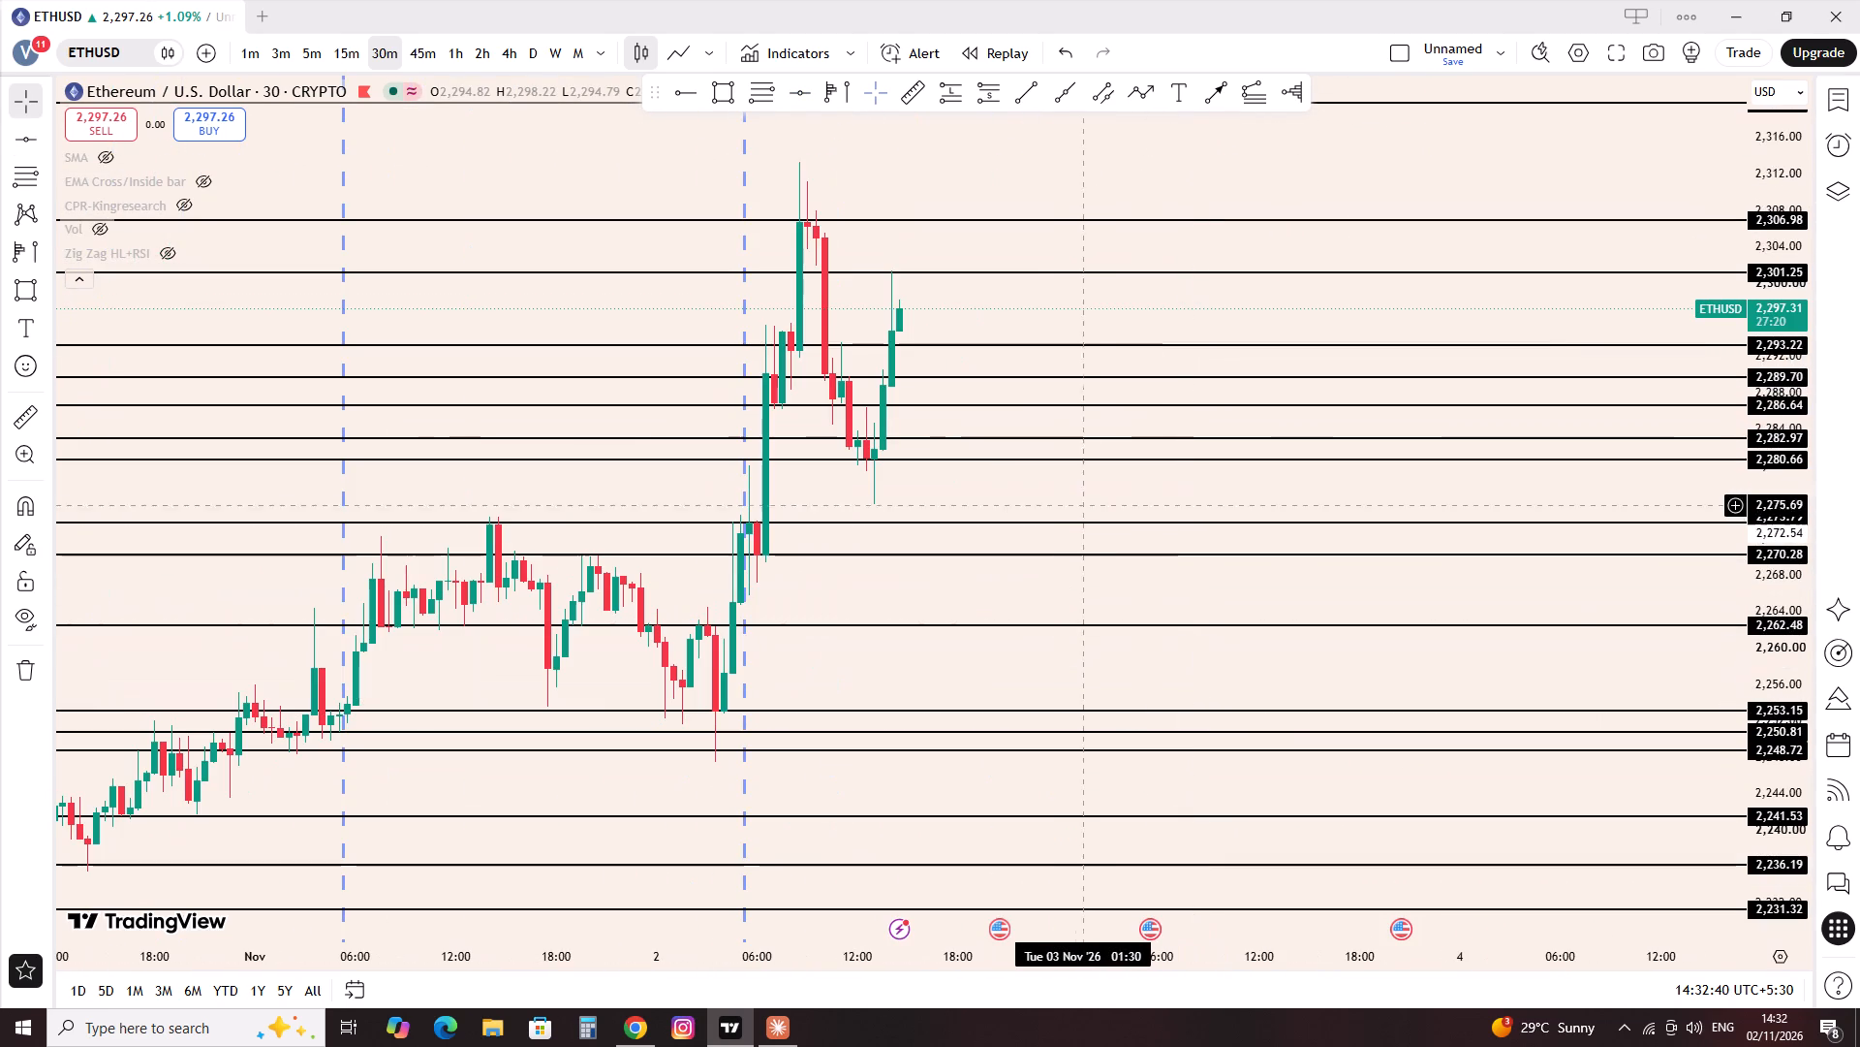
pyautogui.moveTo(1081, 311); pyautogui.dragTo(996, 330)
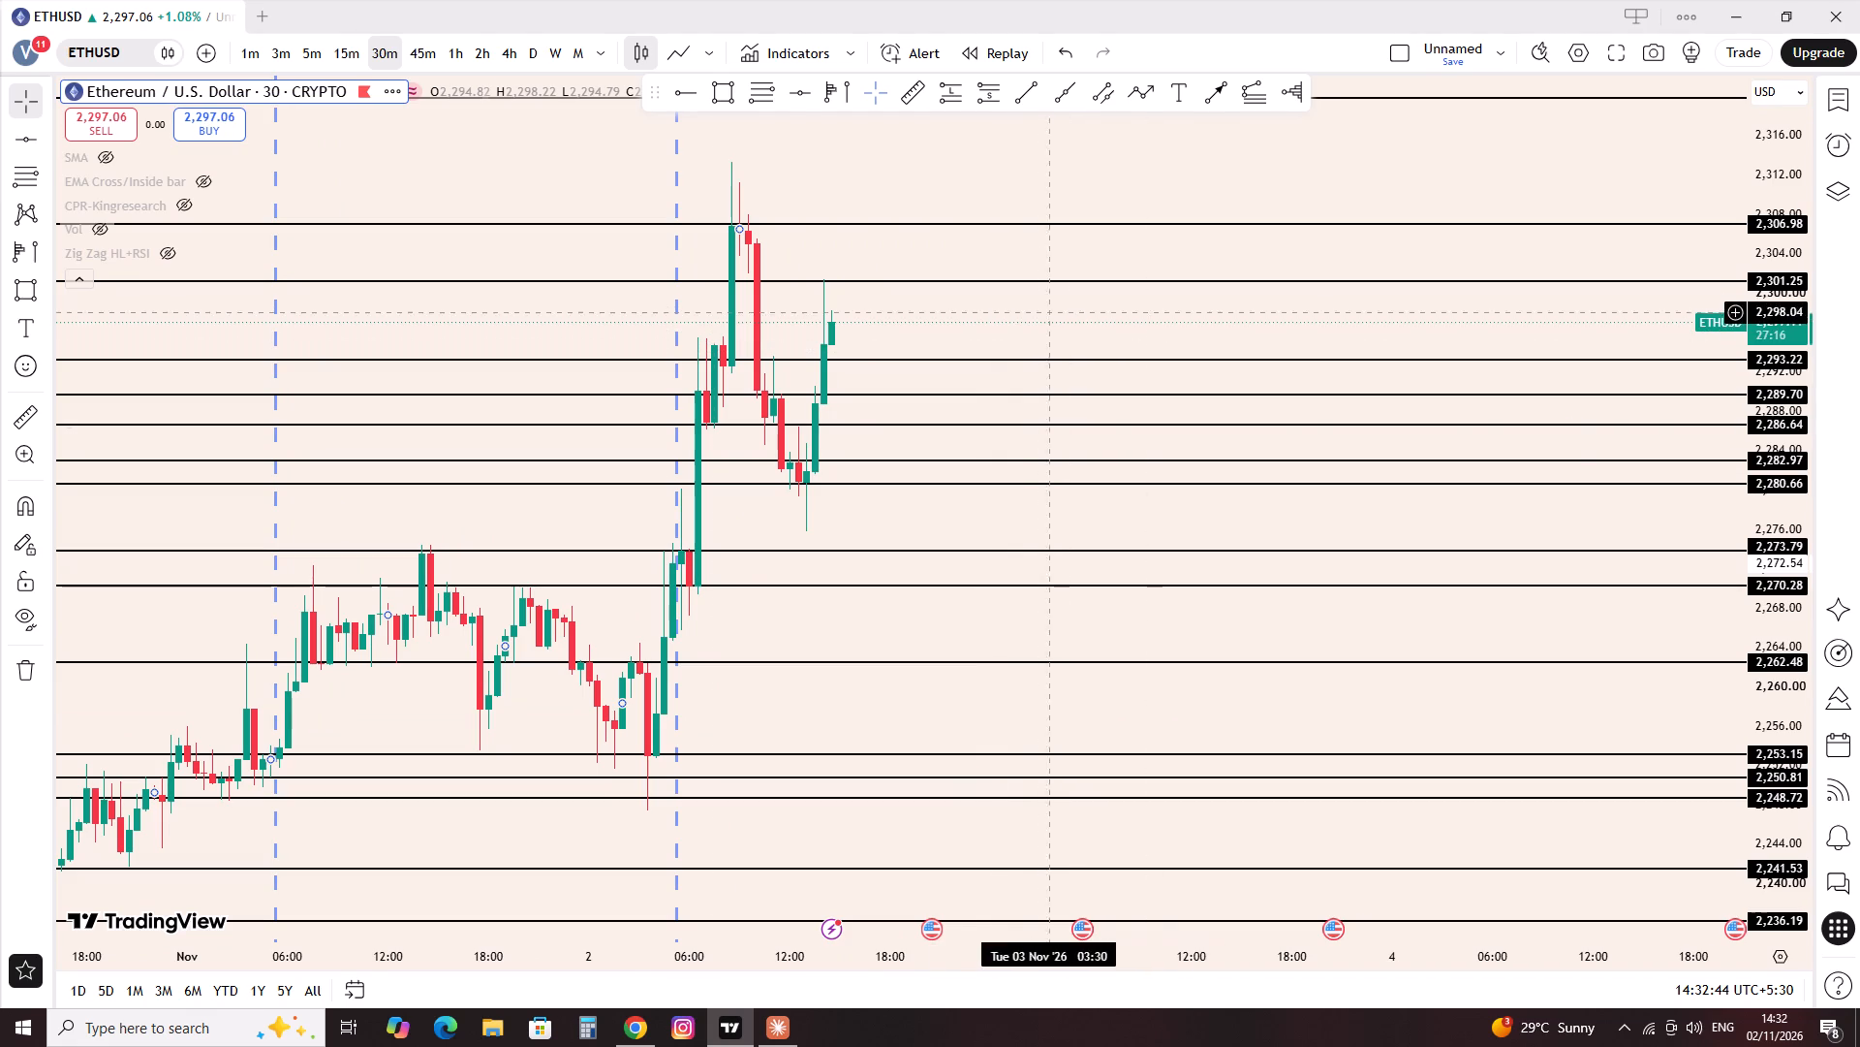
pyautogui.click(69, 270)
# Add an ETHUSD price alert just above the 2,306.98 line.
pyautogui.scroll(-1, 542, 361)
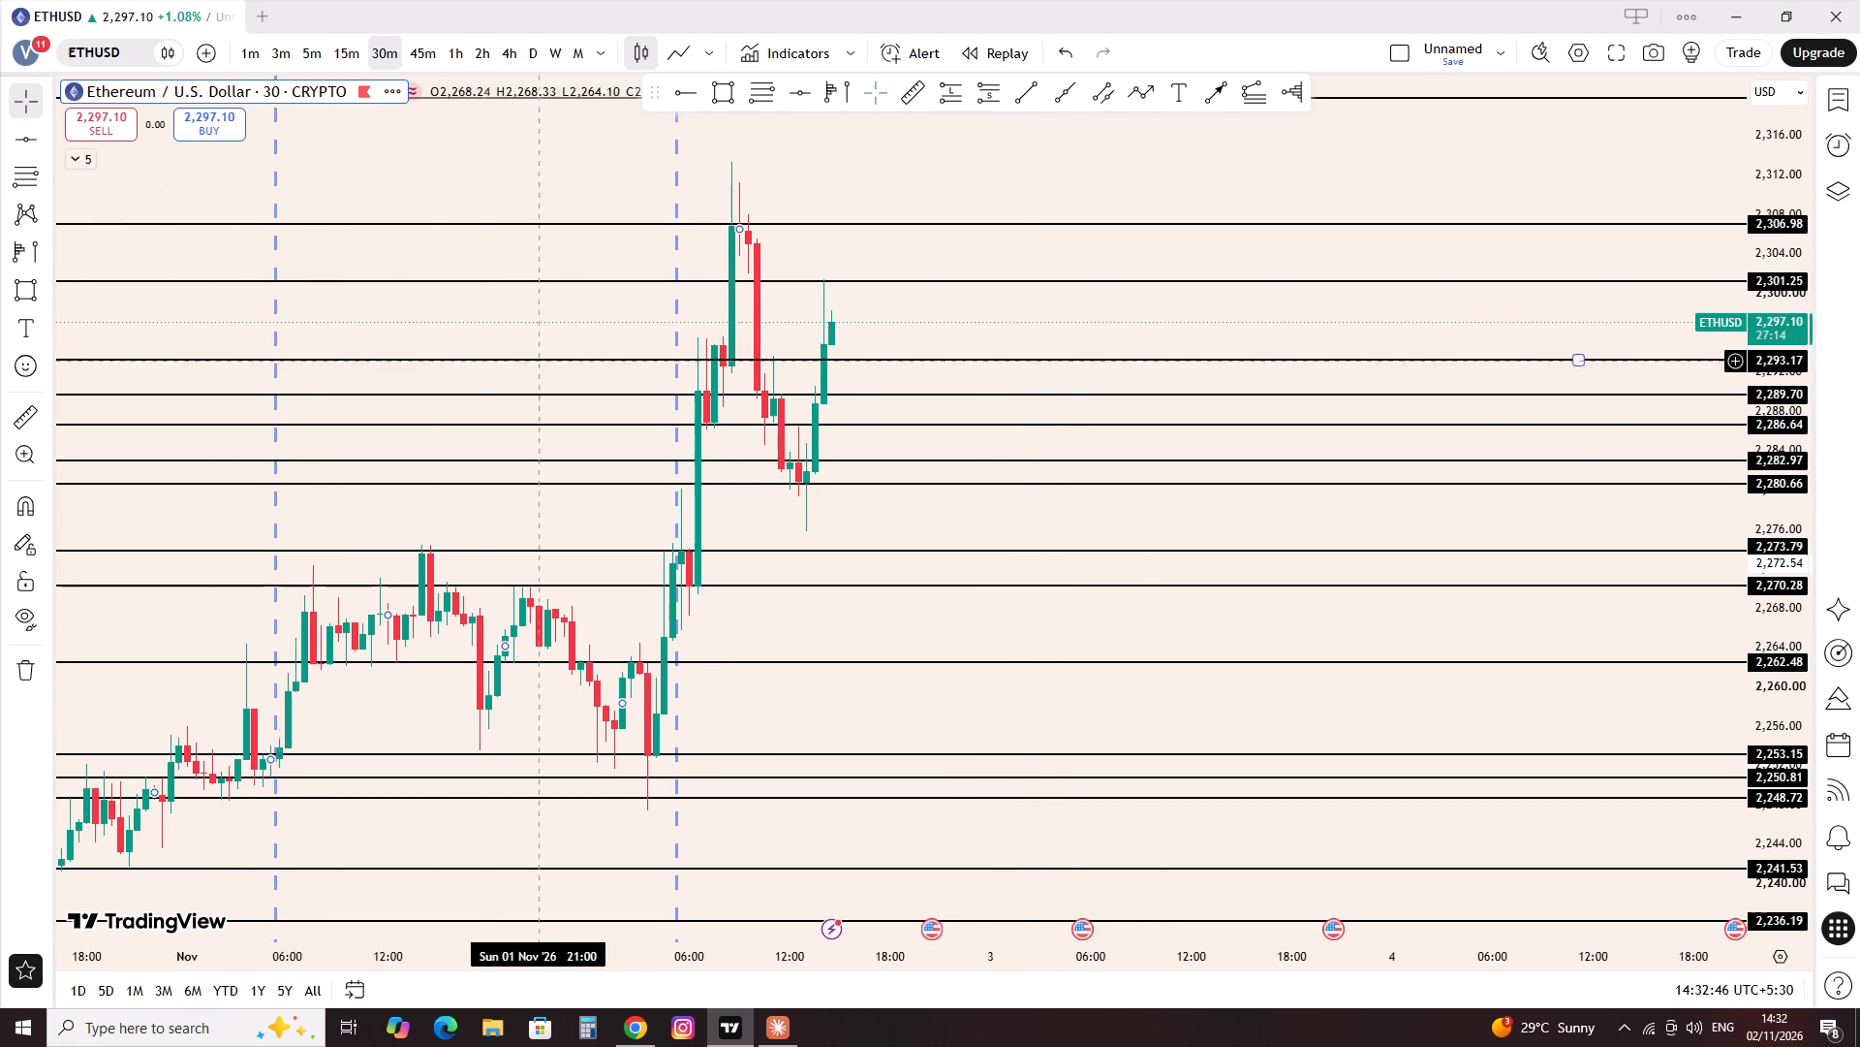
pyautogui.scroll(-2, 543, 361)
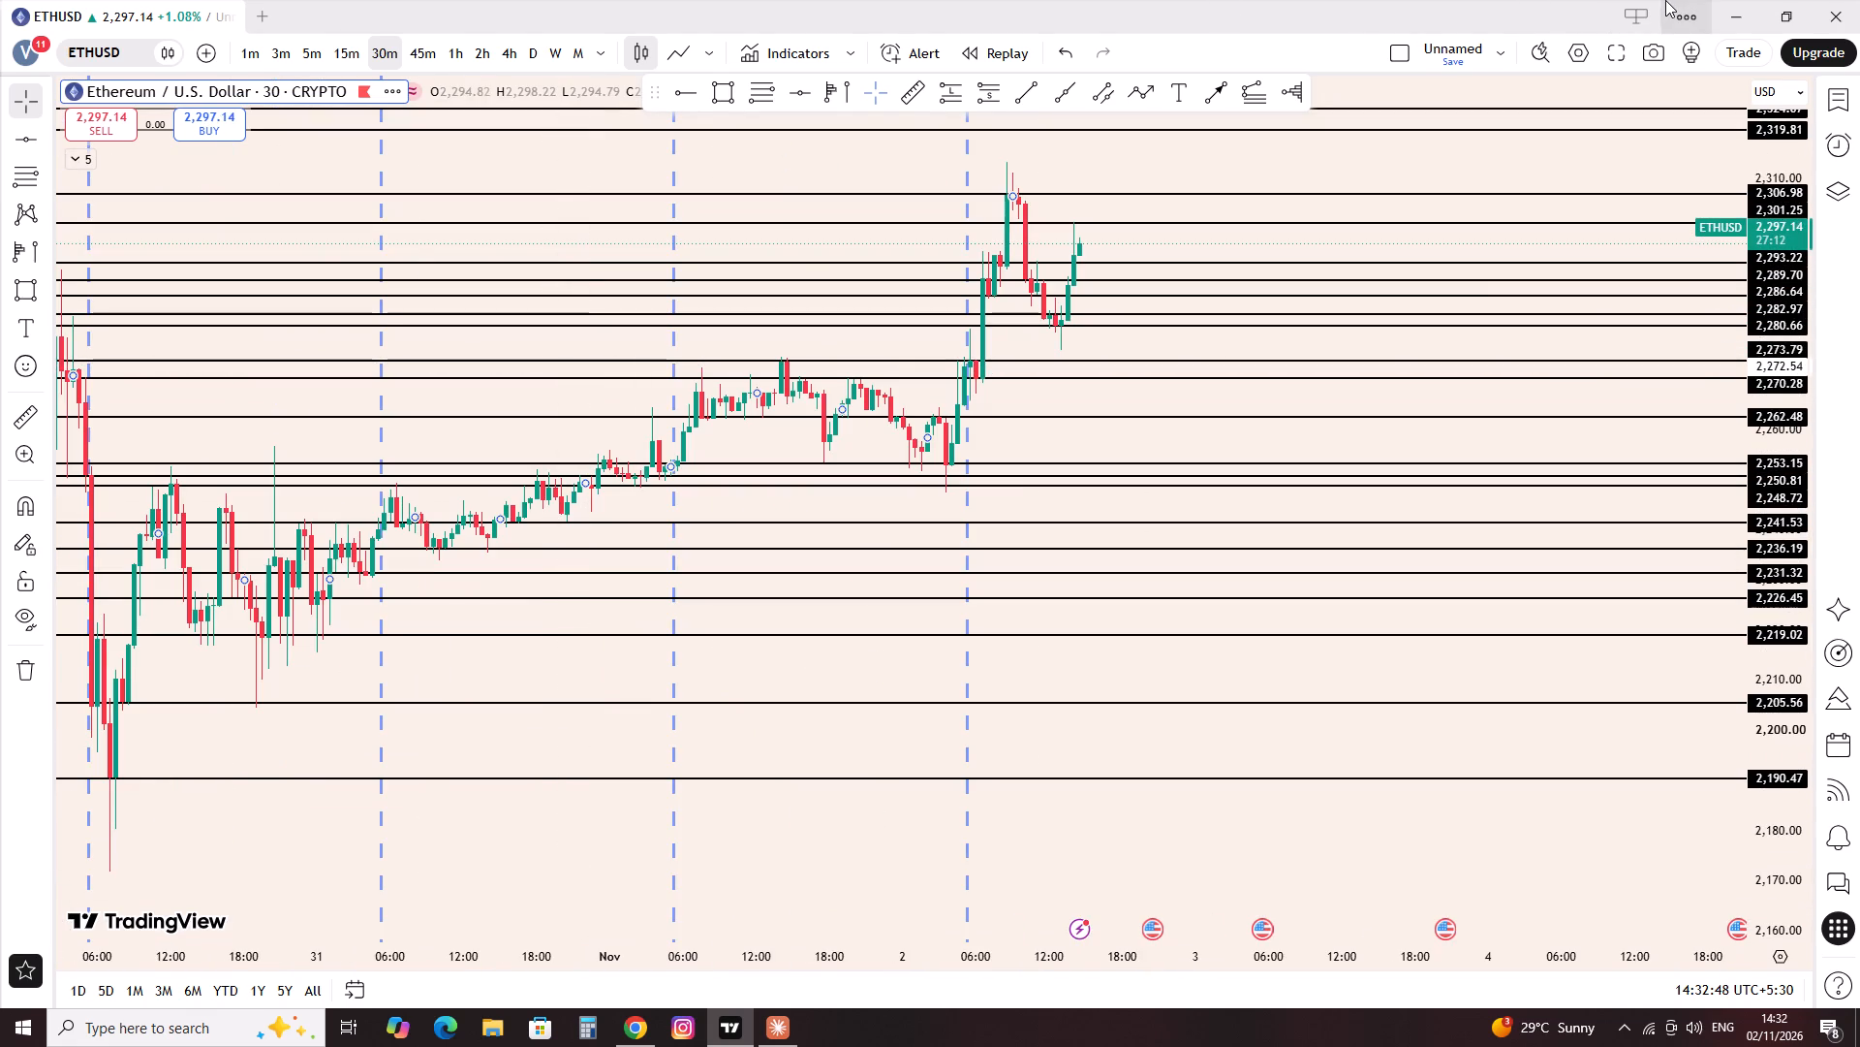
pyautogui.scroll(-5, 1764, 211)
pyautogui.scroll(-4, 1451, 337)
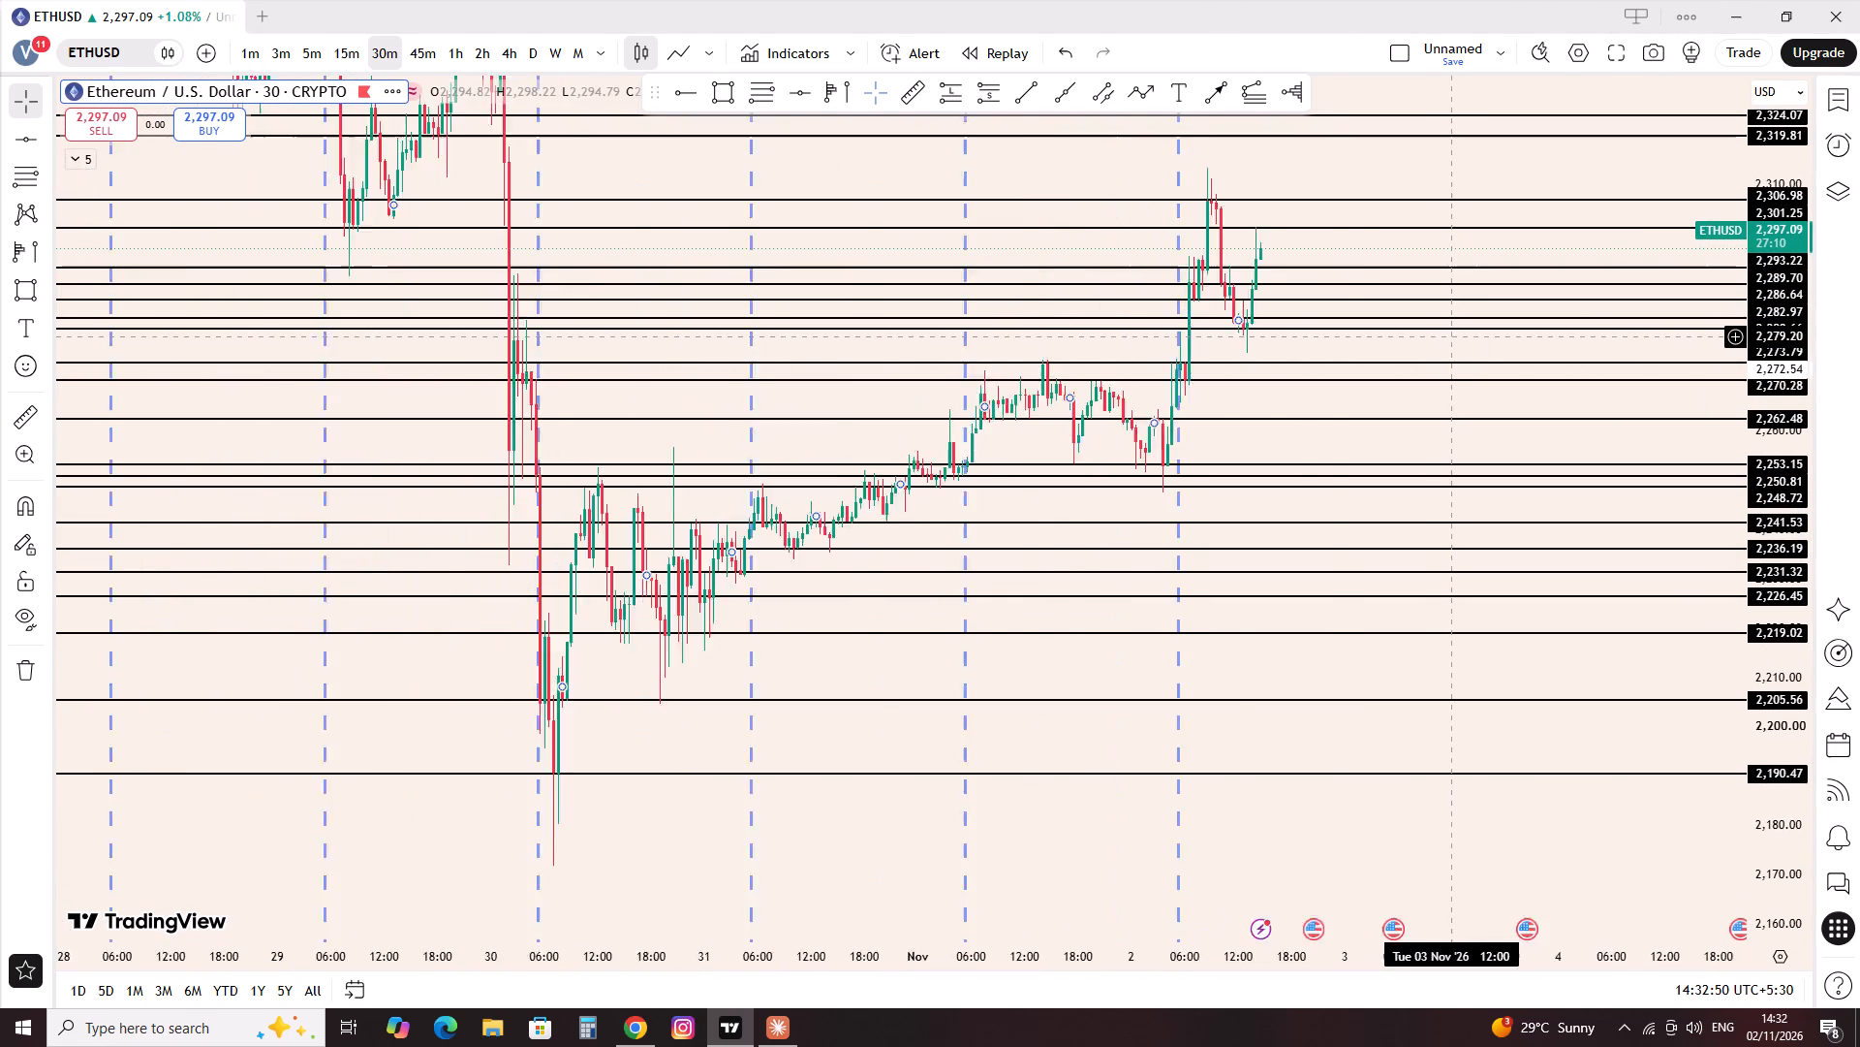
pyautogui.scroll(-2, 1452, 337)
pyautogui.scroll(5, 1417, 368)
pyautogui.scroll(-4, 1345, 430)
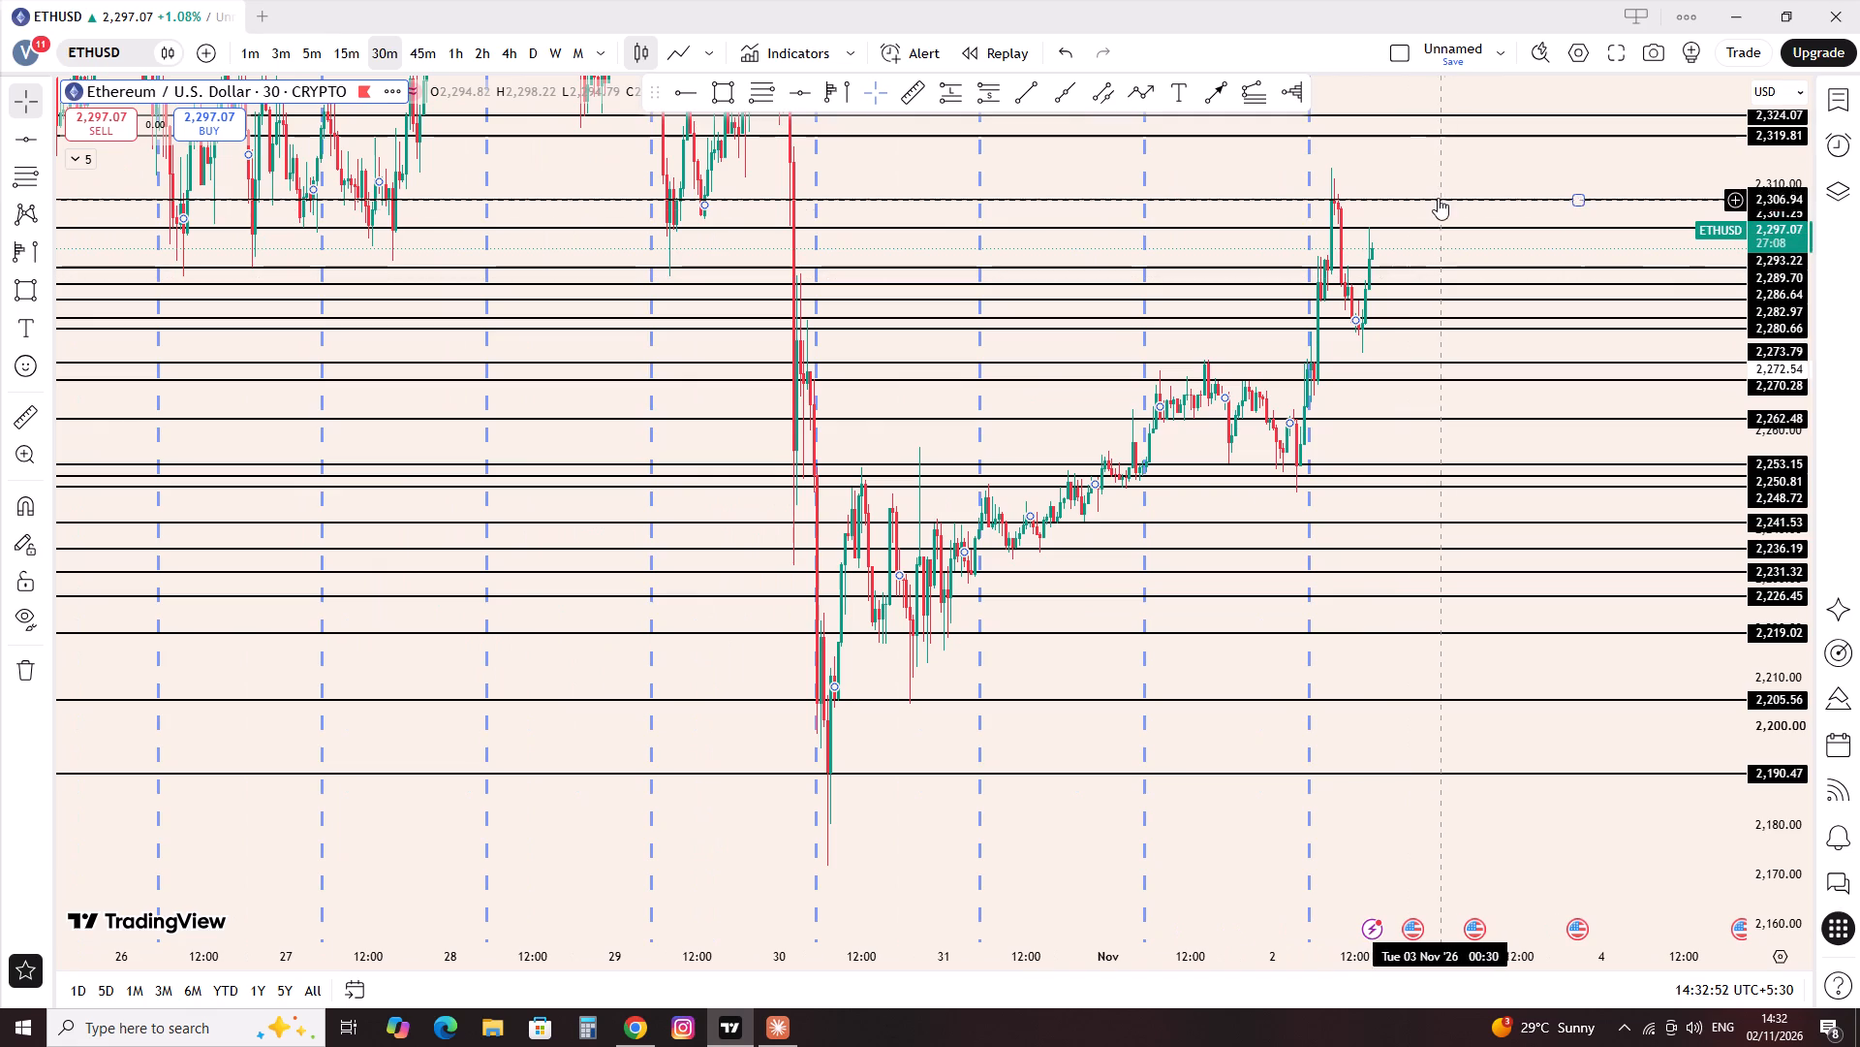
pyautogui.click(1738, 196)
pyautogui.click(1637, 222)
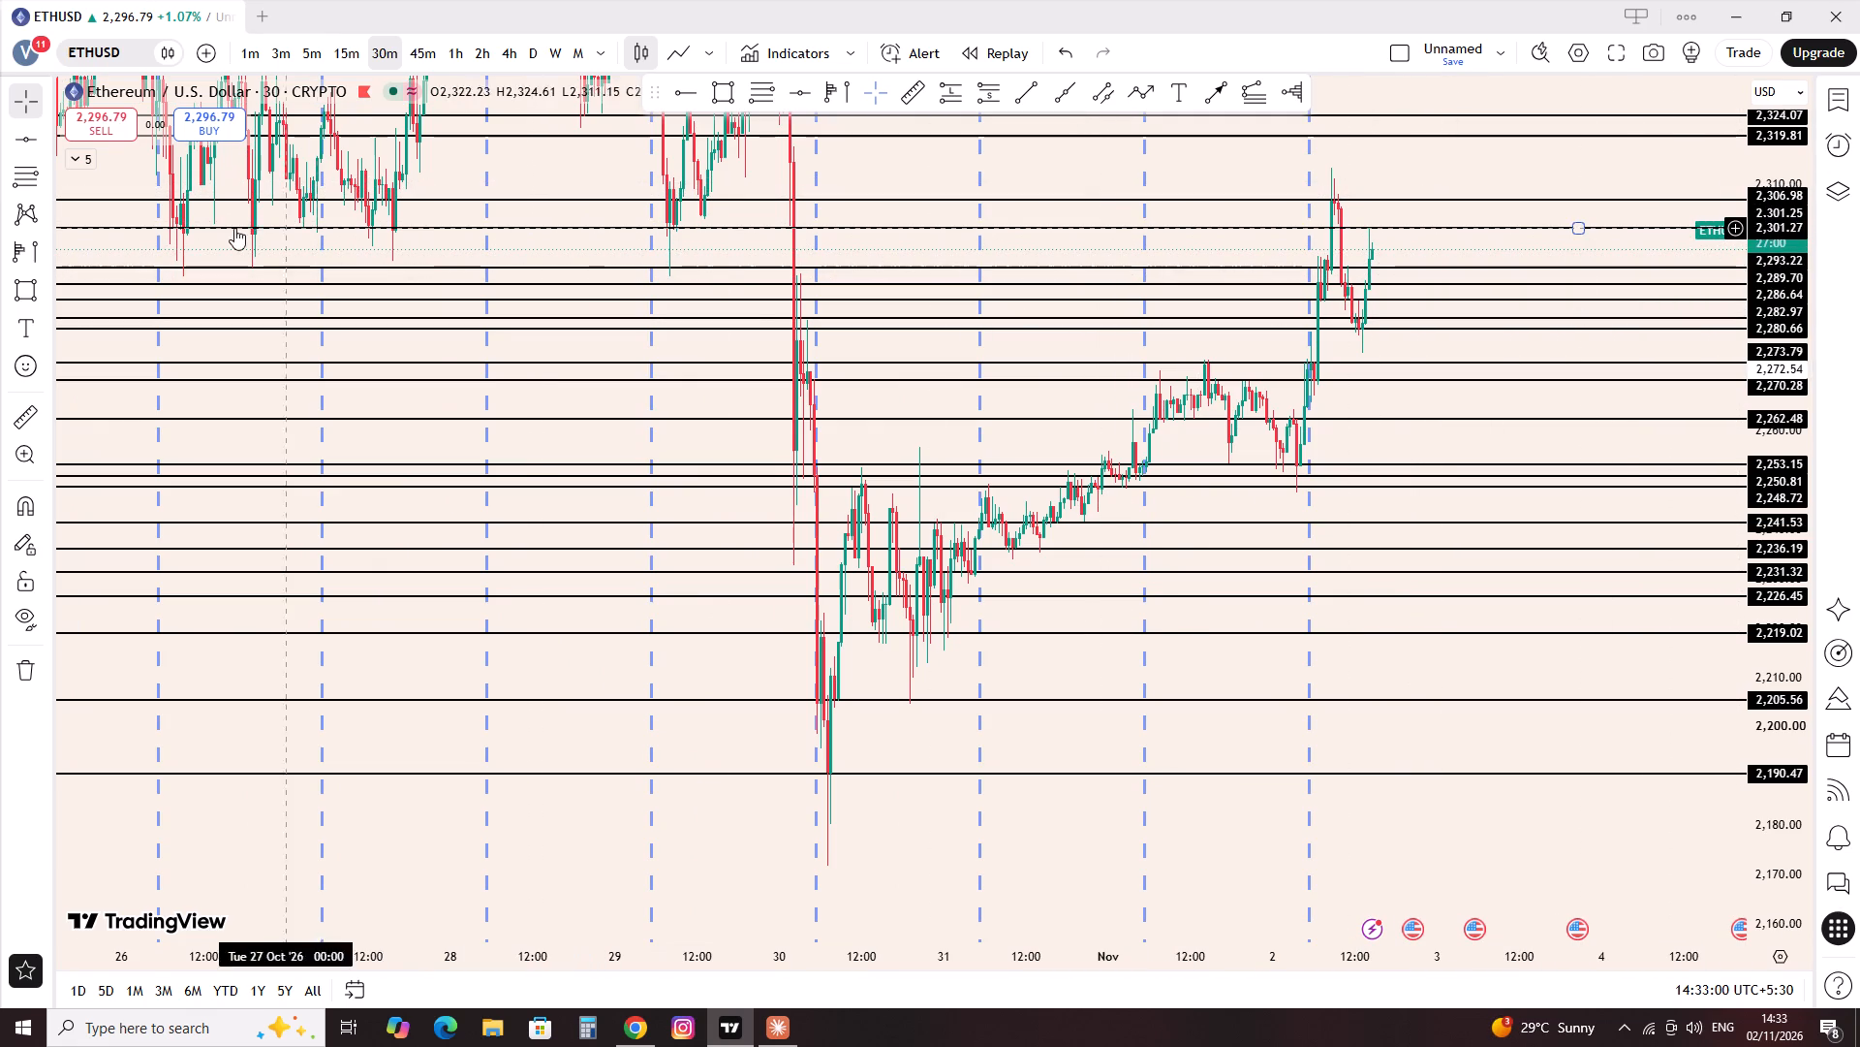
# Switch the chart from ETHUSD past BTCUSD and XAUUSD to the TVC GOLD symbol.
pyautogui.press('Down')
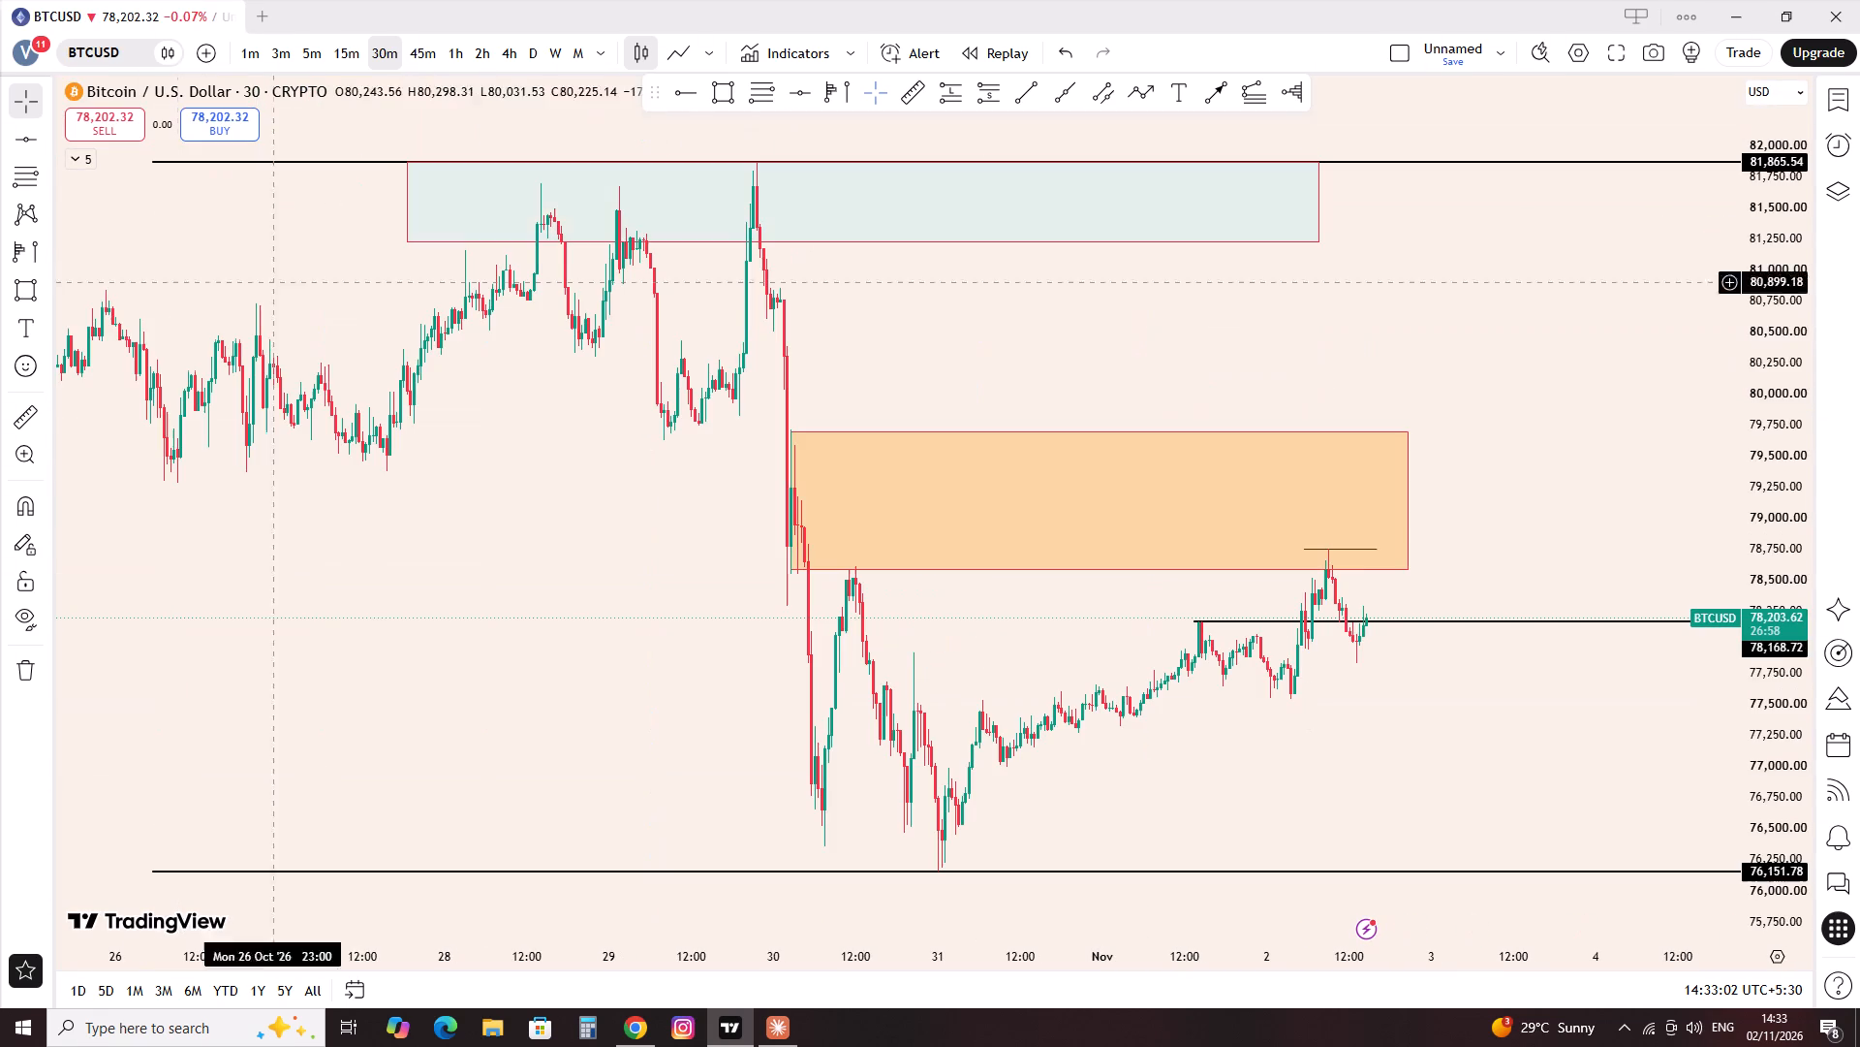
pyautogui.scroll(12, 528, 397)
pyautogui.press('Down')
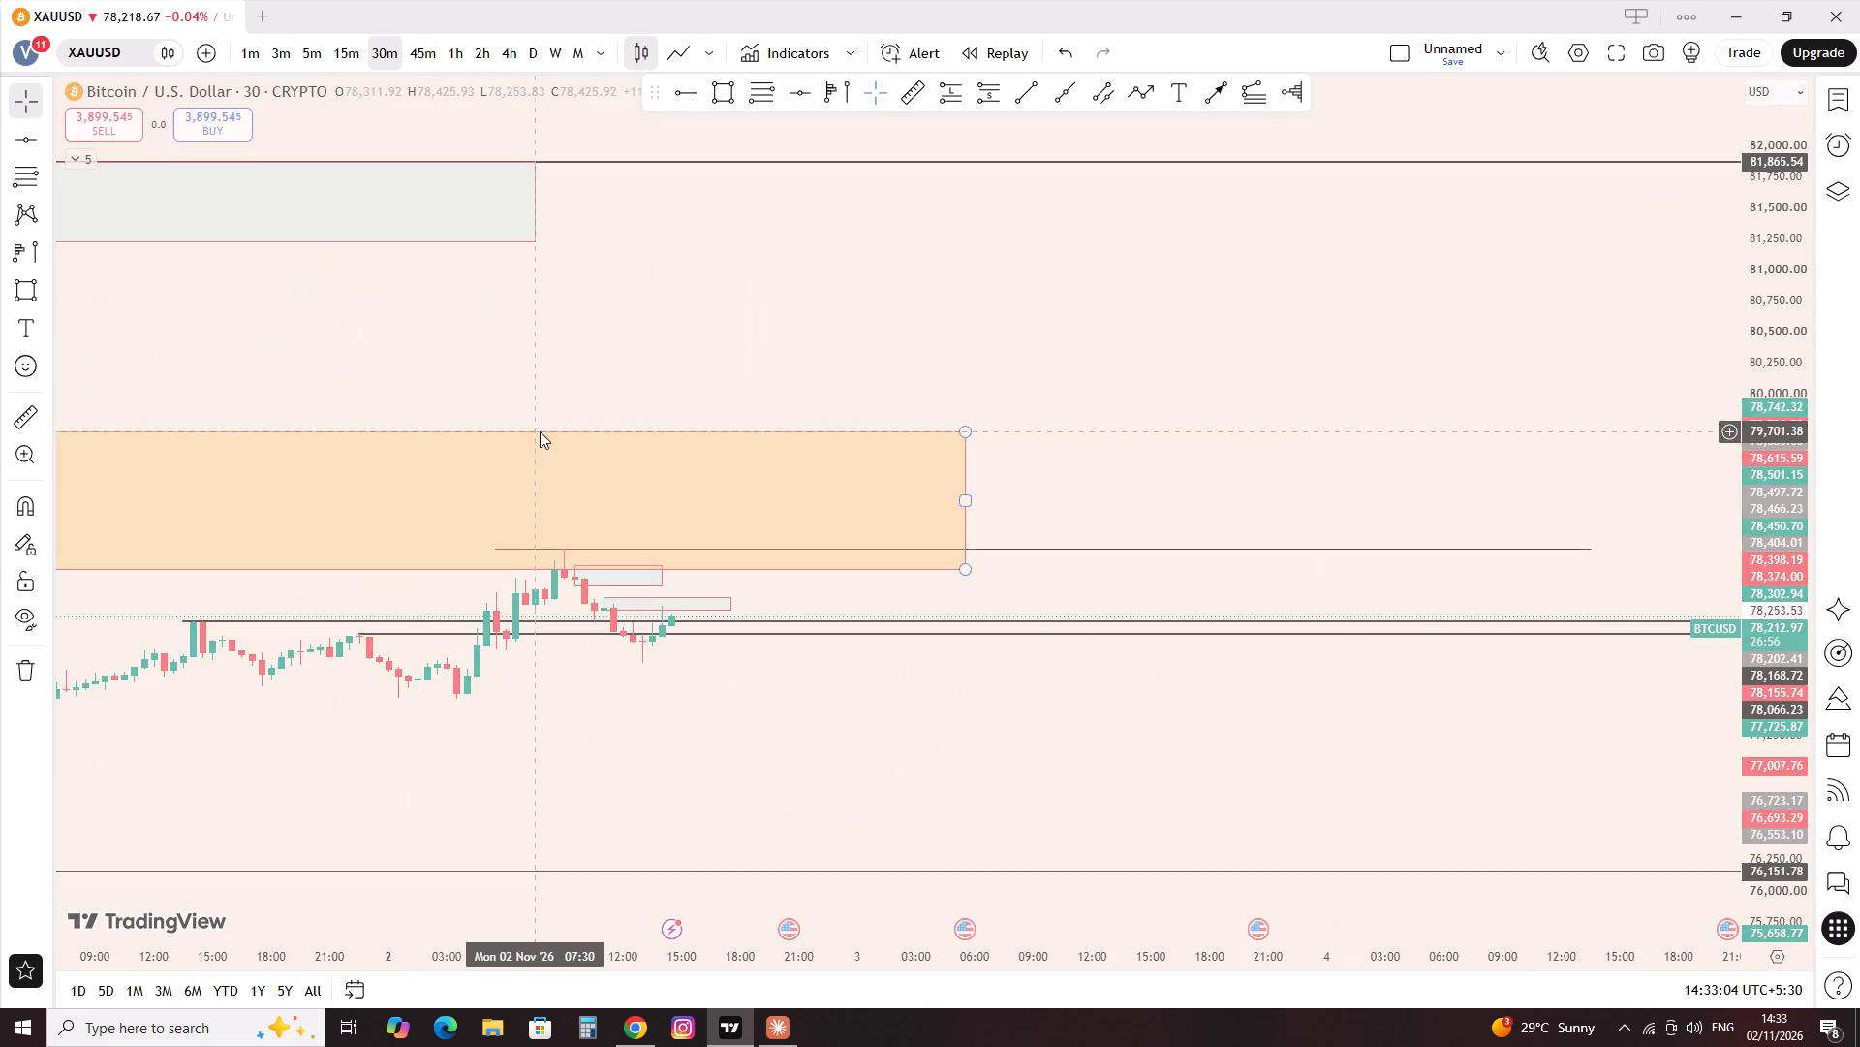
pyautogui.scroll(2, 624, 472)
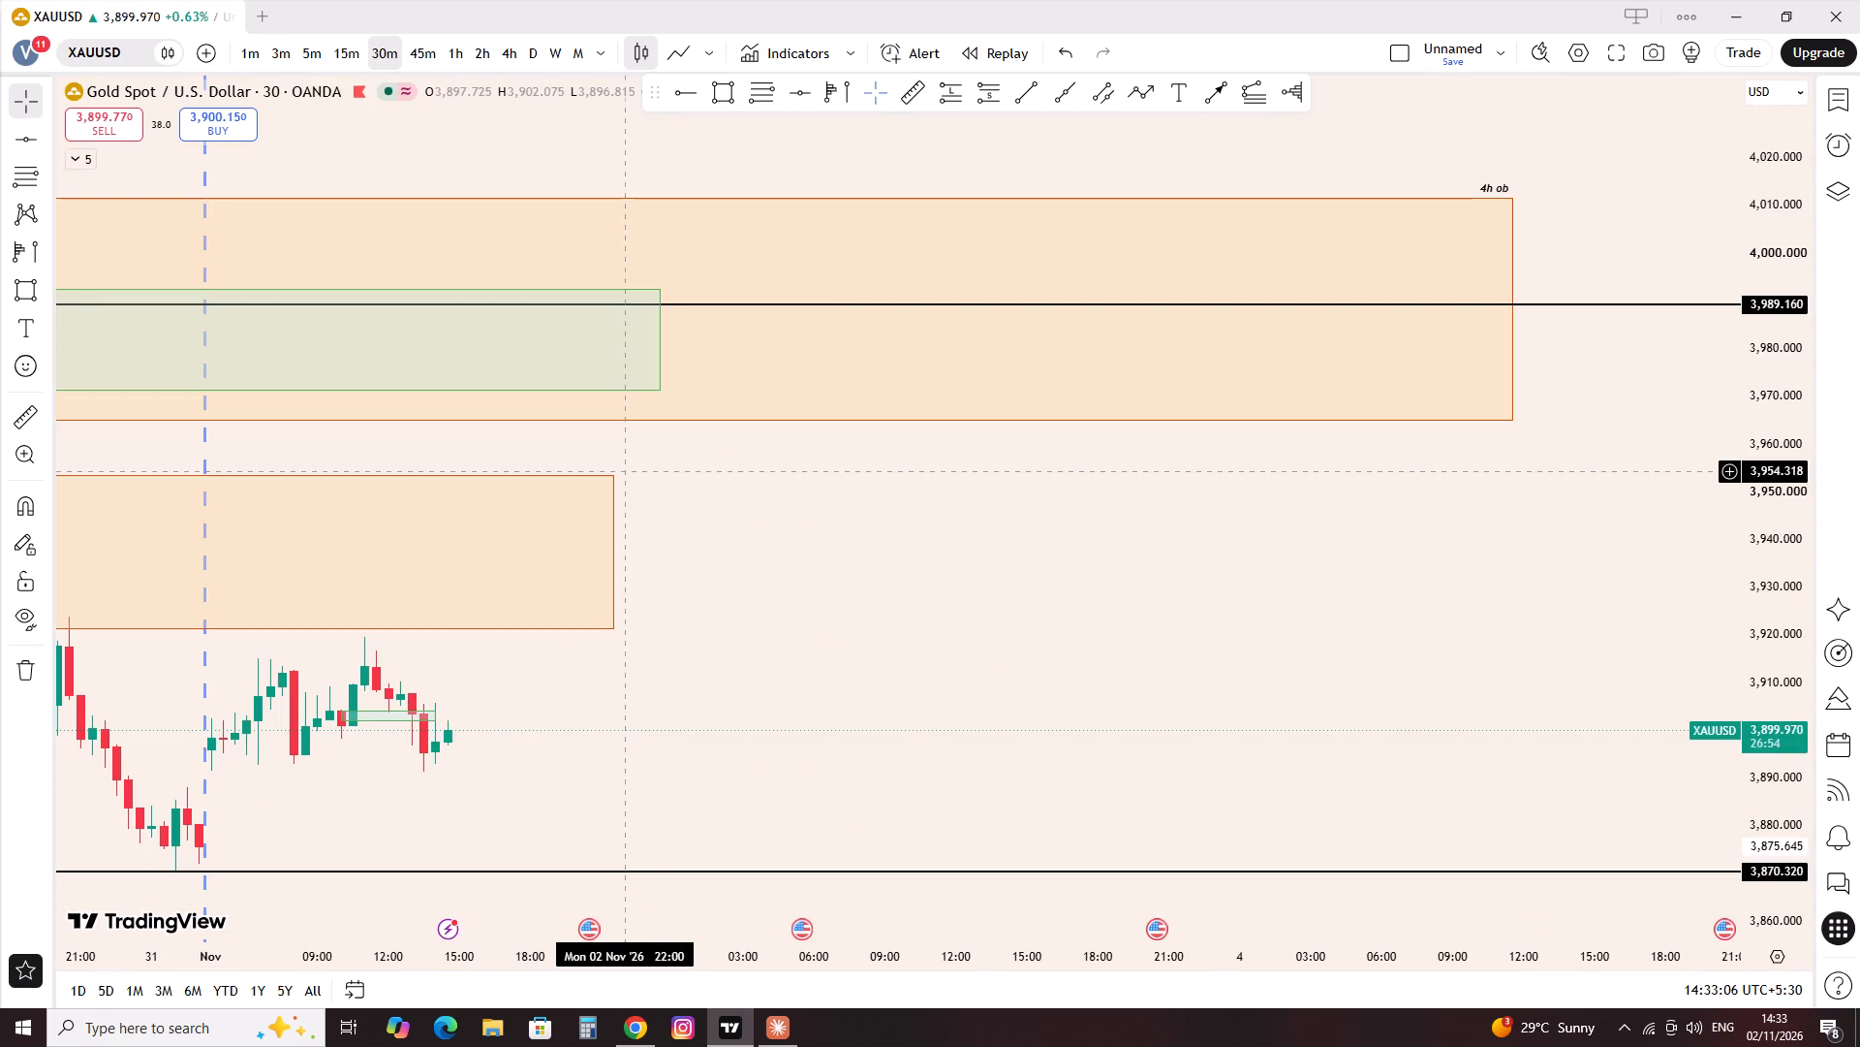
pyautogui.moveTo(836, 746); pyautogui.dragTo(1449, 847)
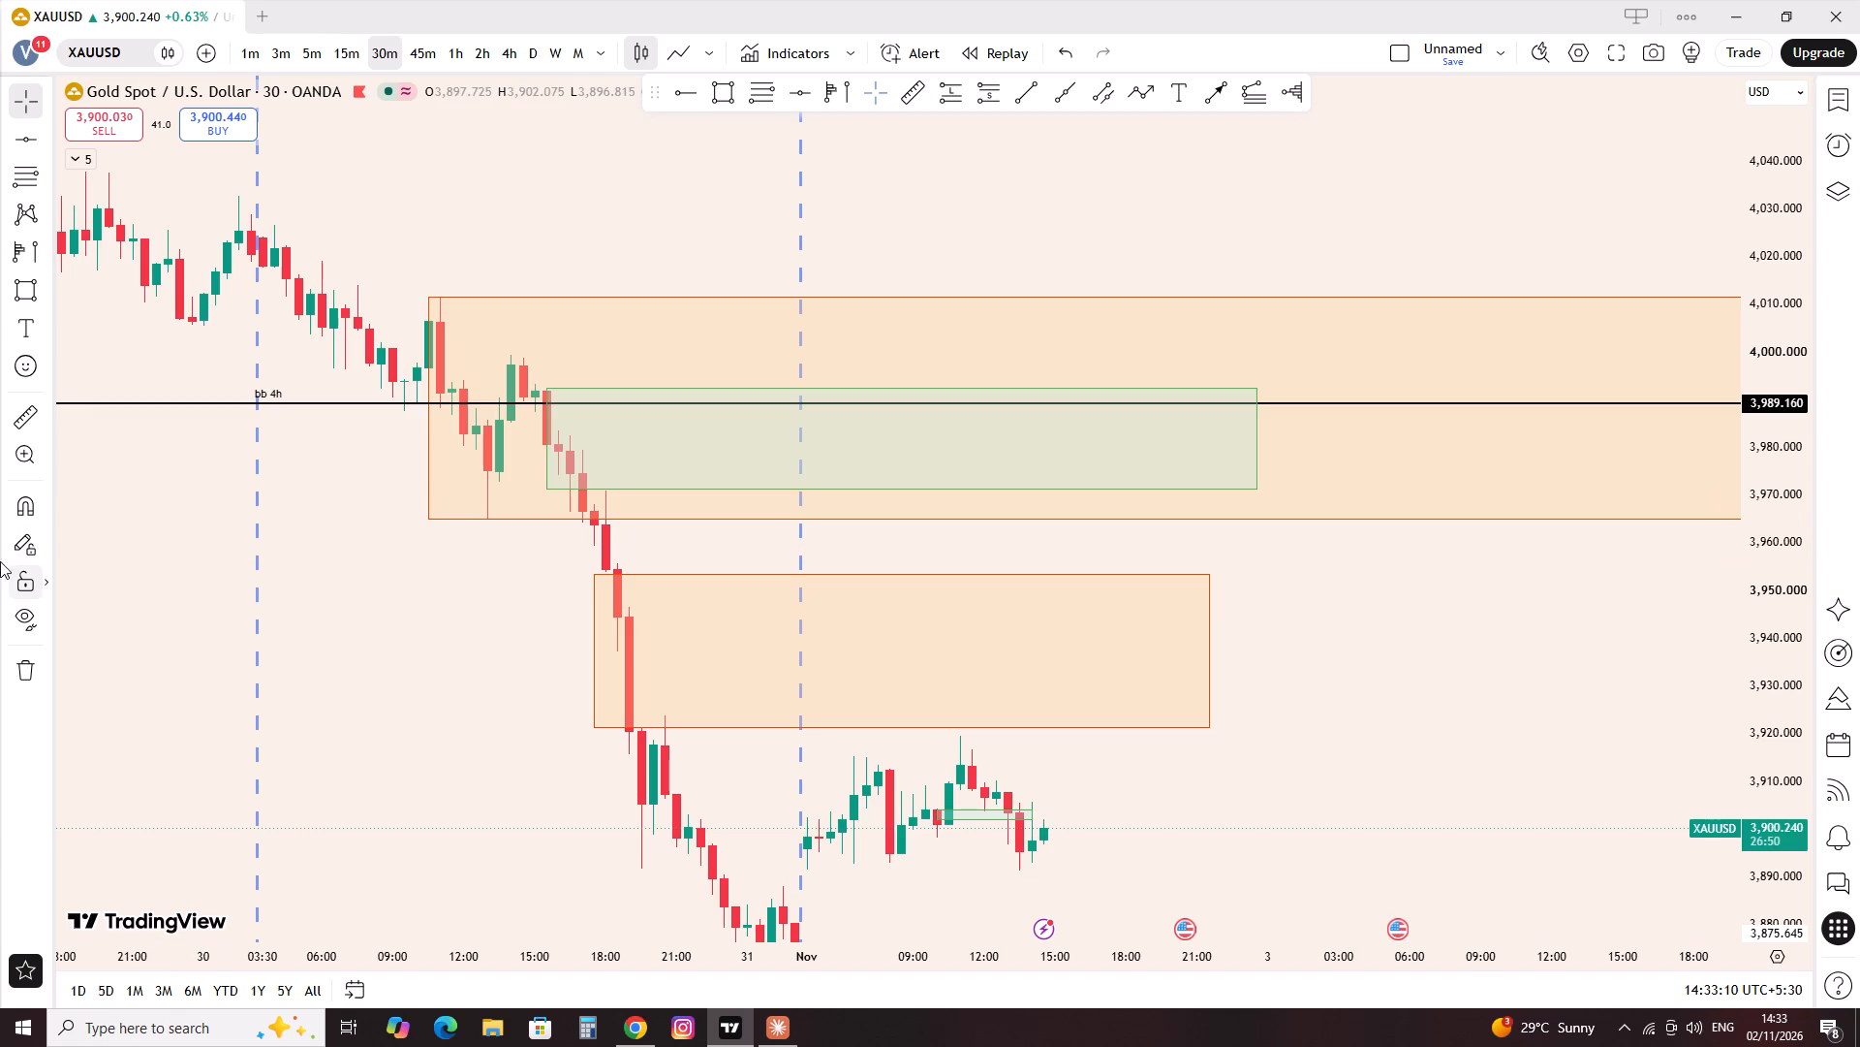
pyautogui.click(139, 97)
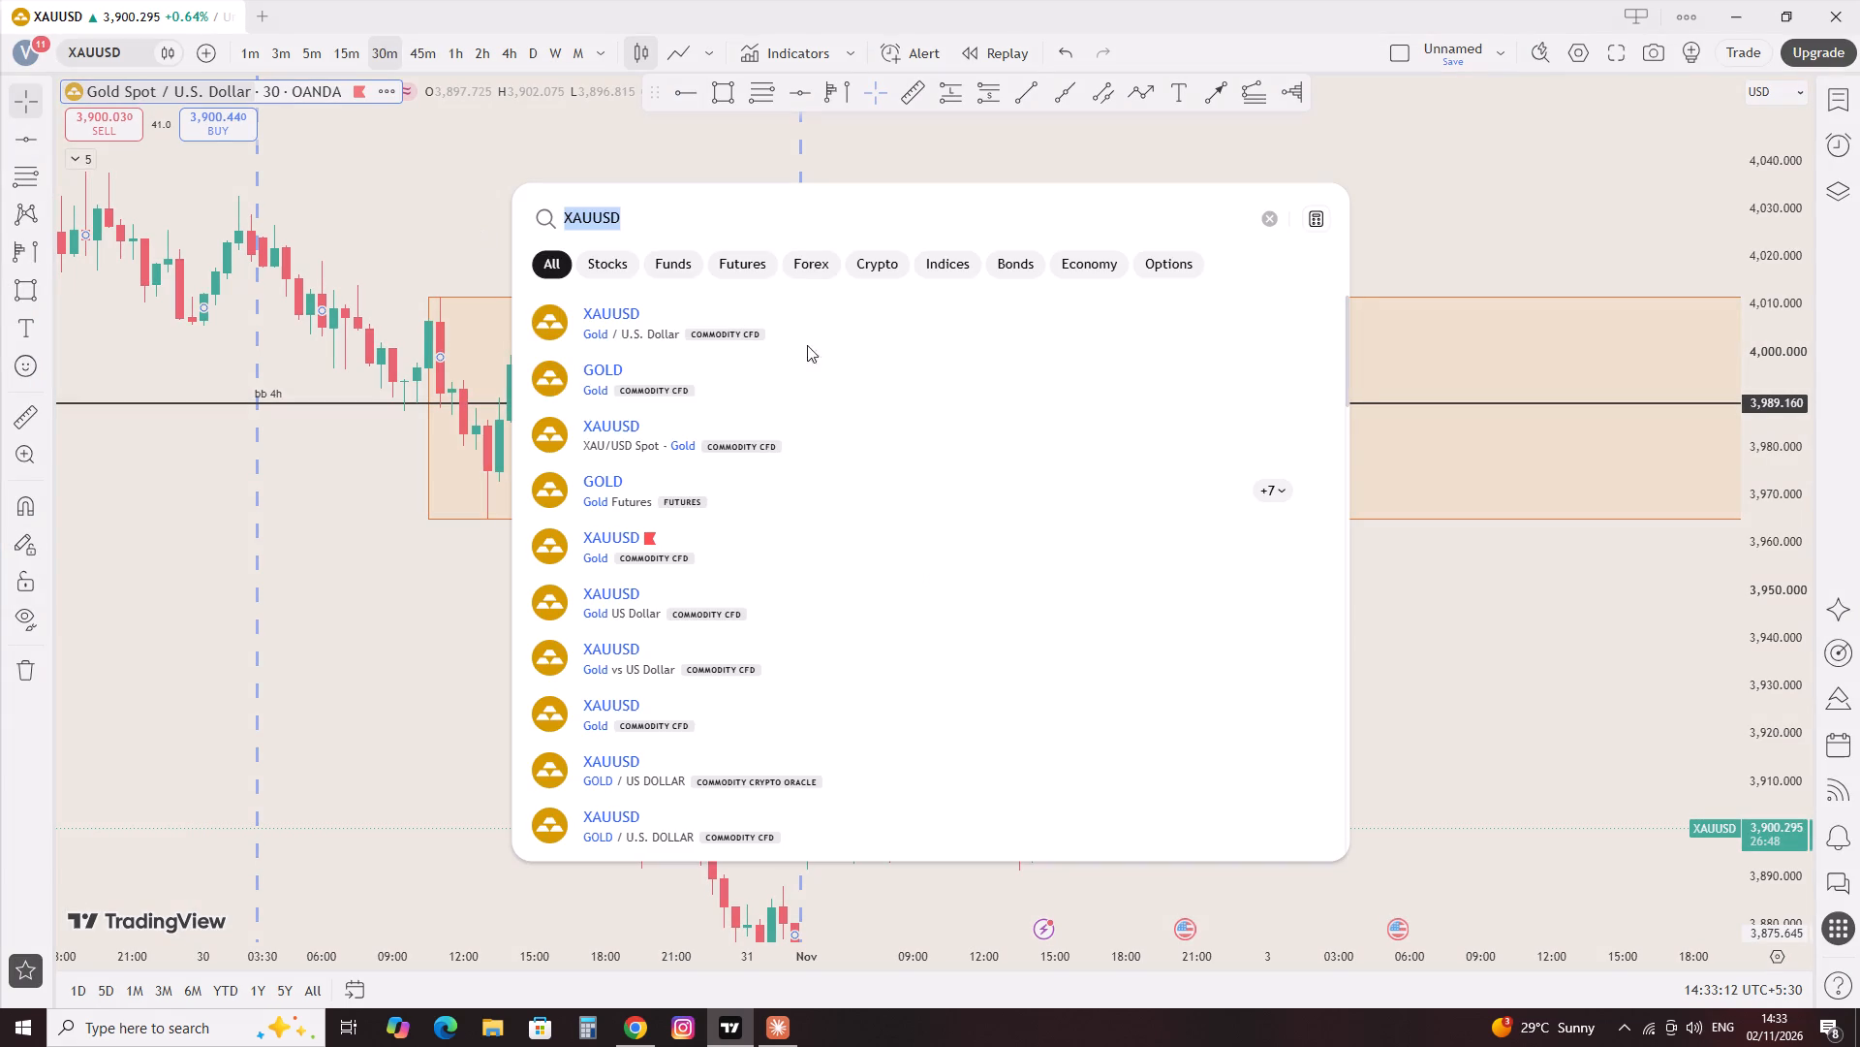
pyautogui.click(1230, 365)
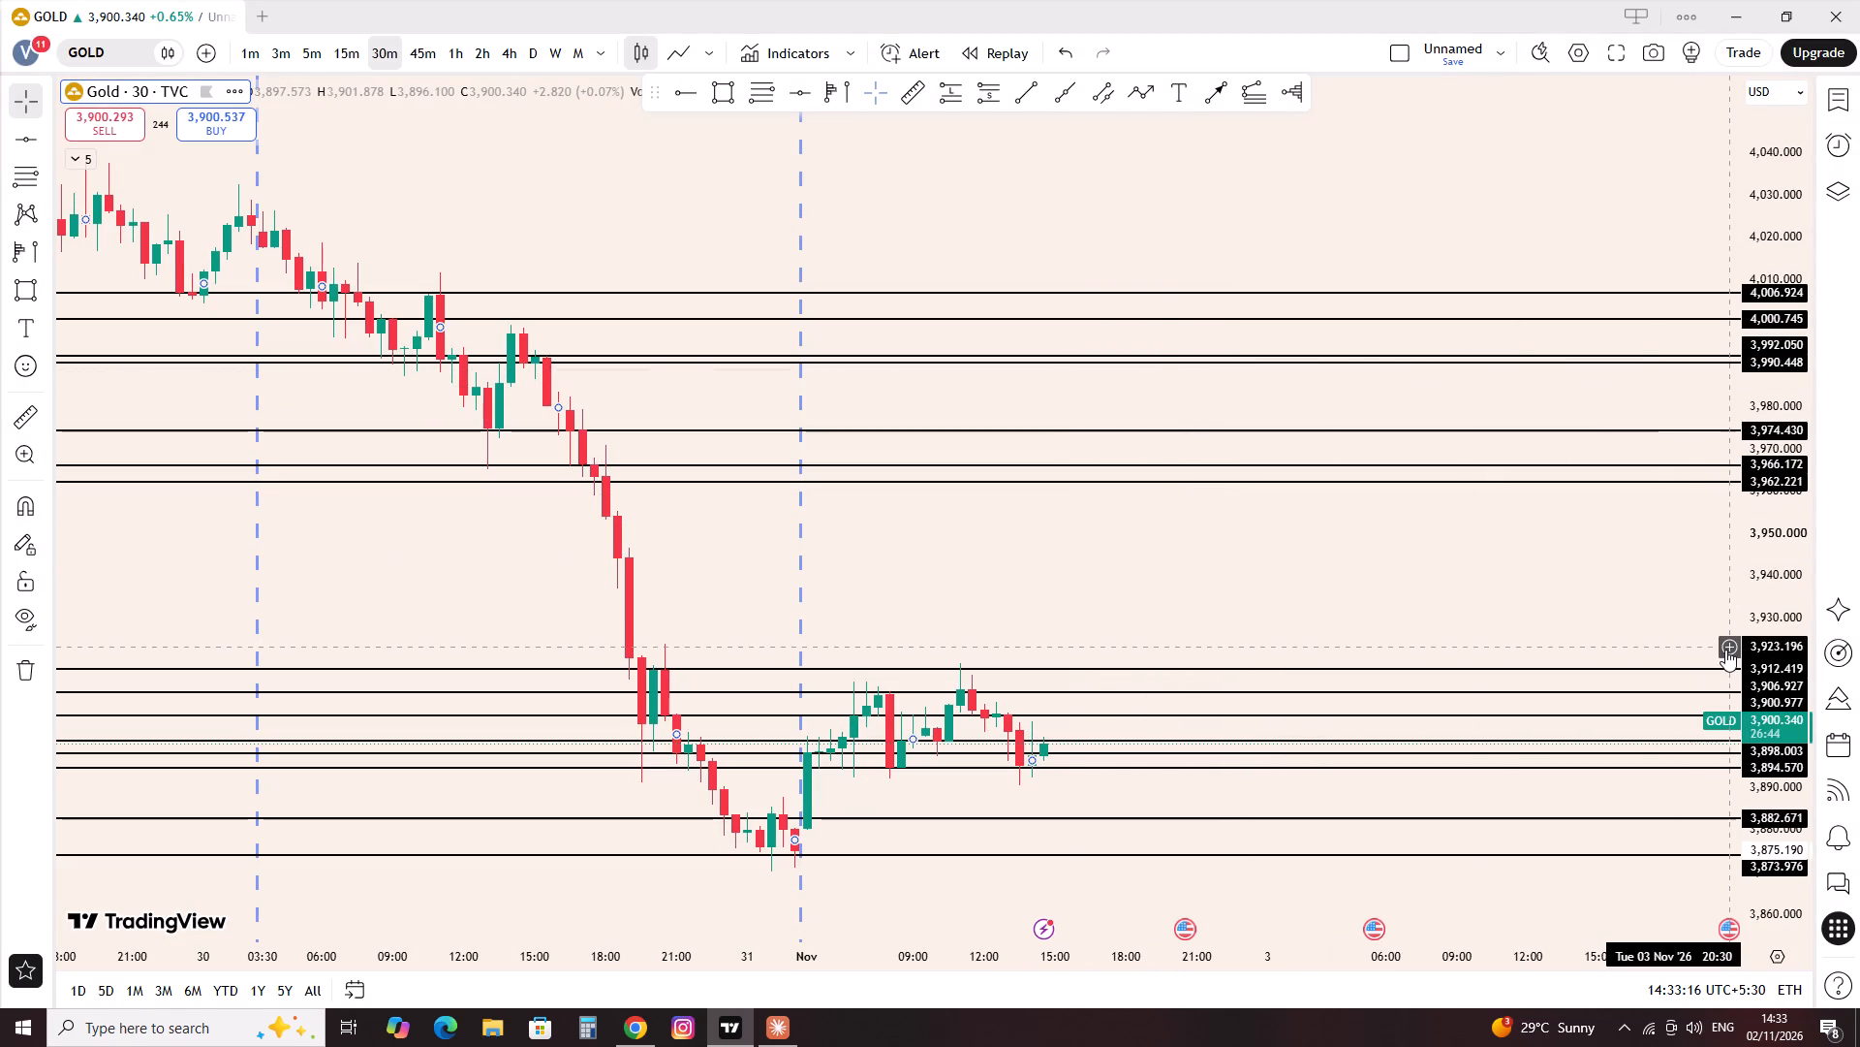
# Add GOLD price alerts at 3,920.364, above the 3,917.910 line, and at 3,892.277, below the 3,894.570 line.
pyautogui.click(1734, 659)
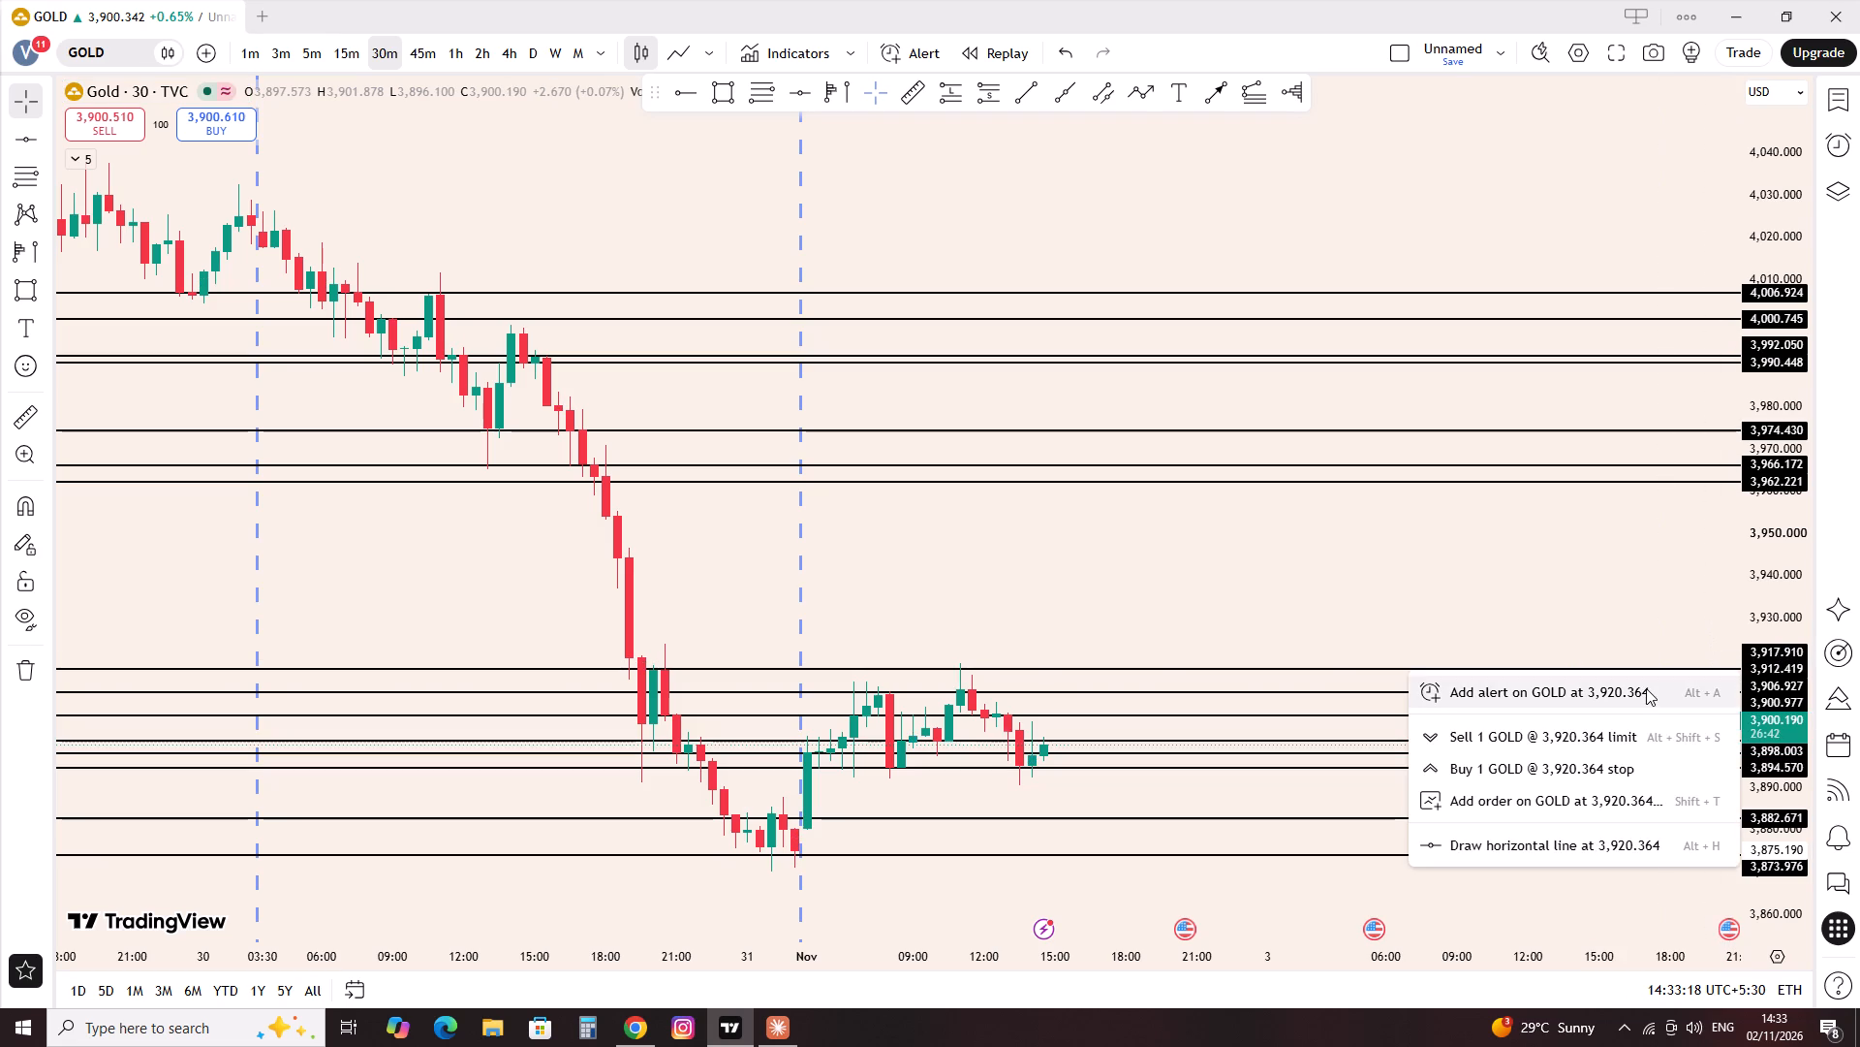
pyautogui.click(1646, 688)
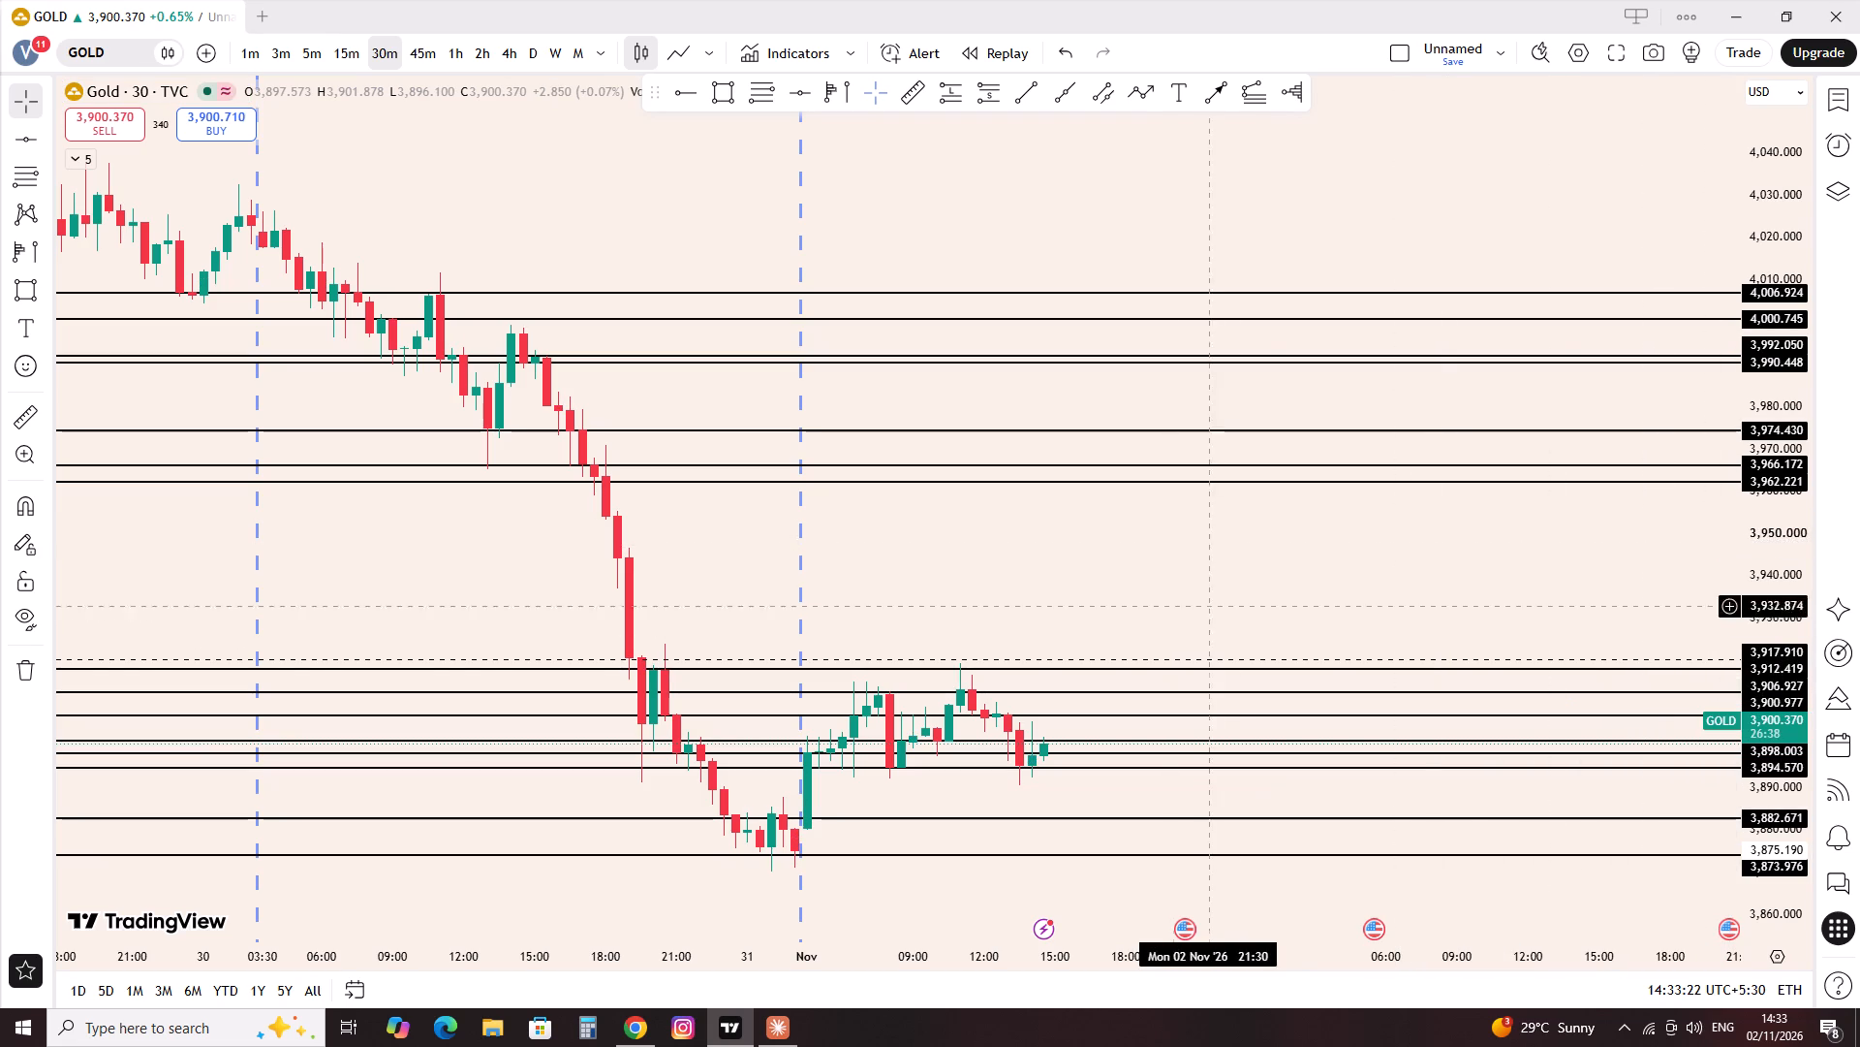
pyautogui.click(1713, 772)
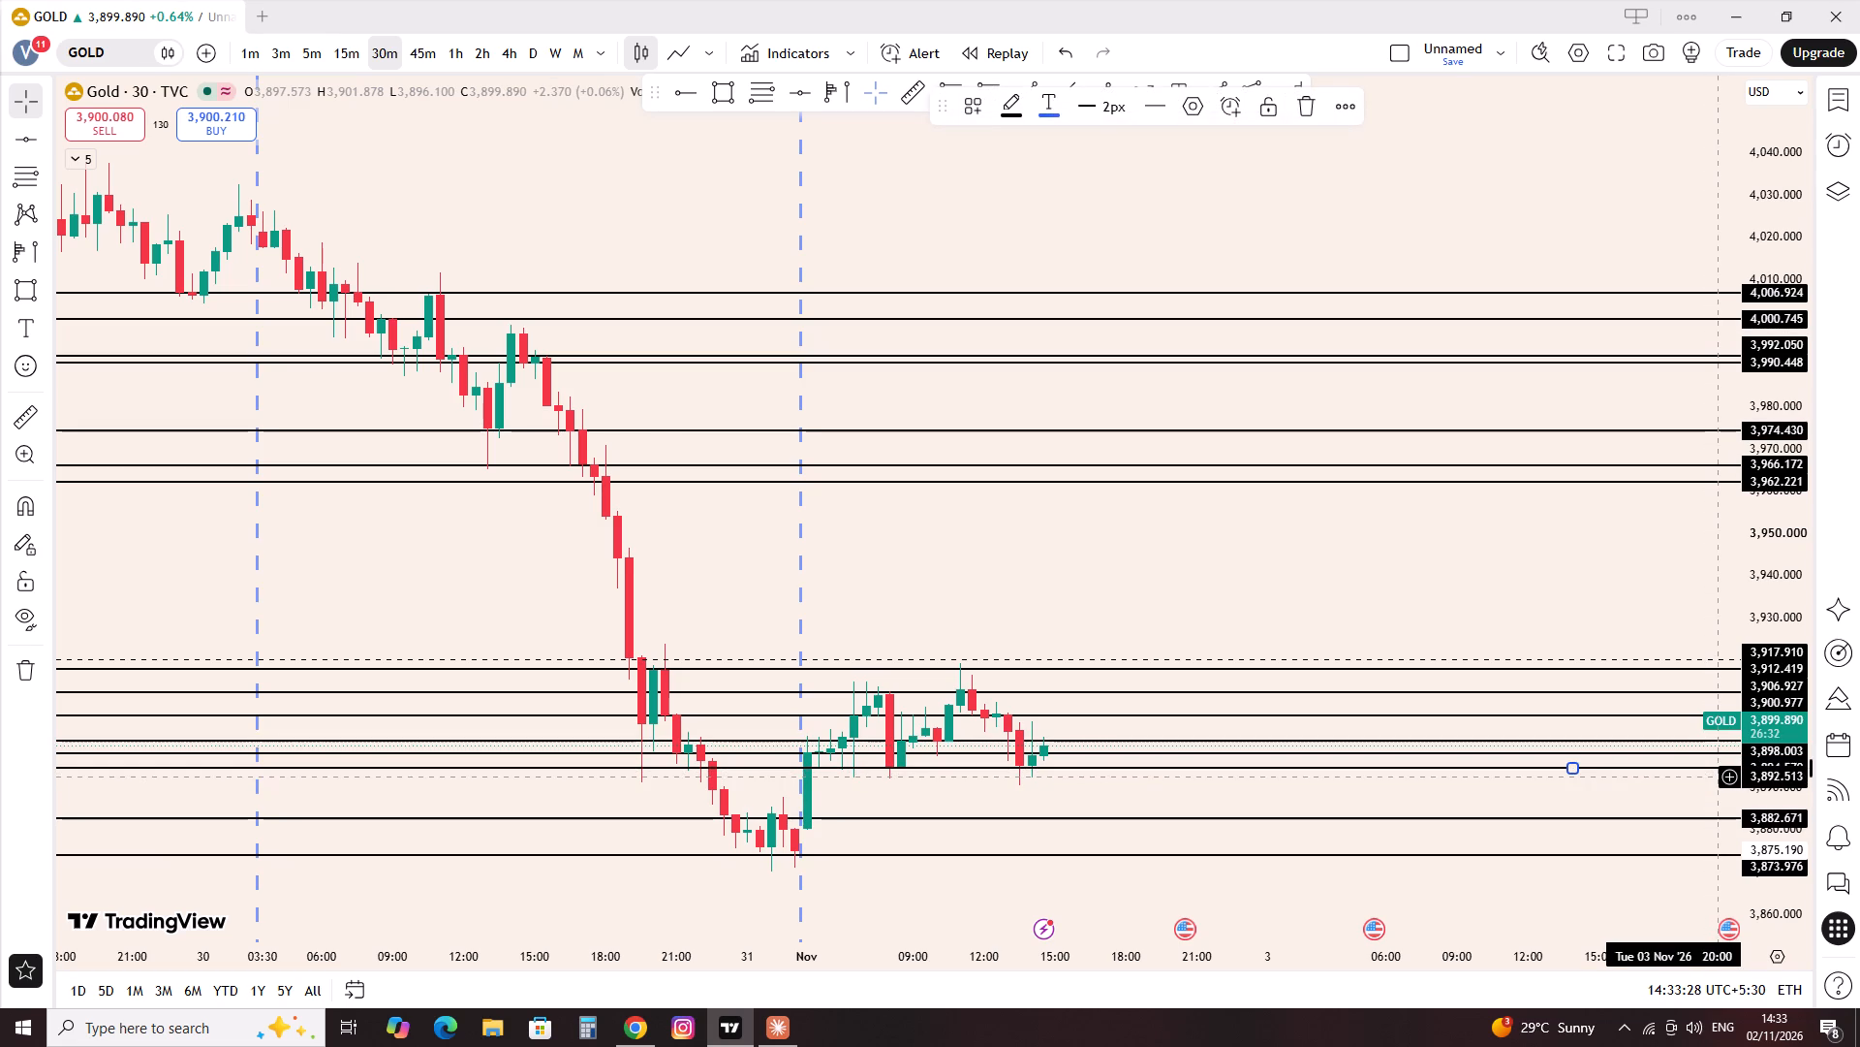
pyautogui.click(1720, 778)
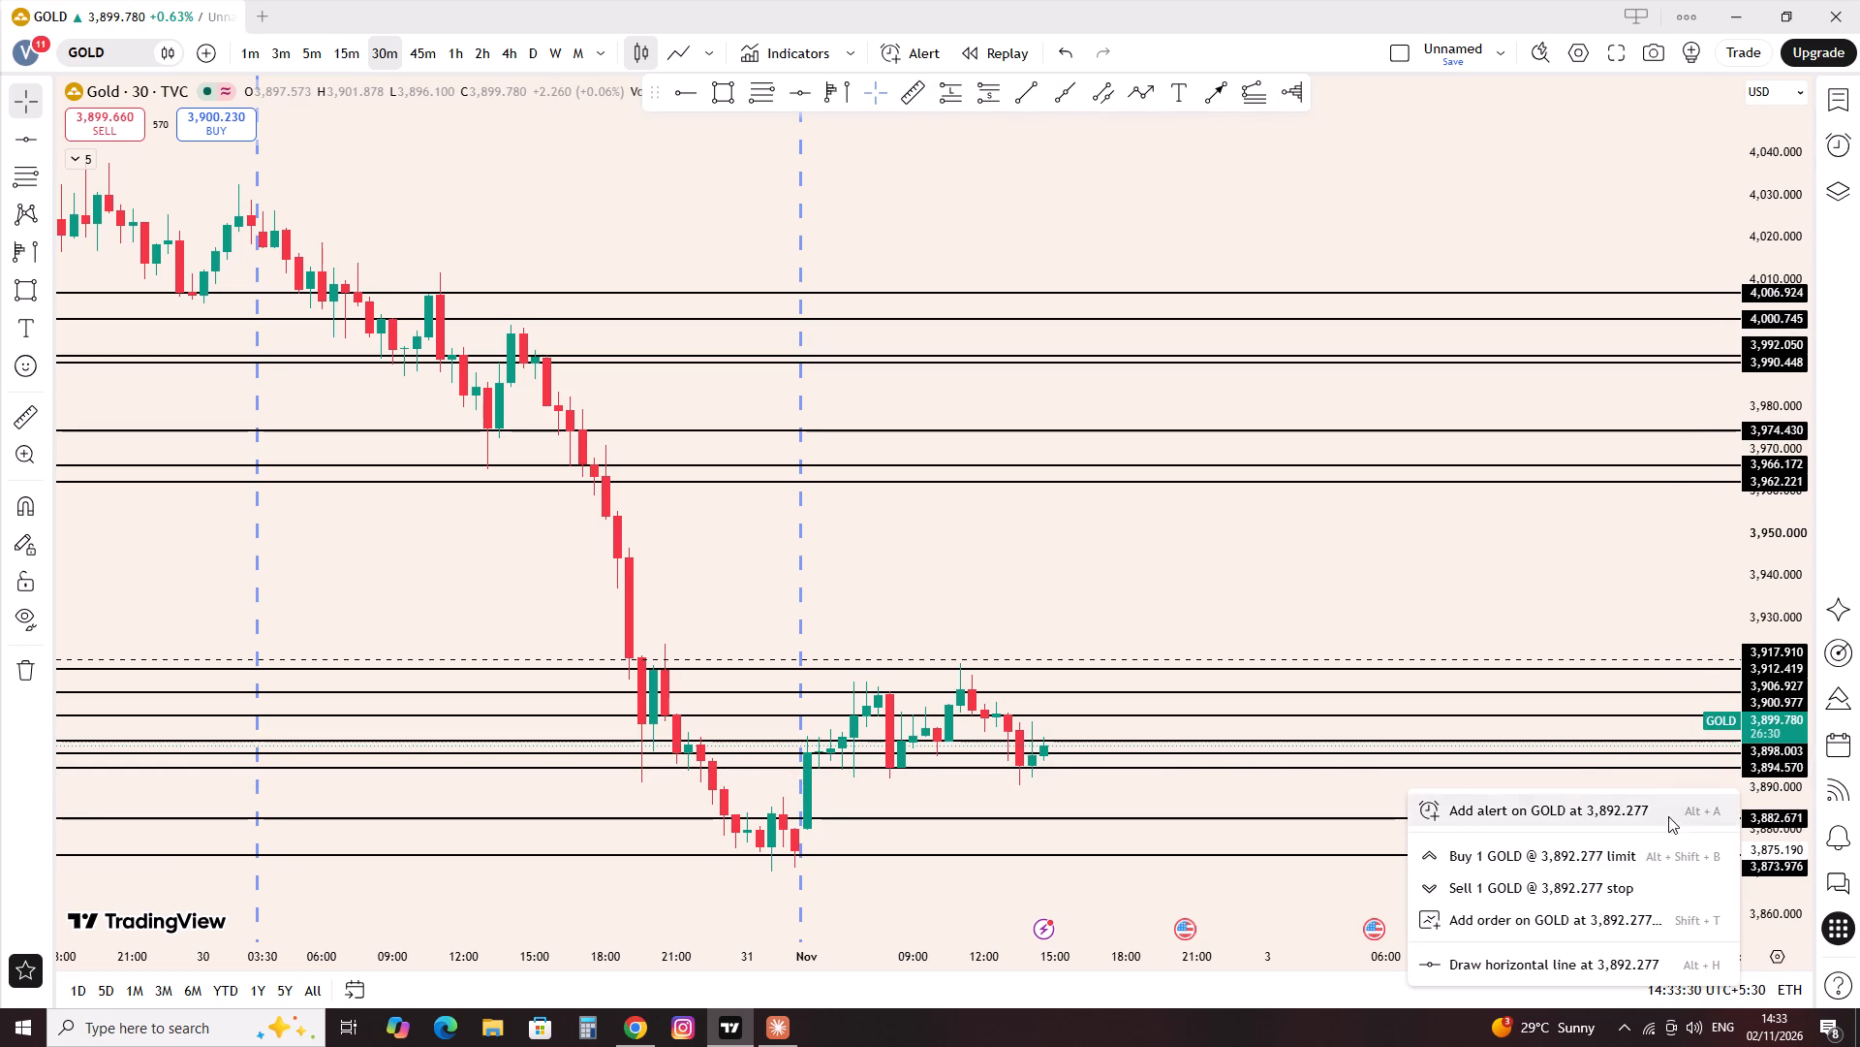
pyautogui.click(1668, 816)
pyautogui.click(1312, 608)
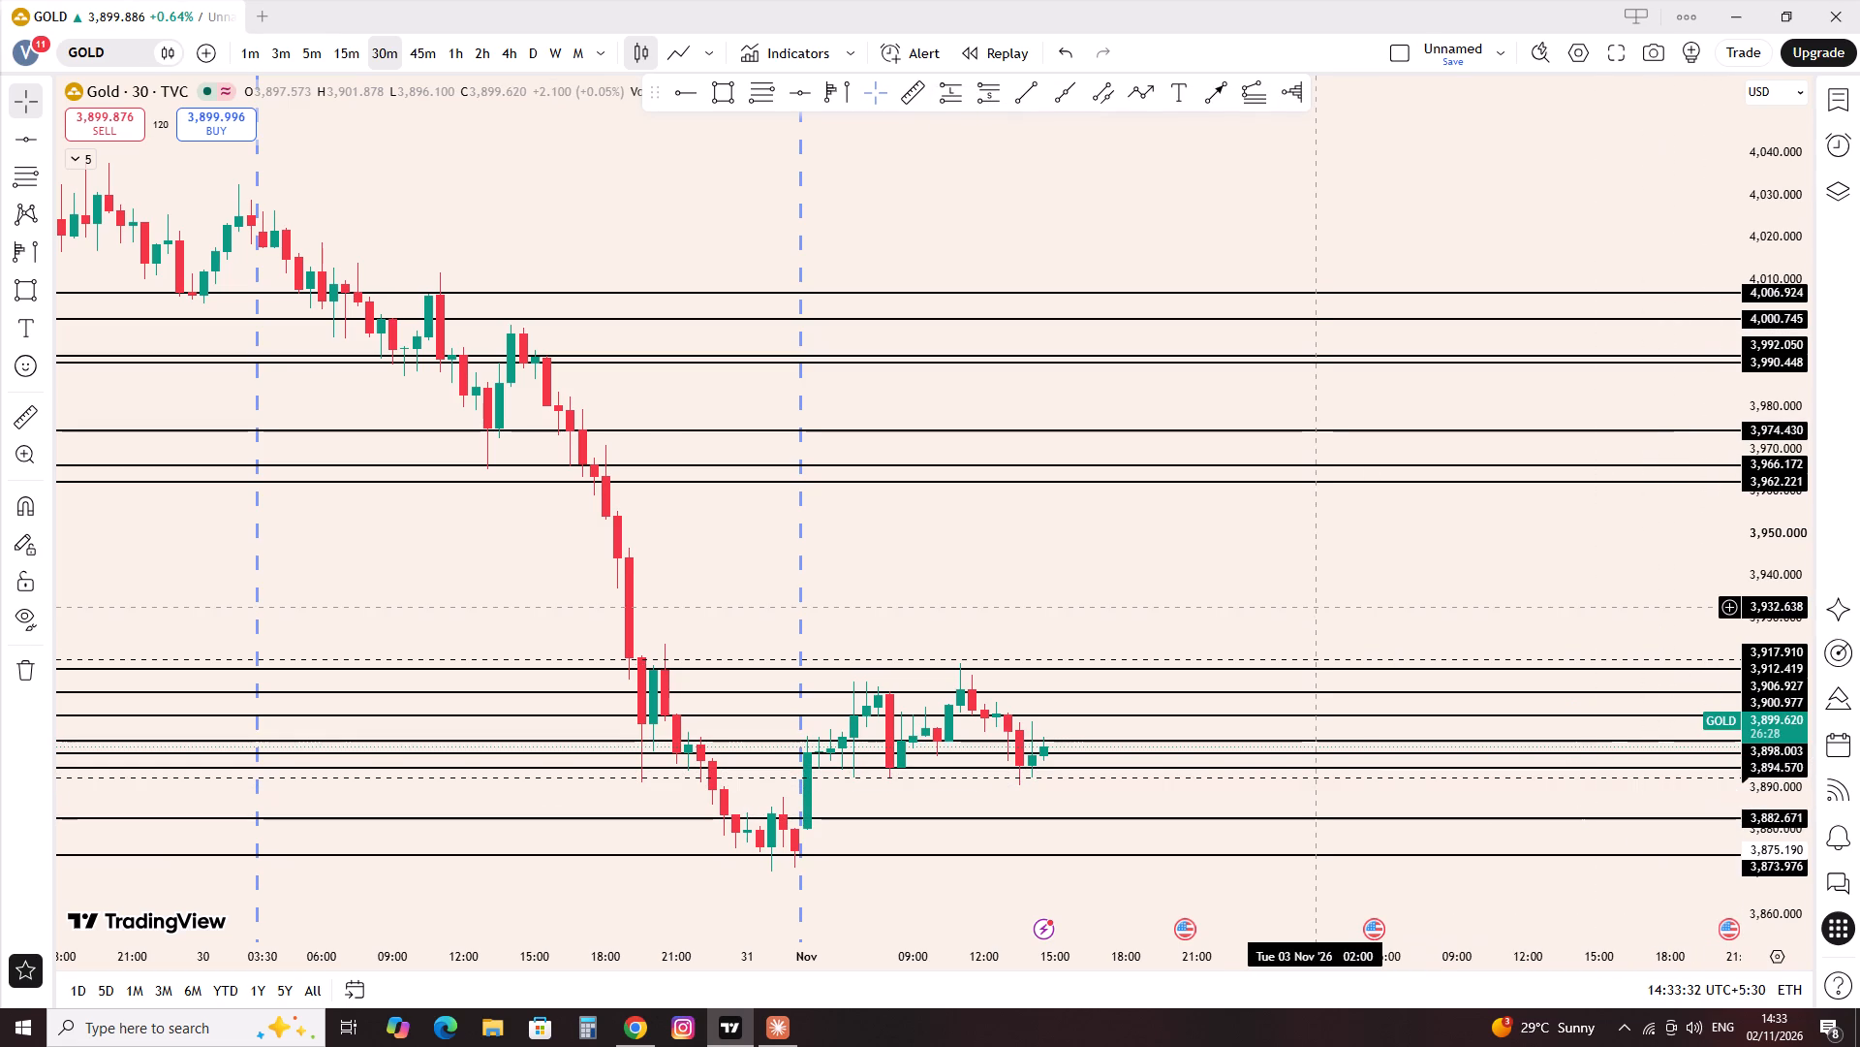
# Minimize the TradingView window and the Chrome window behind it.
pyautogui.click(1727, 6)
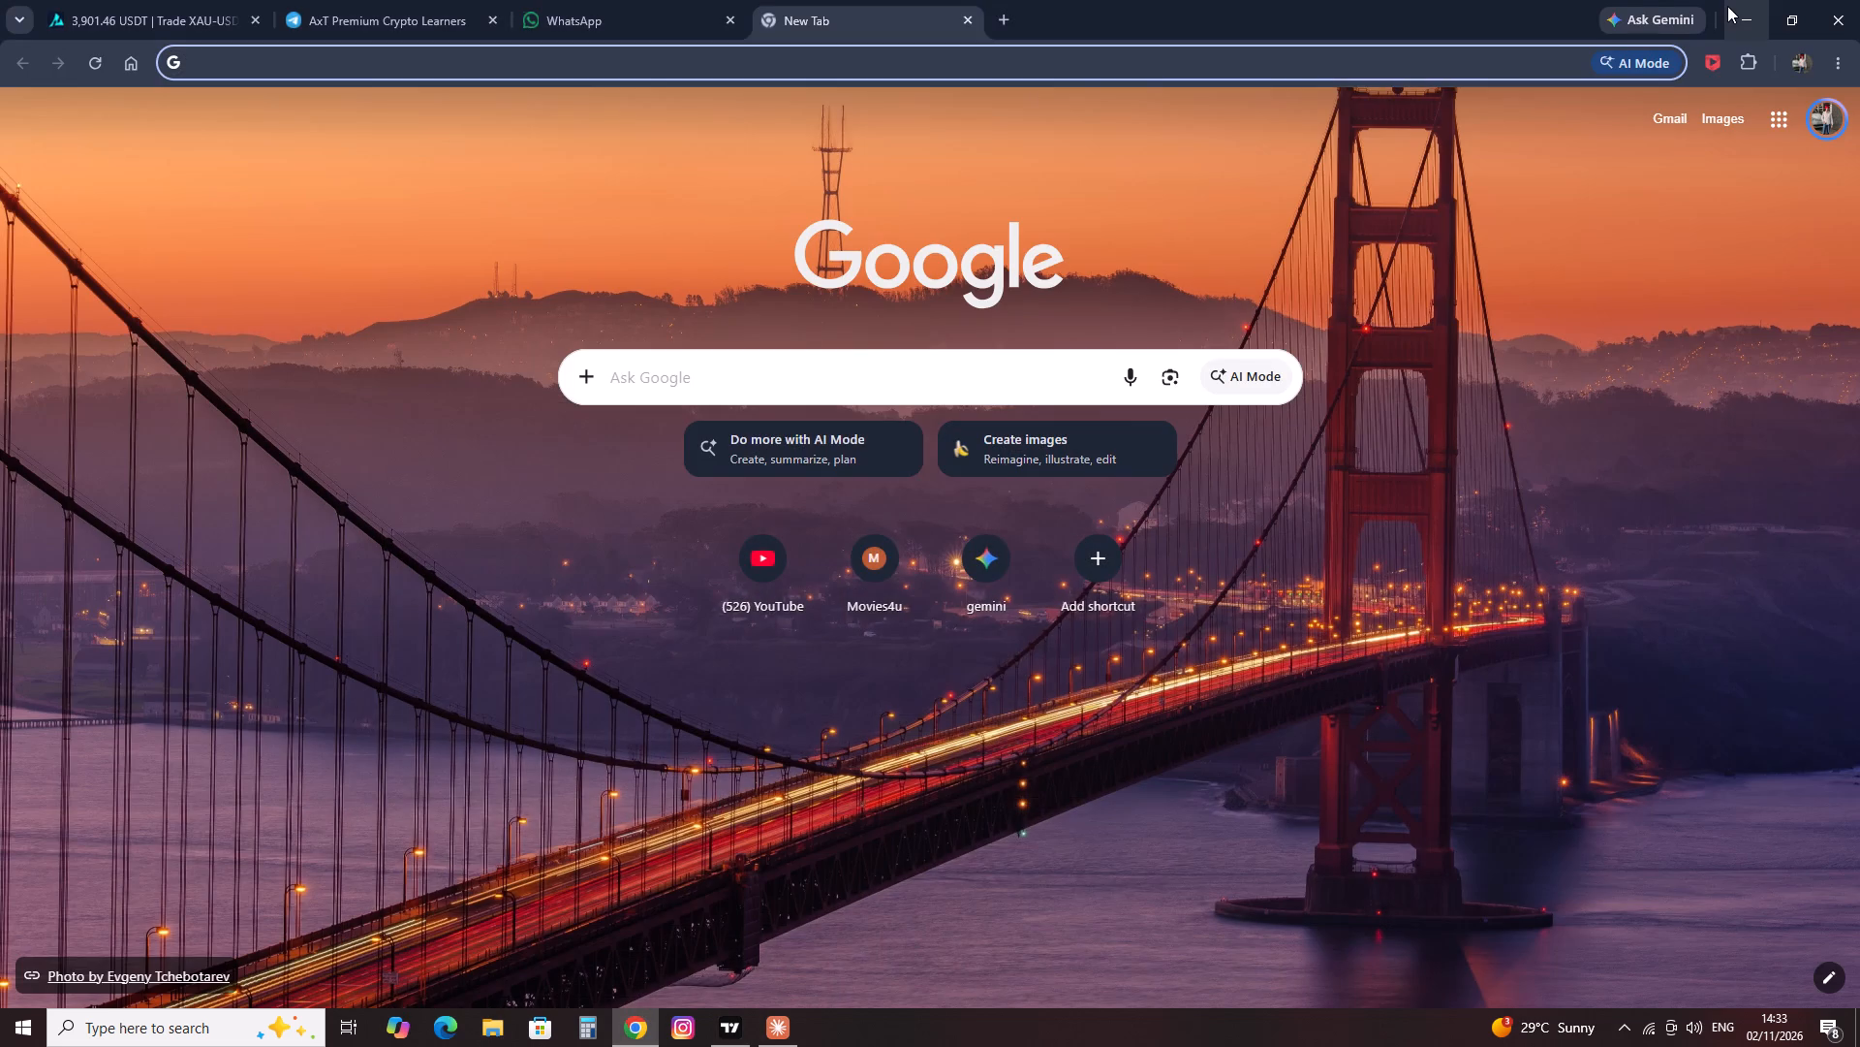
pyautogui.click(1744, 39)
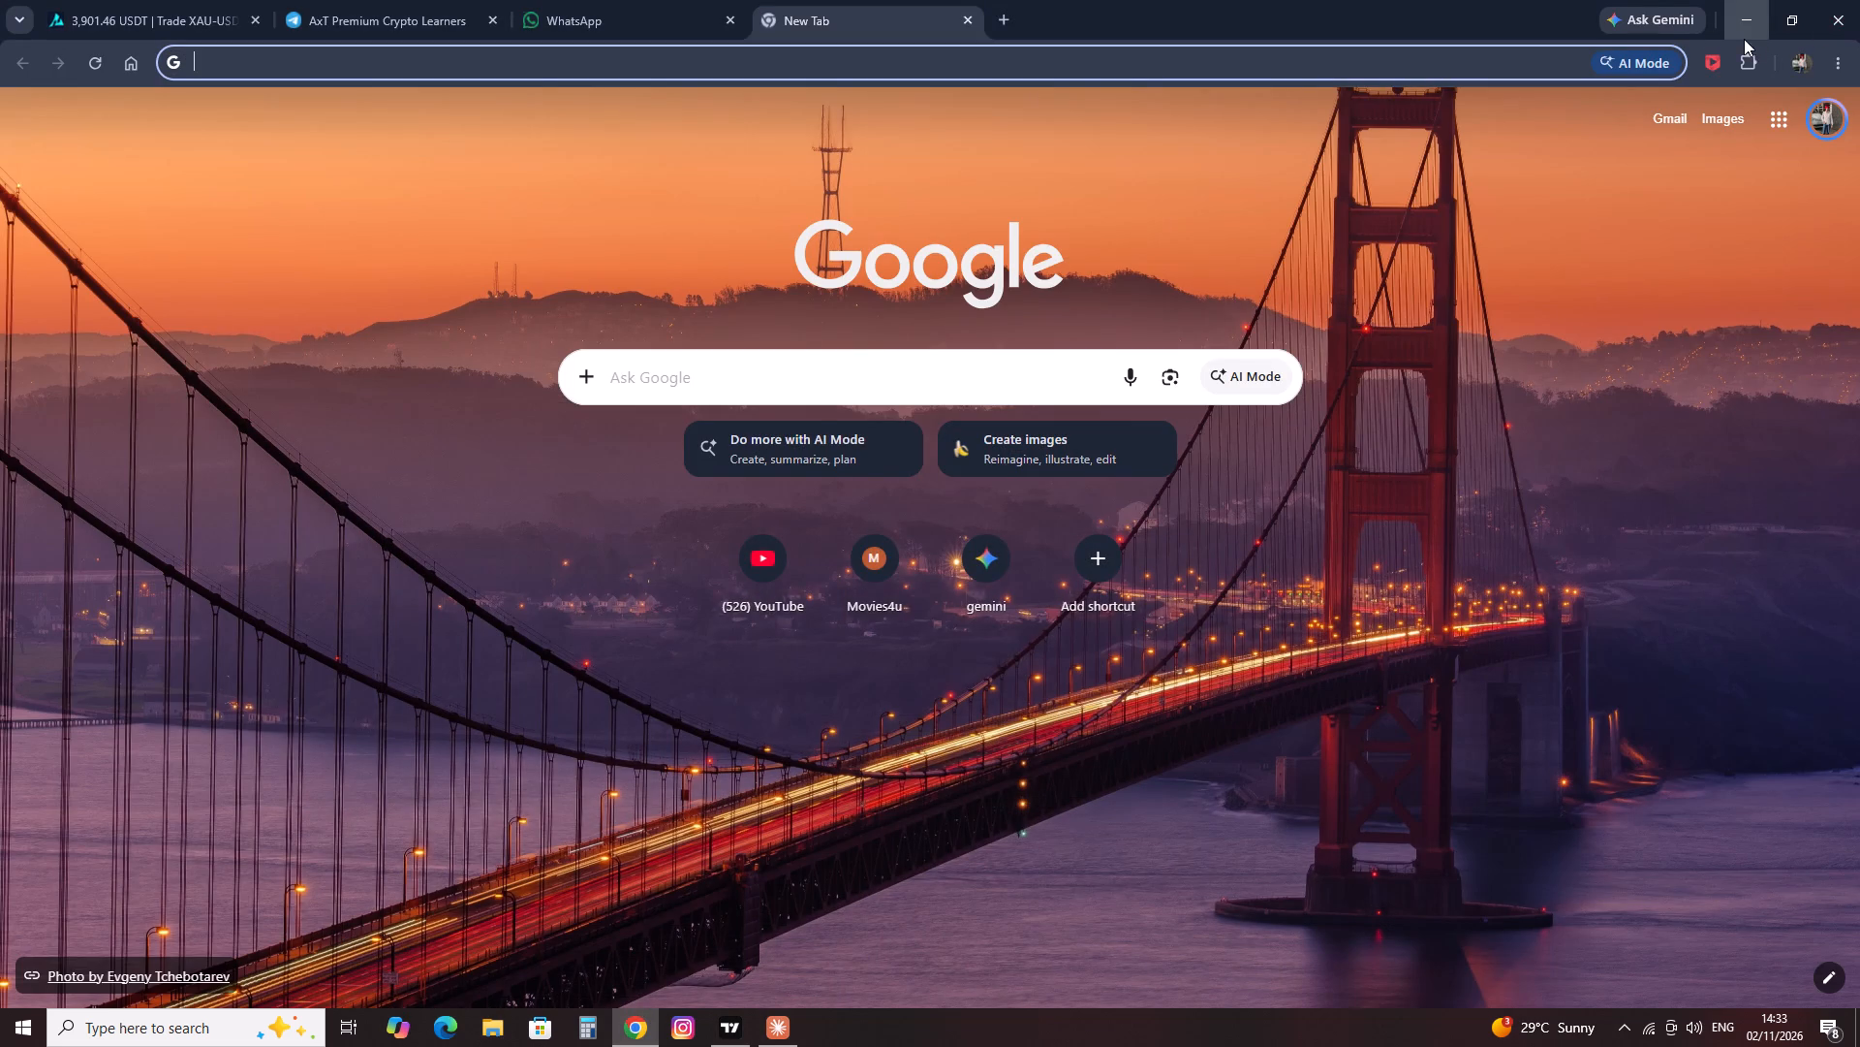